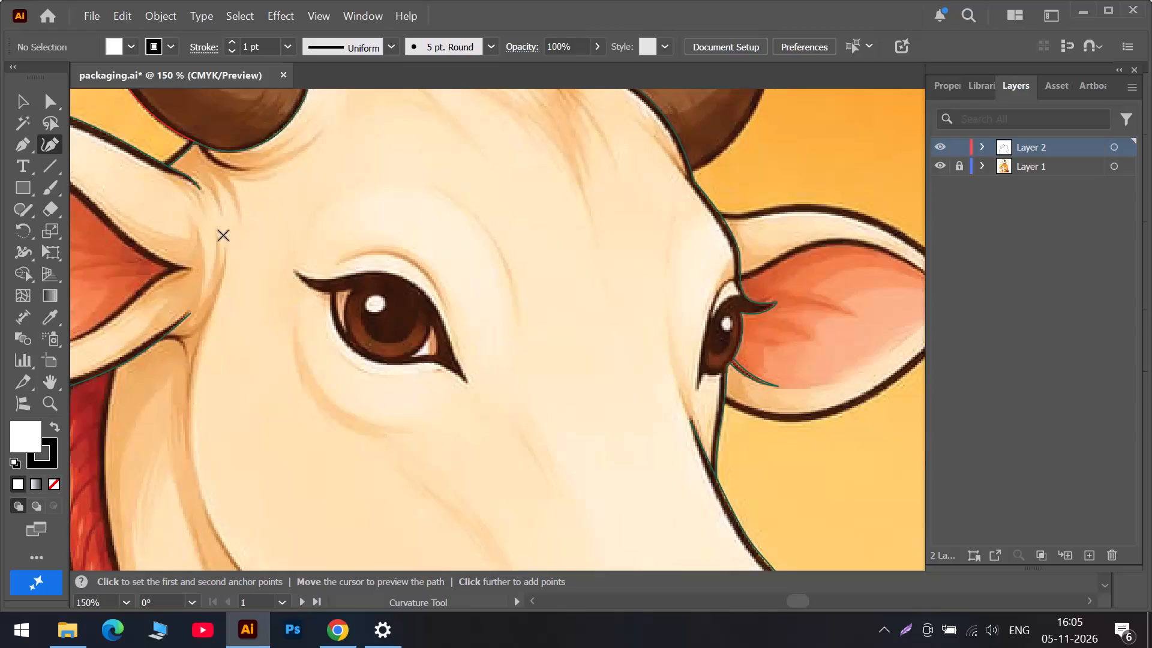
# Start a Curvature path on Layer 2 at the face outline, tracing the upper edge of the ear beside the cow's smaller eye.
pyautogui.keyDown('alt'); pyautogui.scroll(1, 332, 295); pyautogui.keyUp('alt')
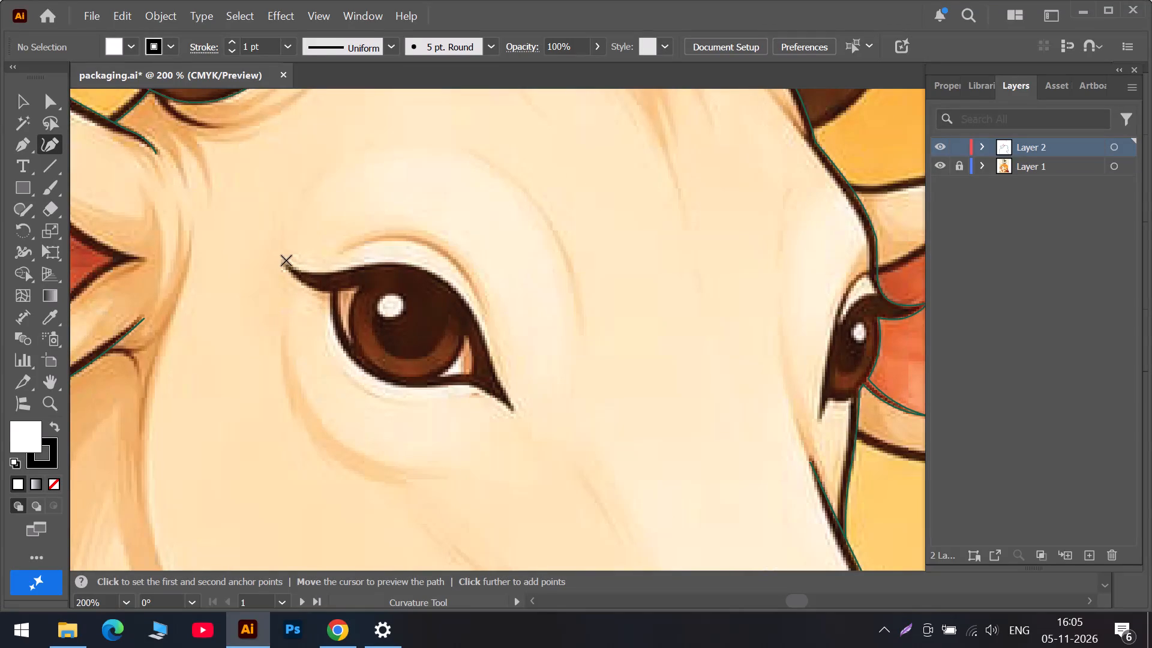
pyautogui.click(848, 601)
pyautogui.scroll(1, 405, 199)
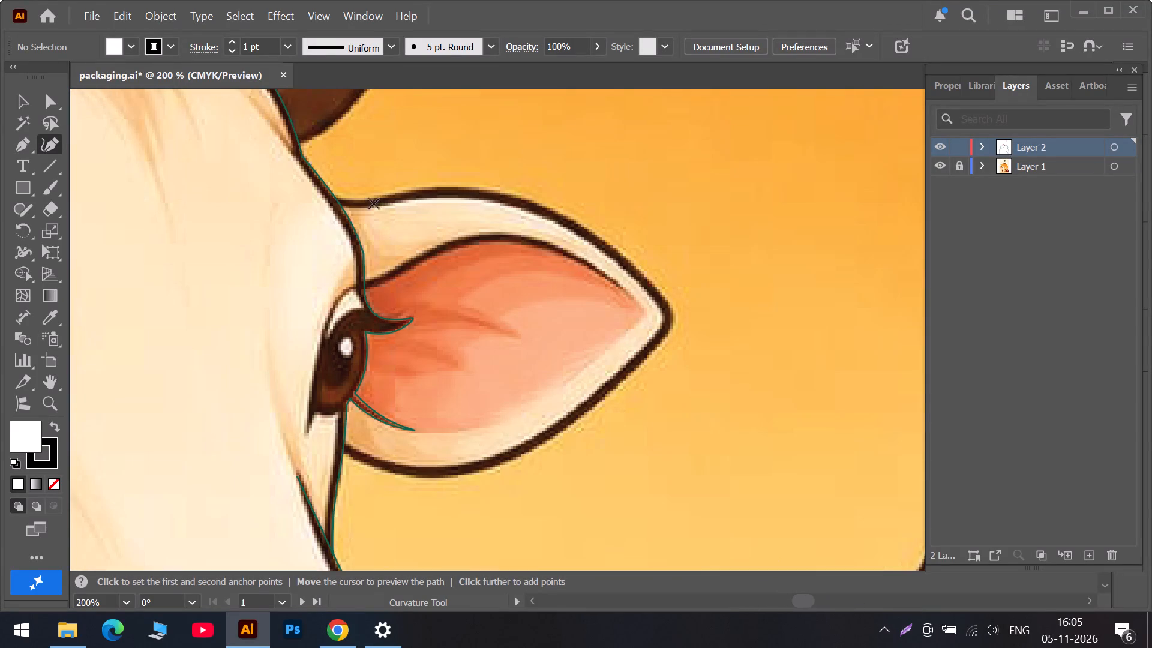
pyautogui.scroll(1, 374, 203)
pyautogui.click(346, 215)
pyautogui.click(379, 215)
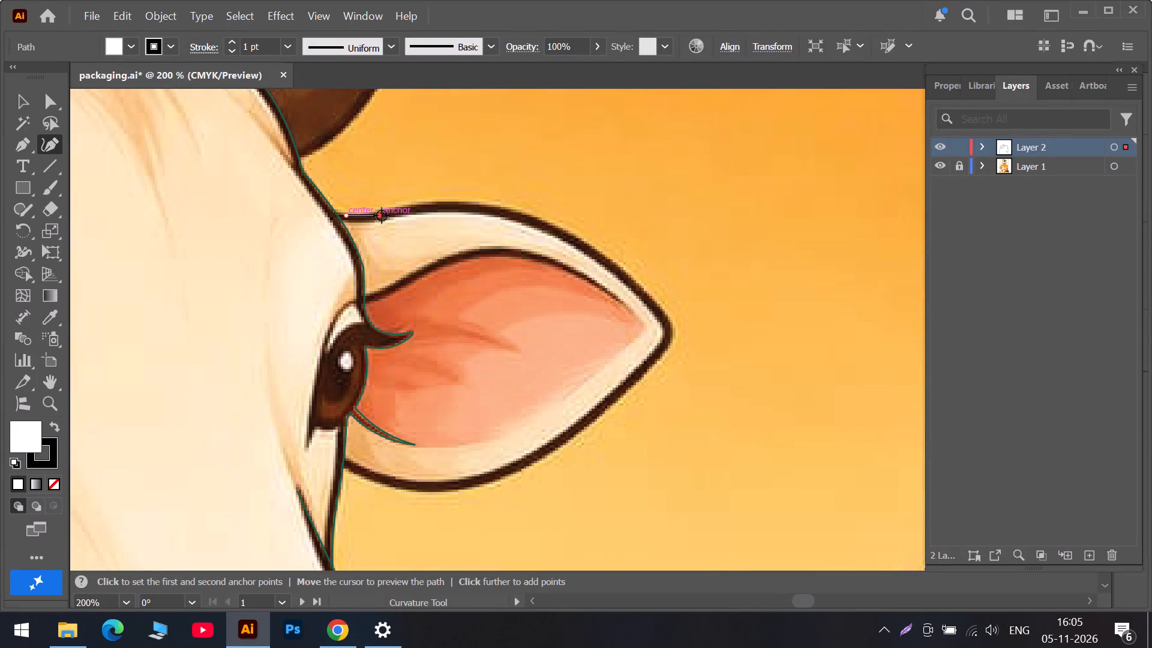
pyautogui.click(419, 203)
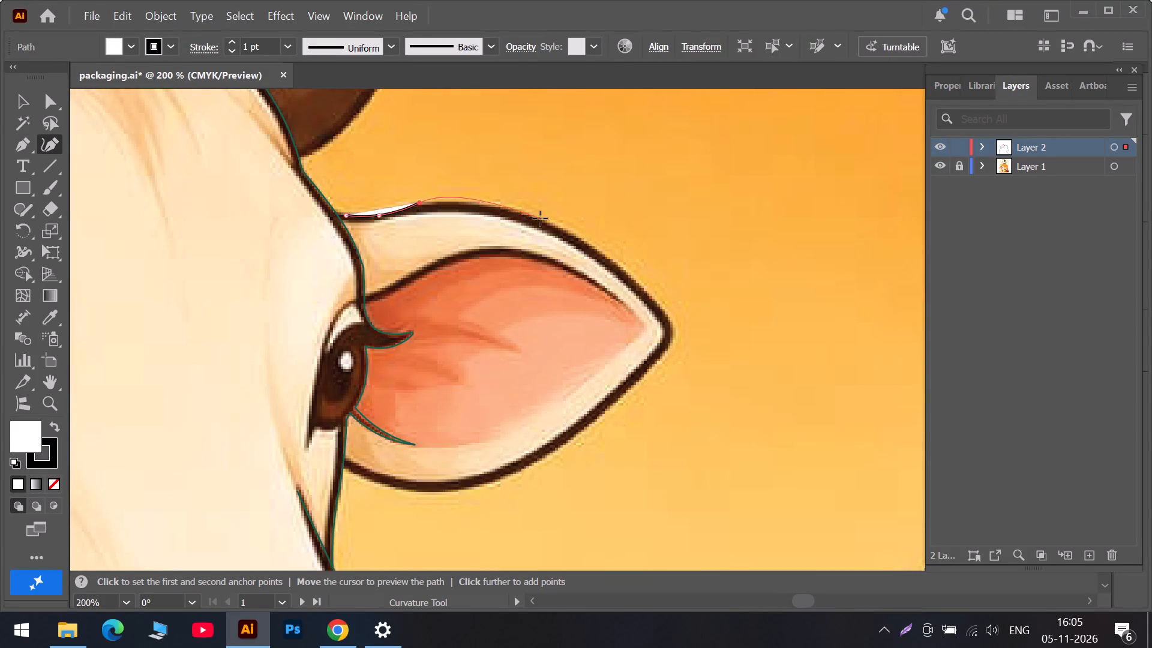
pyautogui.click(540, 218)
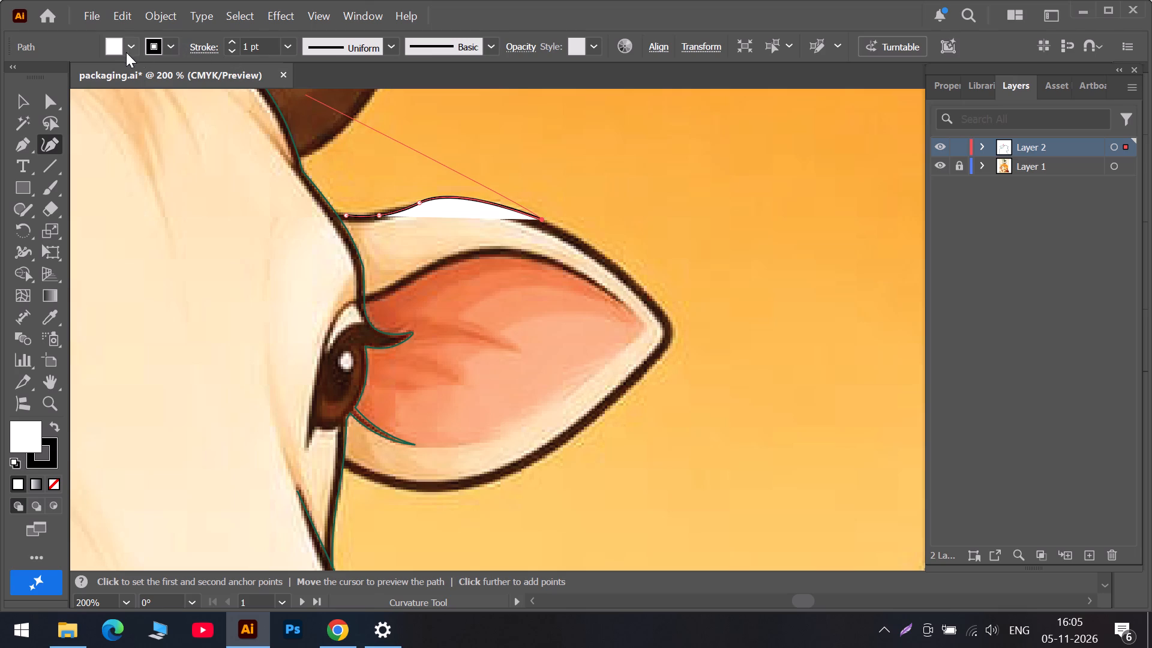
# Set the ear path's fill to none and its stroke to red.
pyautogui.click(128, 46)
pyautogui.click(11, 178)
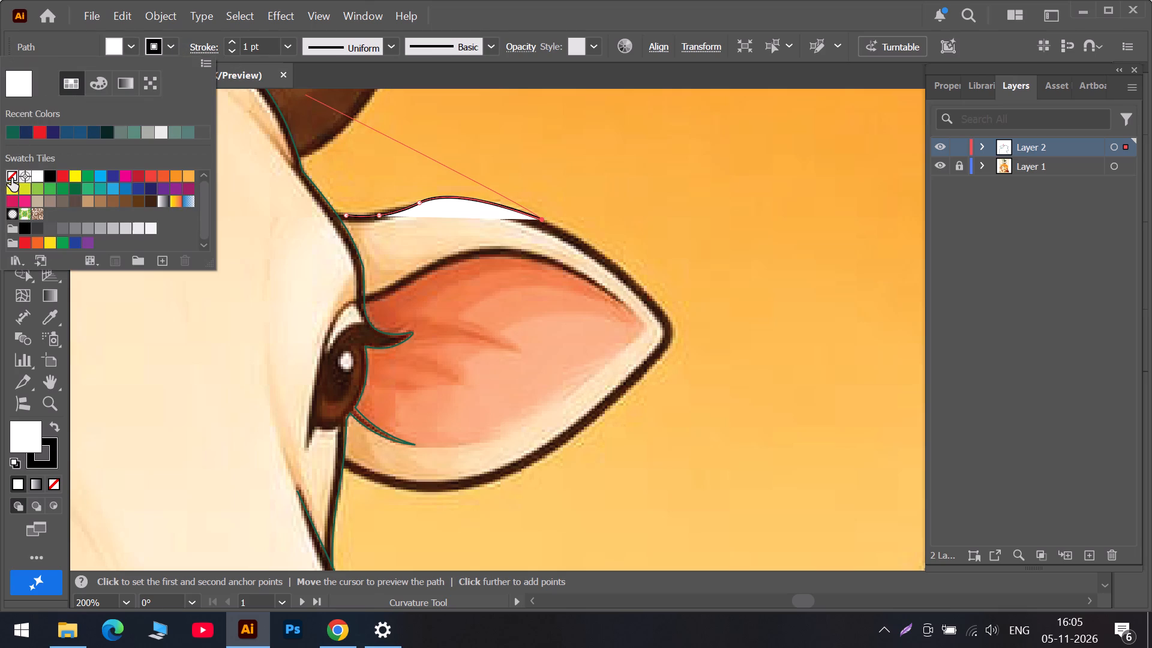
pyautogui.click(575, 238)
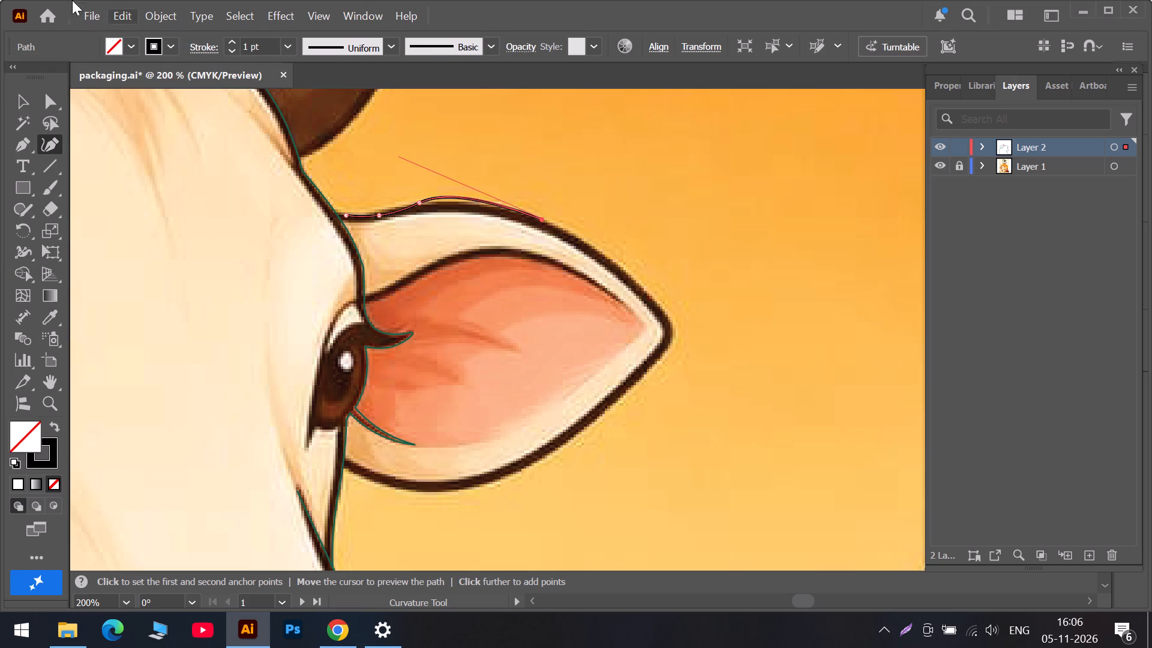
pyautogui.click(174, 47)
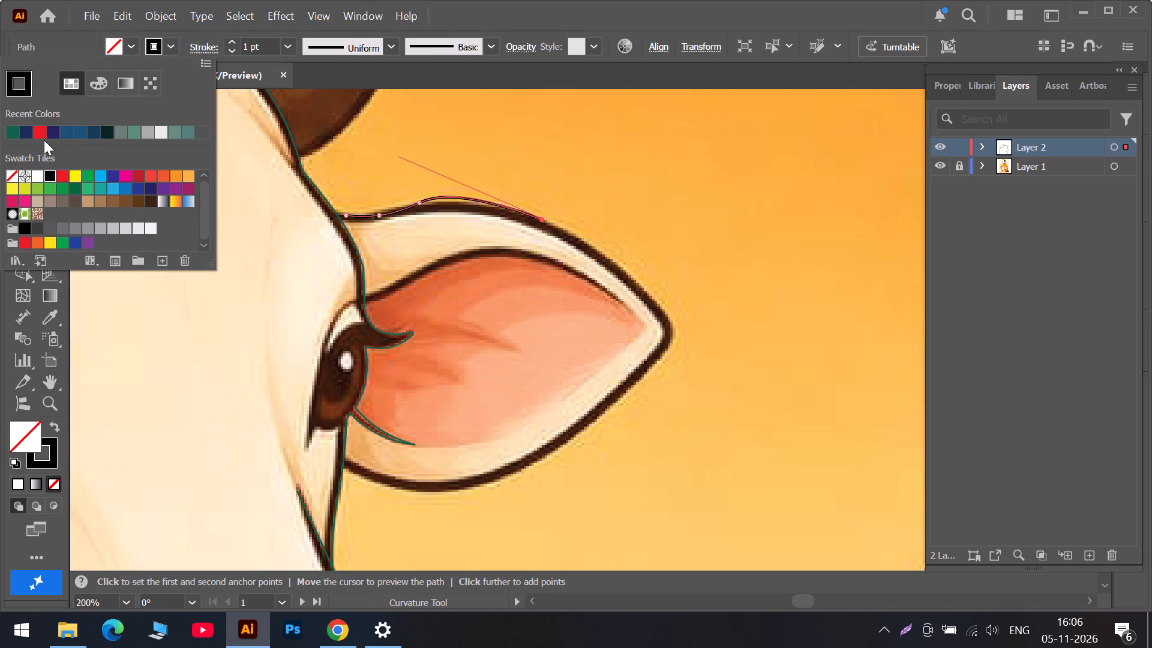
pyautogui.click(35, 135)
pyautogui.click(610, 267)
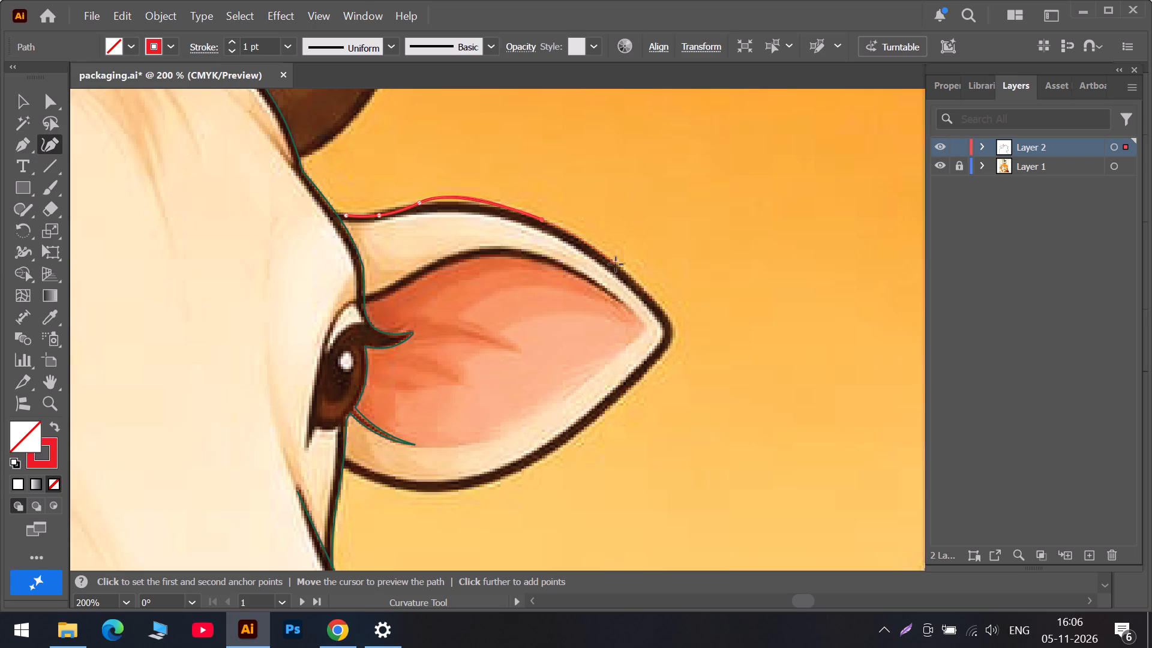
# Extend the red path down the ear's upper outer edge to the ear tip.
pyautogui.click(623, 271)
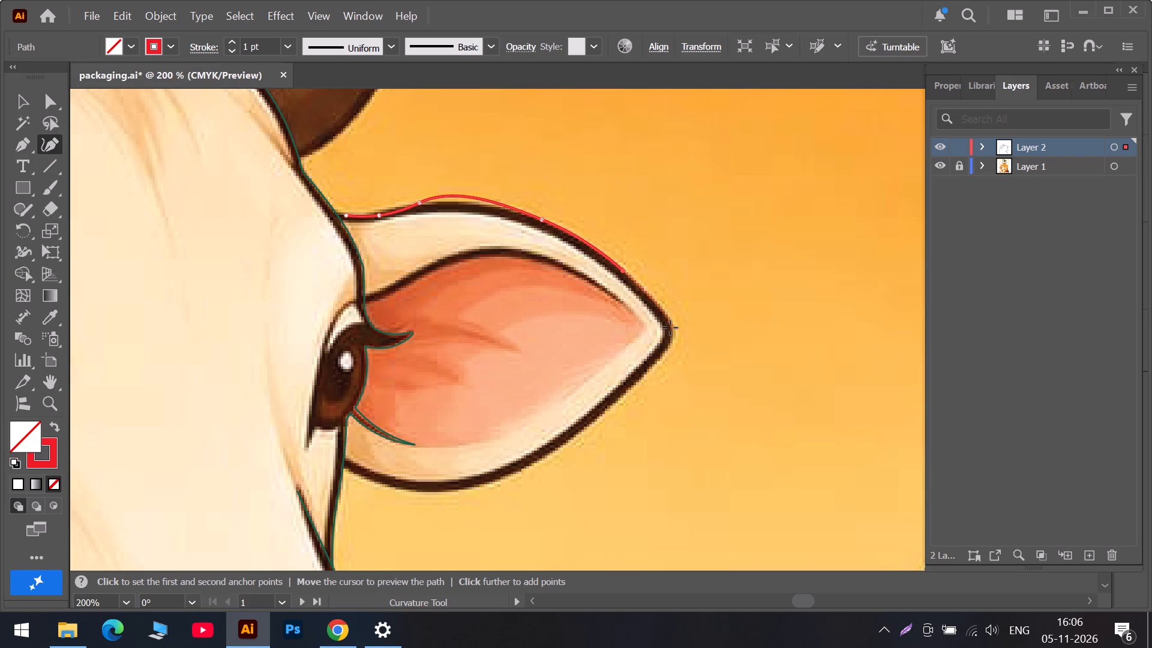
pyautogui.click(671, 321)
# Adjust and add anchors near the start of the ear's upper edge so the curve follows the dark outline.
pyautogui.moveTo(419, 202); pyautogui.dragTo(440, 206)
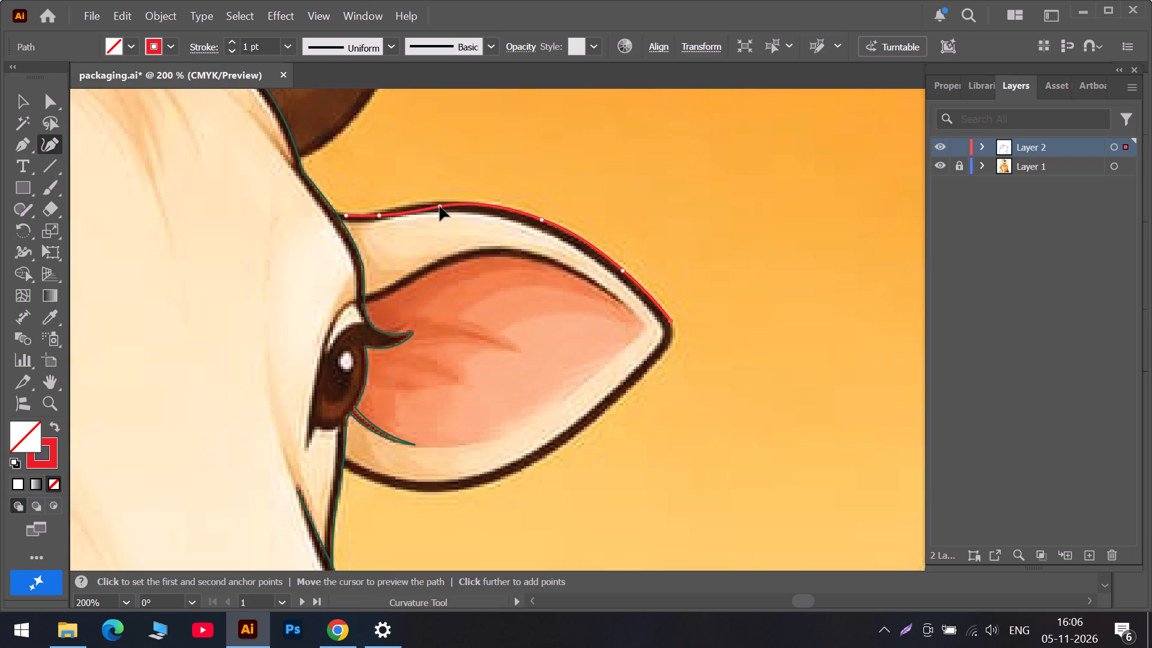
pyautogui.moveTo(440, 206); pyautogui.dragTo(440, 206)
pyautogui.moveTo(419, 209); pyautogui.dragTo(412, 204)
pyautogui.moveTo(441, 206); pyautogui.dragTo(455, 202)
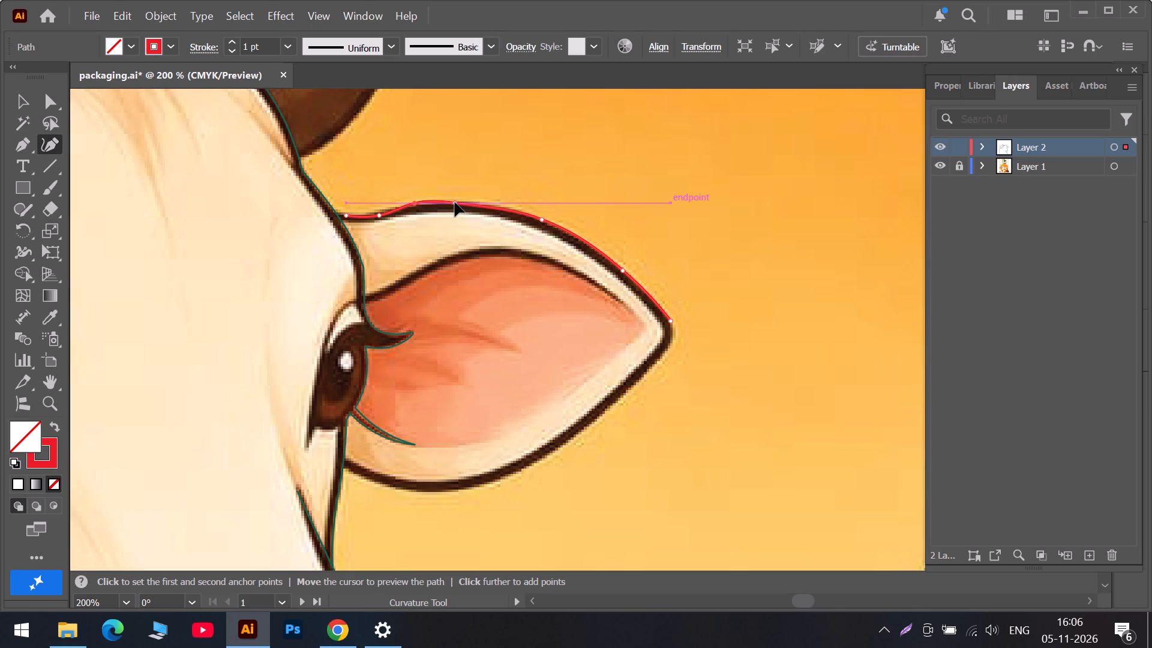
pyautogui.moveTo(455, 202); pyautogui.dragTo(460, 202)
pyautogui.moveTo(379, 214); pyautogui.dragTo(371, 214)
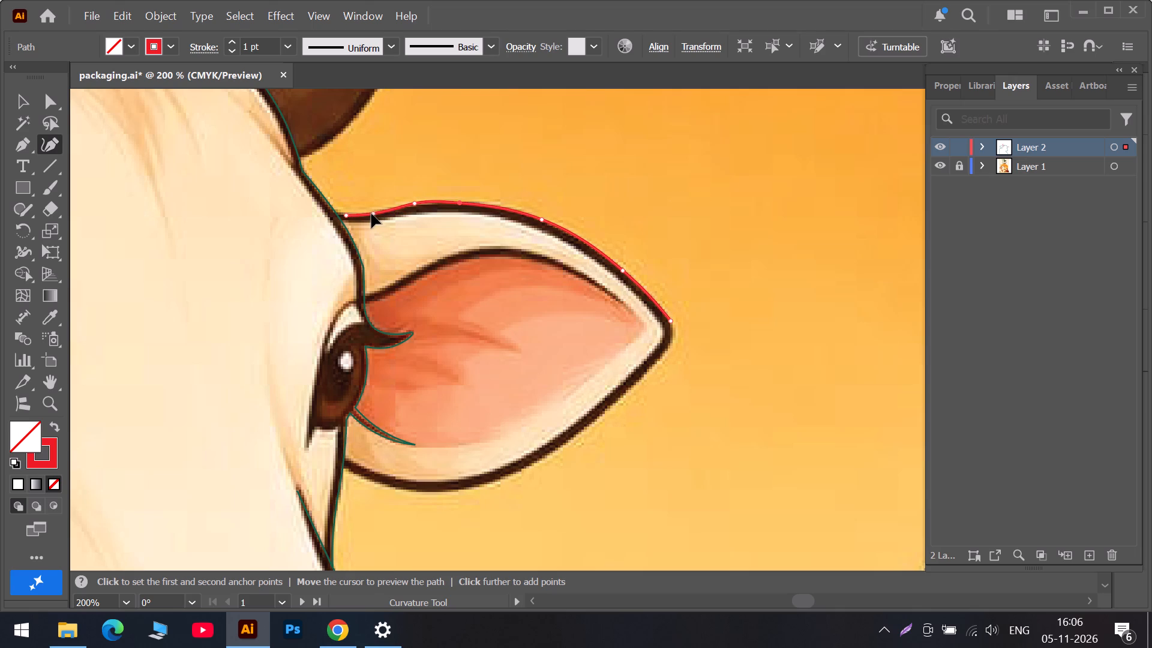
pyautogui.moveTo(371, 214); pyautogui.dragTo(370, 214)
pyautogui.click(413, 205)
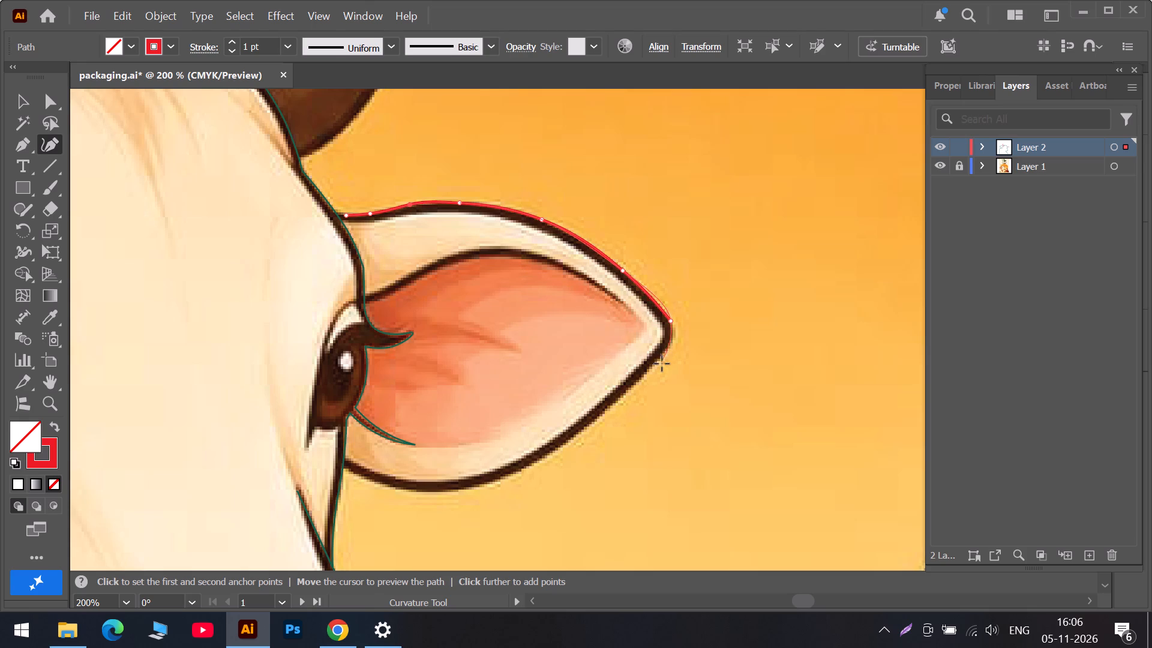
# Carry the path around the ear tip, adding an anchor just before it and fitting the tip anchor to the outline.
pyautogui.keyDown('alt'); pyautogui.scroll(2, 664, 328); pyautogui.keyUp('alt')
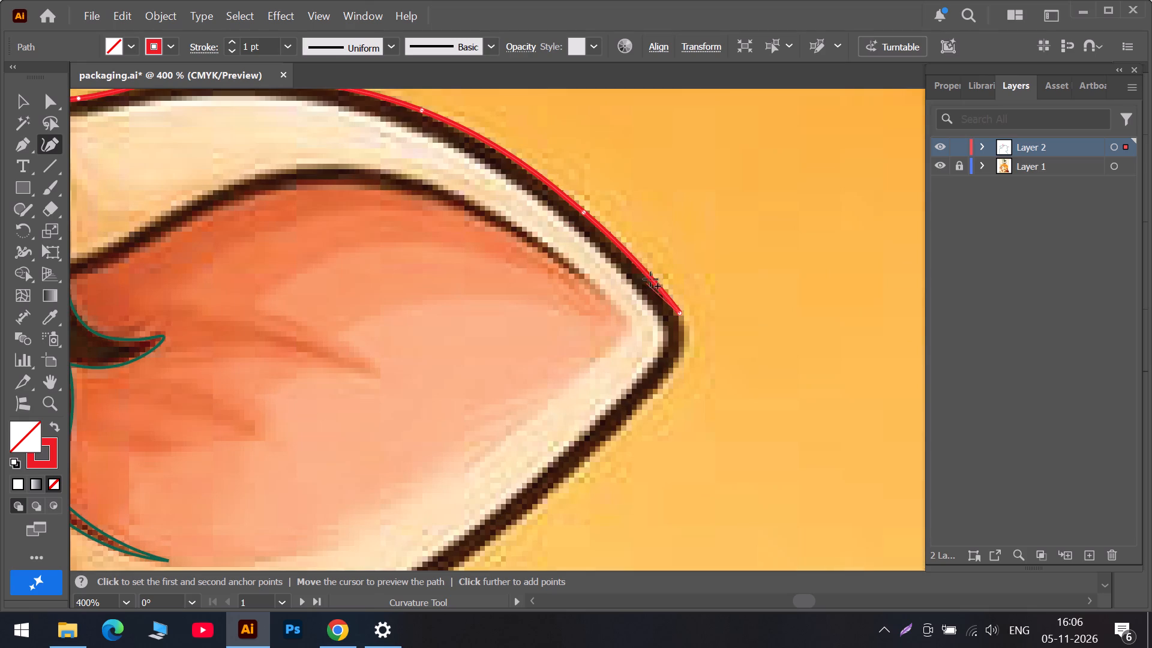
pyautogui.click(652, 278)
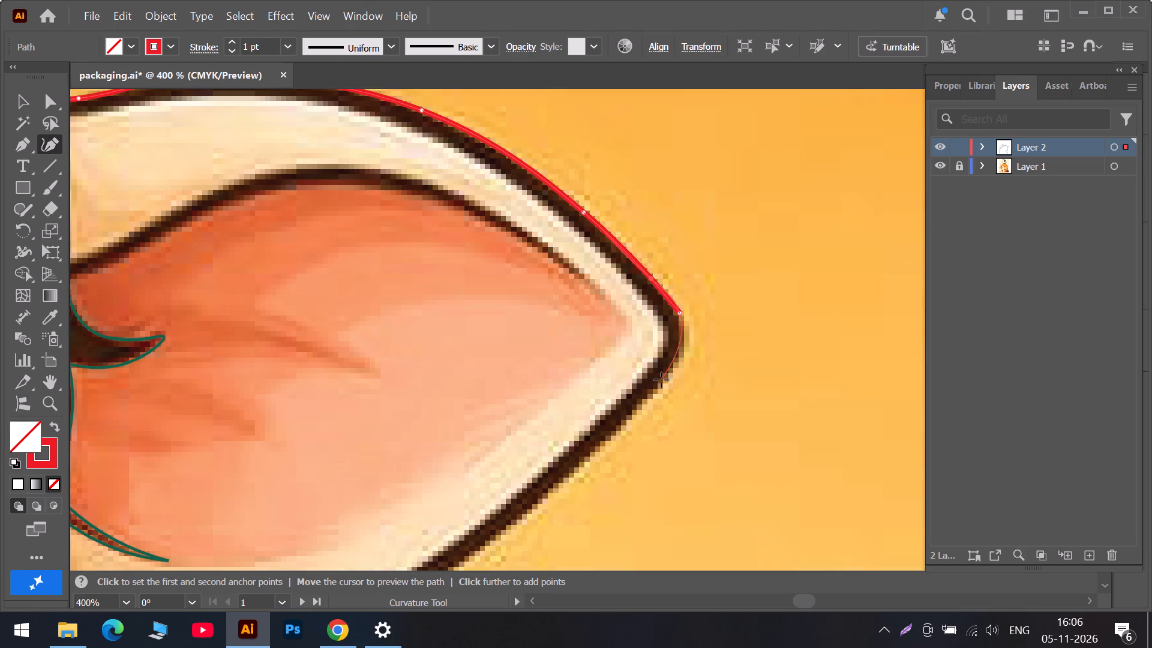
pyautogui.click(661, 380)
pyautogui.moveTo(680, 314); pyautogui.dragTo(683, 331)
# Continue the red path along the ear's lower outer edge to the lowest point of its curve.
pyautogui.scroll(-4, 661, 370)
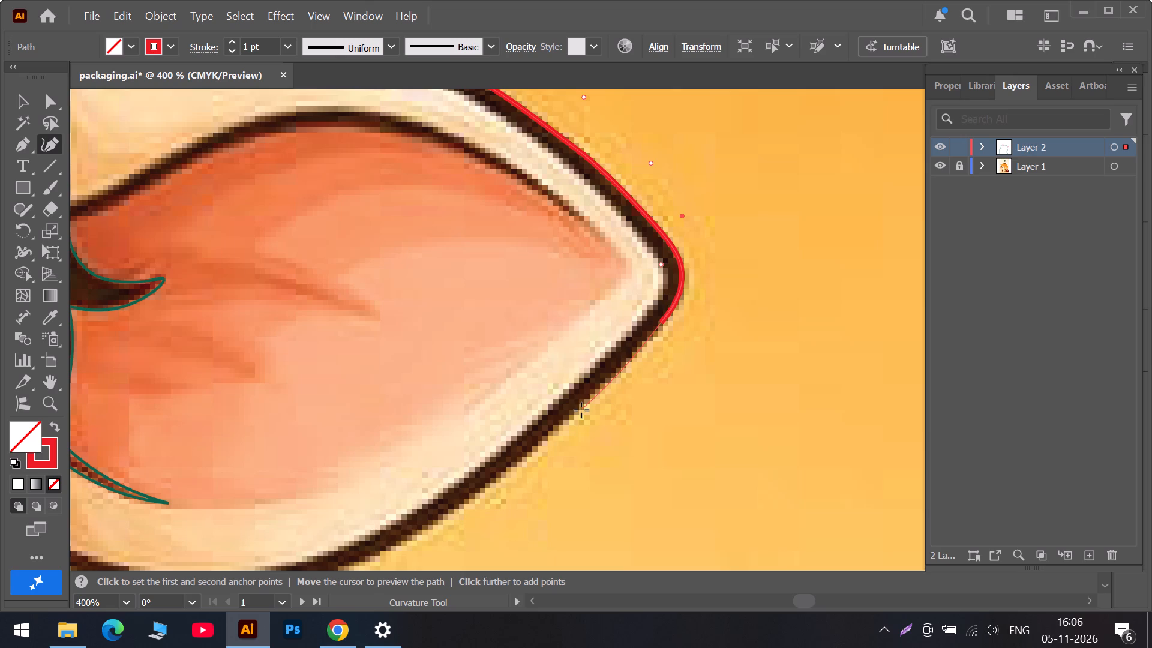
pyautogui.click(566, 418)
pyautogui.scroll(-6, 563, 410)
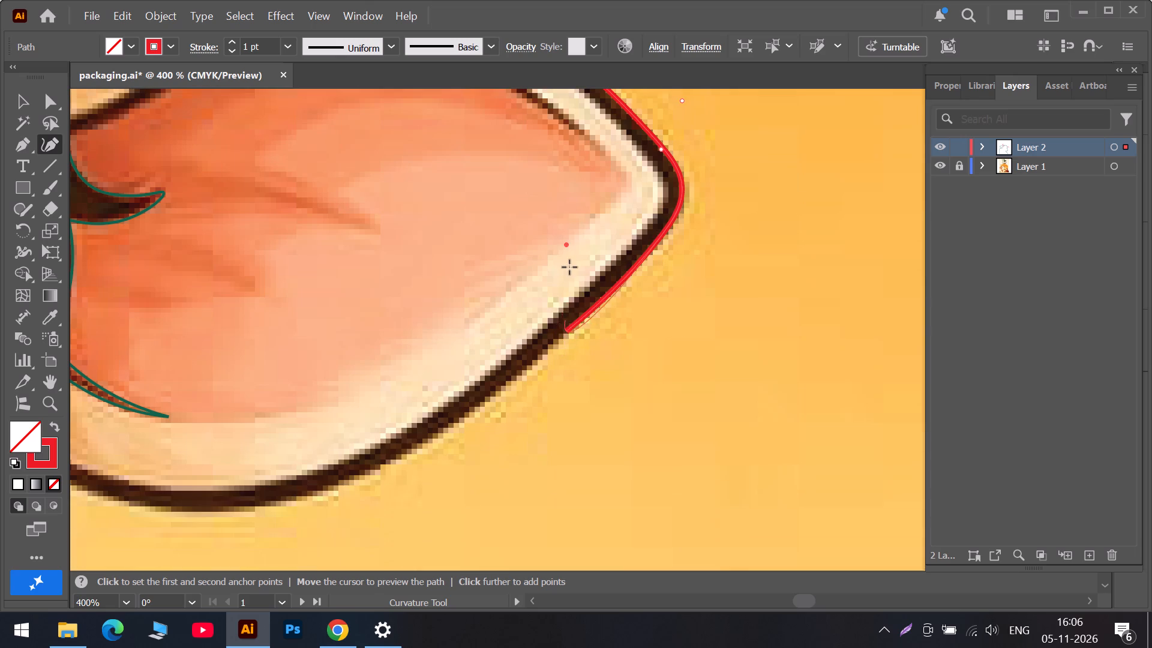
pyautogui.click(466, 413)
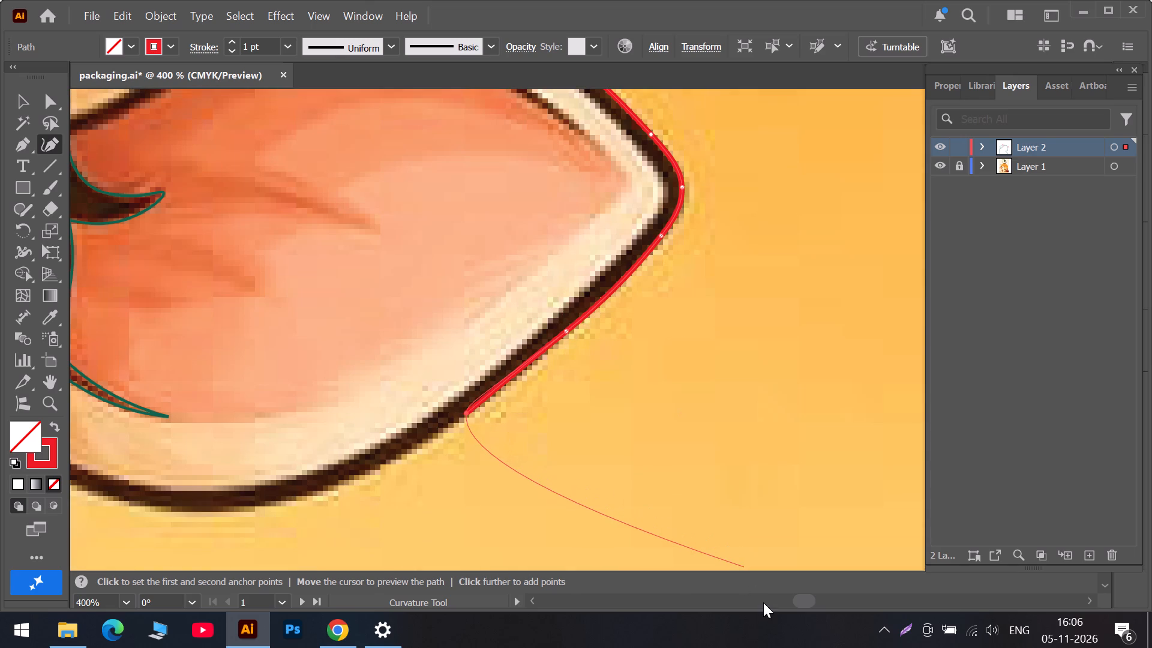
pyautogui.click(767, 601)
pyautogui.scroll(-1, 706, 539)
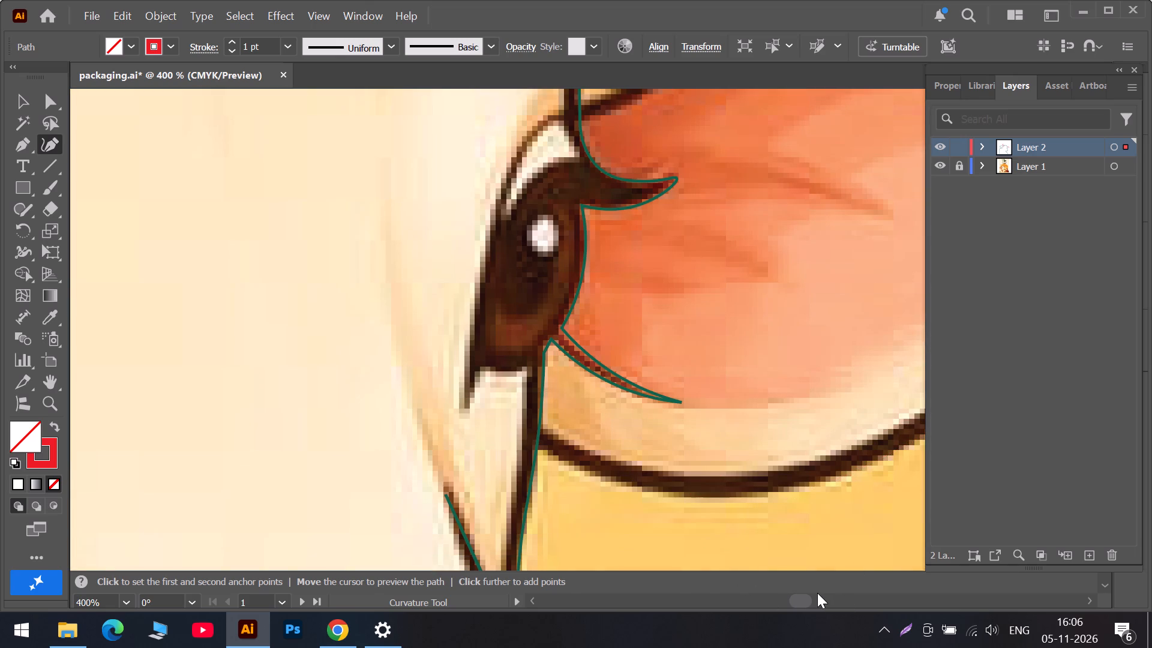
pyautogui.click(818, 595)
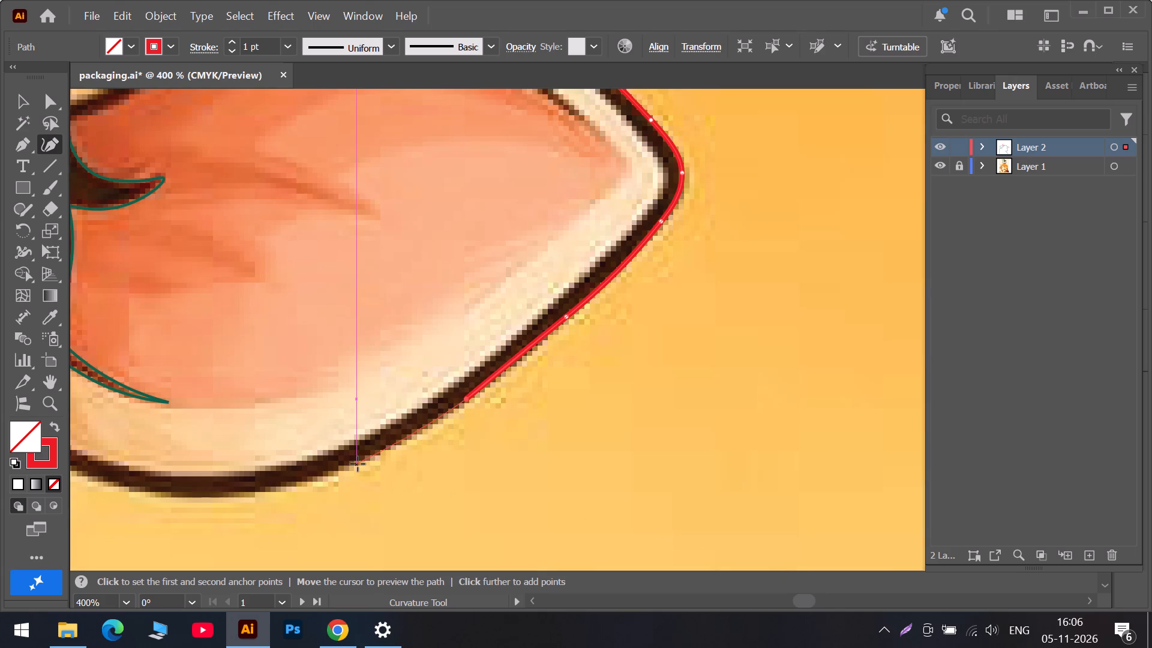
pyautogui.click(359, 461)
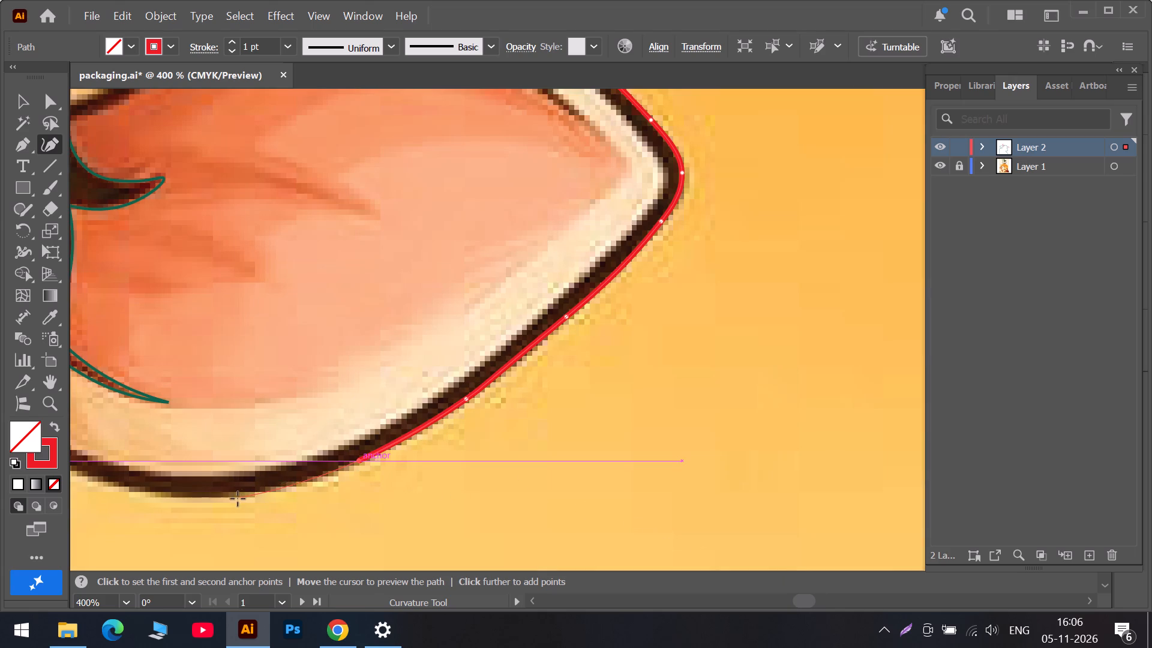
pyautogui.click(223, 493)
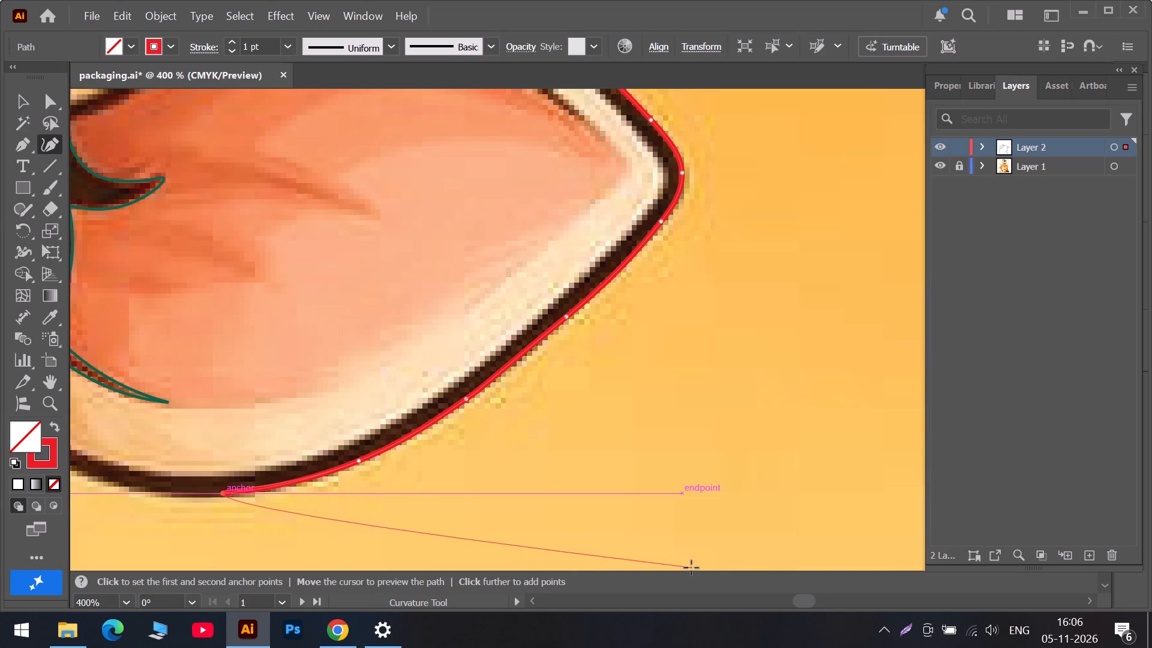
# Extend the path to the face outline below the eye and fit its last two anchors to the ear's lower edge.
pyautogui.click(767, 596)
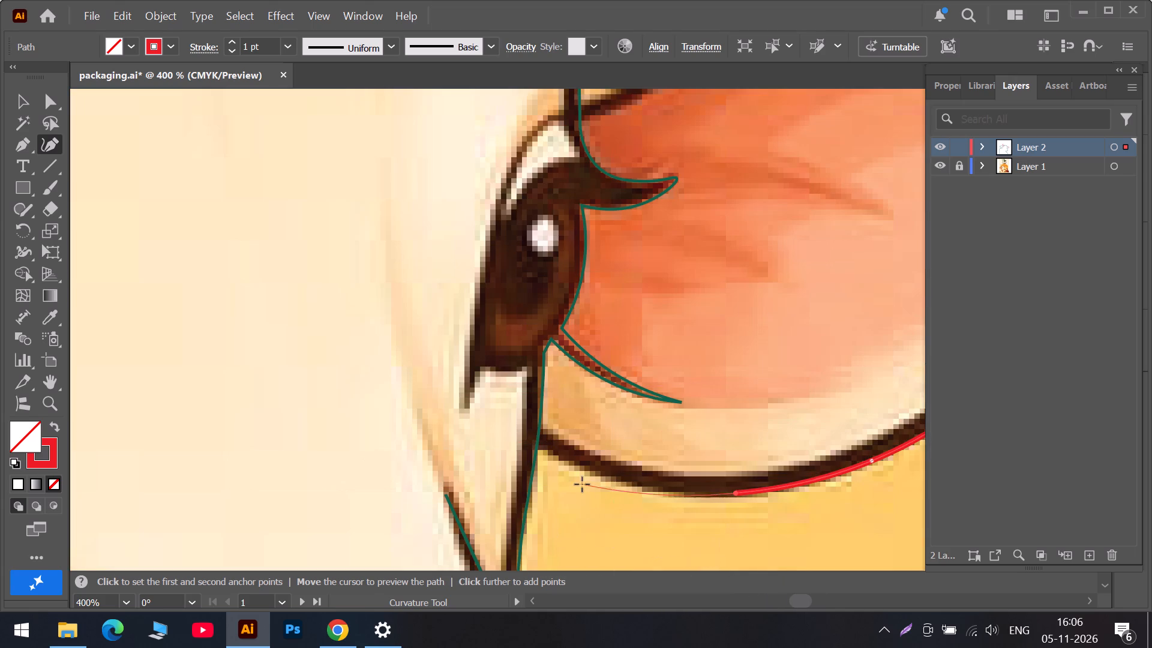
pyautogui.click(570, 464)
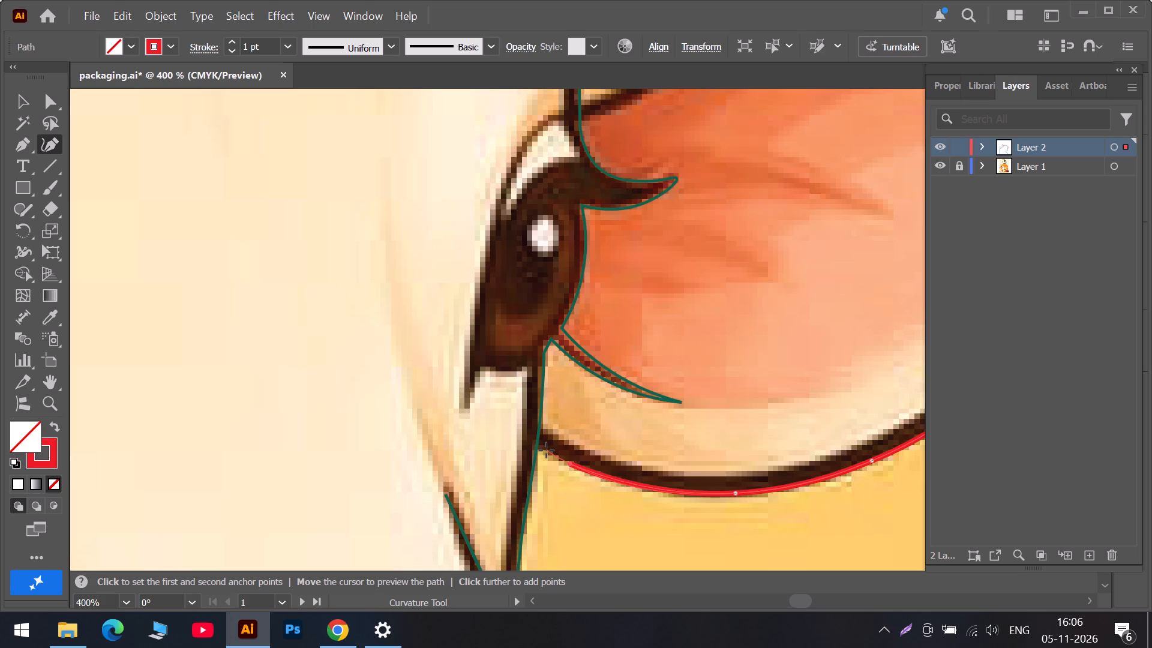
pyautogui.click(546, 450)
pyautogui.moveTo(547, 452); pyautogui.dragTo(536, 449)
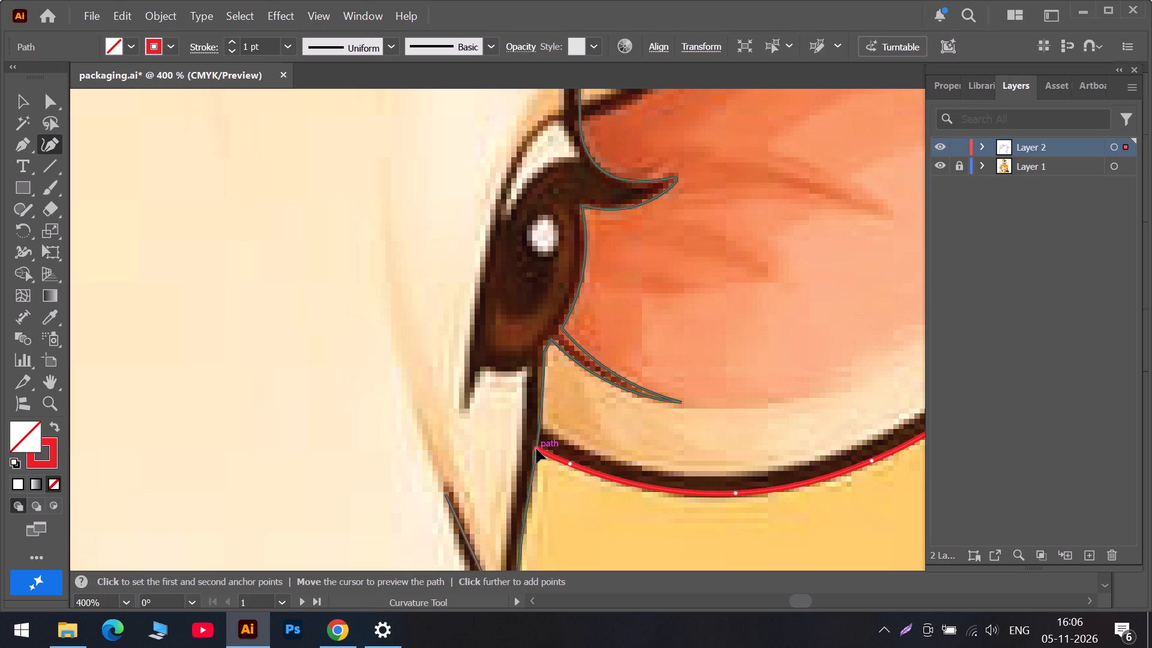
pyautogui.moveTo(536, 449); pyautogui.dragTo(539, 446)
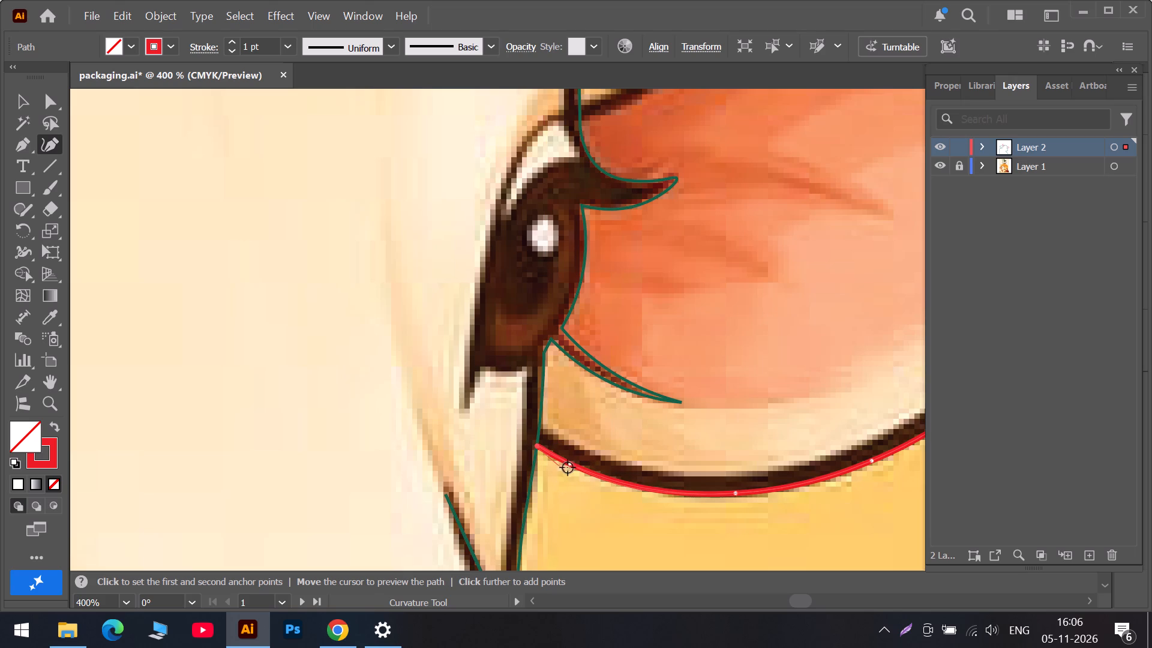
pyautogui.moveTo(569, 467); pyautogui.dragTo(578, 464)
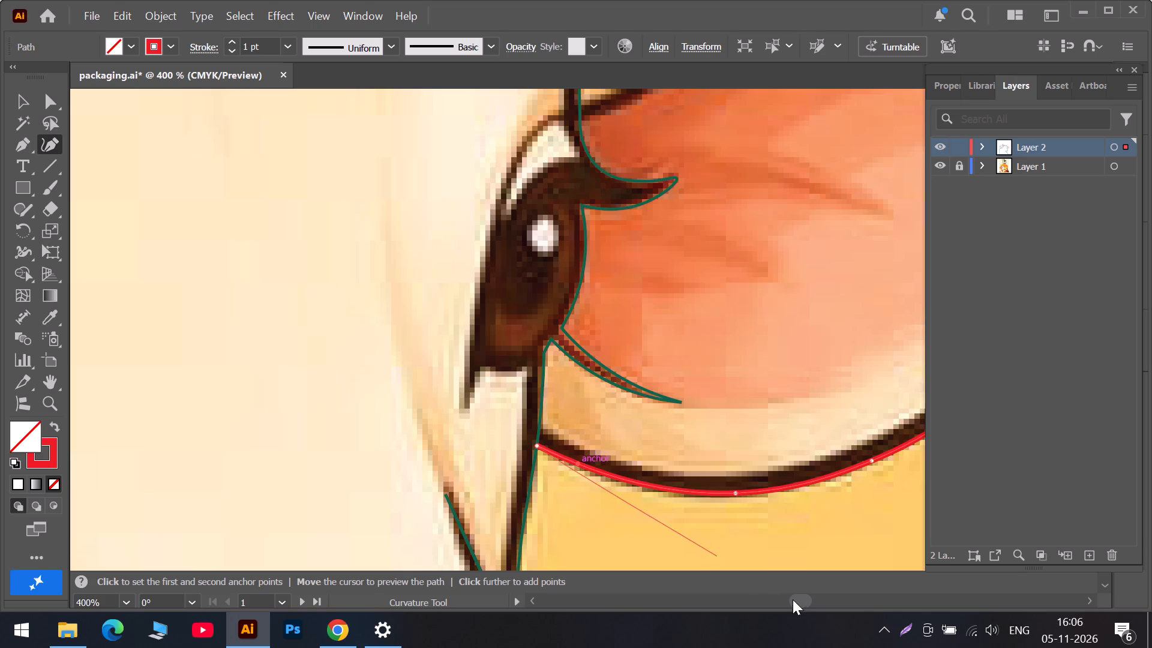
# End the path, snap its starting anchor onto the face outline, and fit the third anchor to the ear's upper edge.
pyautogui.scroll(7, 799, 569)
pyautogui.scroll(8, 757, 452)
pyautogui.scroll(5, 598, 265)
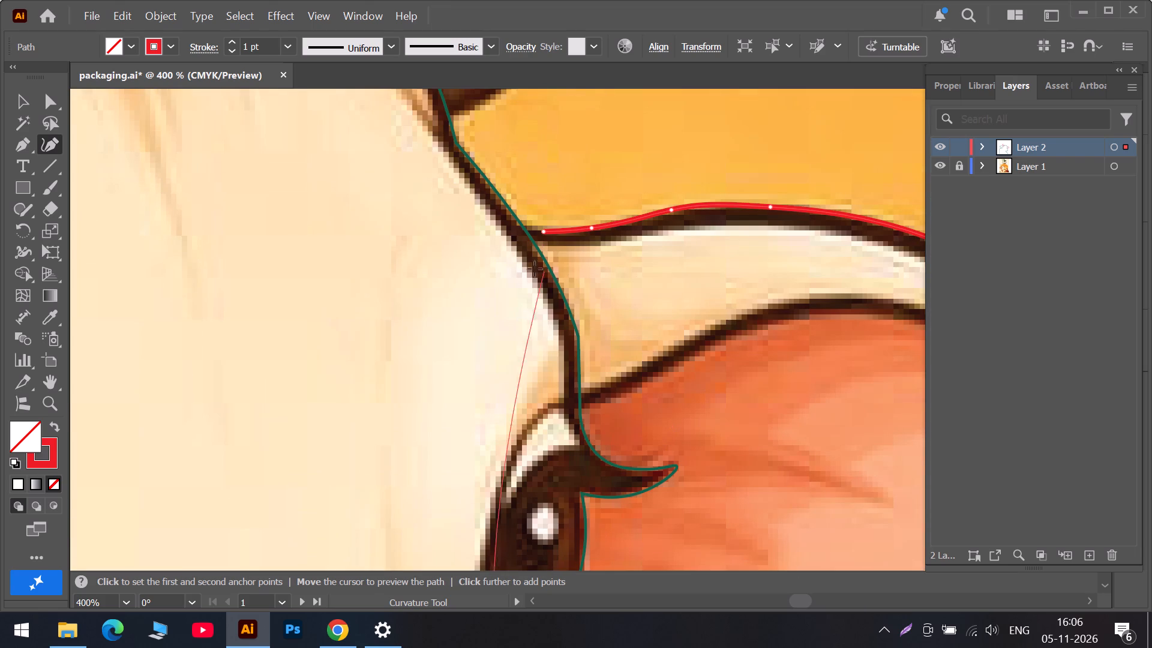
pyautogui.press('Escape')
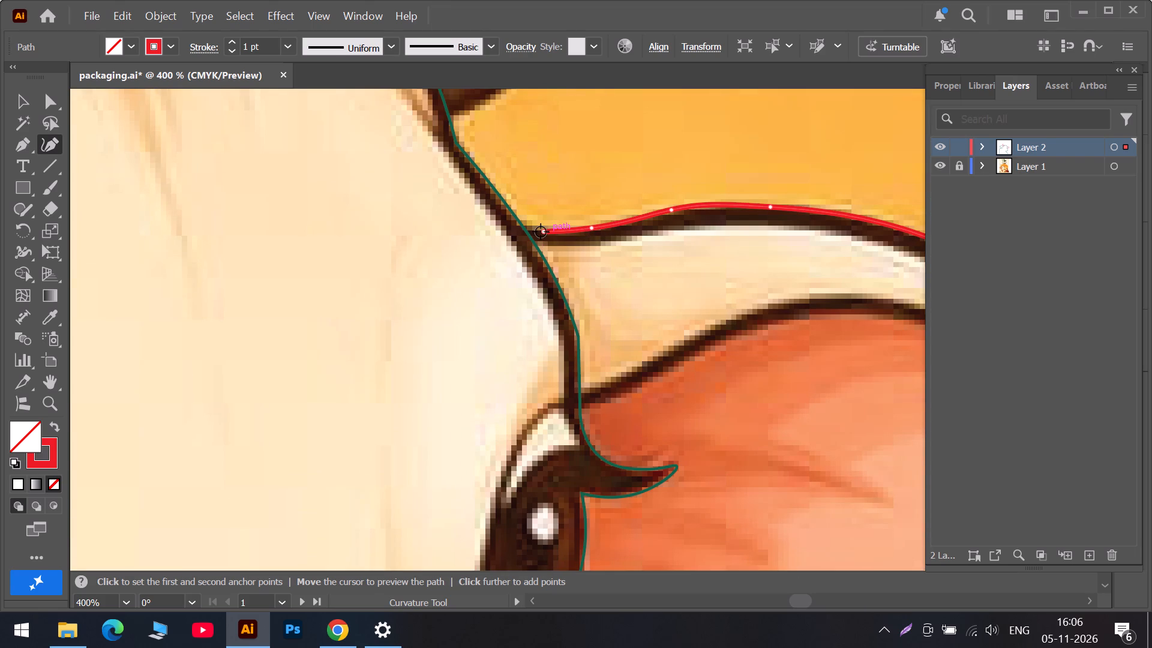
pyautogui.moveTo(540, 232); pyautogui.dragTo(526, 229)
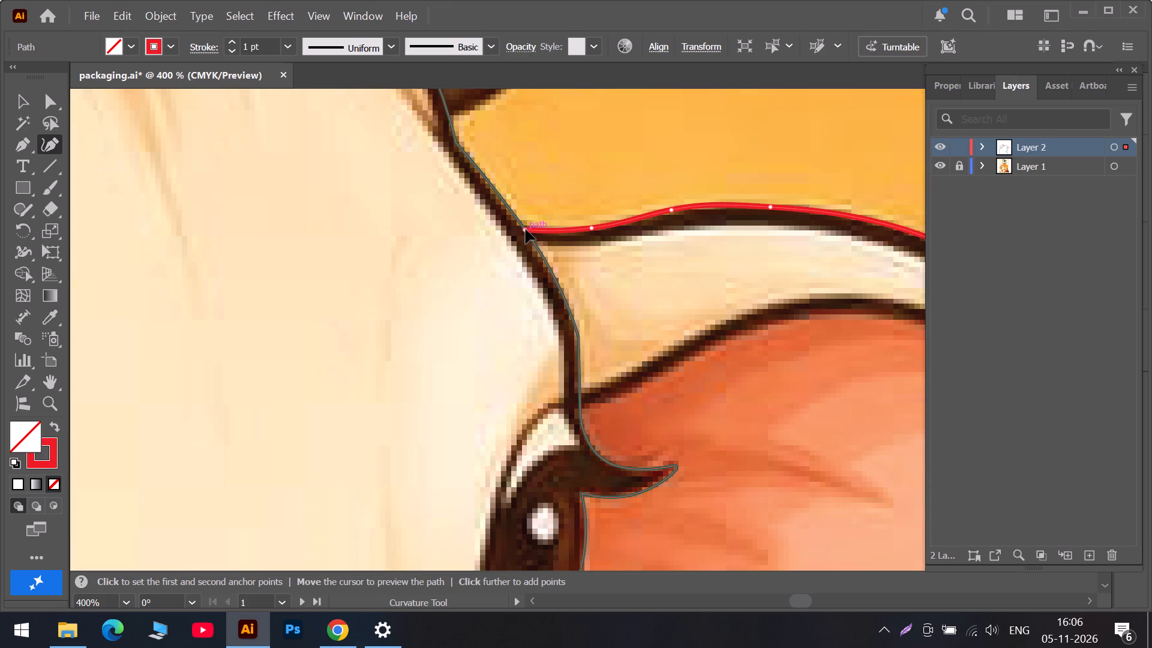
pyautogui.moveTo(526, 229); pyautogui.dragTo(526, 229)
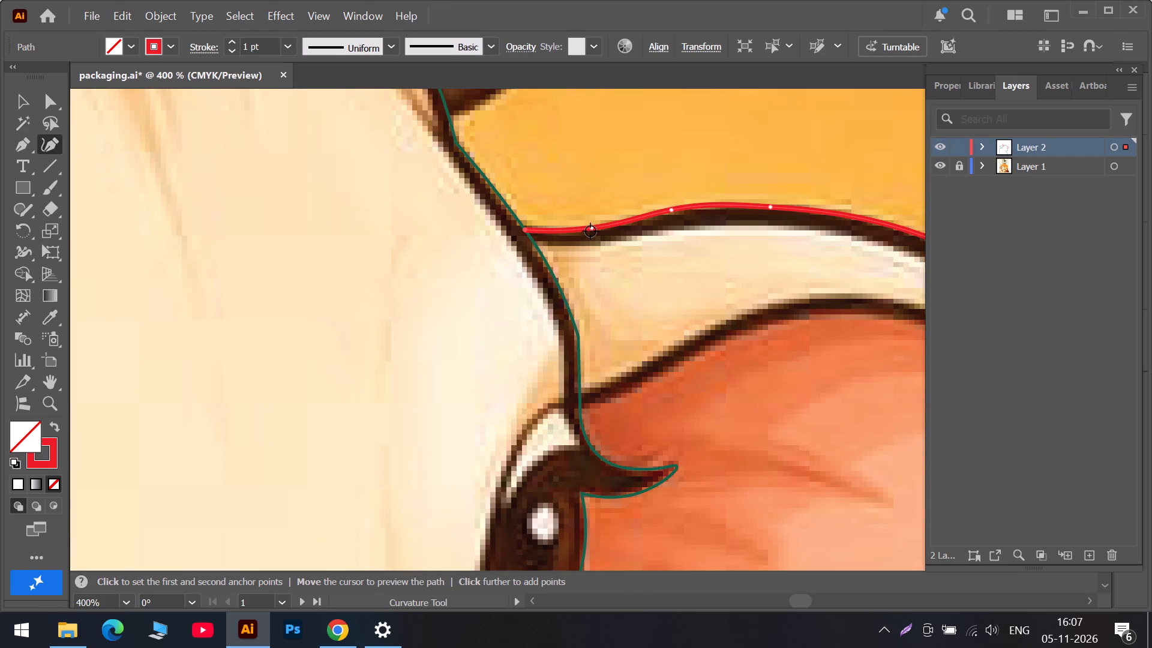
pyautogui.press('Escape')
pyautogui.moveTo(675, 211); pyautogui.dragTo(668, 215)
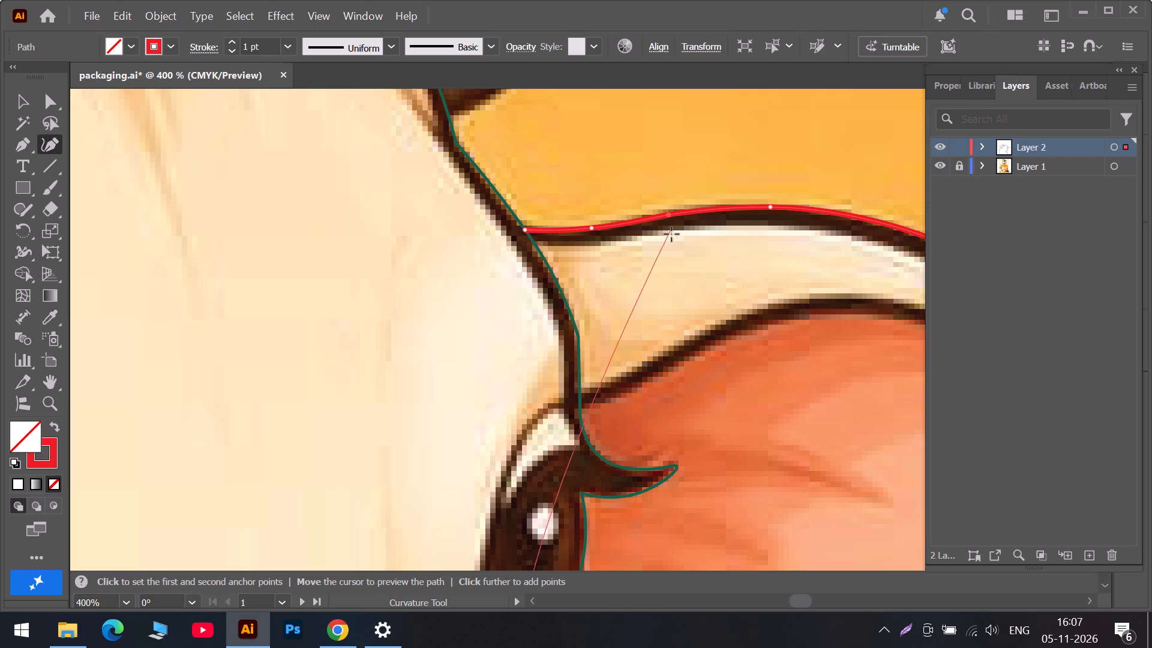
# Start a new curvature path at the larger eye's outer lash tip and trace its upper outline to the pointed inner corner.
pyautogui.keyDown('alt'); pyautogui.scroll(-1, 678, 265); pyautogui.keyUp('alt')
pyautogui.scroll(-6, 650, 355)
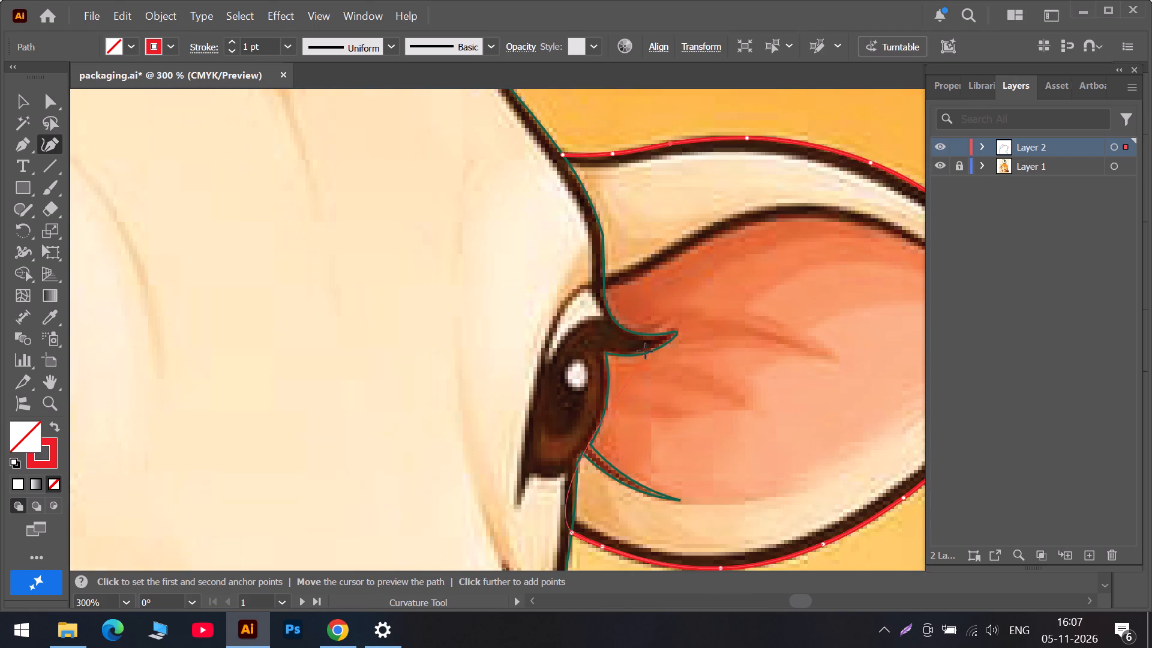
pyautogui.scroll(-3, 640, 347)
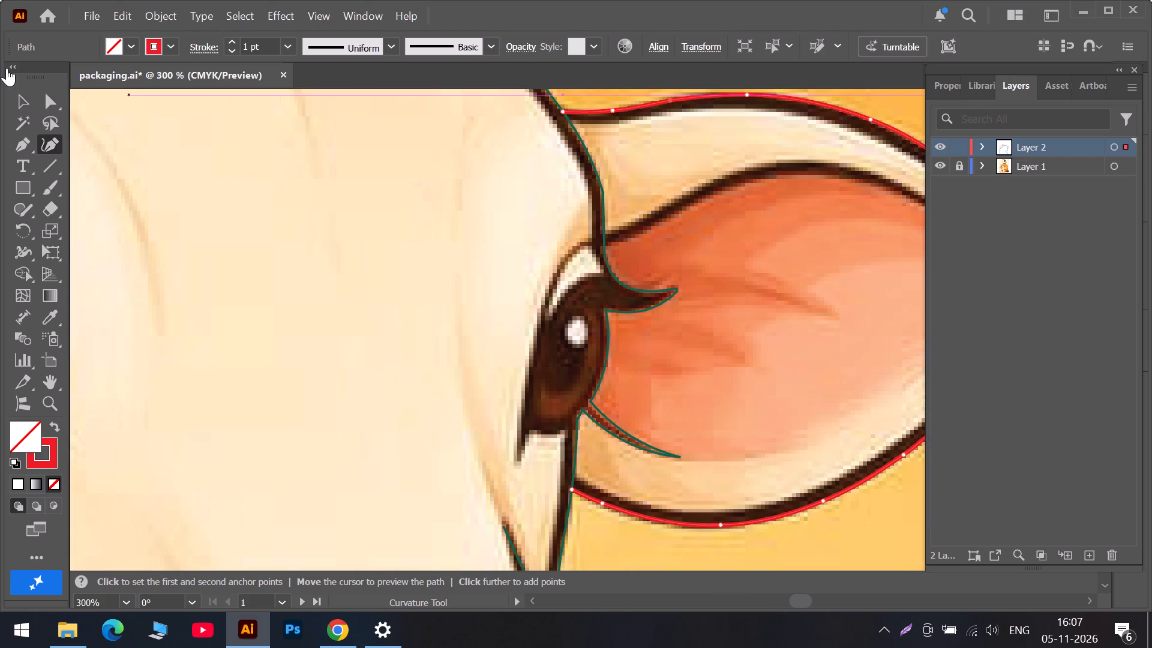
pyautogui.click(25, 98)
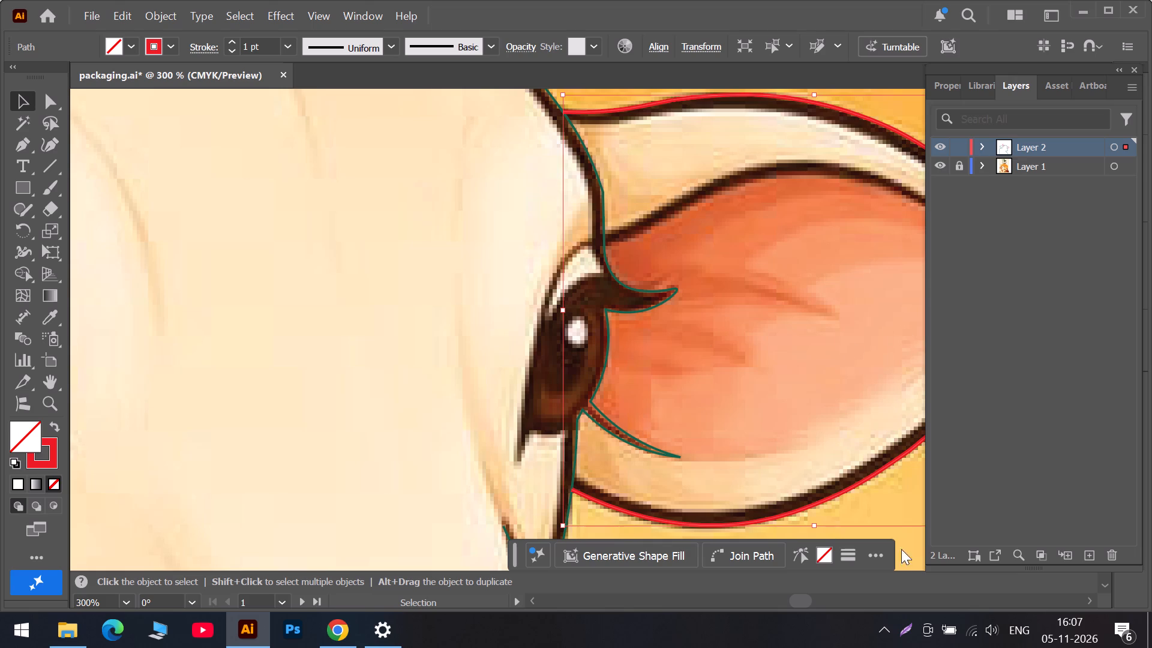
pyautogui.click(760, 604)
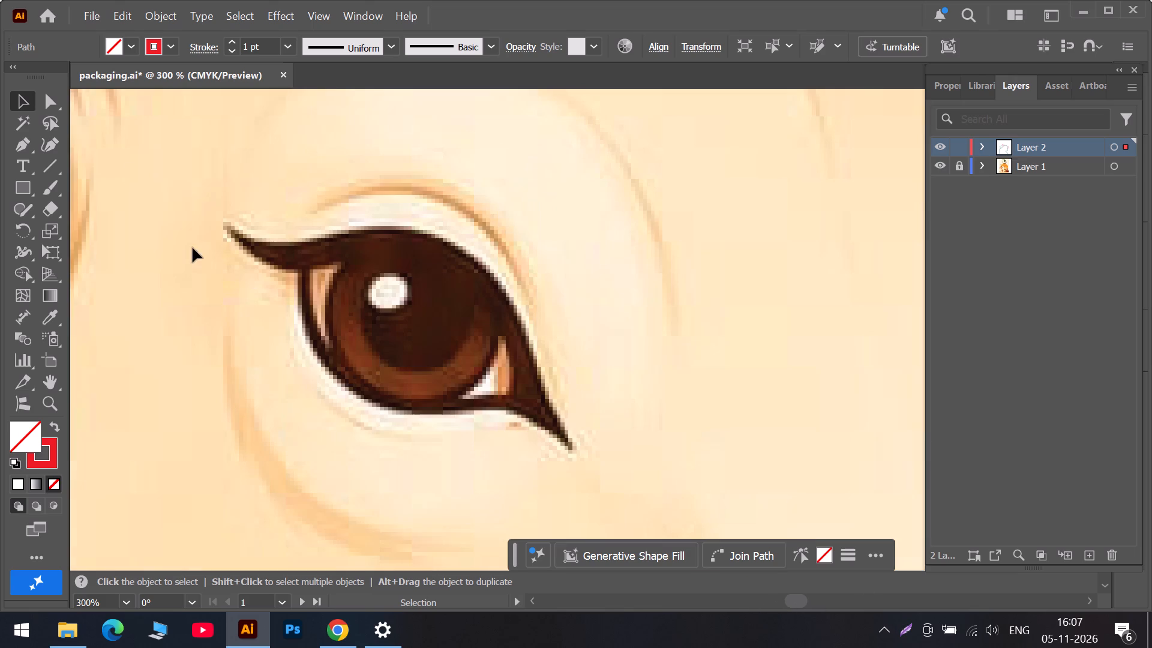
pyautogui.click(44, 144)
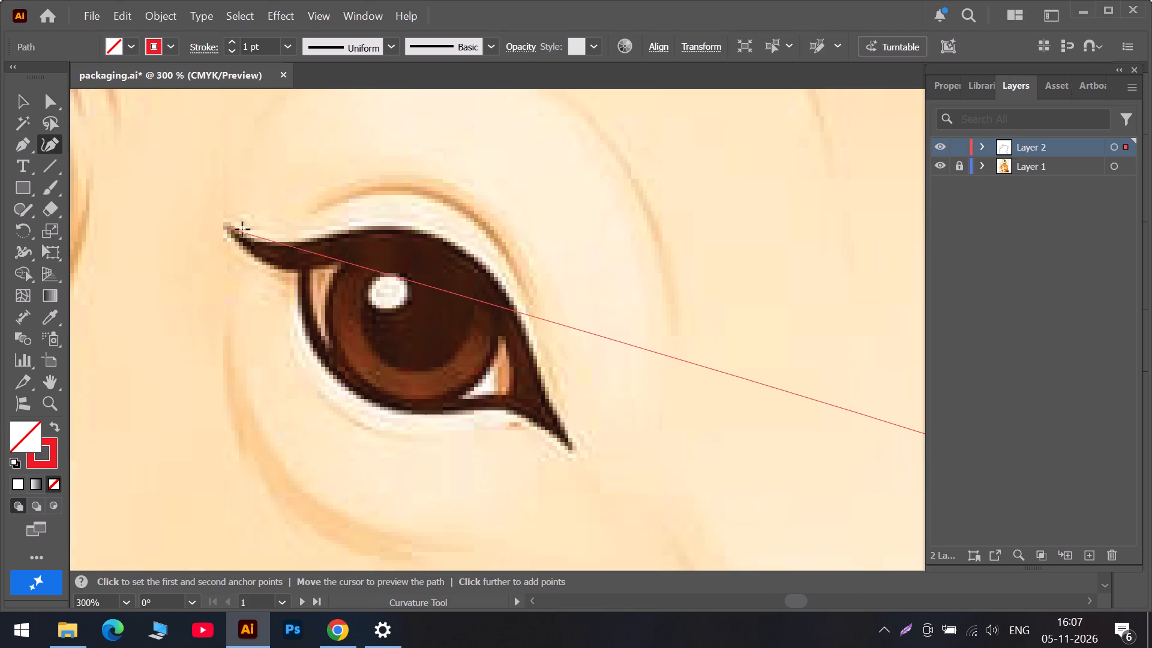
pyautogui.press('Escape')
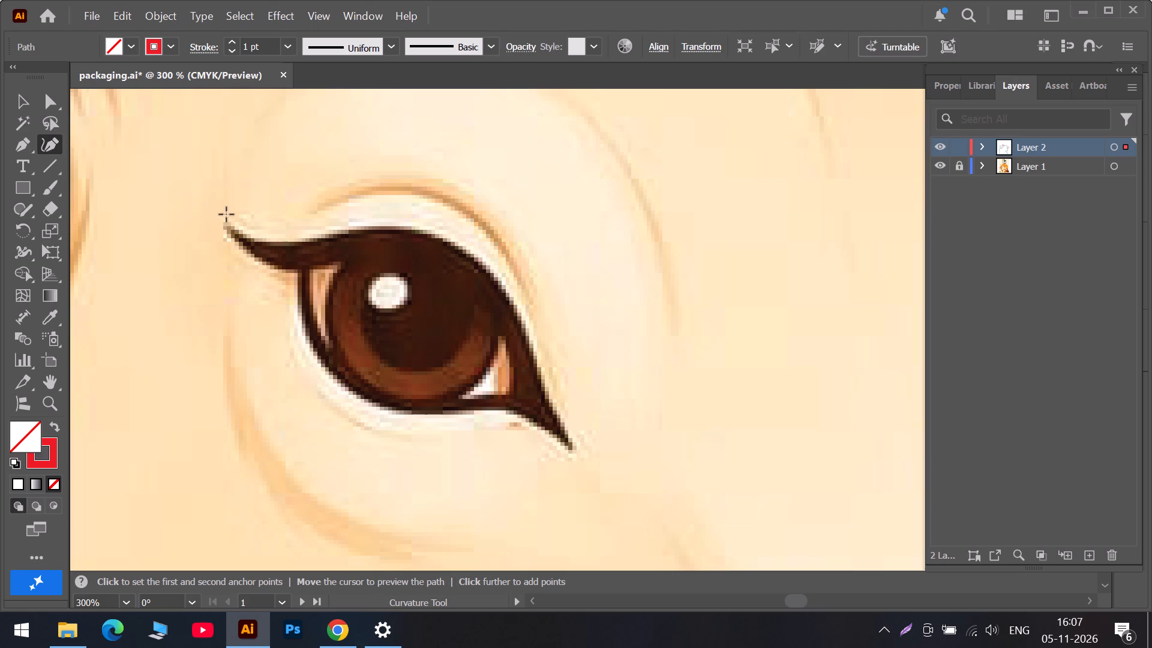
pyautogui.click(227, 227)
pyautogui.click(252, 239)
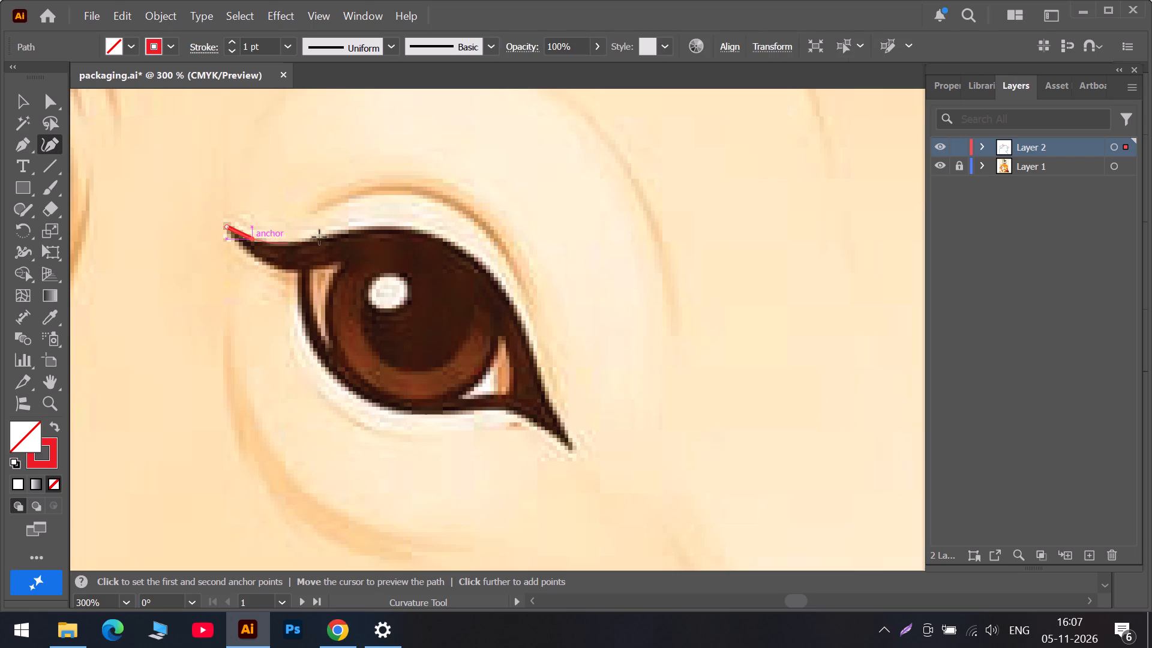
pyautogui.click(345, 232)
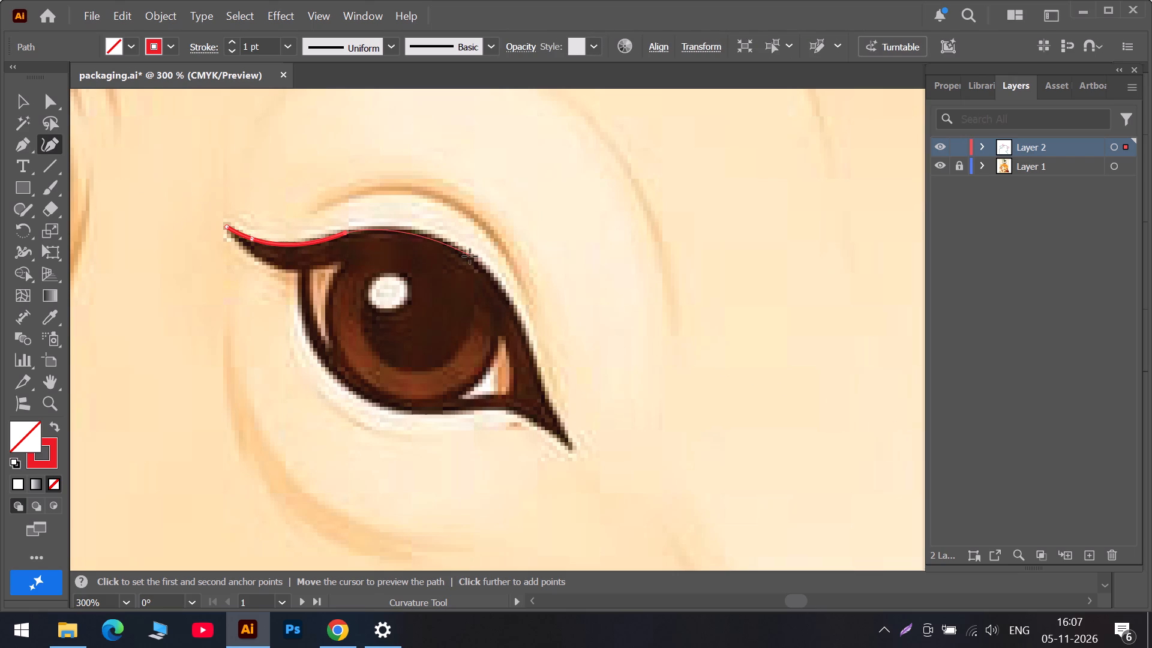
pyautogui.click(469, 253)
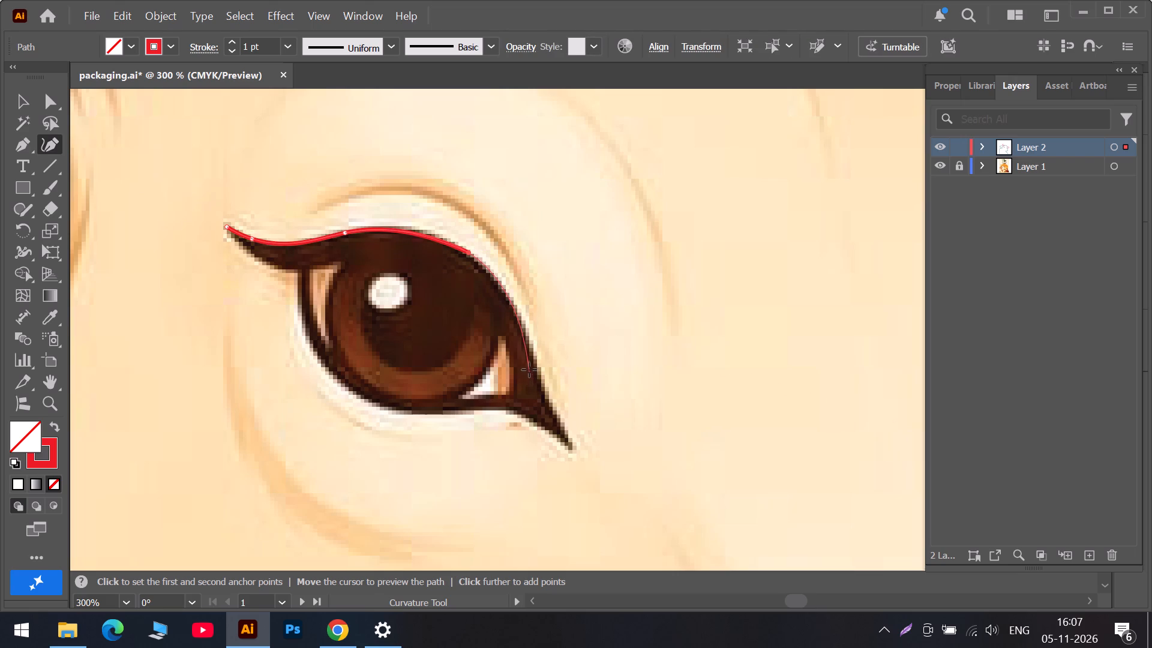
pyautogui.click(531, 361)
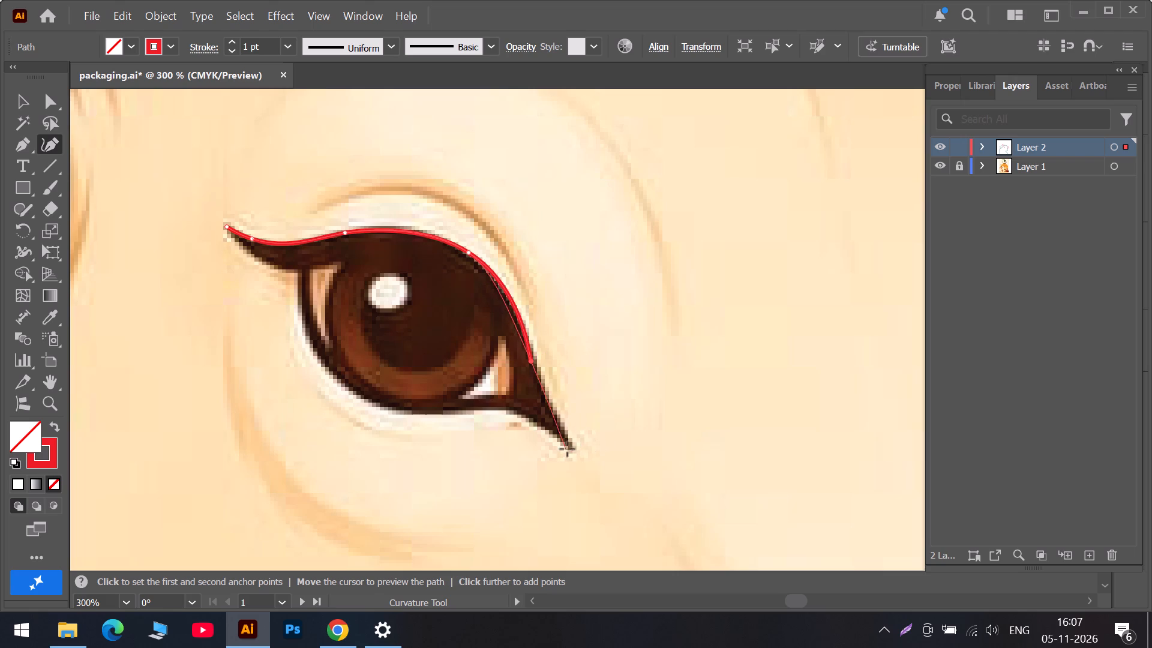
pyautogui.click(572, 449)
# Fit the path to the dark upper lid near the pointed corner, adding an anchor just before the tip.
pyautogui.moveTo(534, 358); pyautogui.dragTo(531, 347)
pyautogui.moveTo(547, 384); pyautogui.dragTo(543, 390)
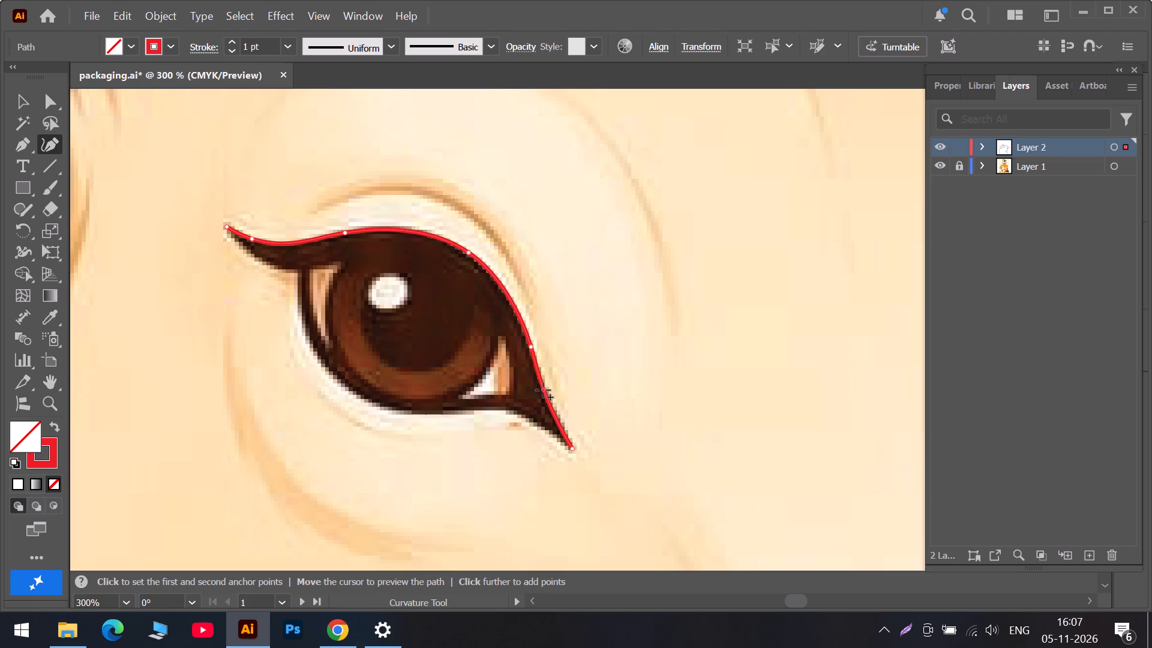
pyautogui.moveTo(543, 390); pyautogui.dragTo(548, 392)
pyautogui.press('Escape')
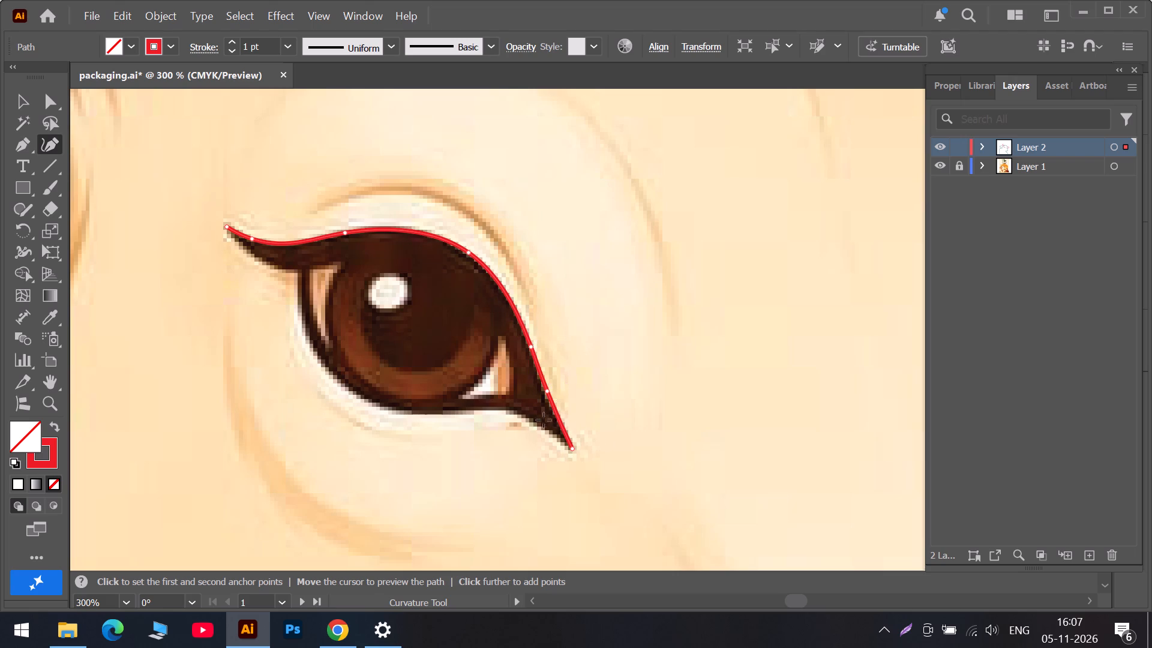
# Carry the path around the eye's pointed corner onto its lower edge and make the tip anchor a sharp corner.
pyautogui.click(574, 449)
pyautogui.click(551, 434)
pyautogui.click(511, 412)
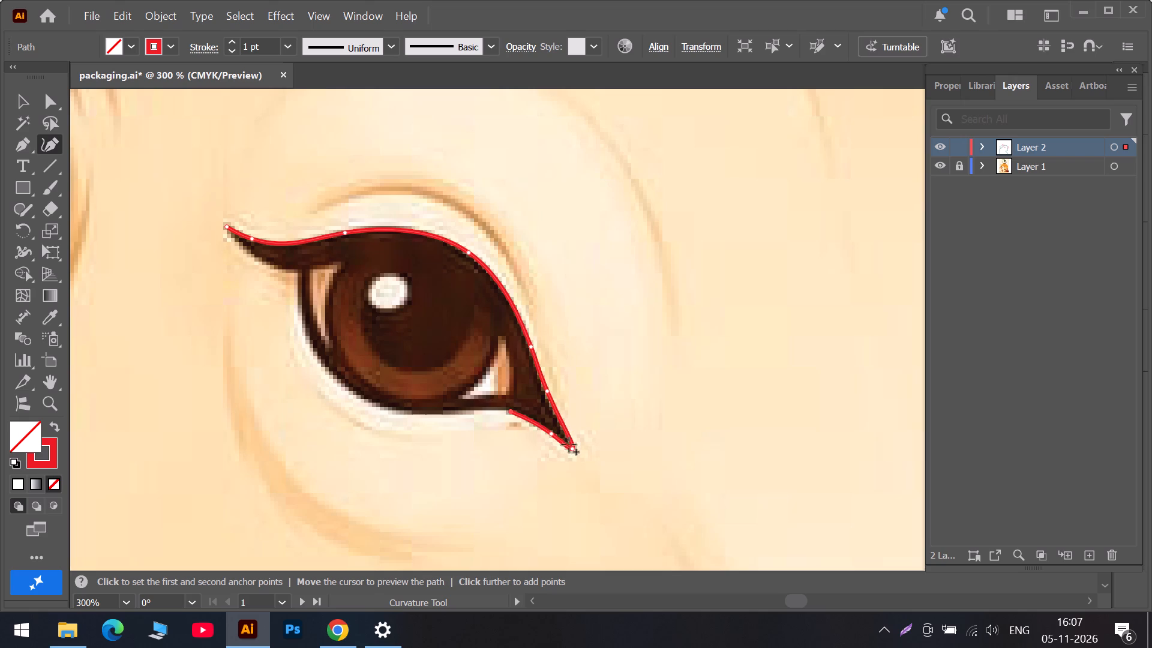
pyautogui.doubleClick(572, 448)
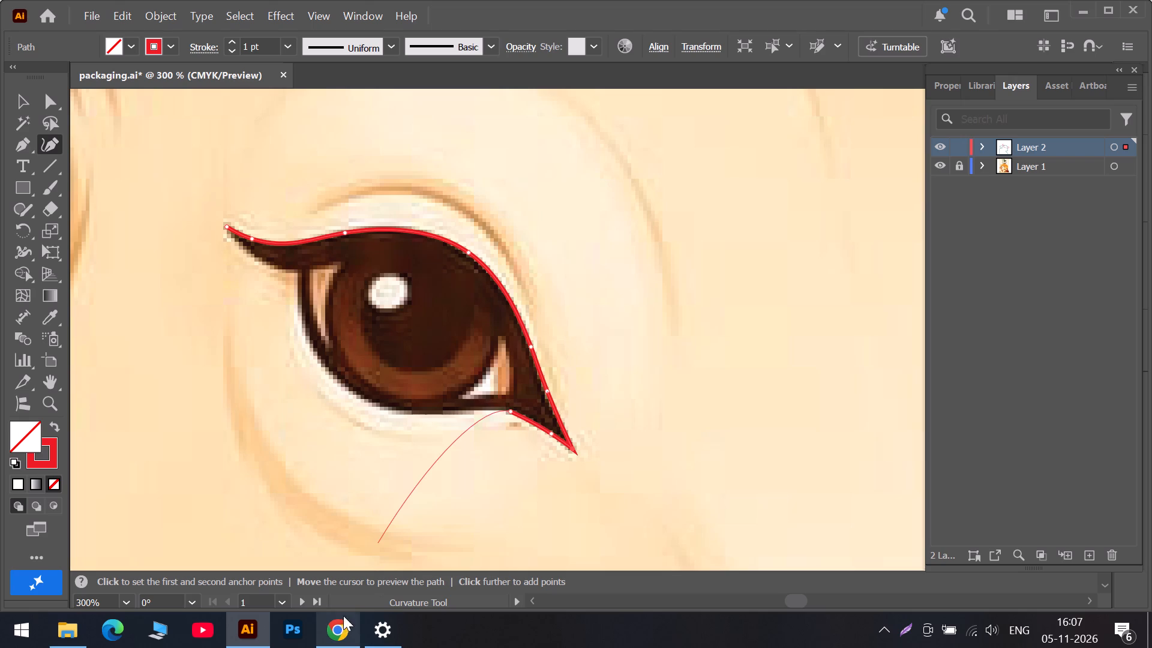
# Switch to Chrome and run a Google Lens search with the file WhatsApp Image 2026-11-05 at 12.02.14 from Downloads.
pyautogui.click(340, 632)
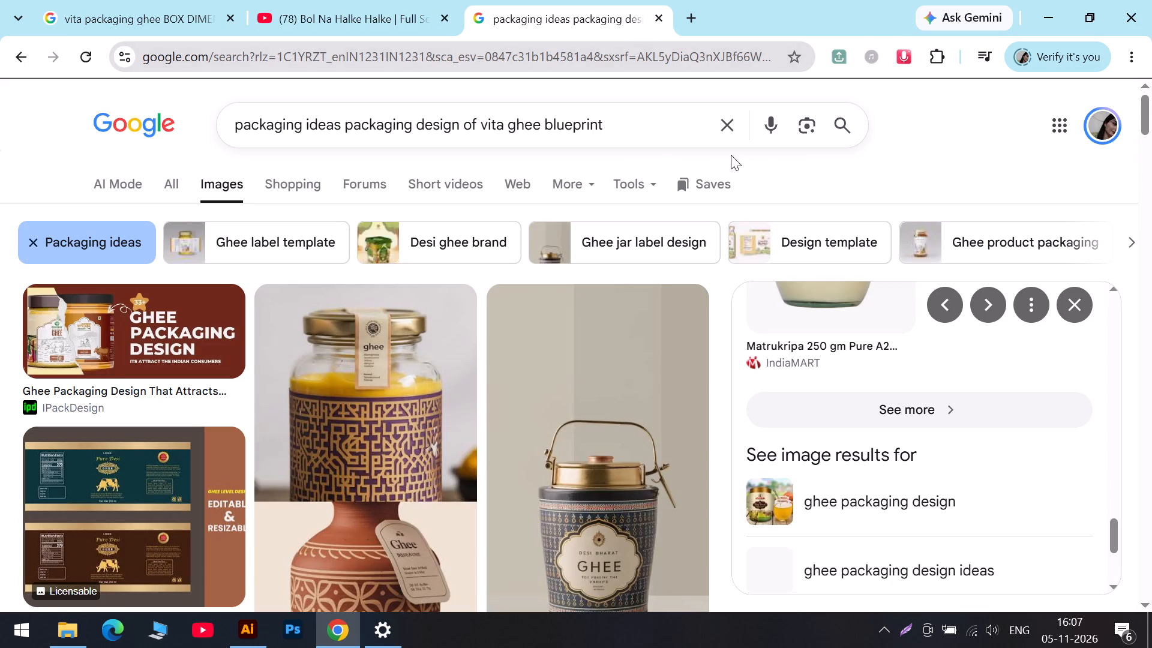
pyautogui.click(810, 128)
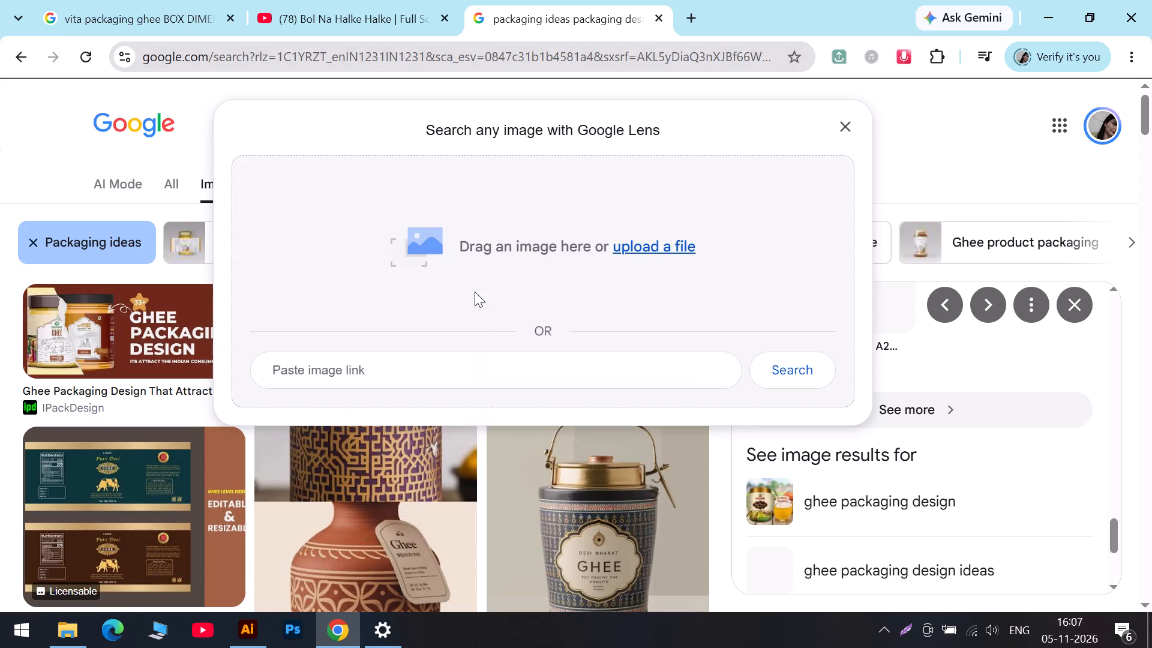
pyautogui.click(543, 331)
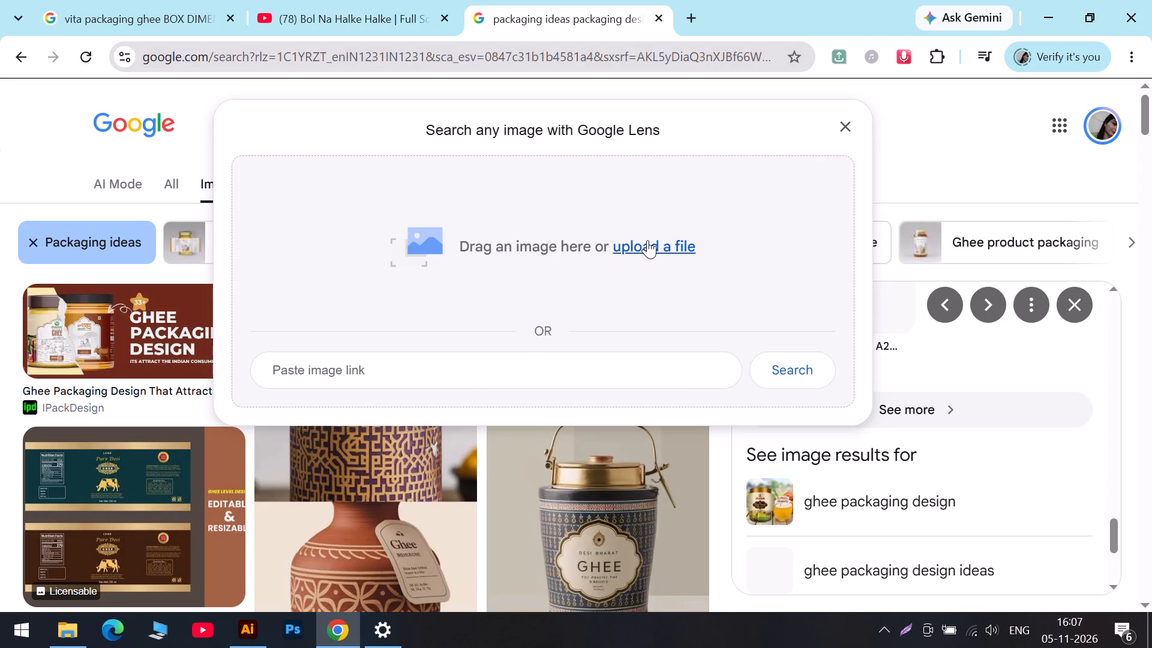
pyautogui.click(647, 240)
pyautogui.click(205, 171)
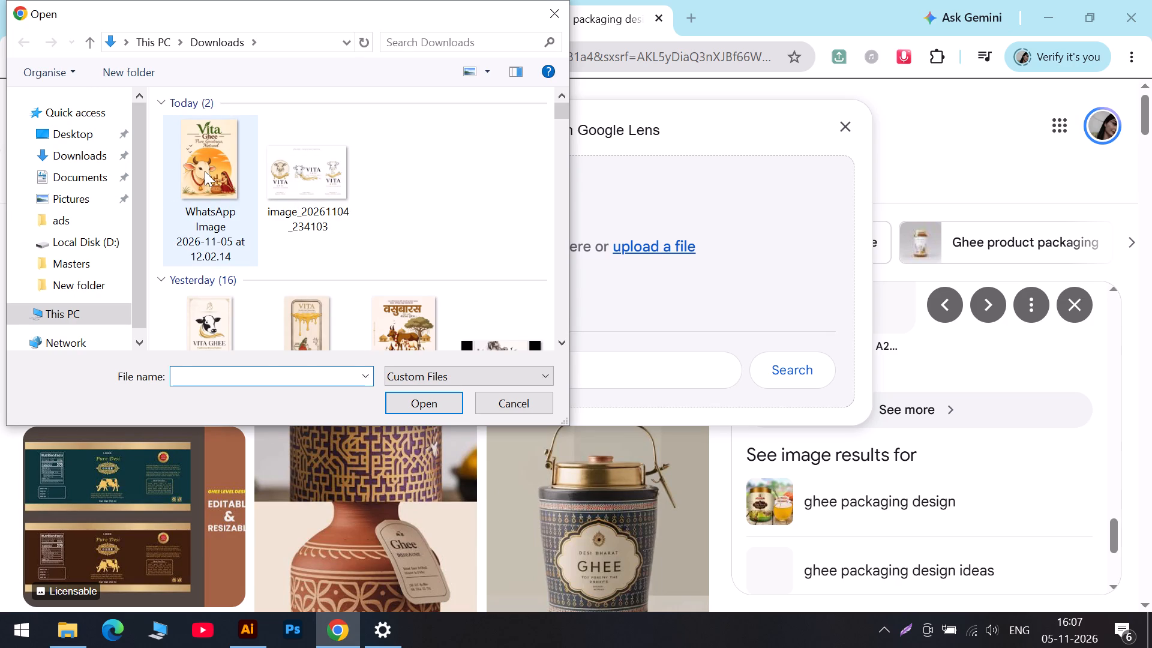
pyautogui.click(422, 407)
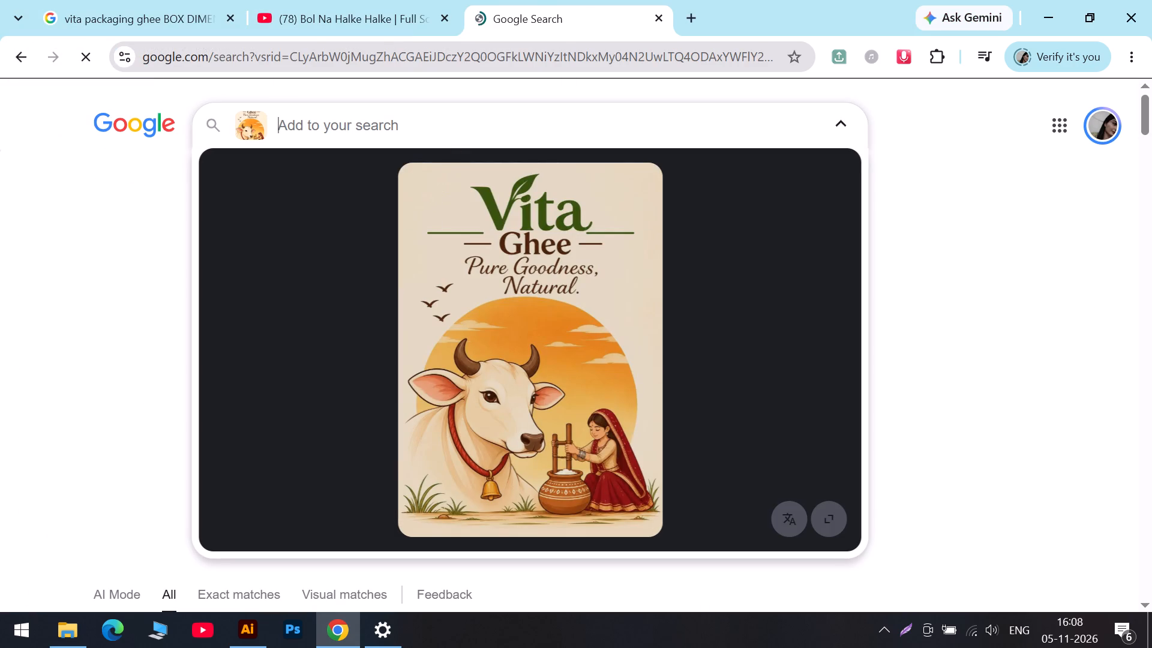
# Add the text "SEND COW LIKE THIS" to the image search and run it.
pyautogui.write('SEND C')
pyautogui.write('OW')
pyautogui.press('space')
pyautogui.press('l')
pyautogui.write('IKE')
pyautogui.press('space')
pyautogui.write('HIS')
pyautogui.press('Return')
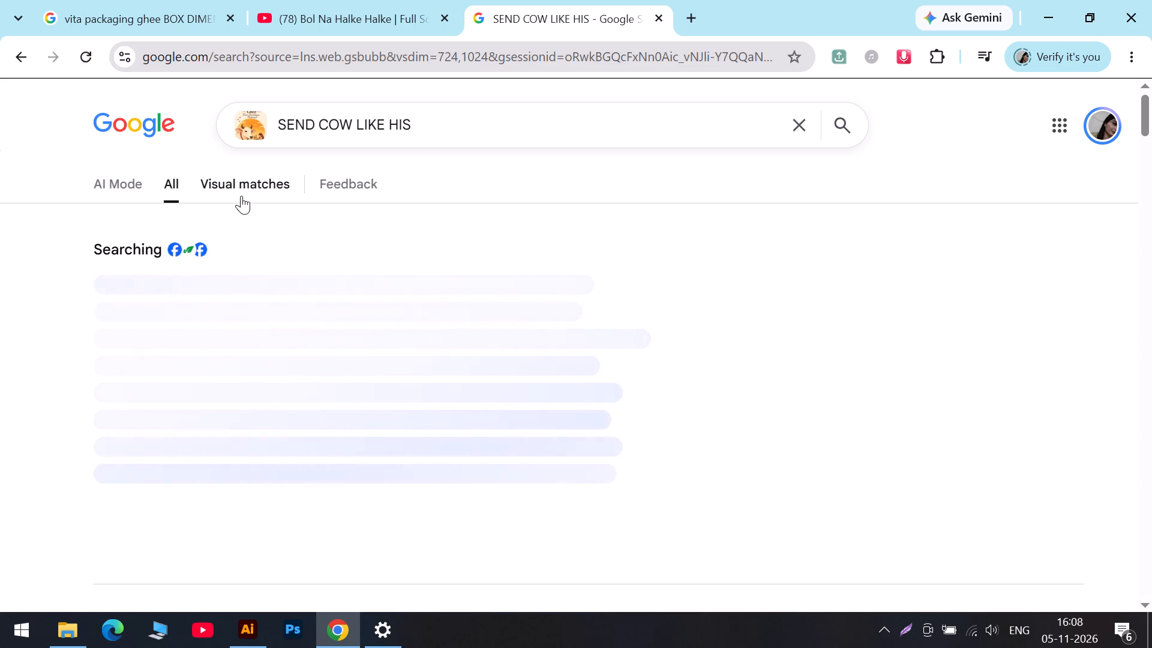
pyautogui.click(386, 118)
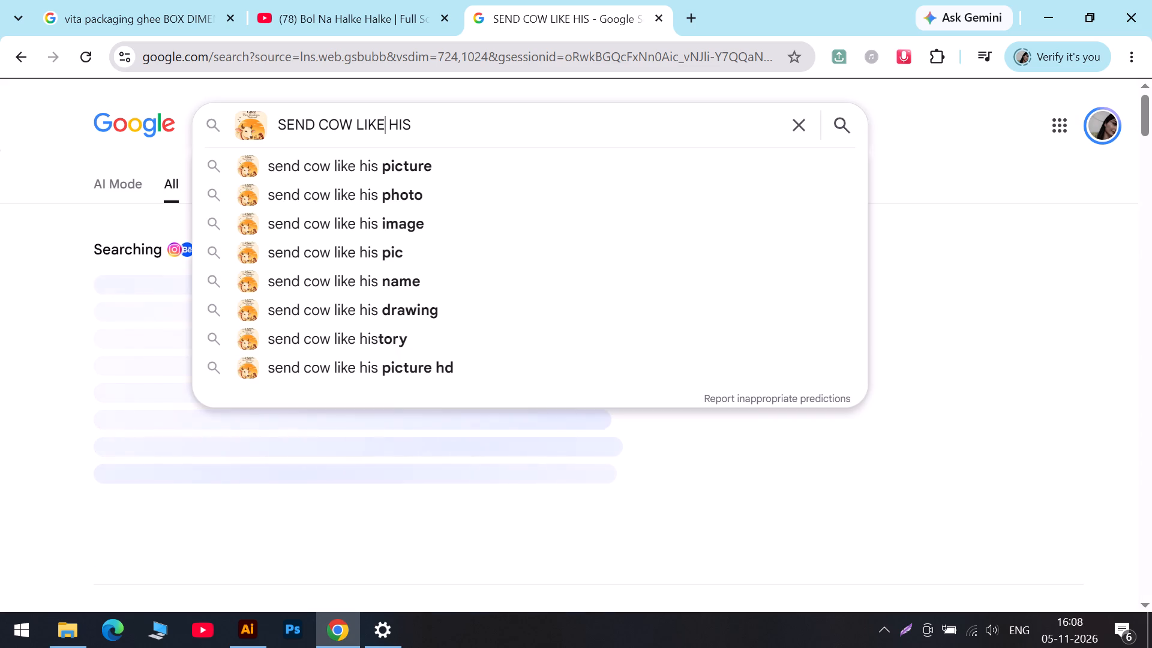
pyautogui.click(388, 121)
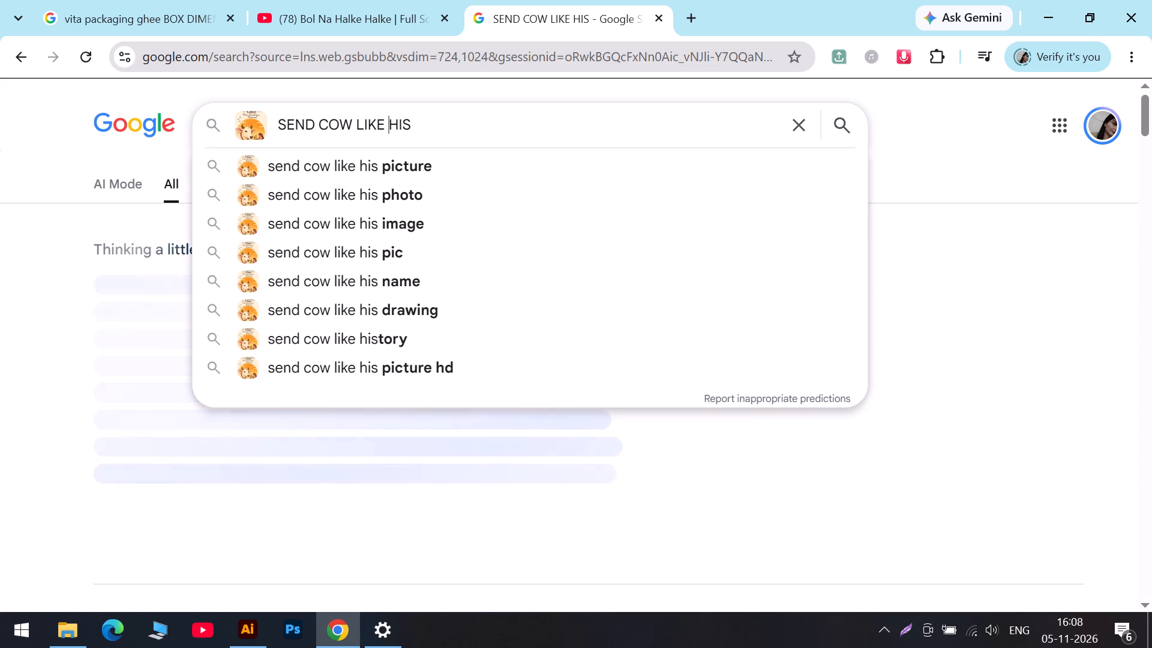
pyautogui.press('t')
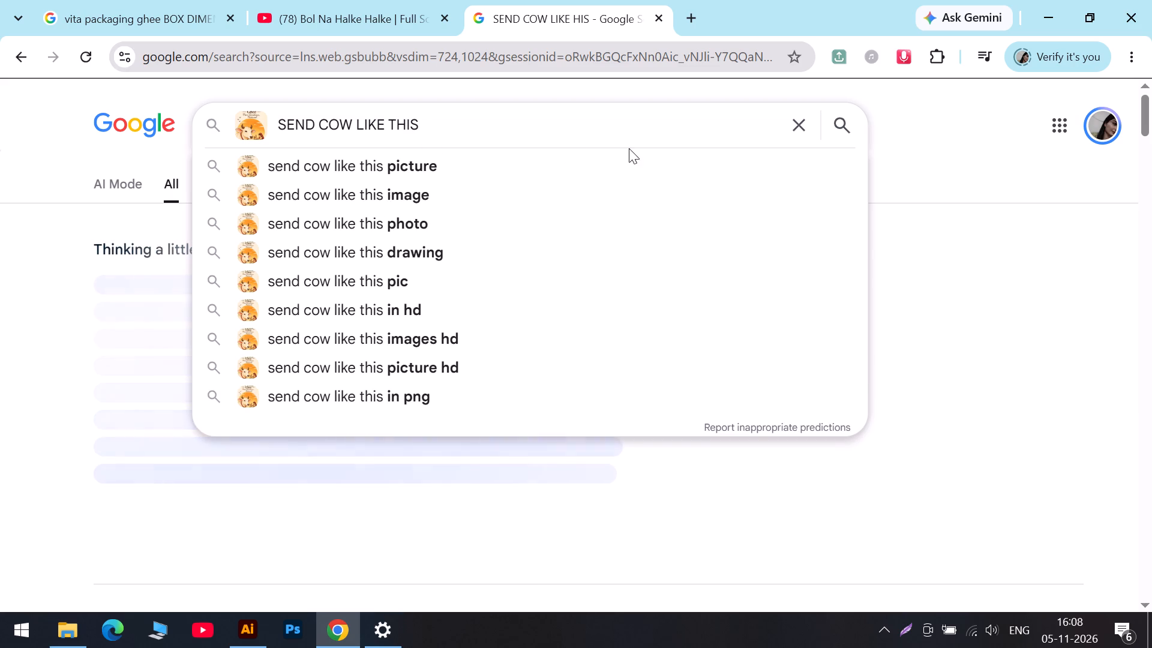
pyautogui.press('Return')
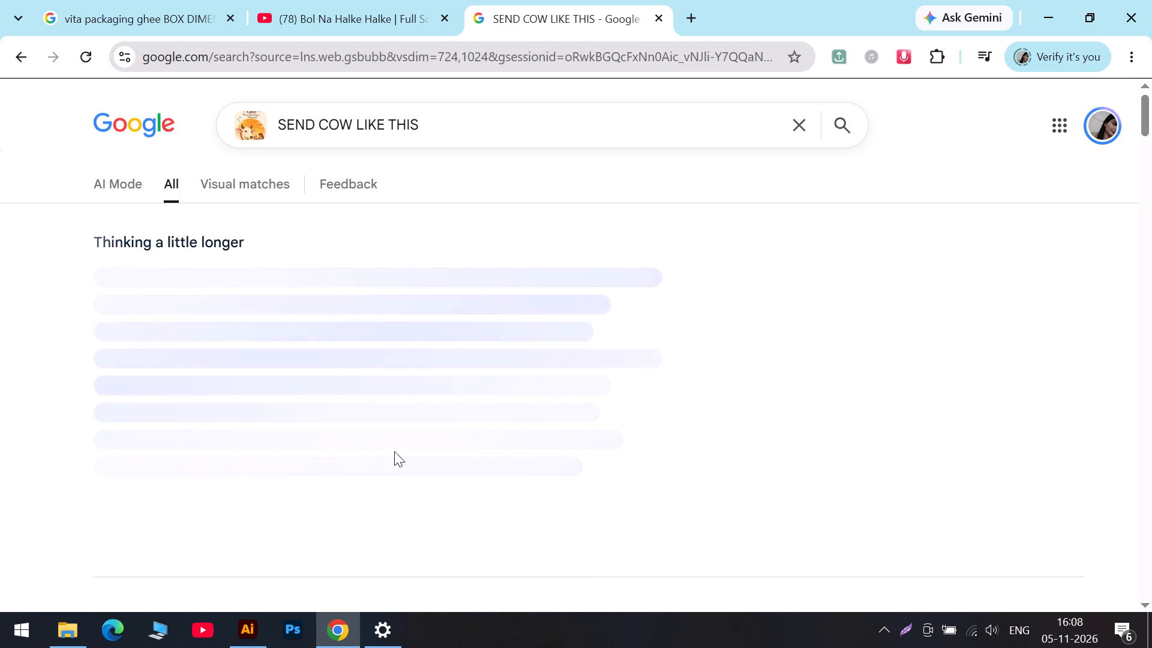
# Look through the results of the cow image search.
pyautogui.click(586, 20)
pyautogui.scroll(-4, 337, 317)
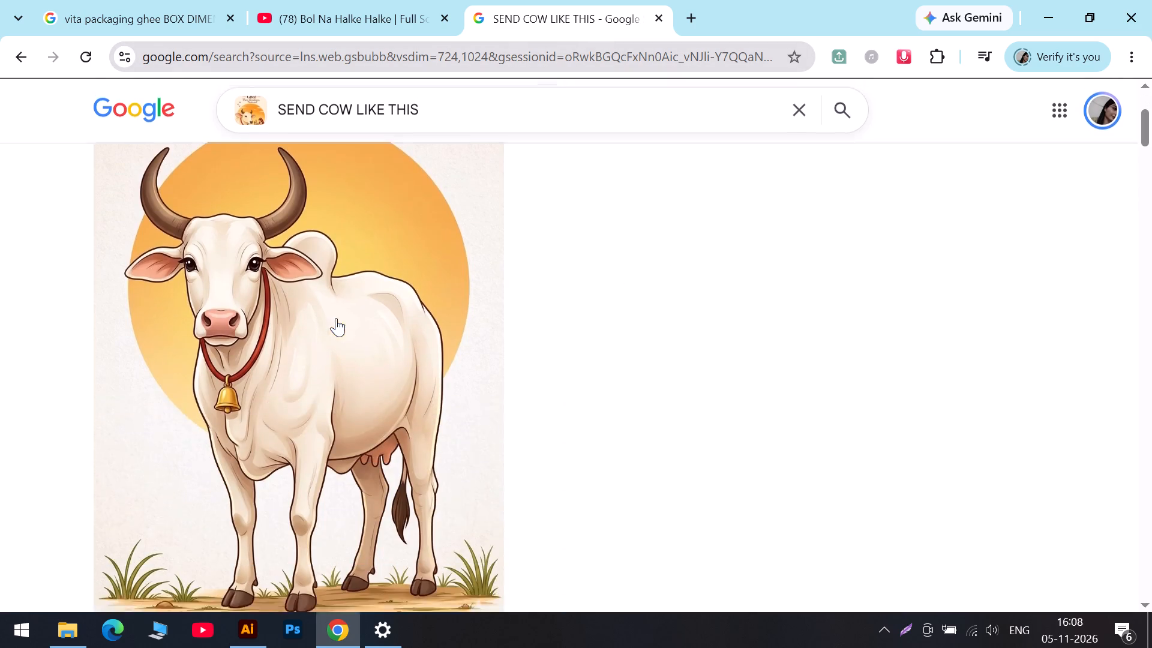
pyautogui.scroll(-8, 336, 318)
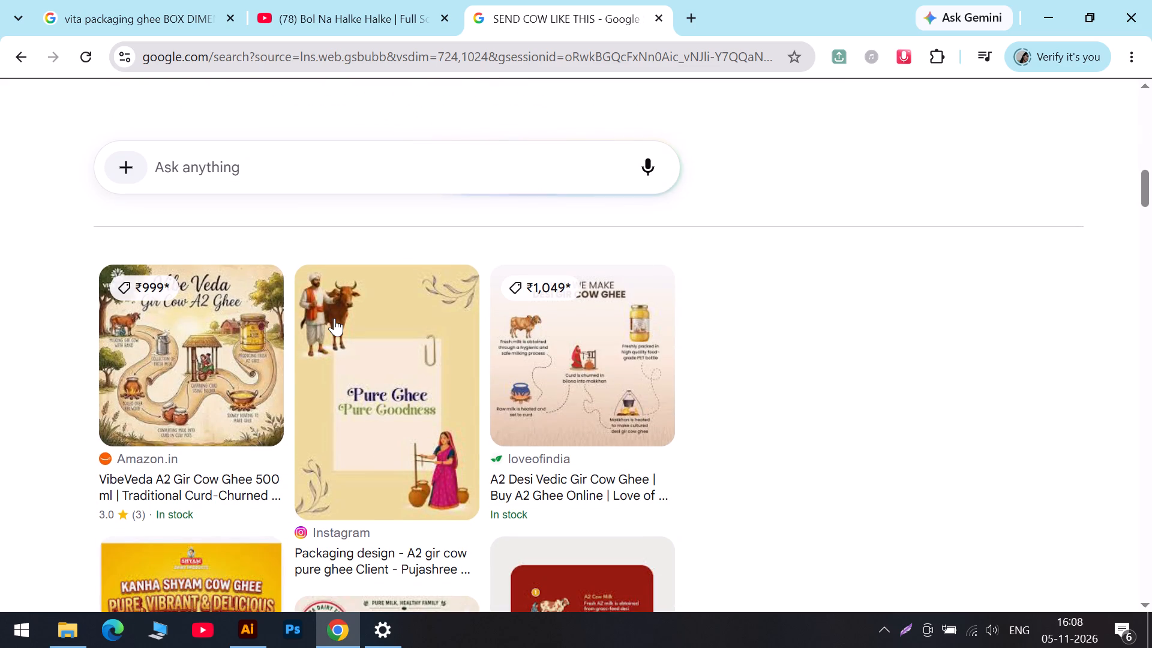
pyautogui.scroll(7, 331, 313)
pyautogui.scroll(10, 302, 265)
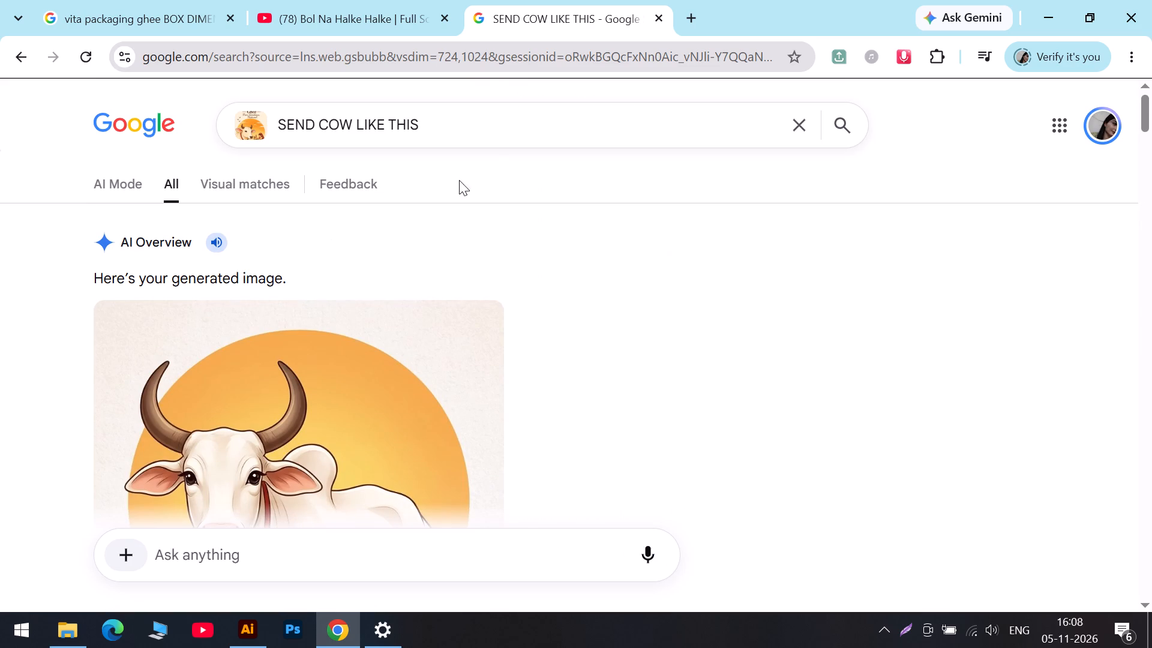
pyautogui.click(492, 124)
pyautogui.press('space')
pyautogui.write('SAME POSE')
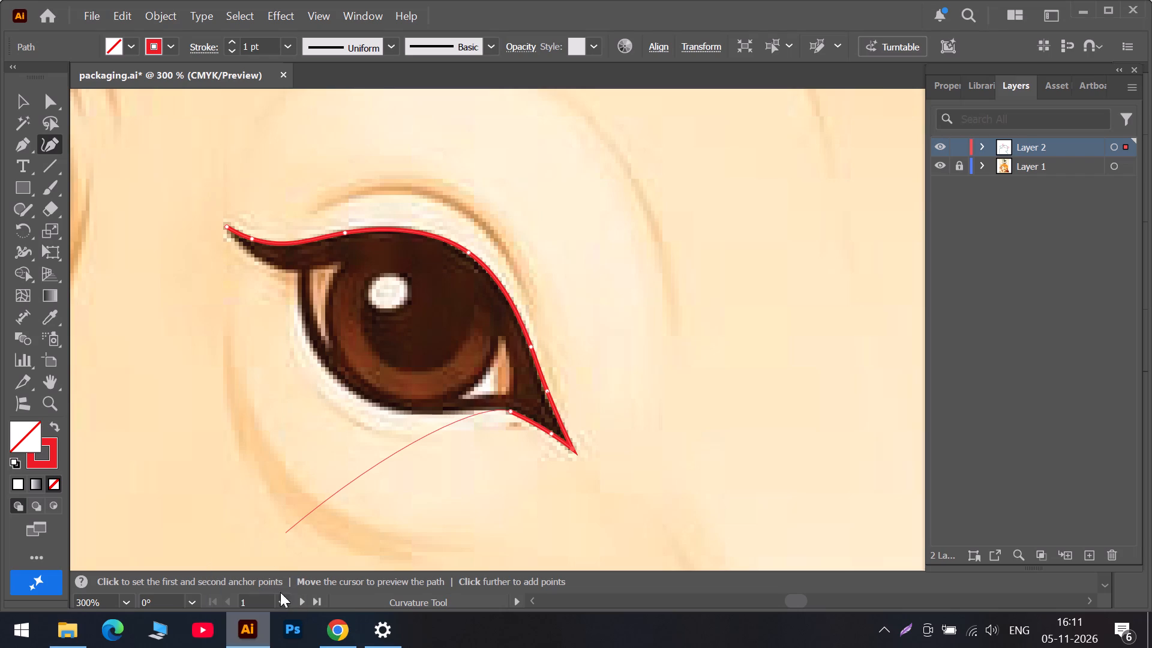
pyautogui.moveTo(280, 592); pyautogui.dragTo(700, 354)
pyautogui.keyDown('alt'); pyautogui.scroll(-6, 700, 354); pyautogui.keyUp('alt')
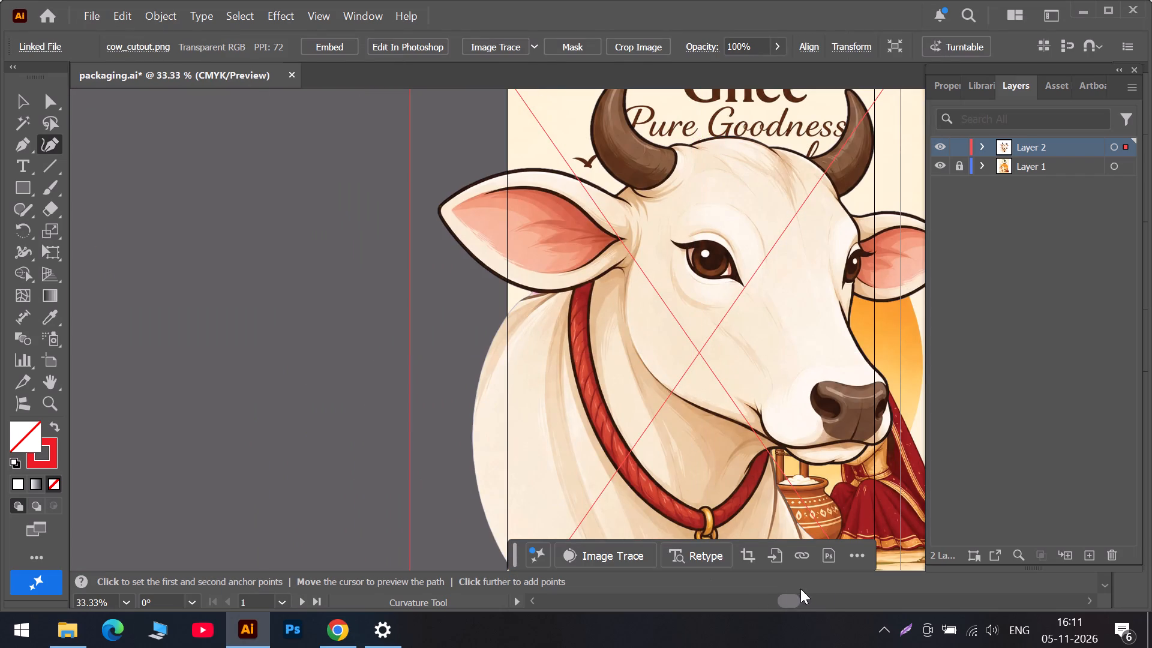
pyautogui.click(826, 602)
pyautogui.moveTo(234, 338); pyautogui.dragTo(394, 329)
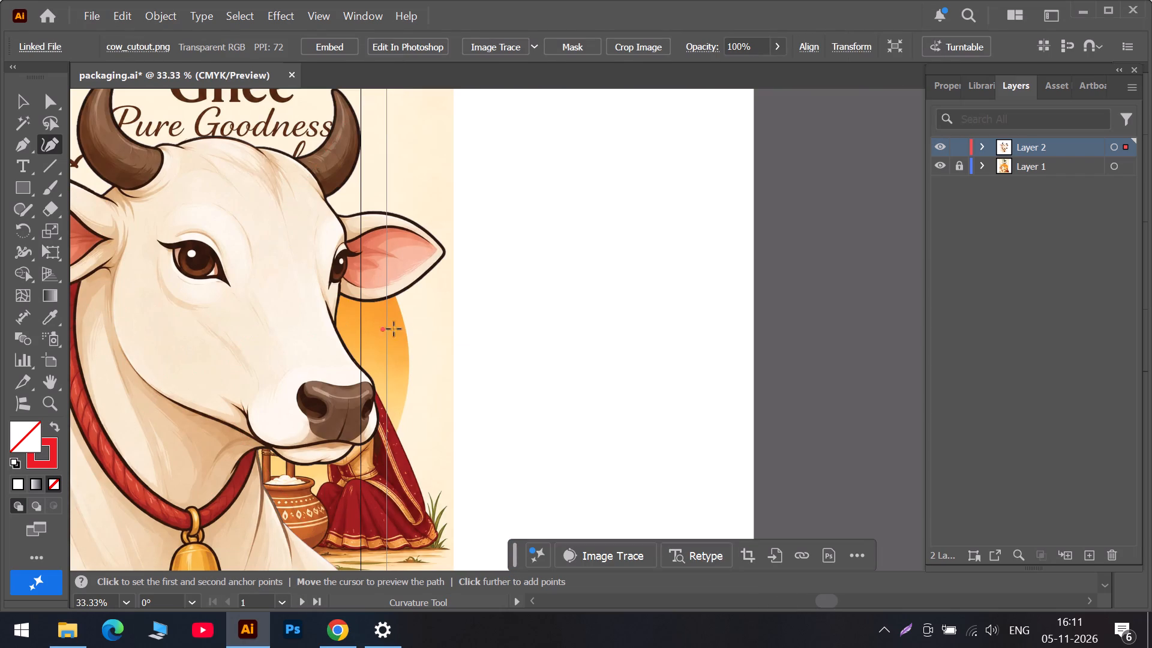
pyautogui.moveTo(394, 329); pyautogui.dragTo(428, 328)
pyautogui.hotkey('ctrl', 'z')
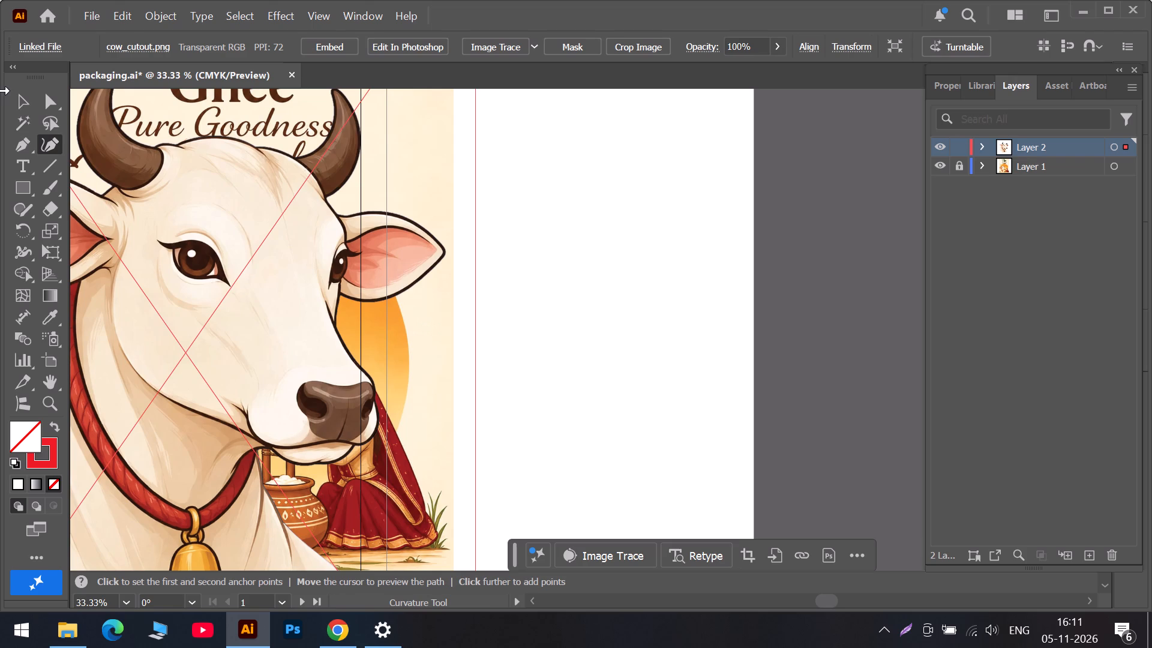
# Move the placed cow cutout off the poster onto the blank area beside it.
pyautogui.click(19, 104)
pyautogui.moveTo(308, 335); pyautogui.dragTo(787, 299)
pyautogui.moveTo(593, 360); pyautogui.dragTo(644, 347)
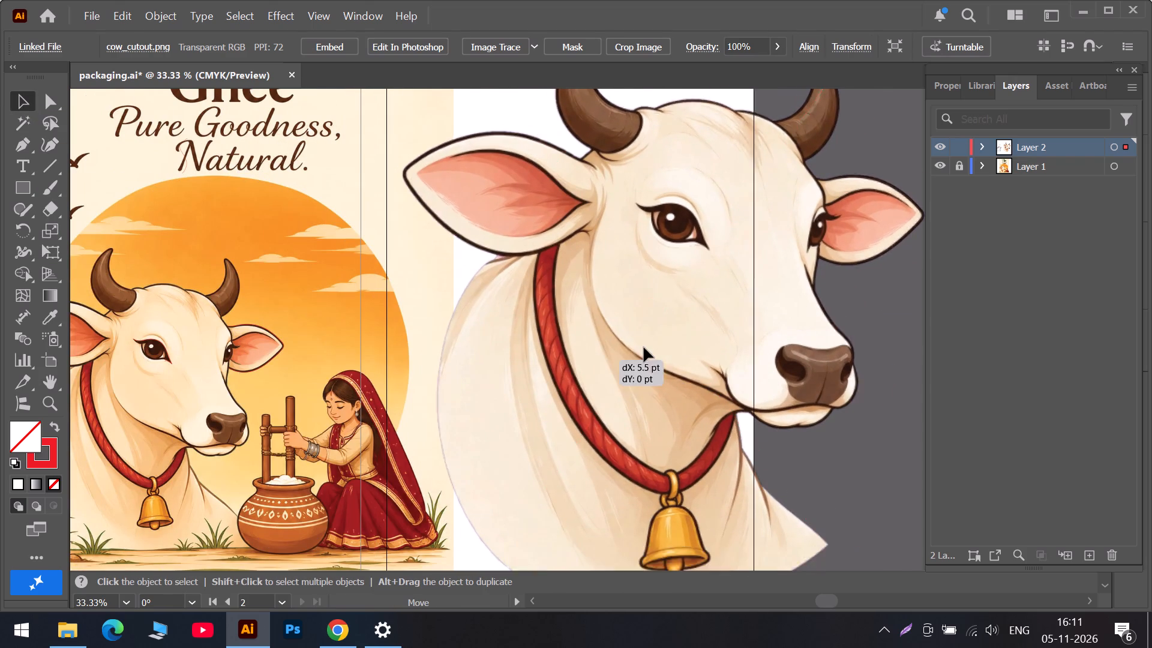
pyautogui.moveTo(644, 347); pyautogui.dragTo(670, 333)
pyautogui.scroll(-1, 565, 386)
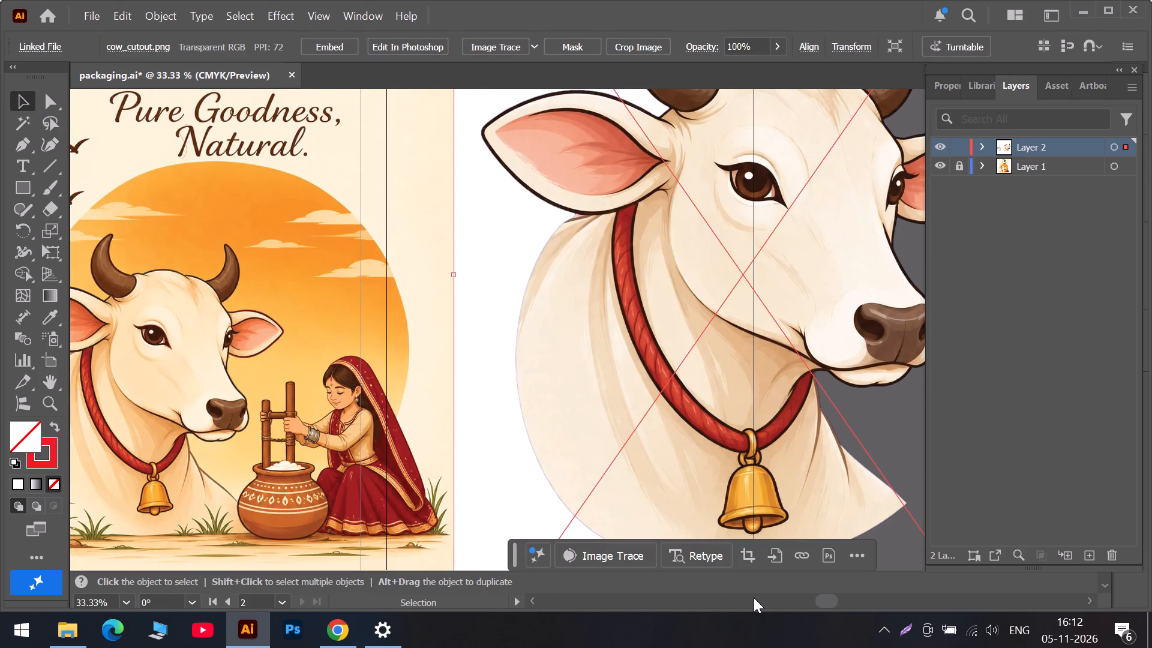
# Continue the nearer eye's outline with the Curvature tool along the lower lid and lash, and close it at its starting point.
pyautogui.click(778, 599)
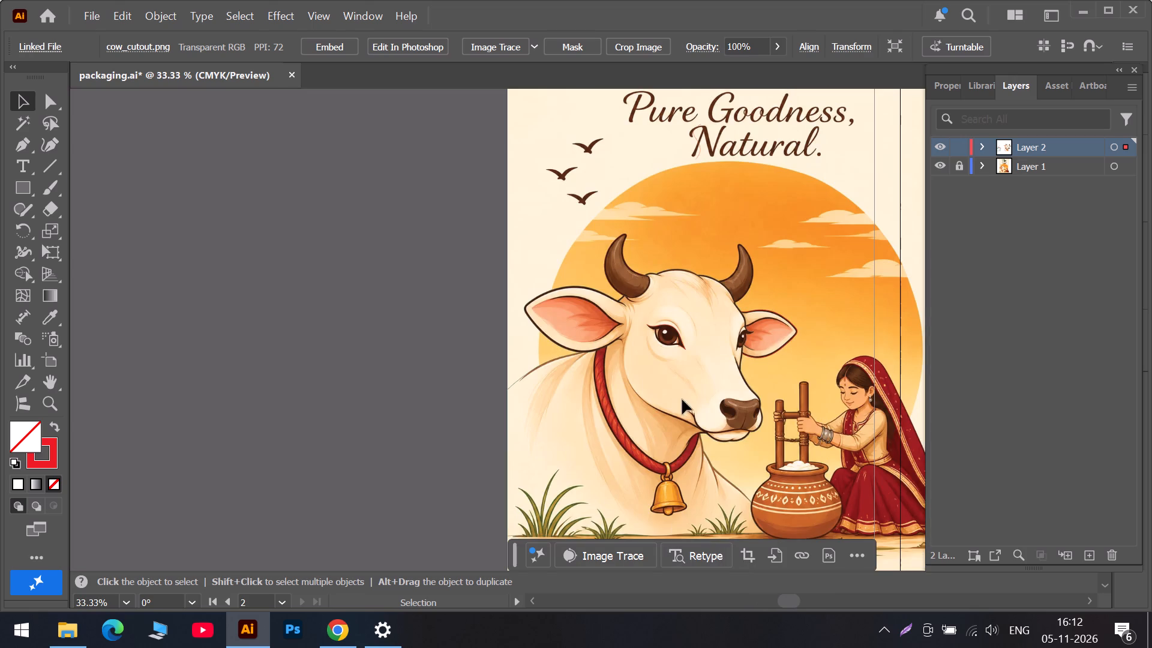
pyautogui.keyDown('alt'); pyautogui.scroll(3, 673, 375); pyautogui.keyUp('alt')
pyautogui.keyDown('alt'); pyautogui.scroll(2, 652, 276); pyautogui.keyUp('alt')
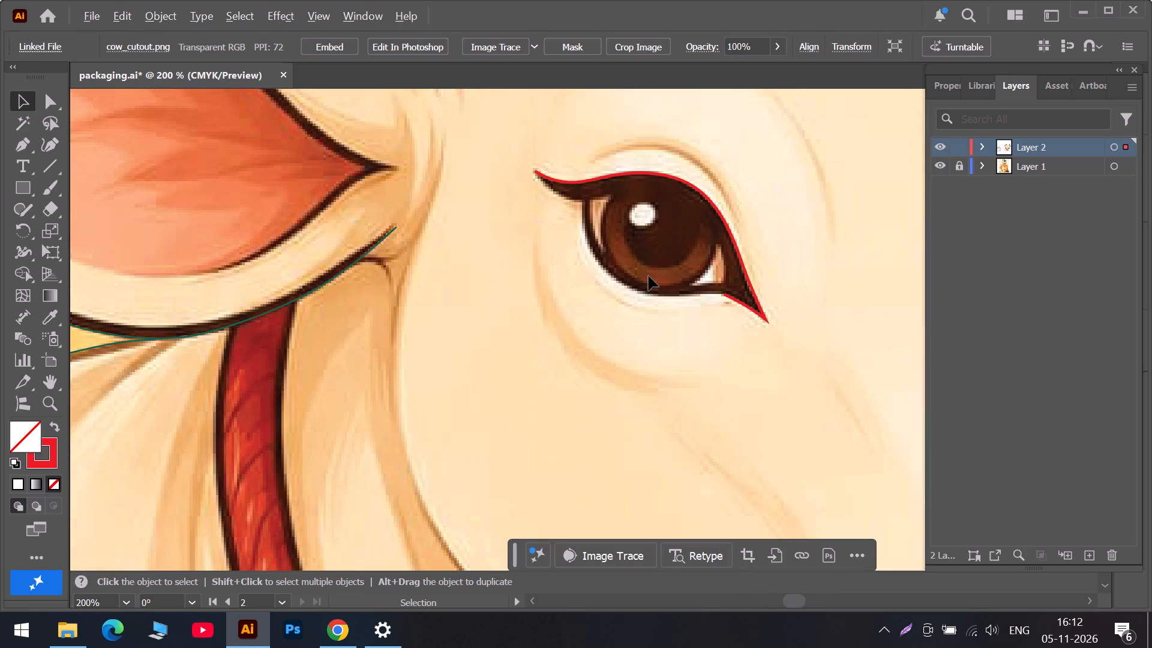
pyautogui.click(43, 148)
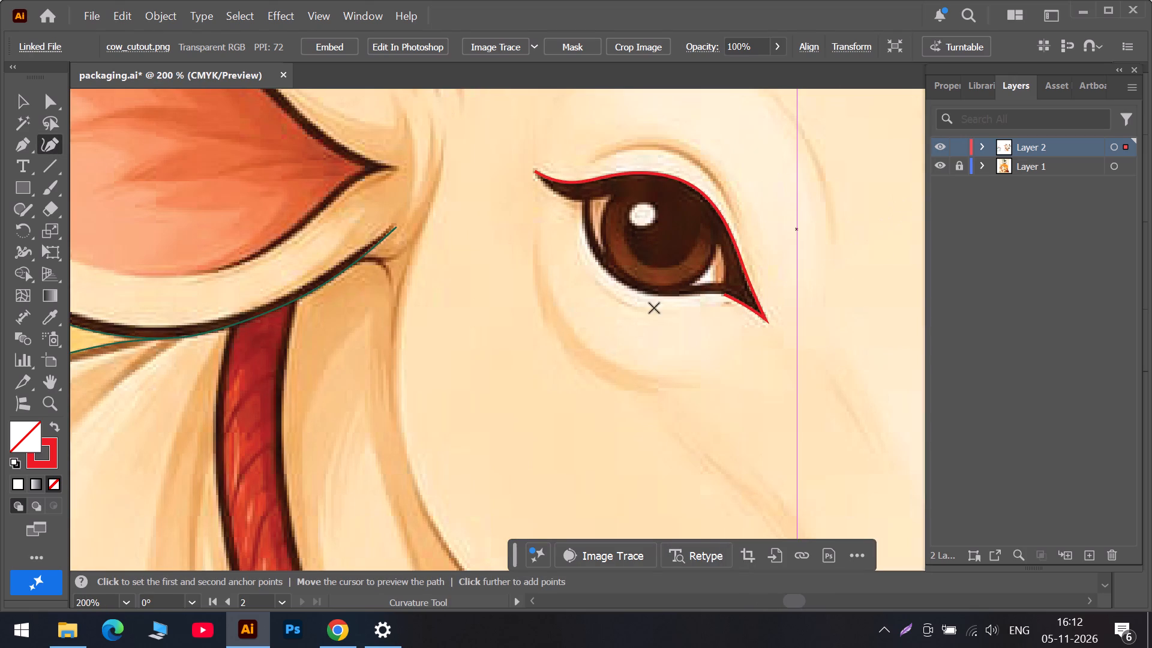
pyautogui.click(728, 298)
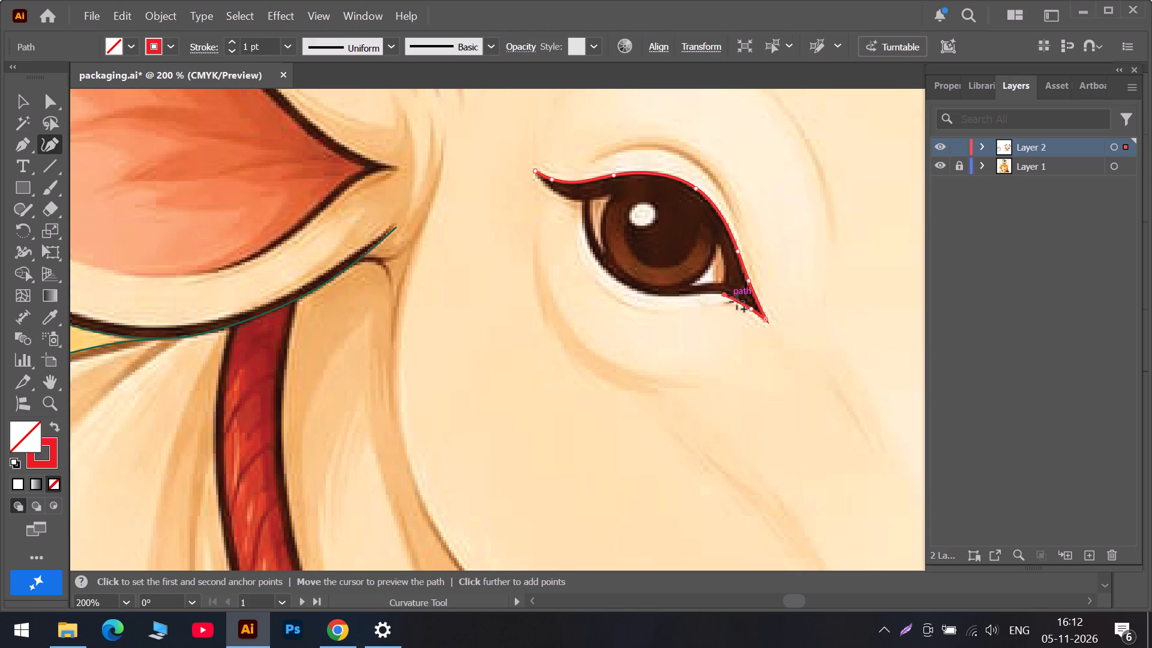
pyautogui.click(694, 296)
pyautogui.click(619, 282)
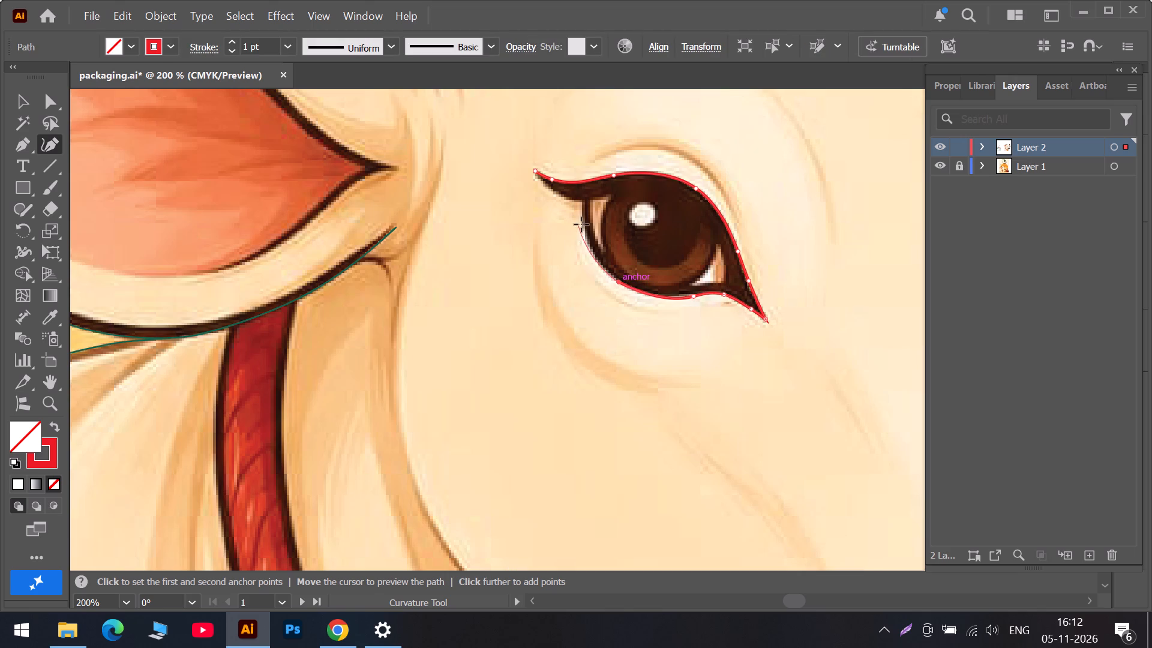
pyautogui.click(585, 231)
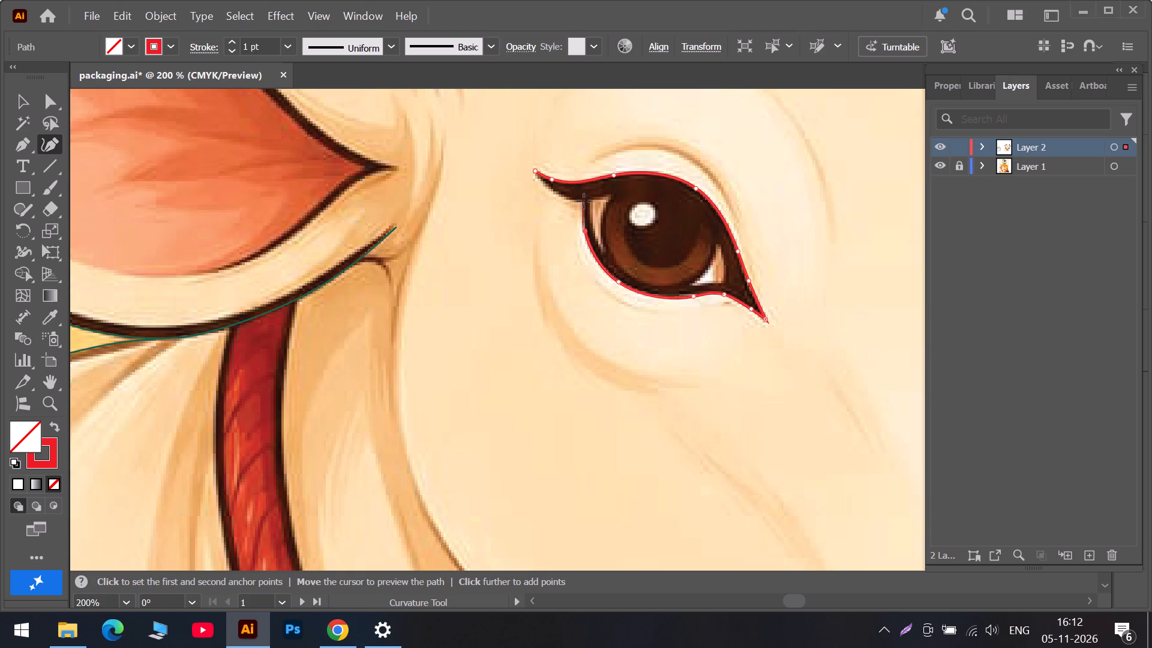
pyautogui.doubleClick(584, 200)
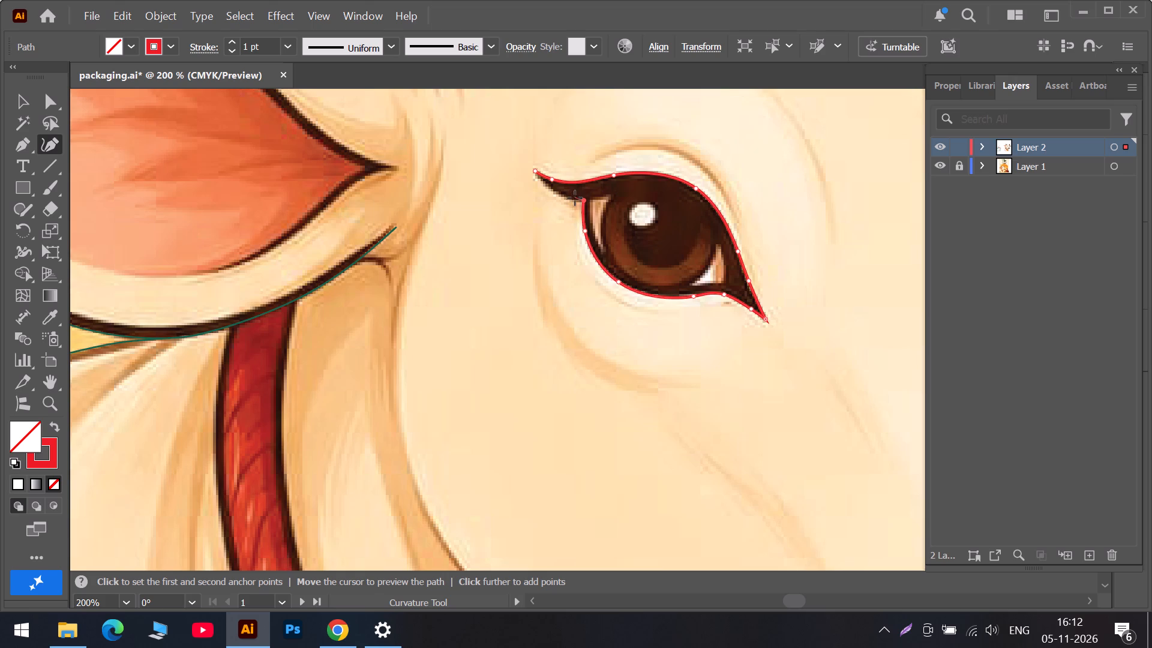
pyautogui.click(574, 200)
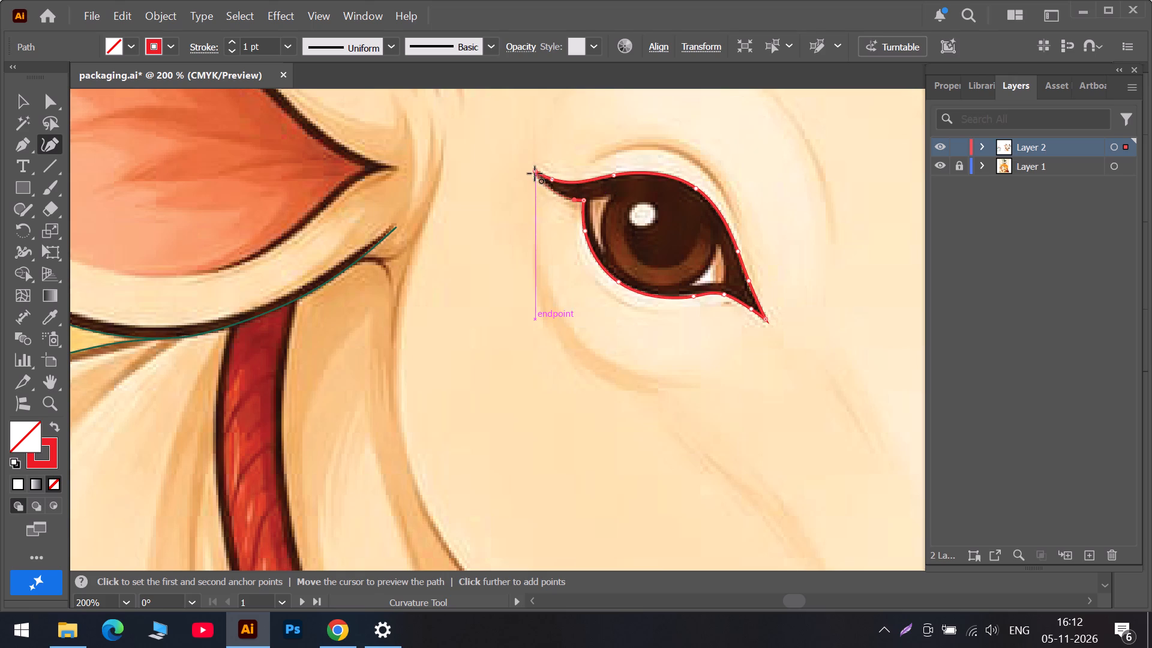
pyautogui.click(535, 172)
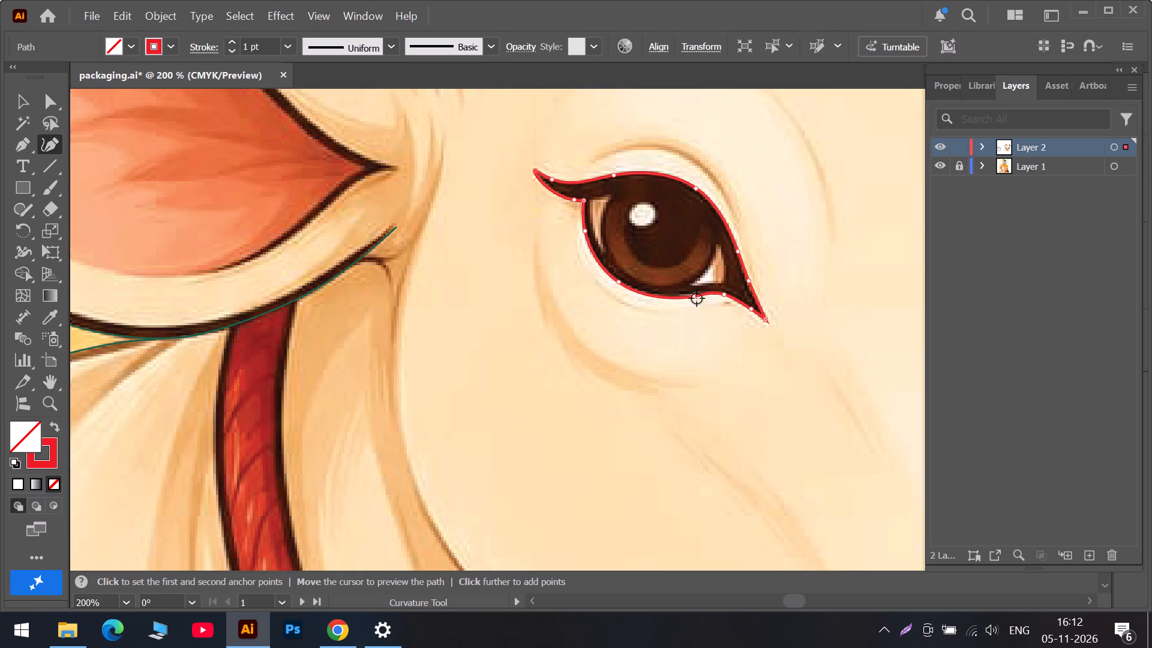
# Trace the cow's farther eye and its upper lash as a closed path with the Curvature tool.
pyautogui.keyDown('alt'); pyautogui.scroll(-2, 695, 316); pyautogui.keyUp('alt')
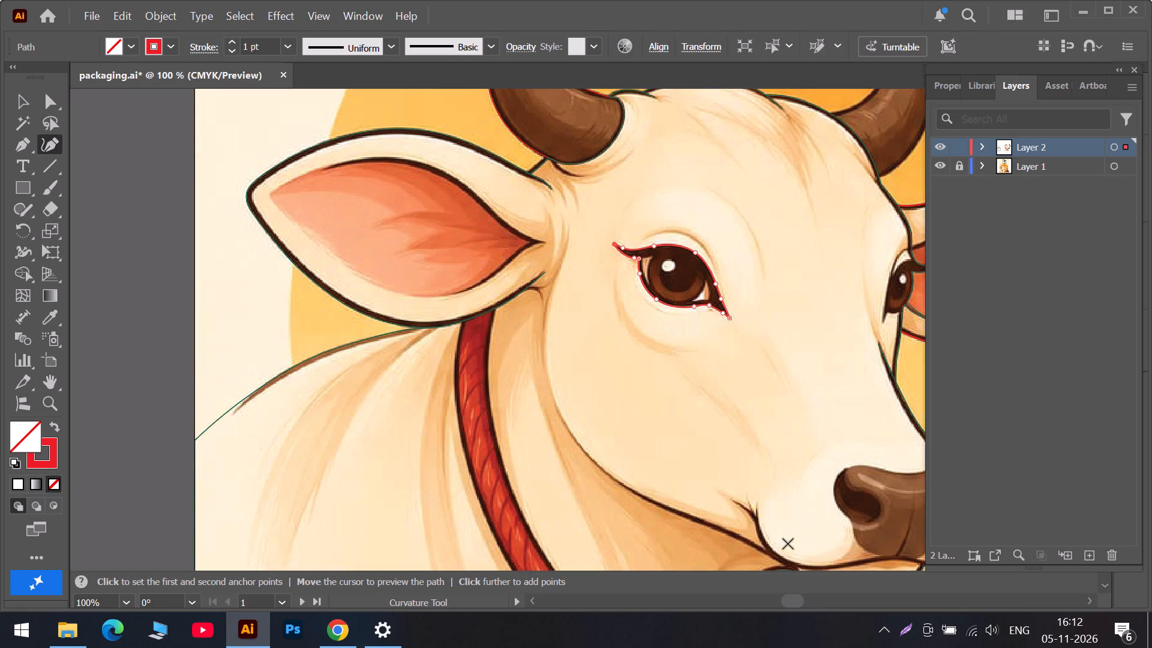
pyautogui.click(827, 601)
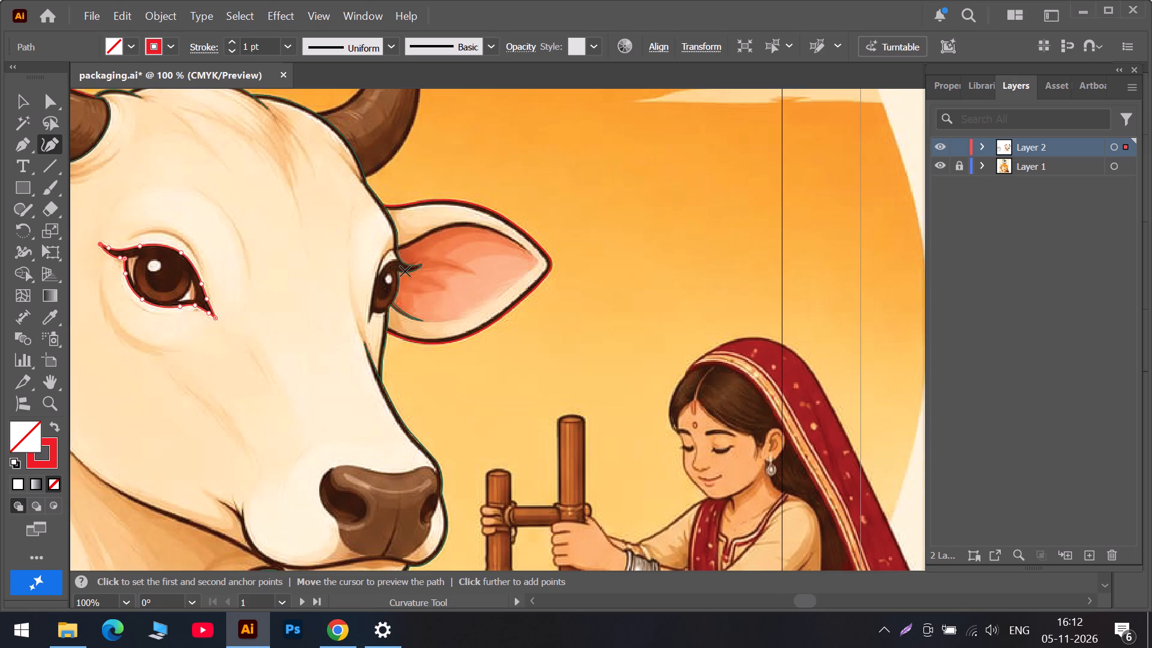
pyautogui.keyDown('alt'); pyautogui.scroll(4, 403, 270); pyautogui.keyUp('alt')
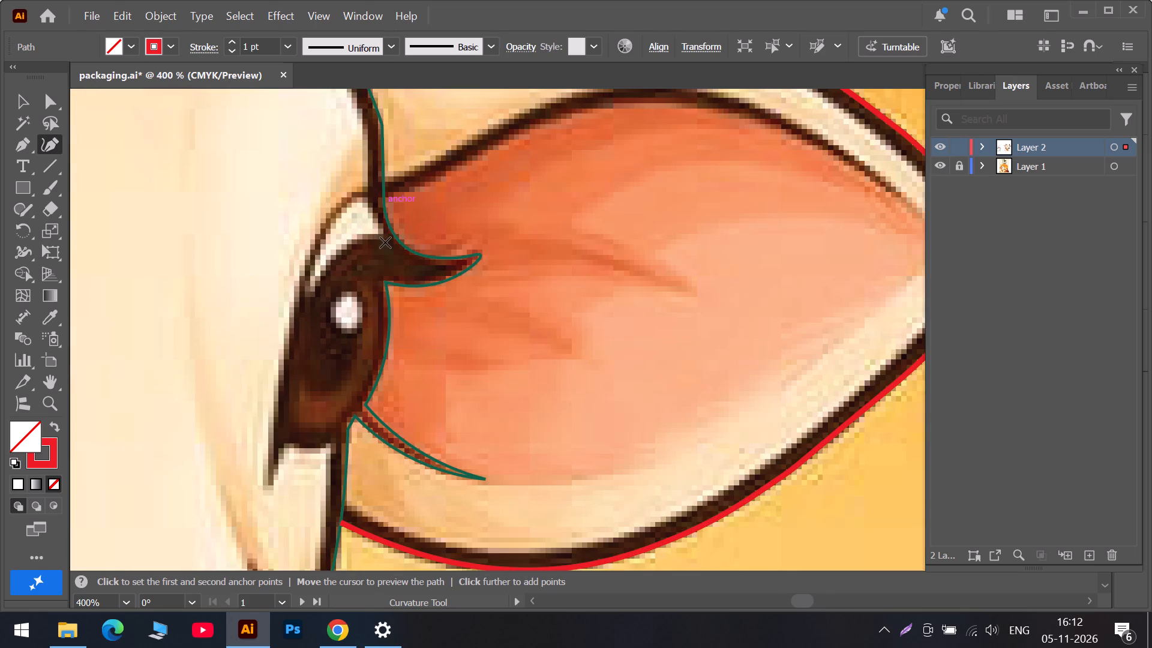
pyautogui.click(382, 240)
pyautogui.click(351, 248)
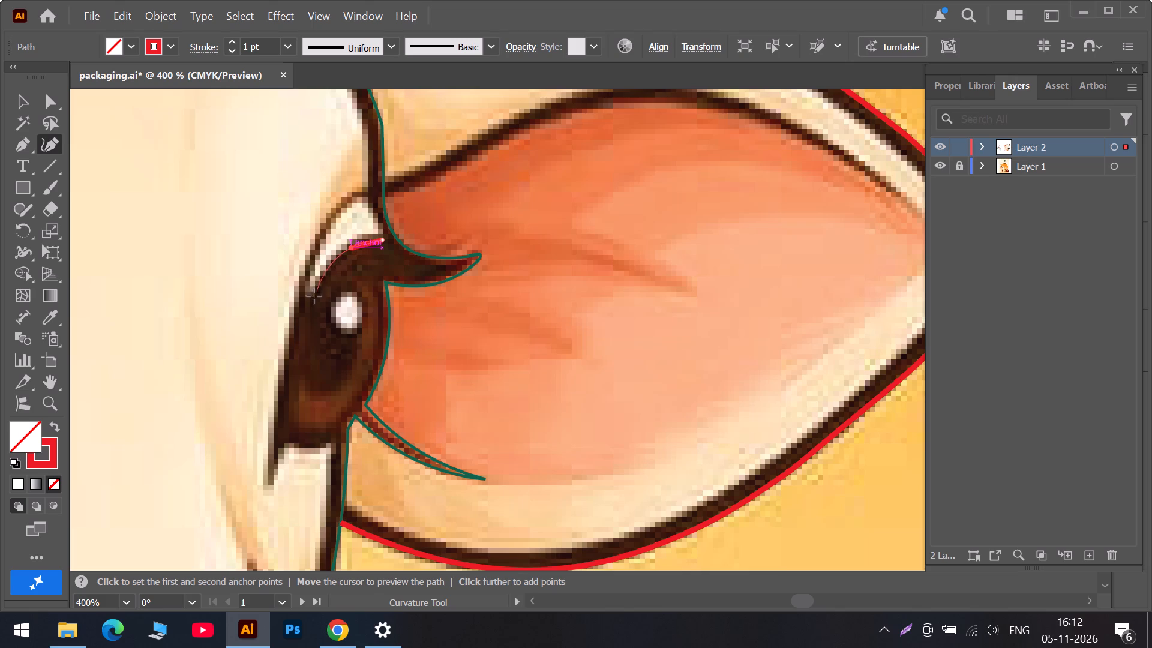
pyautogui.click(295, 340)
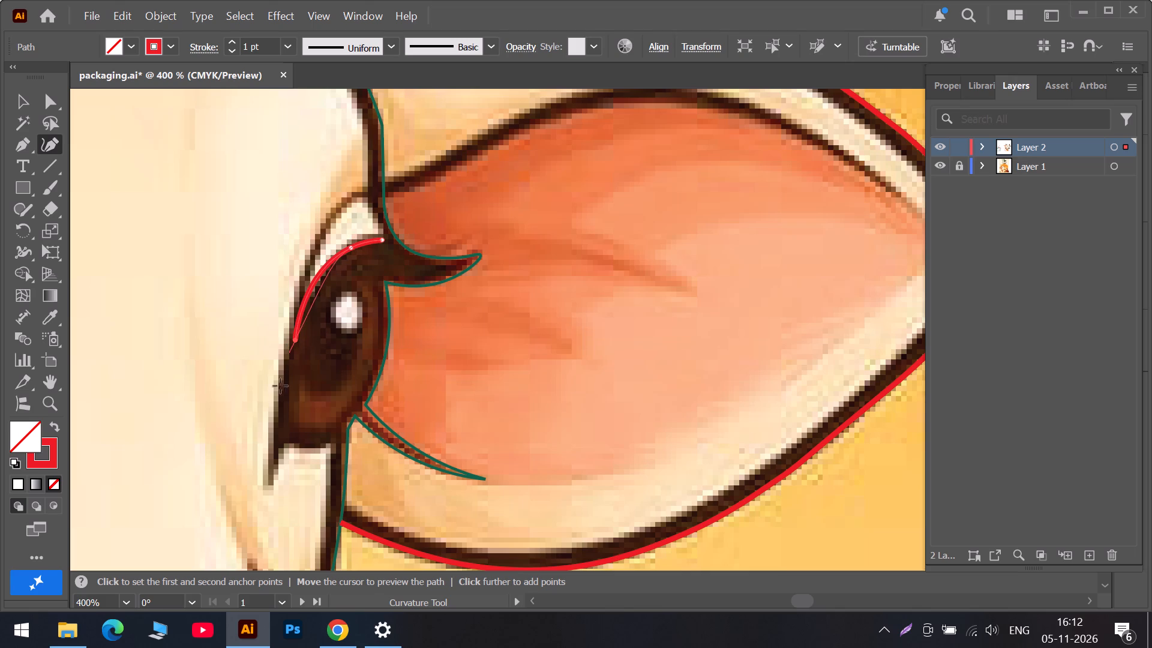
pyautogui.tripleClick(271, 482)
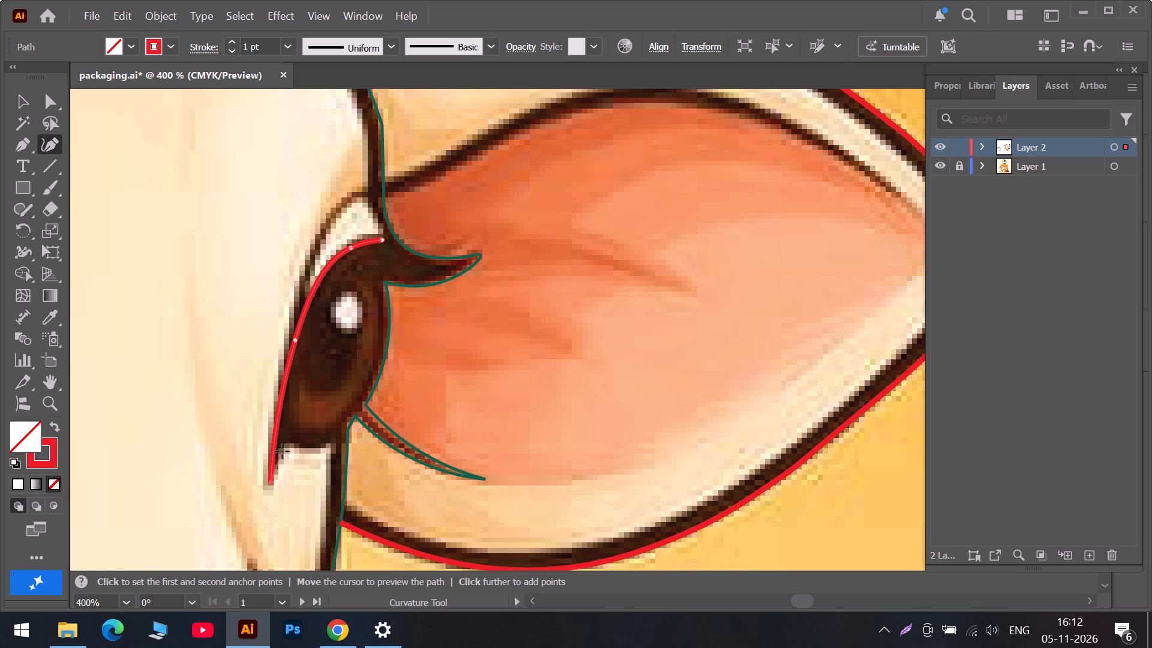
pyautogui.click(283, 448)
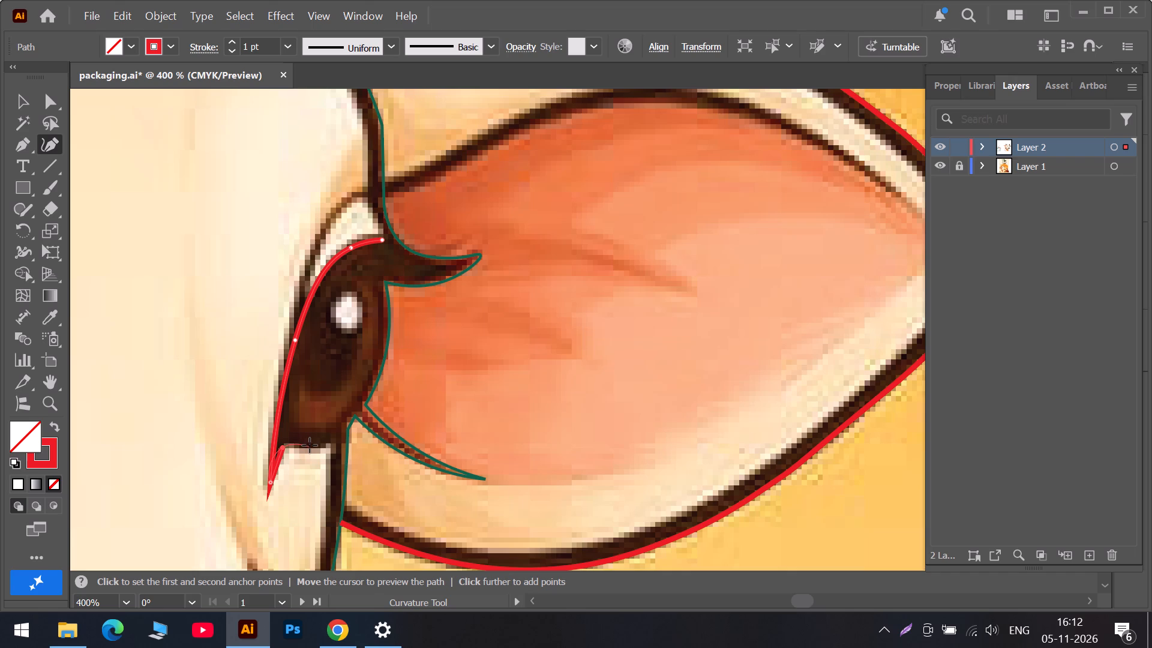
pyautogui.click(310, 445)
pyautogui.click(355, 406)
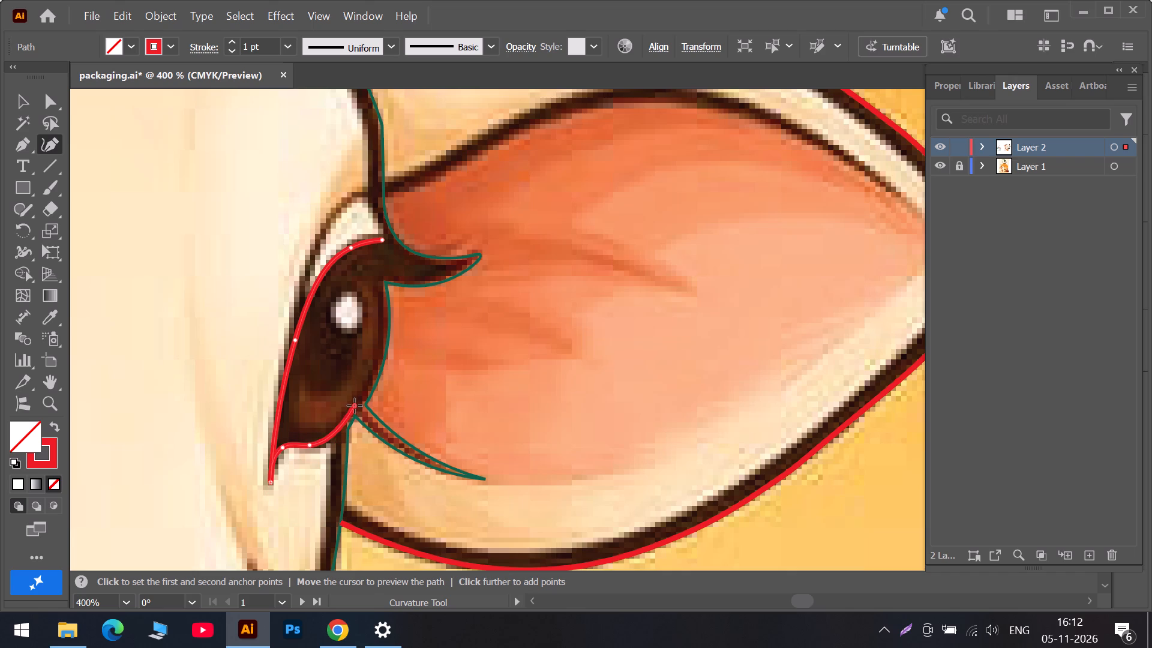
pyautogui.click(382, 340)
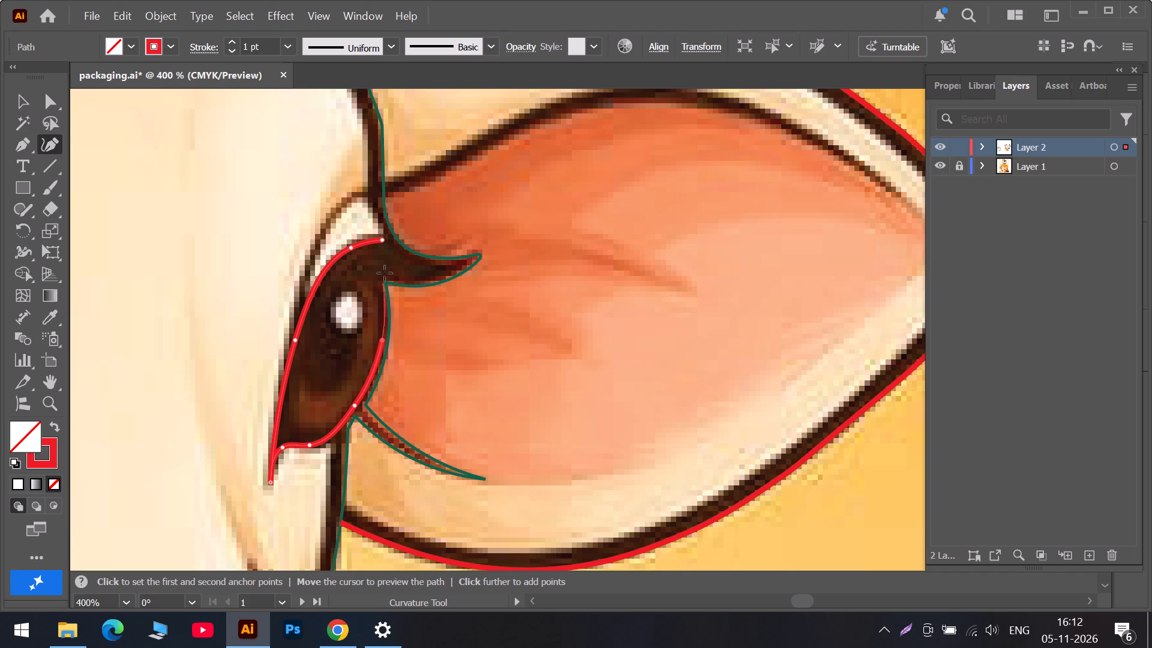
pyautogui.doubleClick(381, 284)
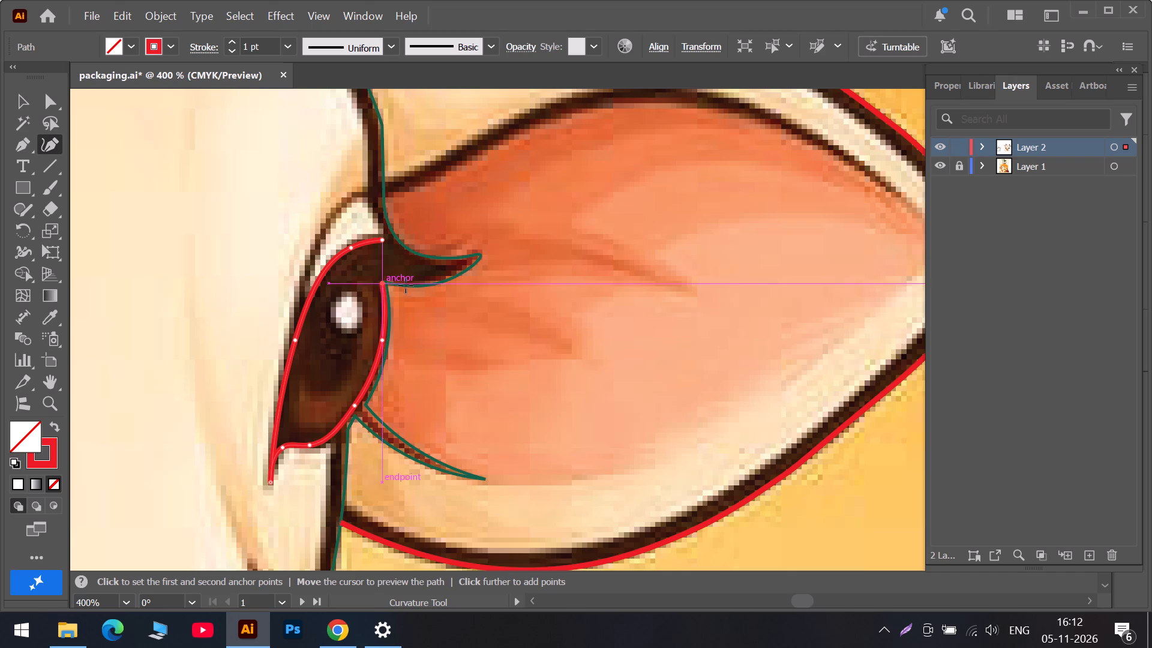
pyautogui.click(420, 283)
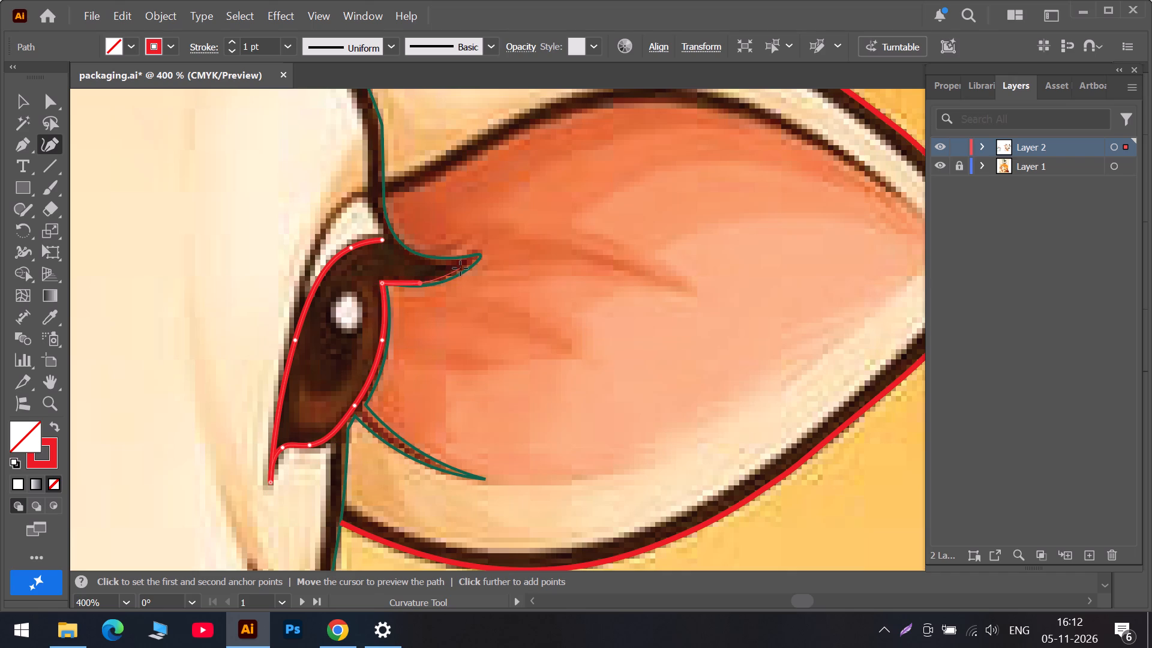
pyautogui.doubleClick(460, 268)
pyautogui.click(406, 256)
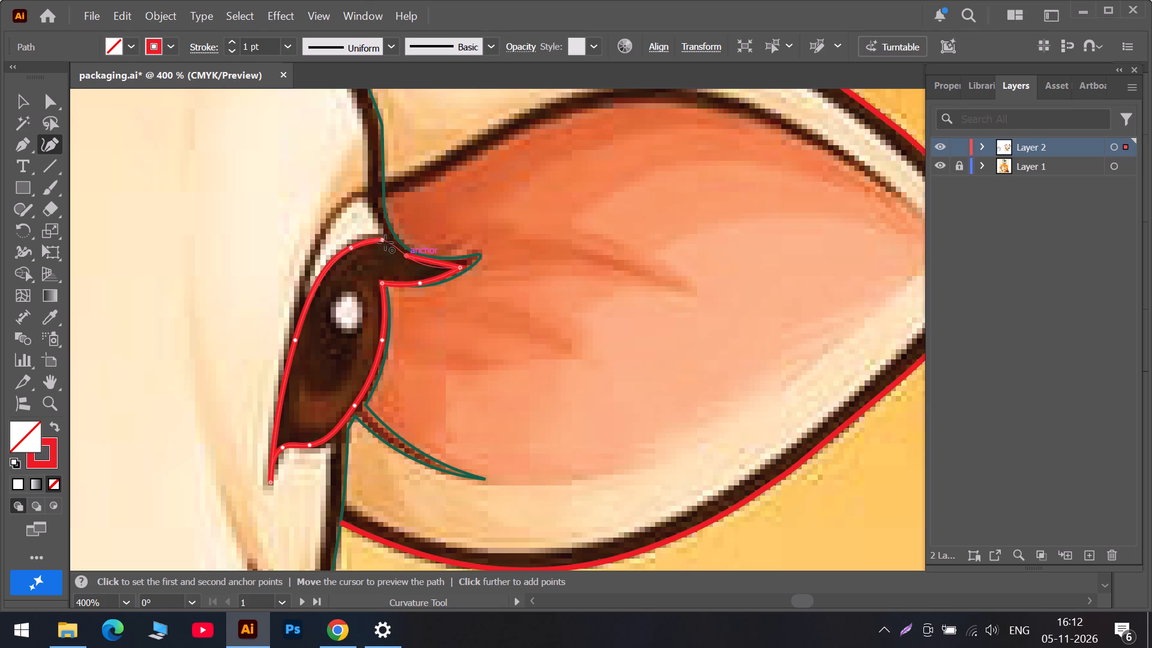
pyautogui.click(385, 241)
pyautogui.doubleClick(385, 241)
pyautogui.click(385, 241)
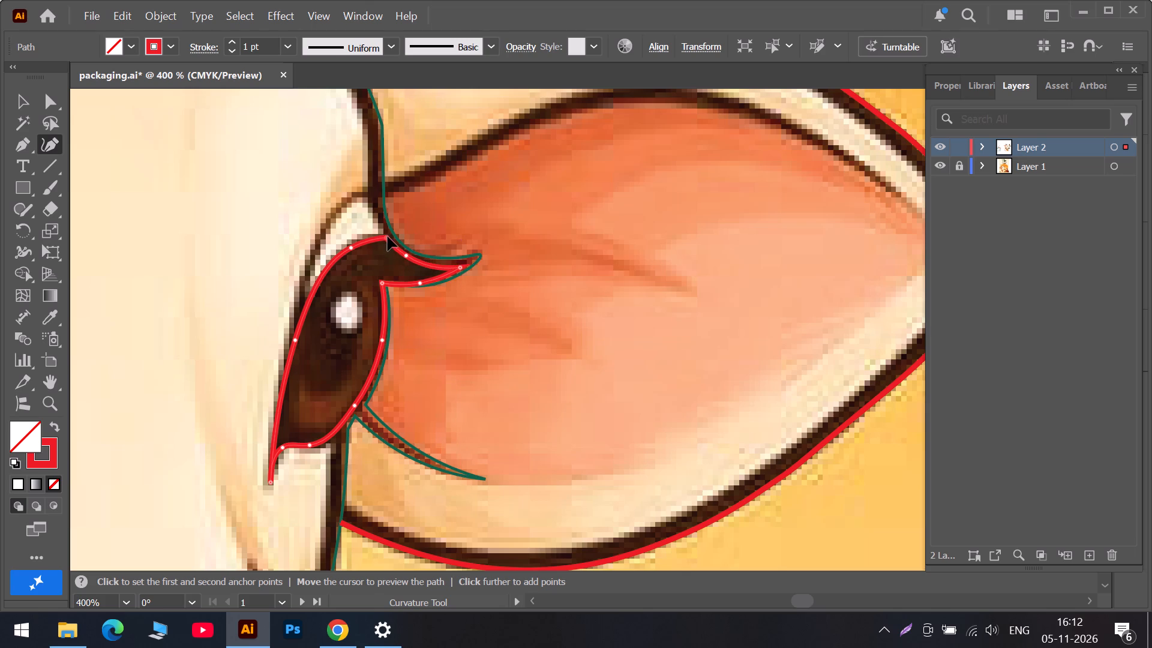
# Adjust the farther eye path's anchor points along the upper lash to follow its edge and tip.
pyautogui.moveTo(407, 259); pyautogui.dragTo(410, 253)
pyautogui.moveTo(460, 266); pyautogui.dragTo(472, 260)
pyautogui.click(472, 260)
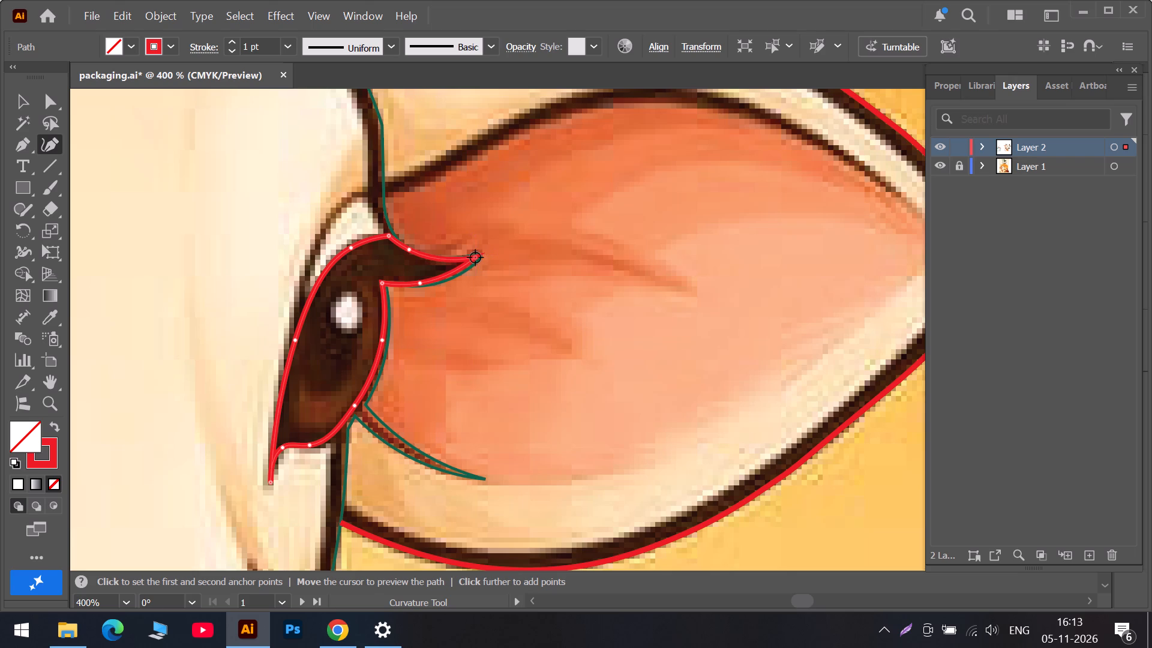
# Refine the farther eye path's anchor points at the lash tip, lash underside, eye edge and upper lash base, and deselect it.
pyautogui.doubleClick(475, 257)
pyautogui.moveTo(474, 259); pyautogui.dragTo(479, 255)
pyautogui.moveTo(422, 285); pyautogui.dragTo(438, 281)
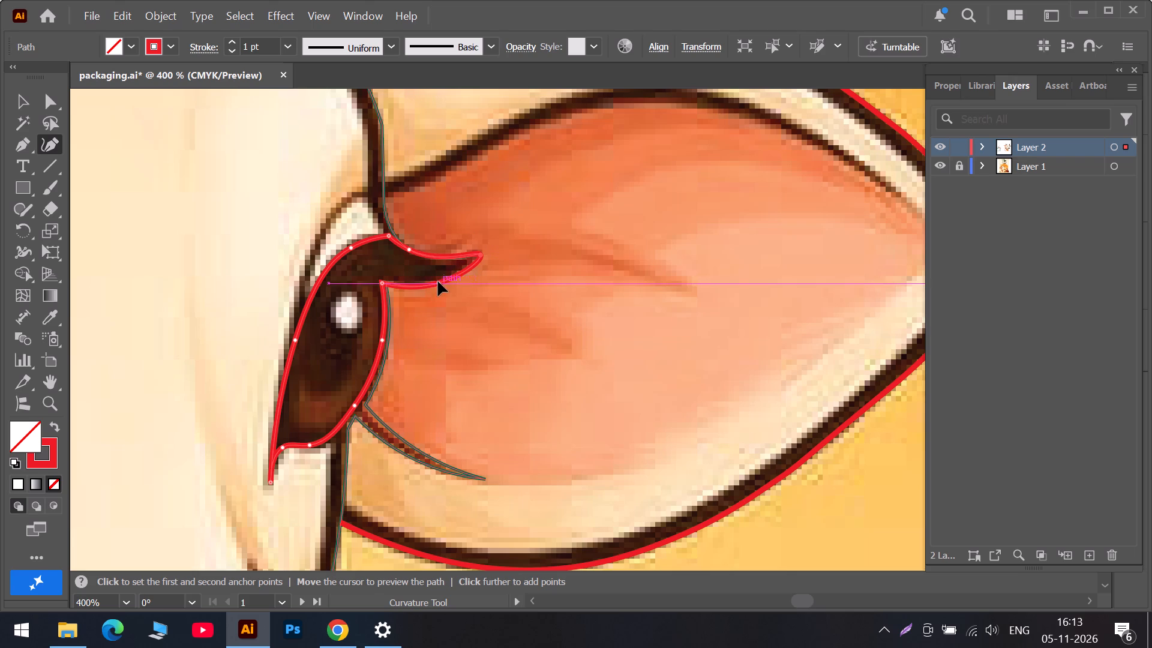
pyautogui.moveTo(438, 281); pyautogui.dragTo(439, 281)
pyautogui.moveTo(379, 284); pyautogui.dragTo(385, 284)
pyautogui.moveTo(383, 340); pyautogui.dragTo(389, 340)
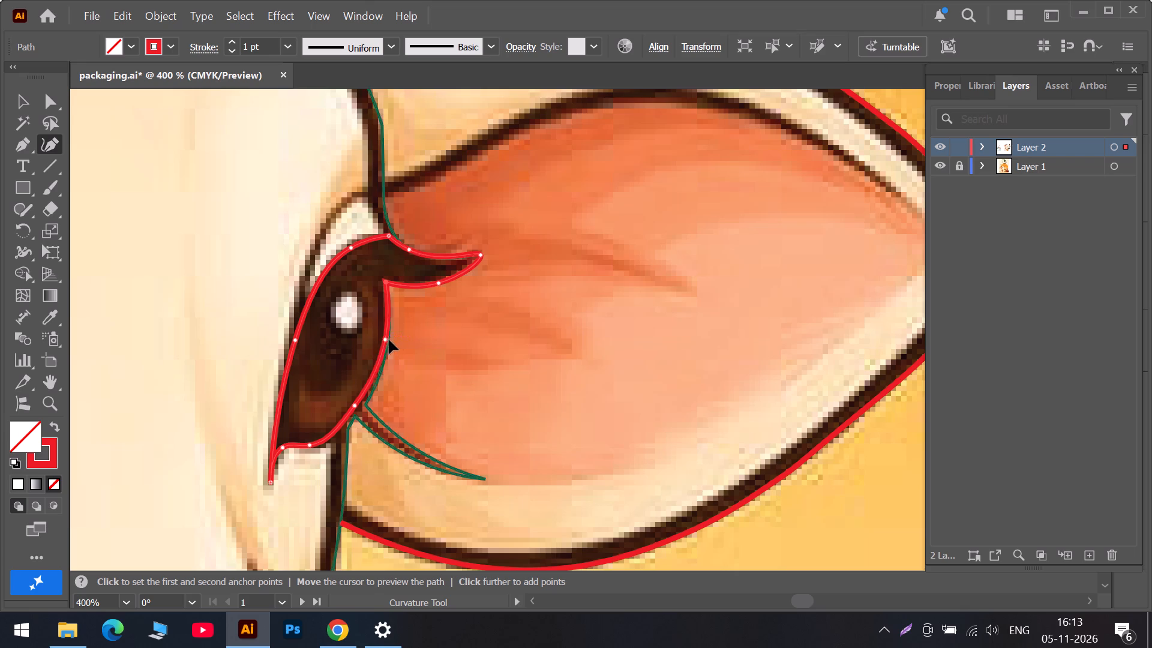
pyautogui.moveTo(389, 340); pyautogui.dragTo(389, 340)
pyautogui.moveTo(355, 404); pyautogui.dragTo(359, 407)
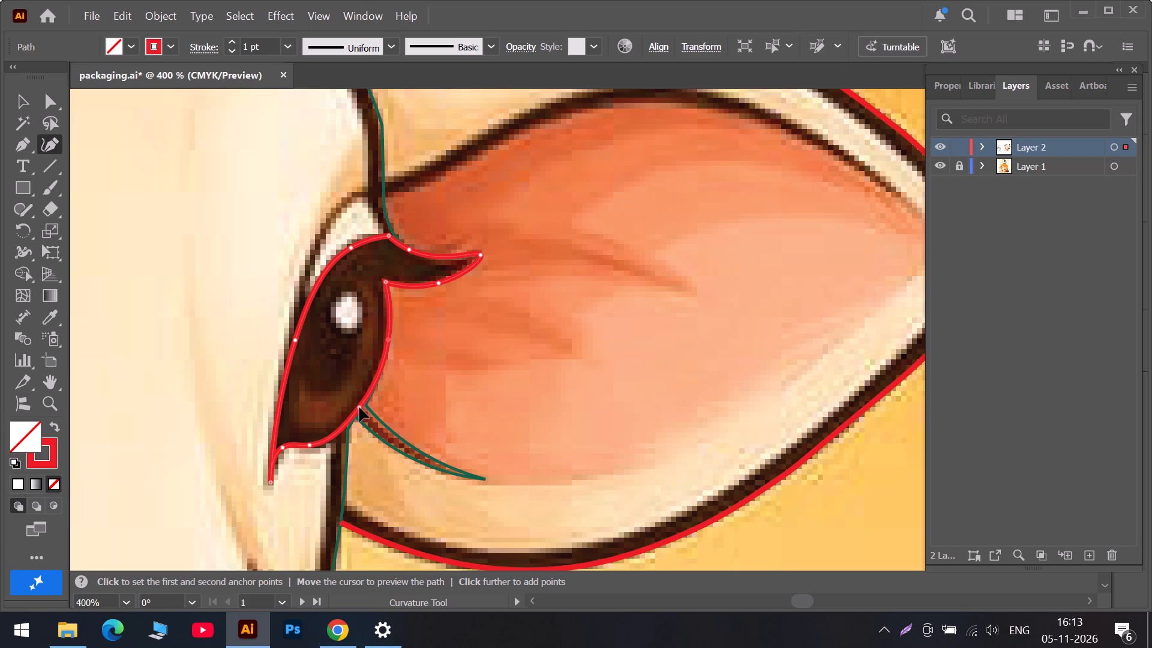
pyautogui.moveTo(359, 407); pyautogui.dragTo(361, 410)
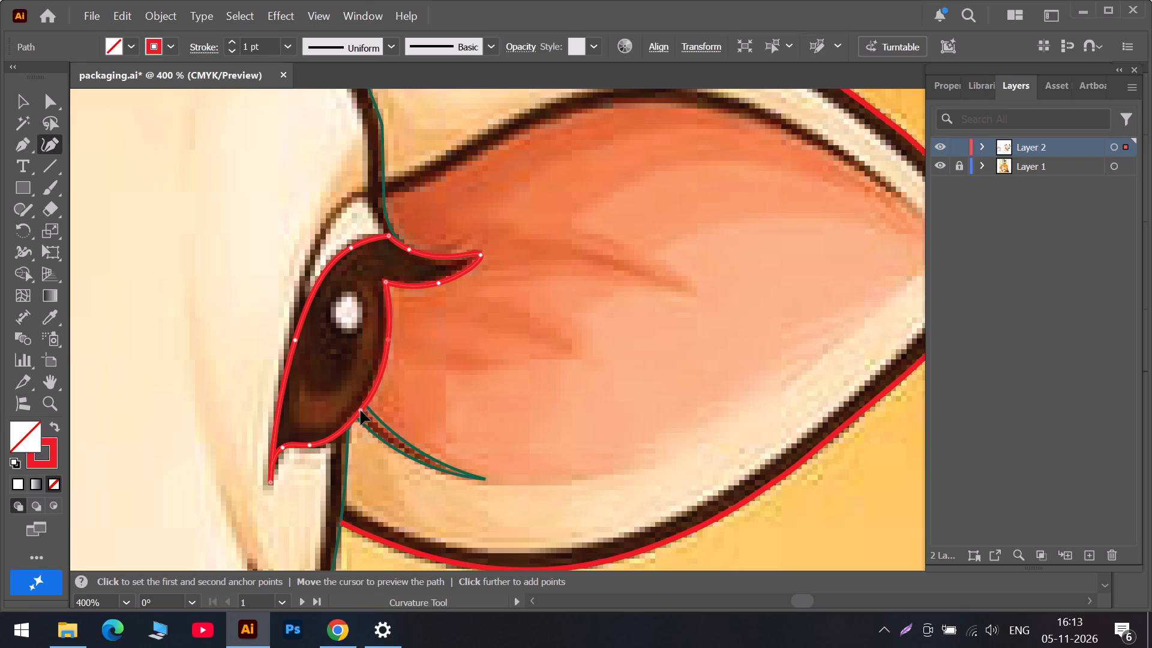
pyautogui.moveTo(361, 410); pyautogui.dragTo(361, 411)
pyautogui.click(389, 236)
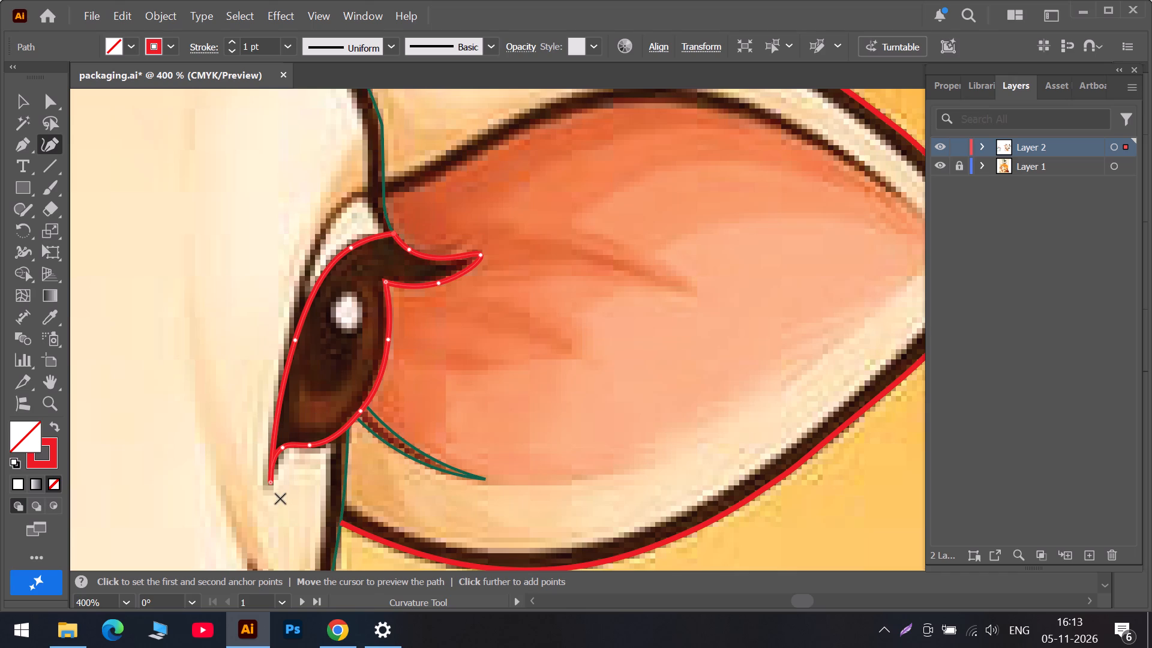
pyautogui.keyDown('alt'); pyautogui.scroll(-2, 279, 496); pyautogui.keyUp('alt')
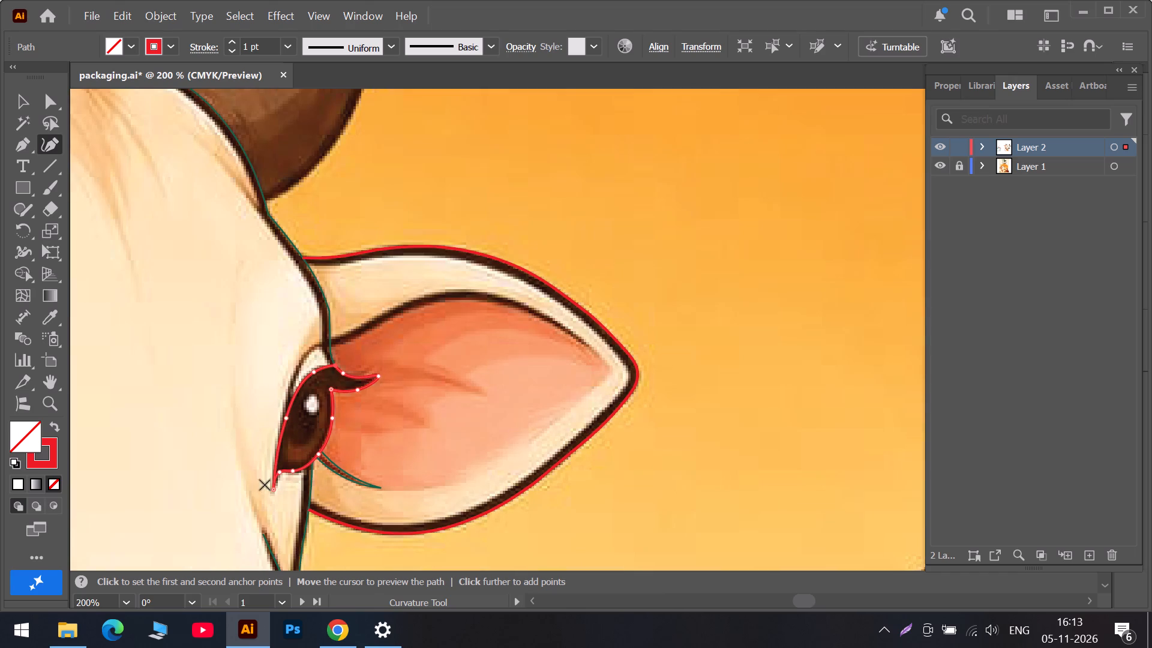
pyautogui.click(21, 101)
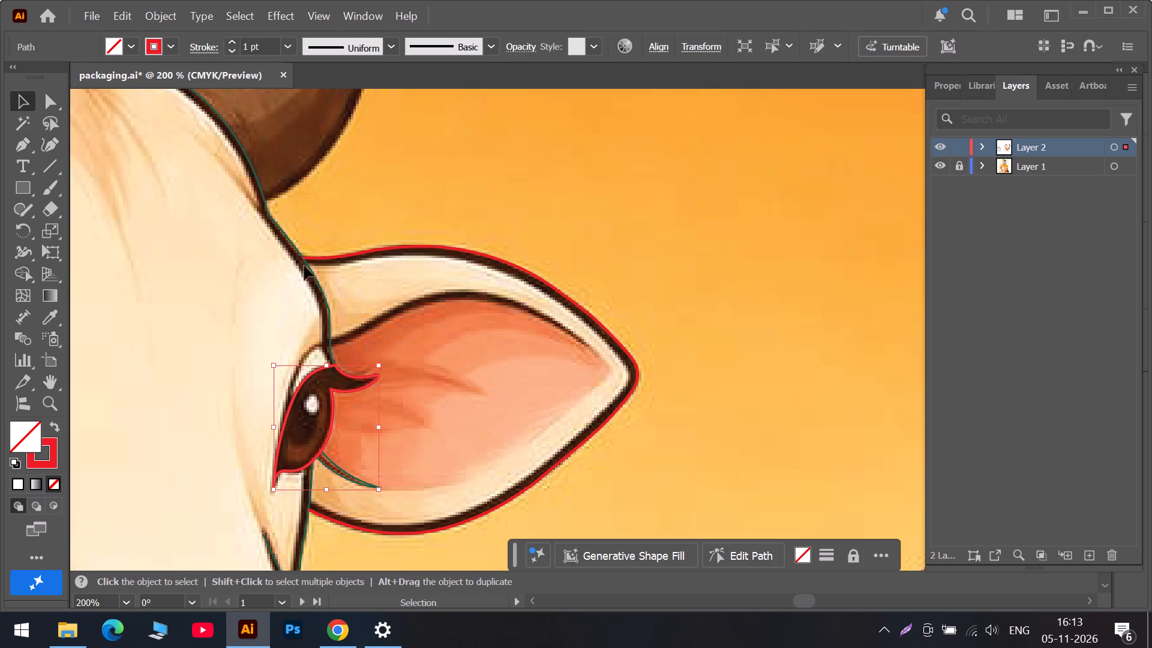
pyautogui.click(271, 320)
# Examine the finished farther eye outline up close and against the rest of the cow's head.
pyautogui.keyDown('alt'); pyautogui.scroll(-2, 269, 320); pyautogui.keyUp('alt')
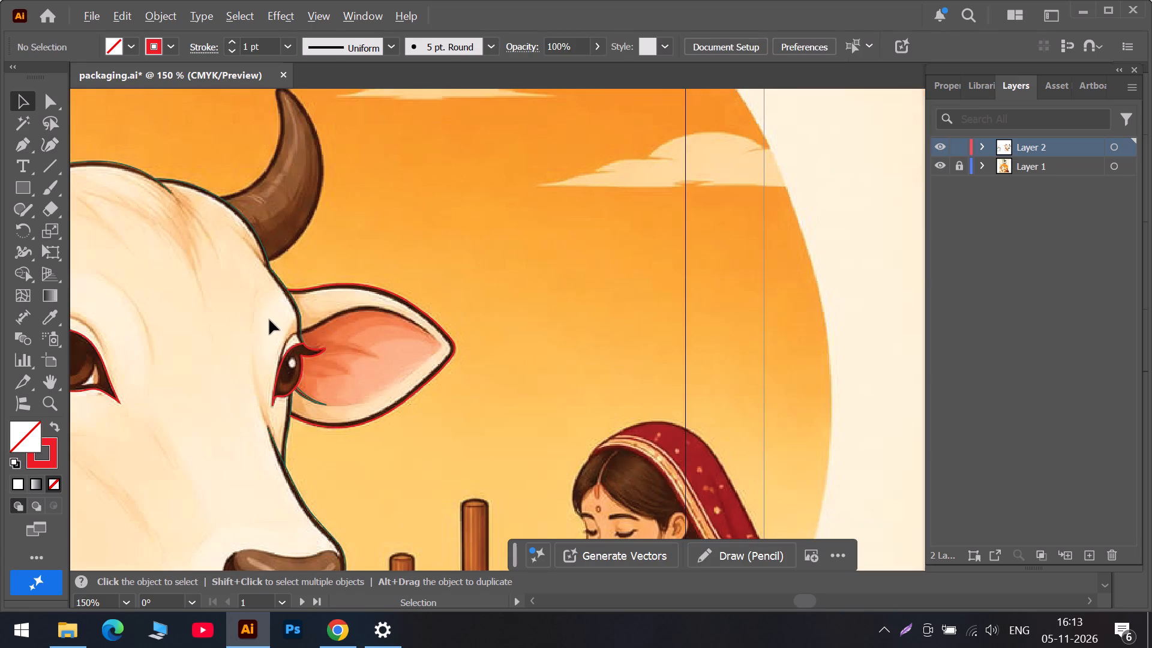
pyautogui.keyDown('alt'); pyautogui.scroll(5, 269, 320); pyautogui.keyUp('alt')
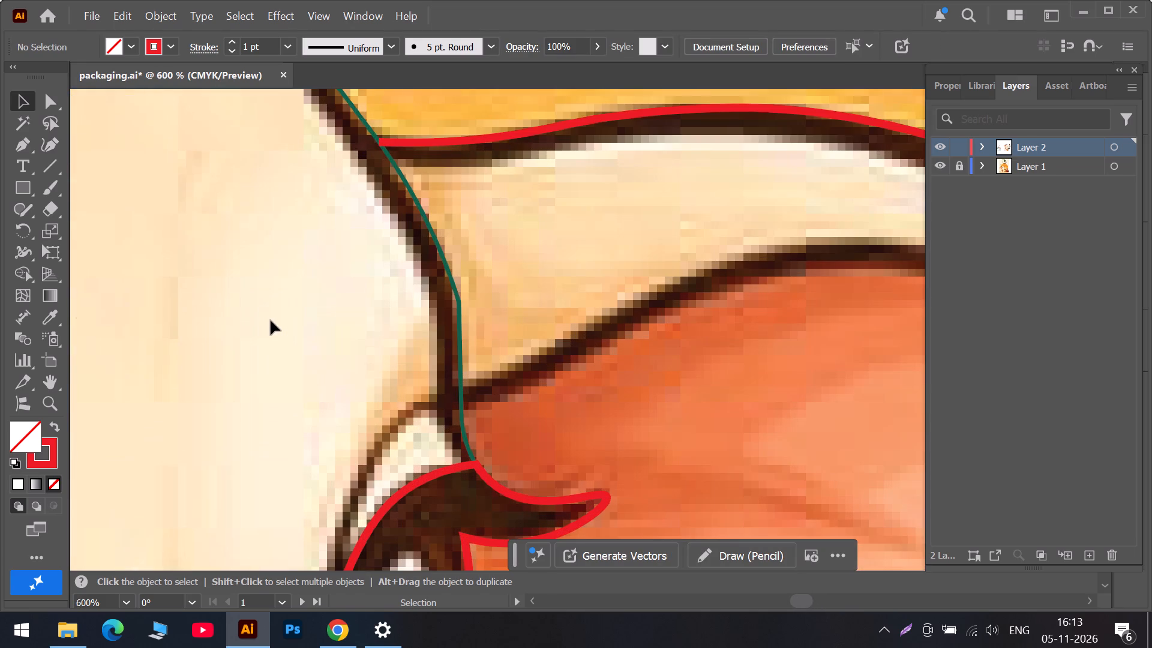
pyautogui.scroll(-20, 271, 320)
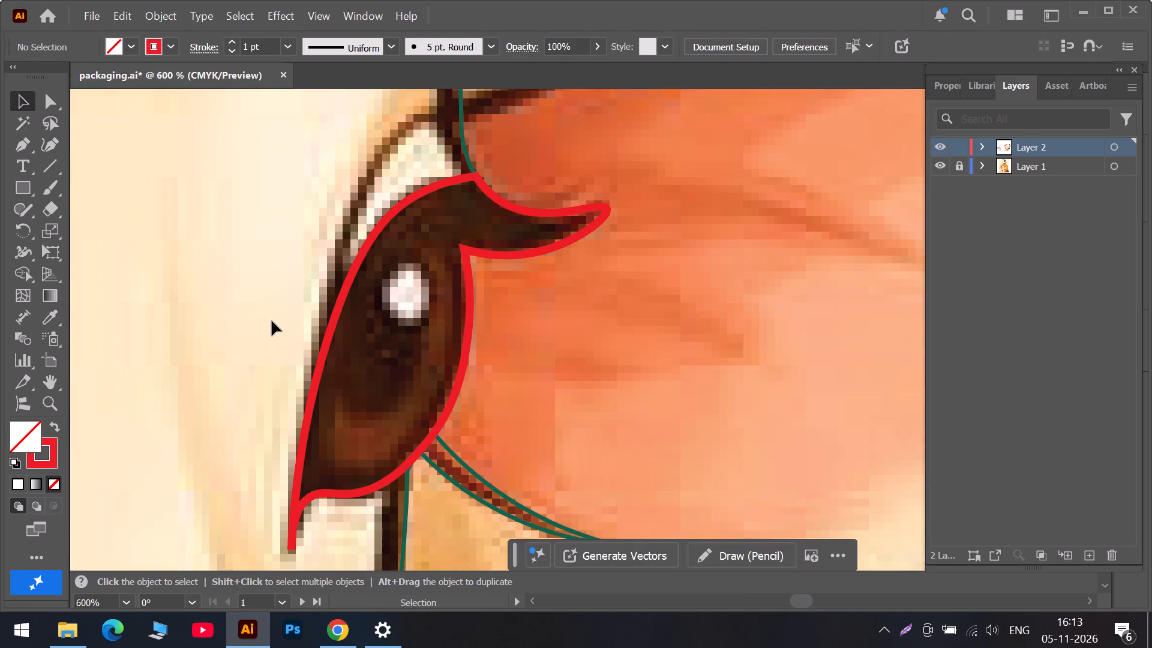
pyautogui.keyDown('alt'); pyautogui.scroll(-6, 272, 321); pyautogui.keyUp('alt')
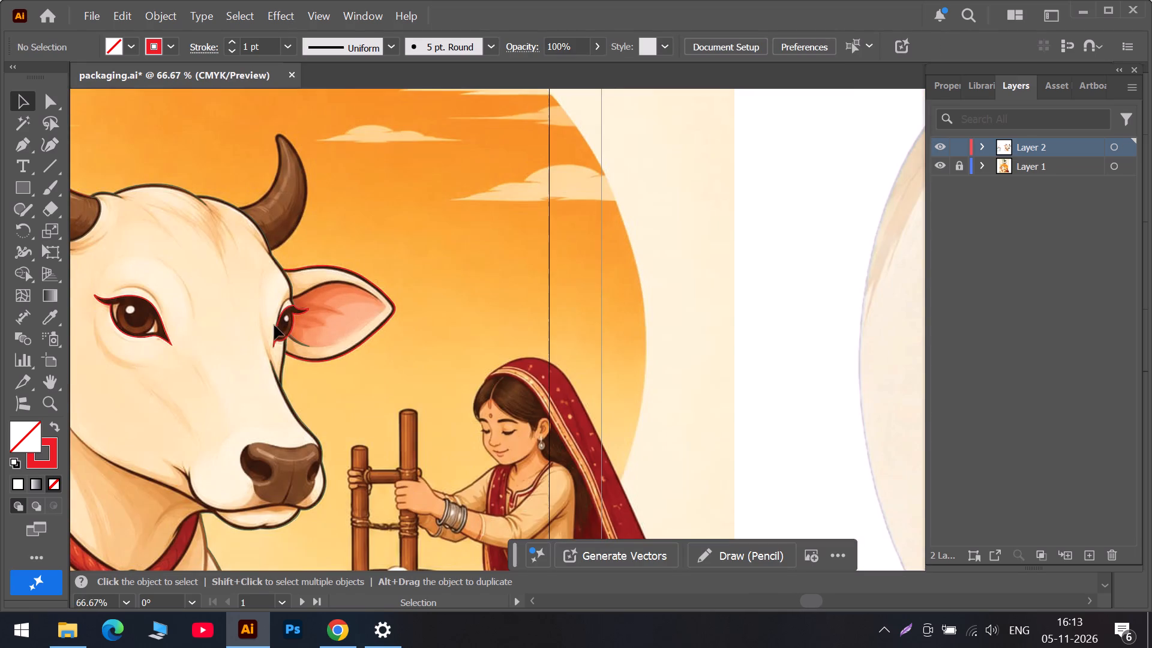
pyautogui.keyDown('alt'); pyautogui.scroll(-1, 275, 333); pyautogui.keyUp('alt')
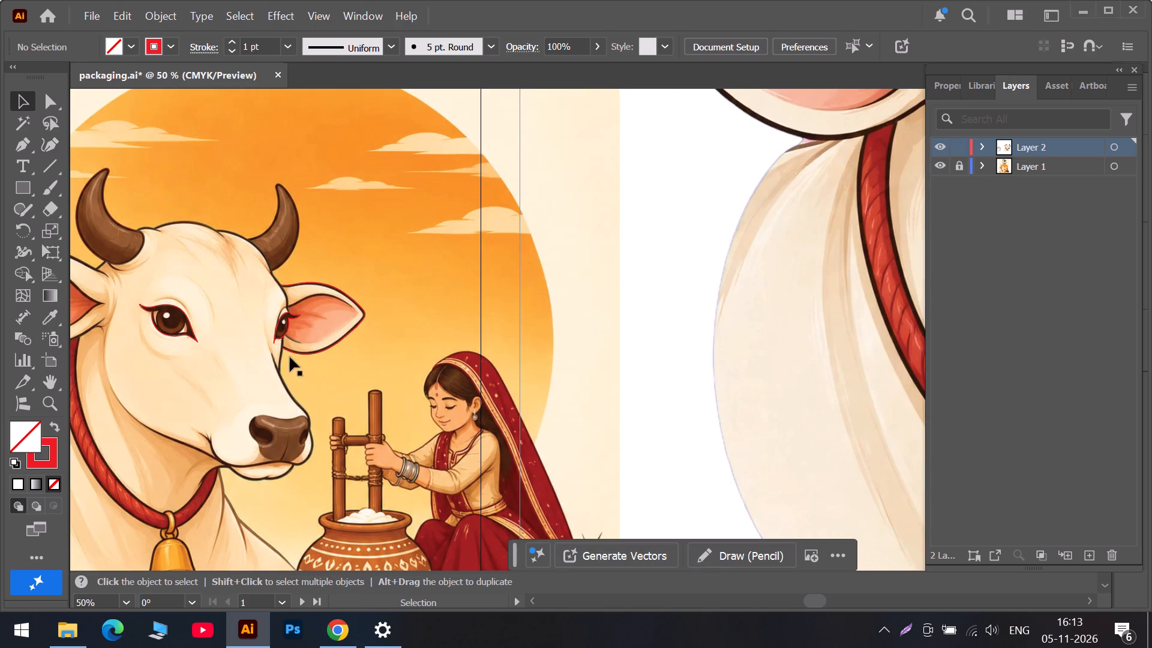
pyautogui.keyDown('alt'); pyautogui.scroll(5, 269, 331); pyautogui.keyUp('alt')
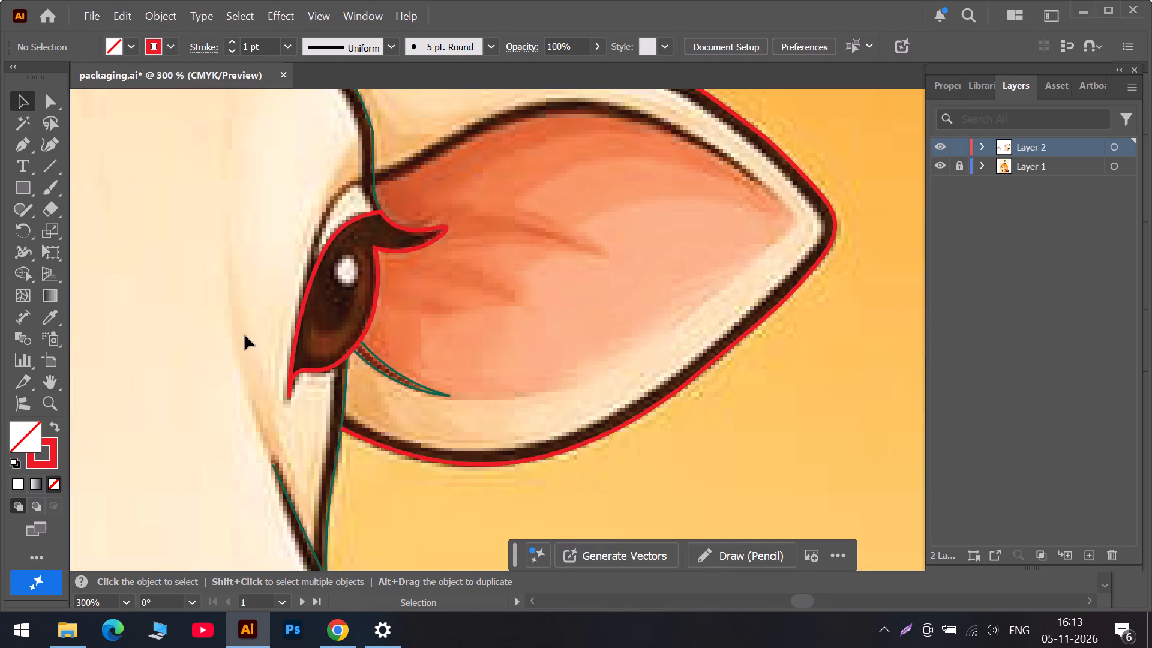
pyautogui.keyDown('alt'); pyautogui.scroll(-3, 242, 336); pyautogui.keyUp('alt')
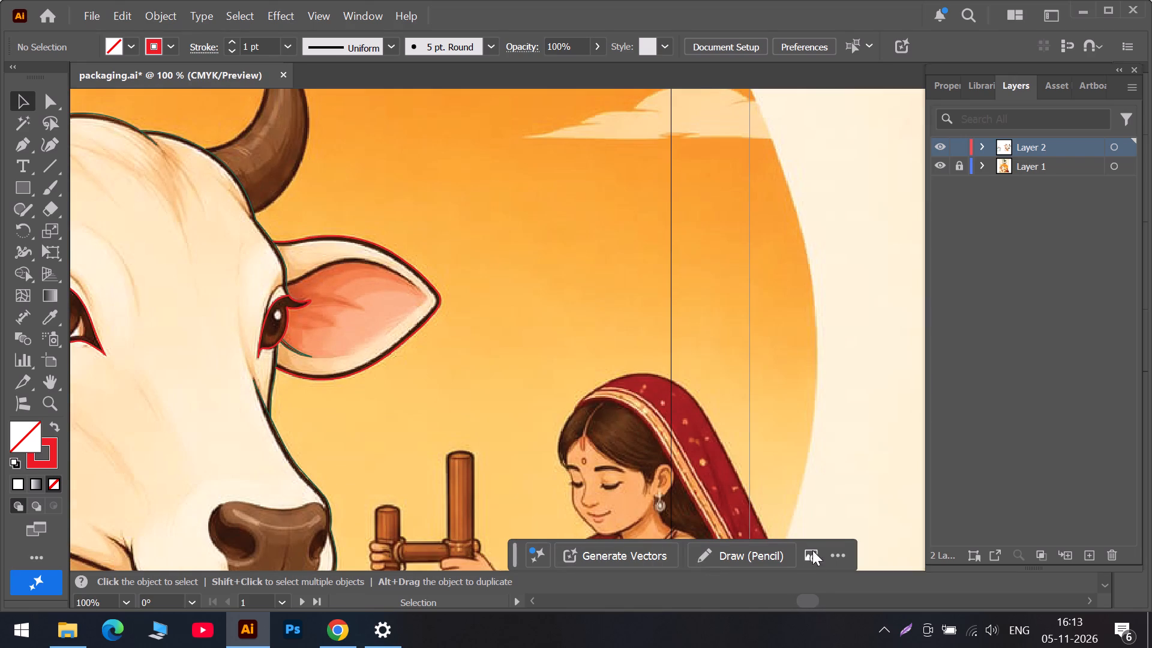
# Trace the cow's nose with the Curvature tool at a 0.75 pt stroke, from beside the farther nostril along the top edge.
pyautogui.click(777, 601)
pyautogui.scroll(-2, 634, 394)
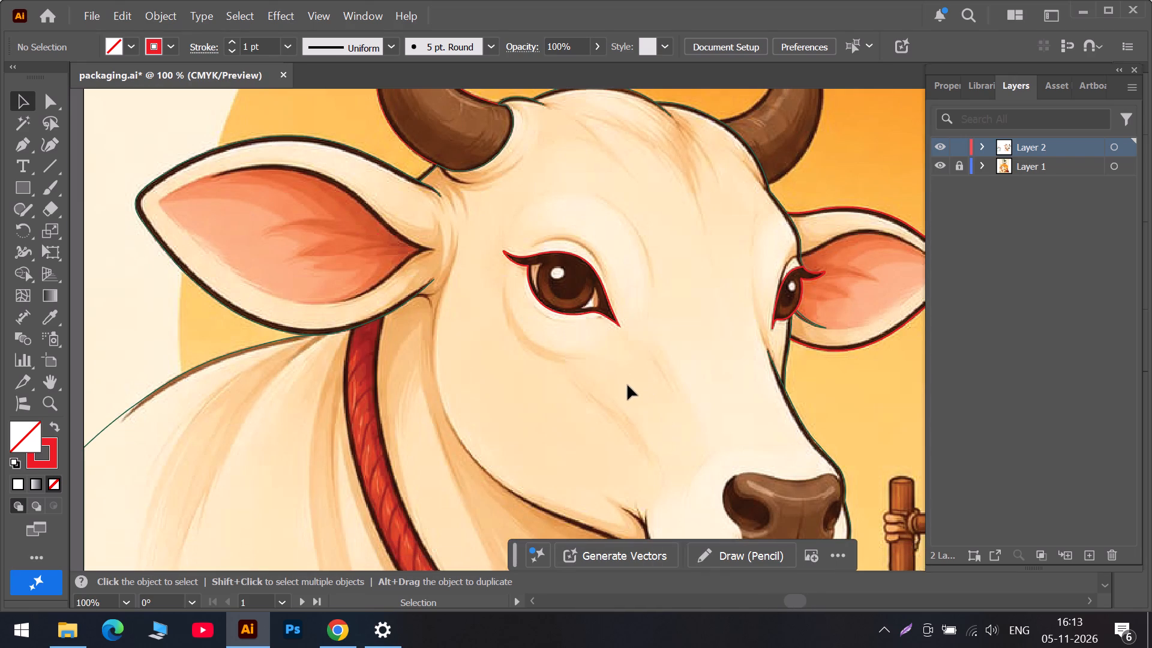
pyautogui.scroll(-3, 791, 361)
pyautogui.scroll(-2, 704, 350)
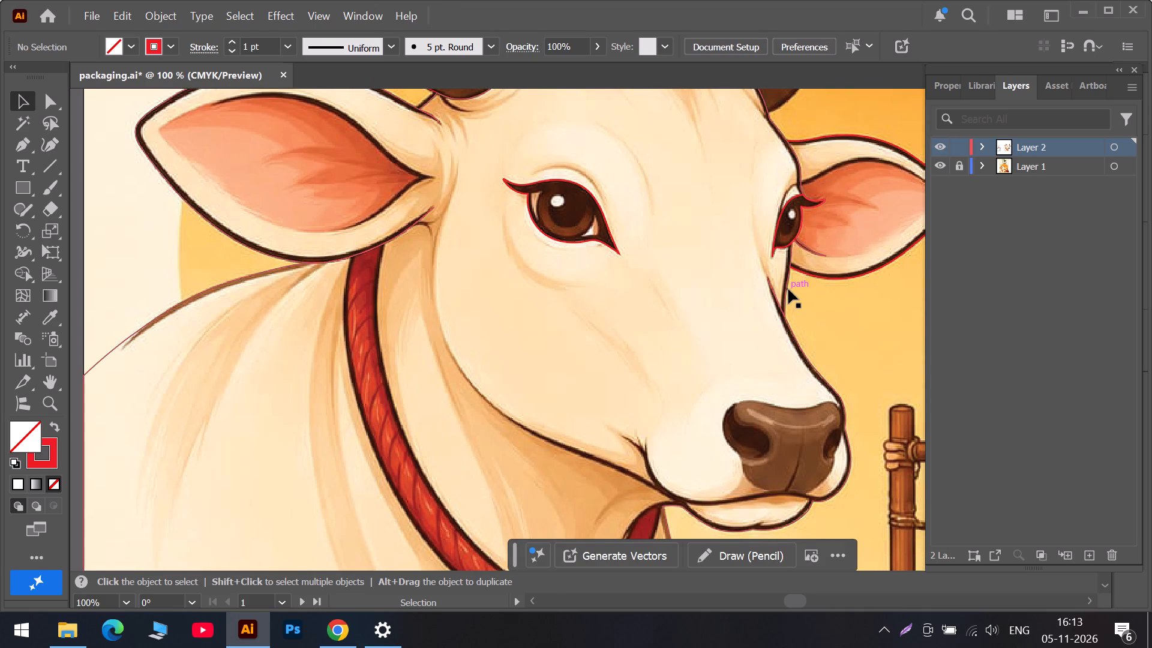
pyautogui.keyDown('alt'); pyautogui.scroll(3, 788, 289); pyautogui.keyUp('alt')
pyautogui.scroll(-6, 533, 368)
pyautogui.scroll(-10, 608, 370)
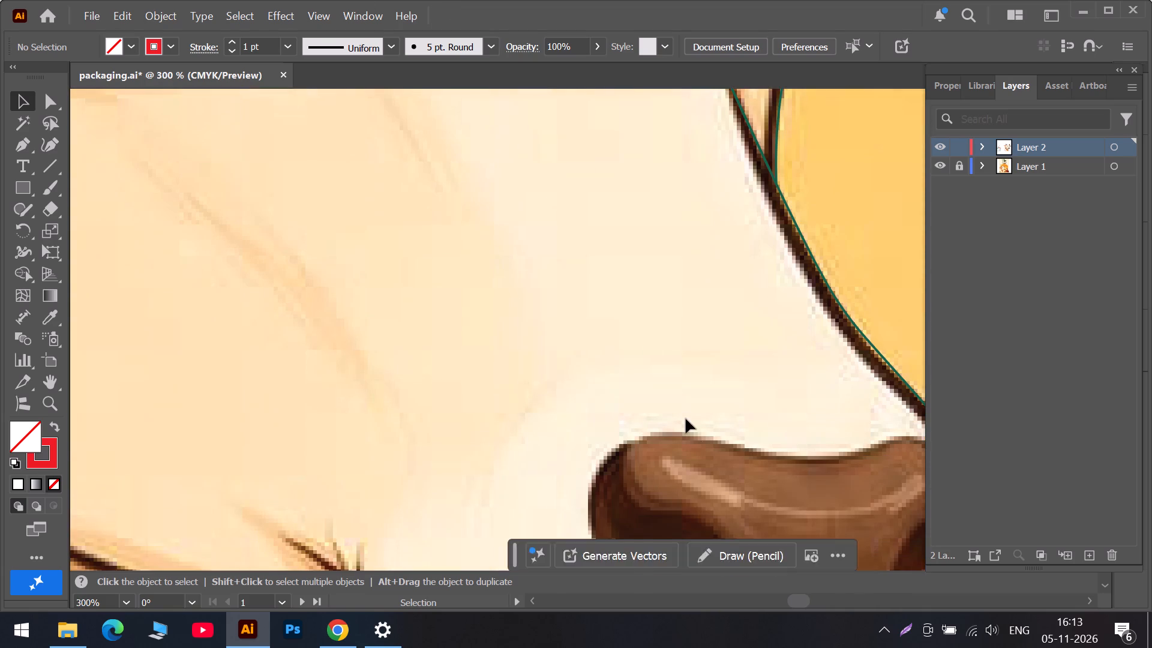
pyautogui.scroll(-4, 686, 419)
pyautogui.click(821, 605)
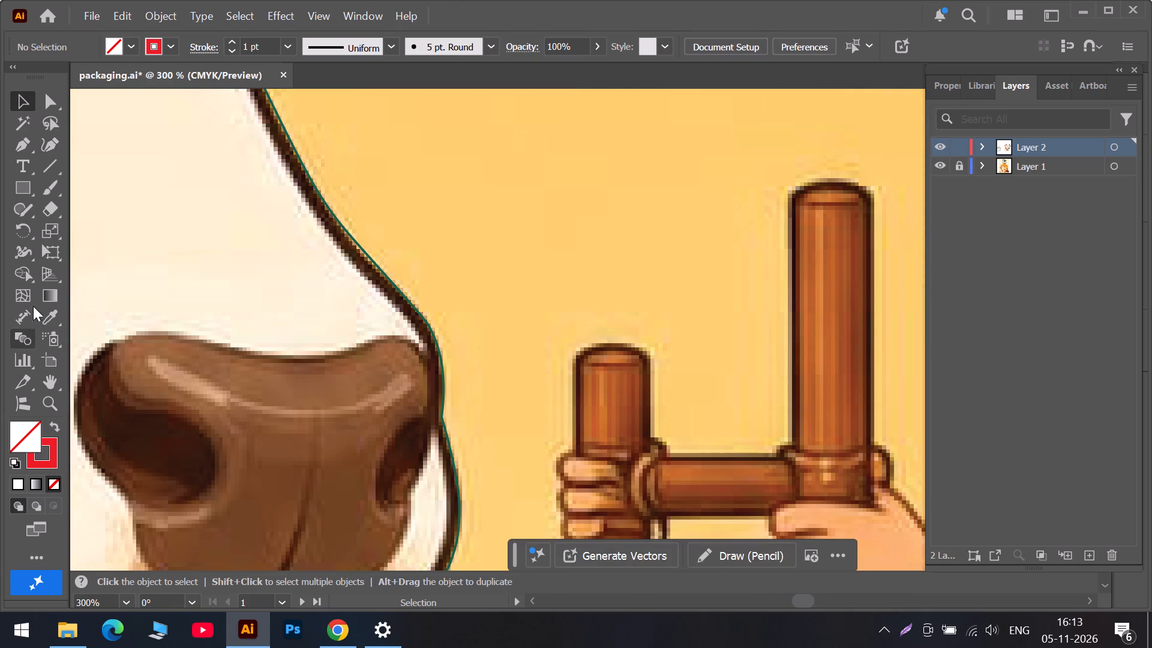
pyautogui.click(52, 143)
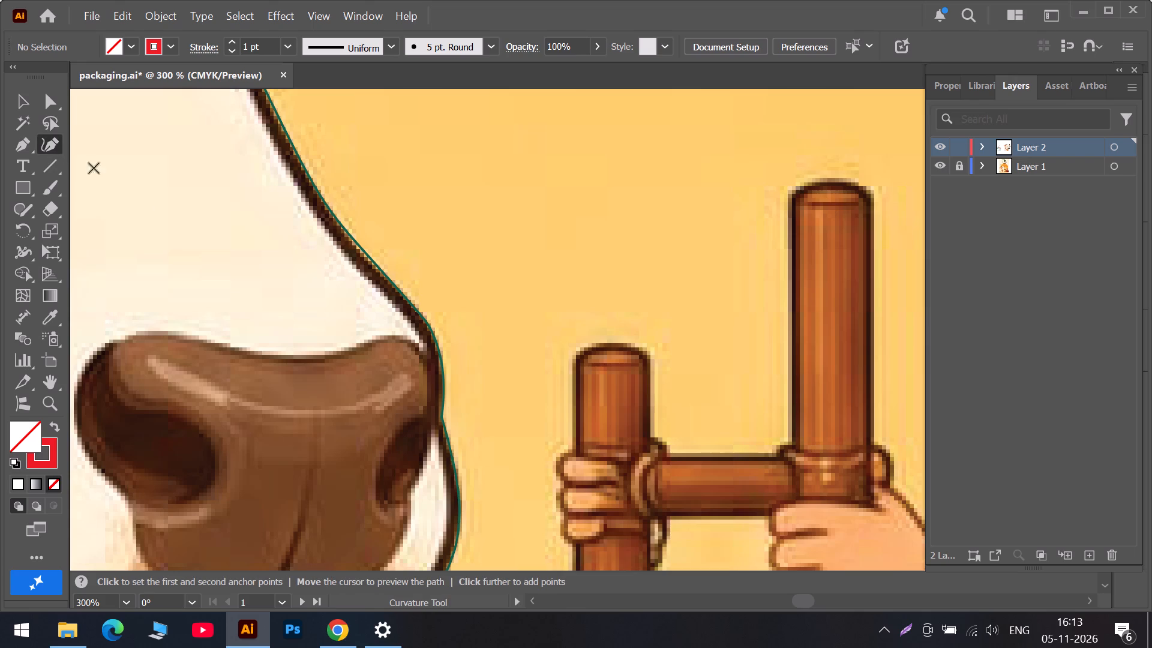
pyautogui.click(231, 49)
pyautogui.keyDown('alt'); pyautogui.scroll(2, 397, 452); pyautogui.keyUp('alt')
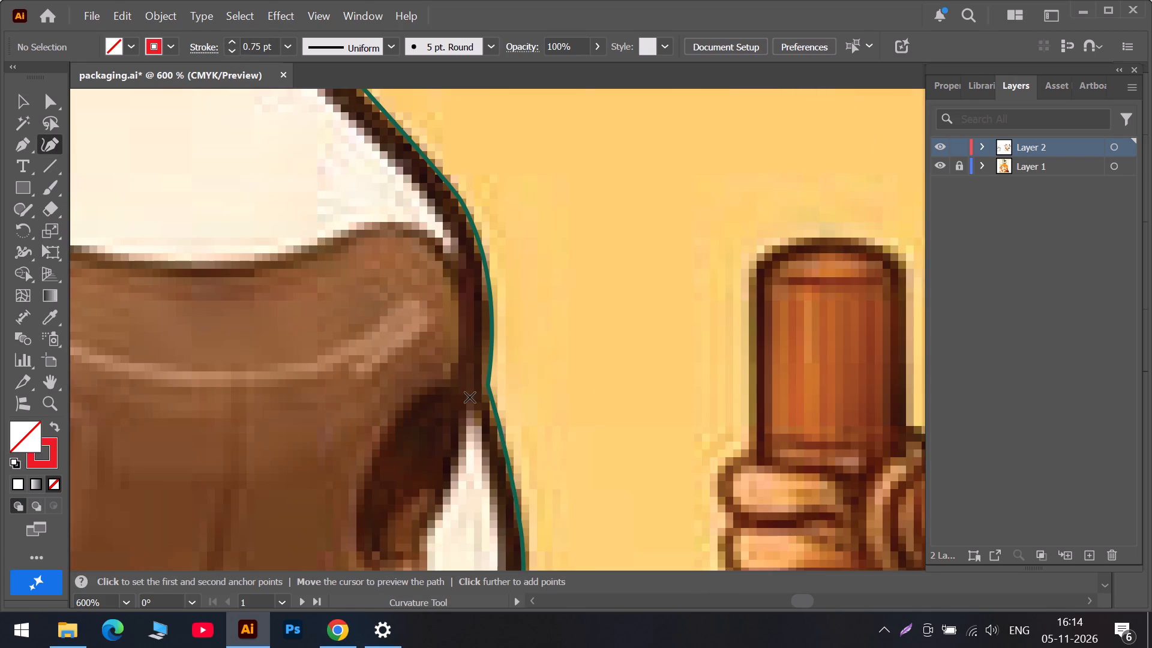
pyautogui.click(460, 393)
pyautogui.click(462, 321)
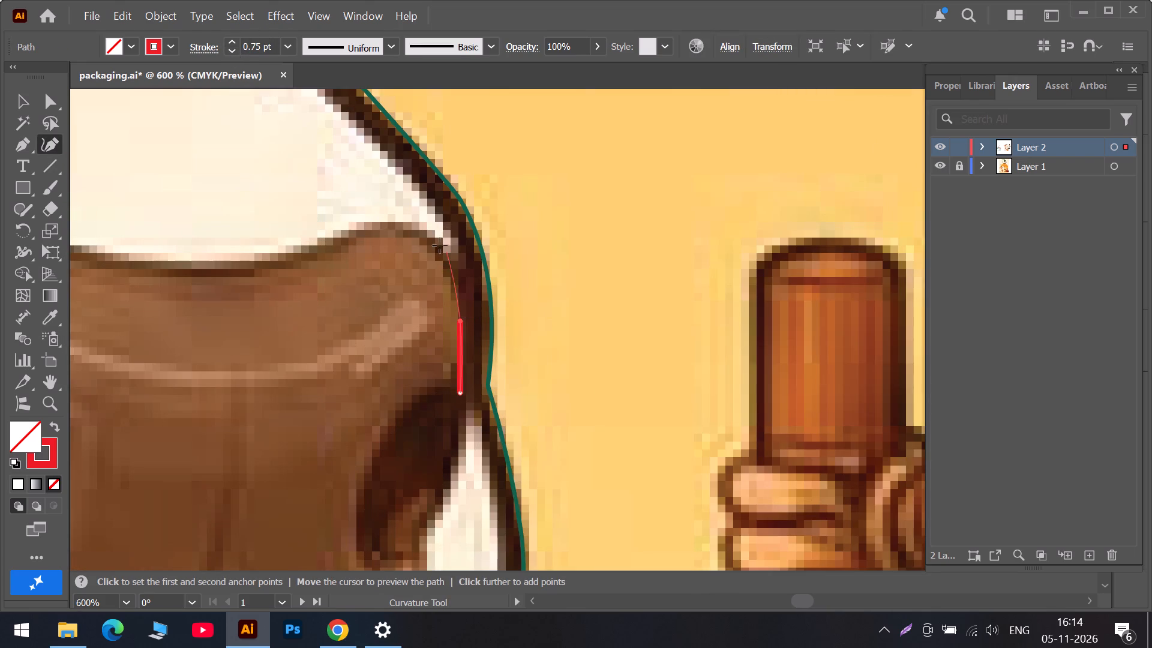
pyautogui.click(437, 241)
pyautogui.click(368, 231)
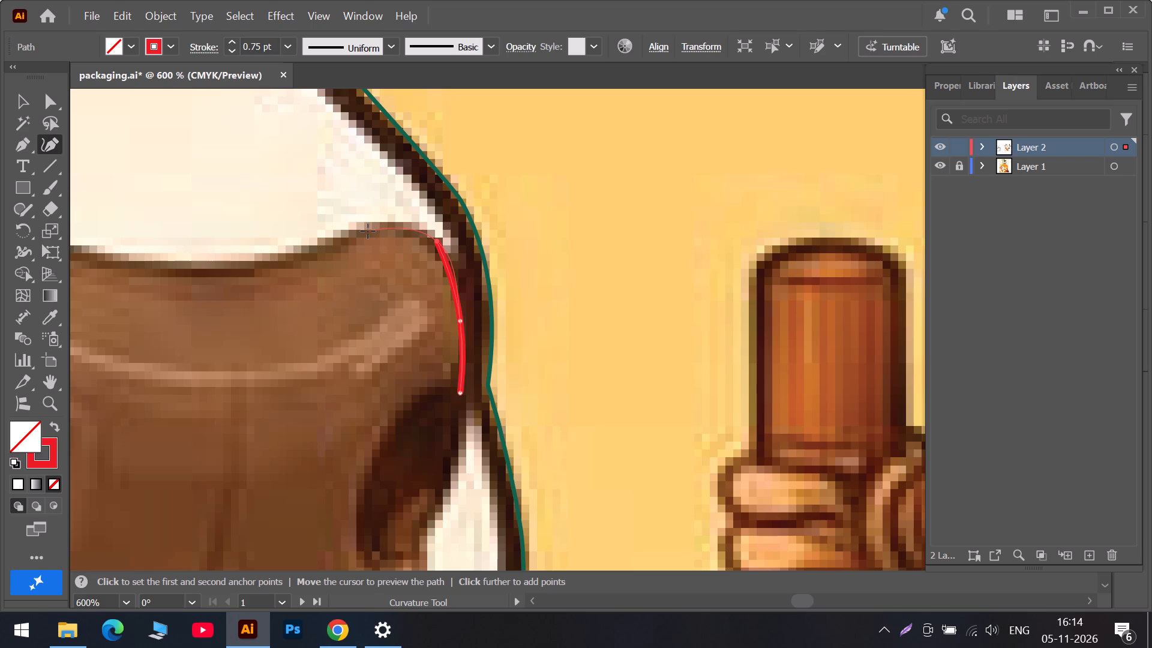
pyautogui.click(318, 248)
pyautogui.click(212, 263)
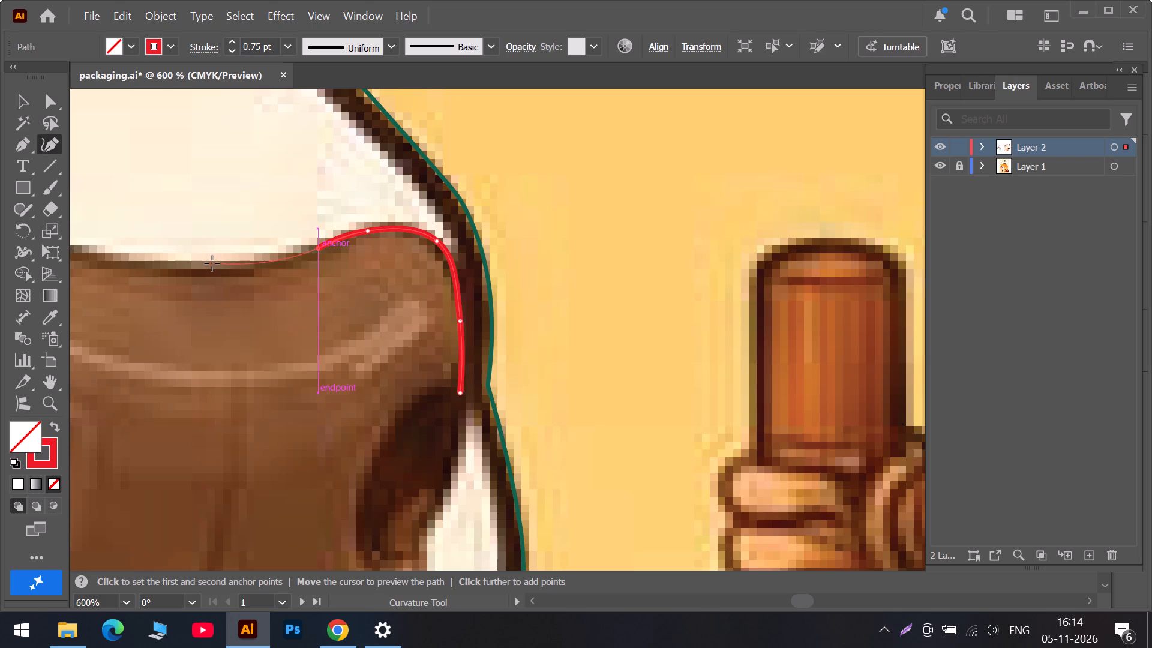
pyautogui.click(88, 259)
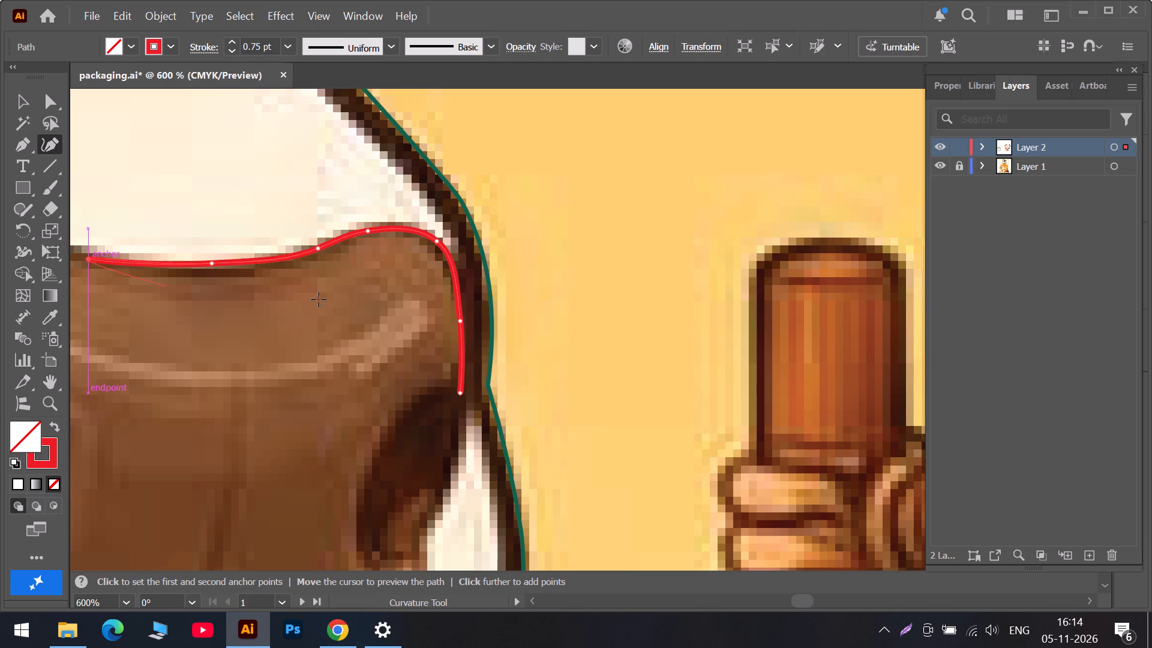
# Adjust the nose path's anchor points around its upper corner and side near the farther nostril to follow the edge.
pyautogui.moveTo(438, 243); pyautogui.dragTo(431, 246)
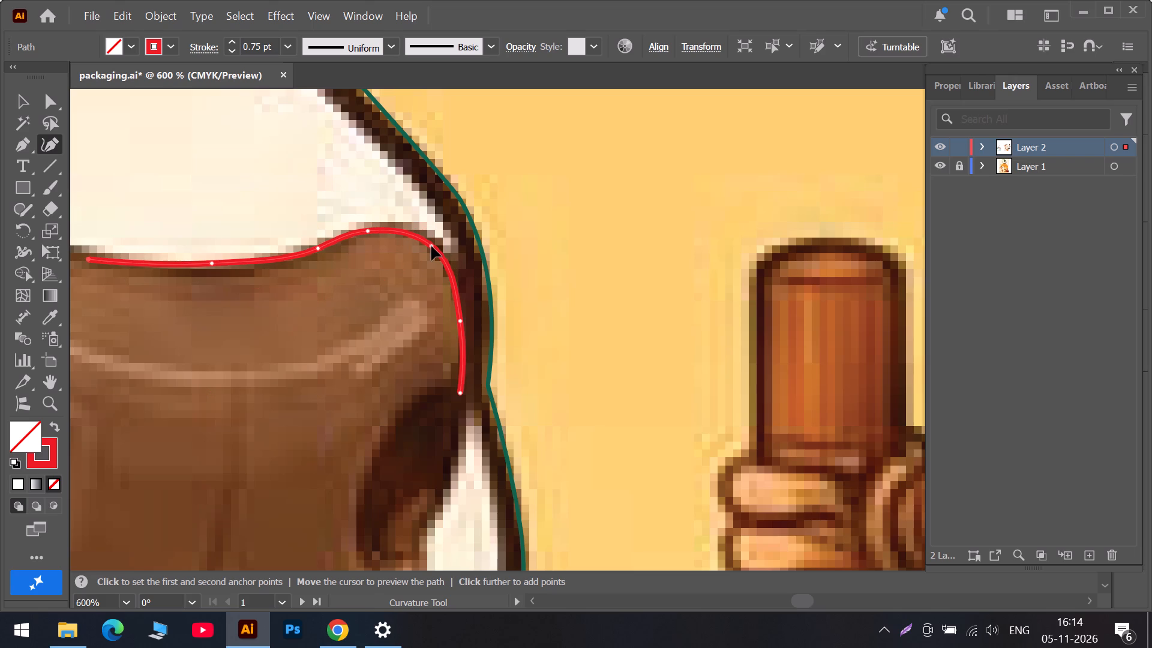
pyautogui.moveTo(431, 246); pyautogui.dragTo(431, 246)
pyautogui.moveTo(460, 320); pyautogui.dragTo(463, 322)
pyautogui.moveTo(463, 322); pyautogui.dragTo(467, 332)
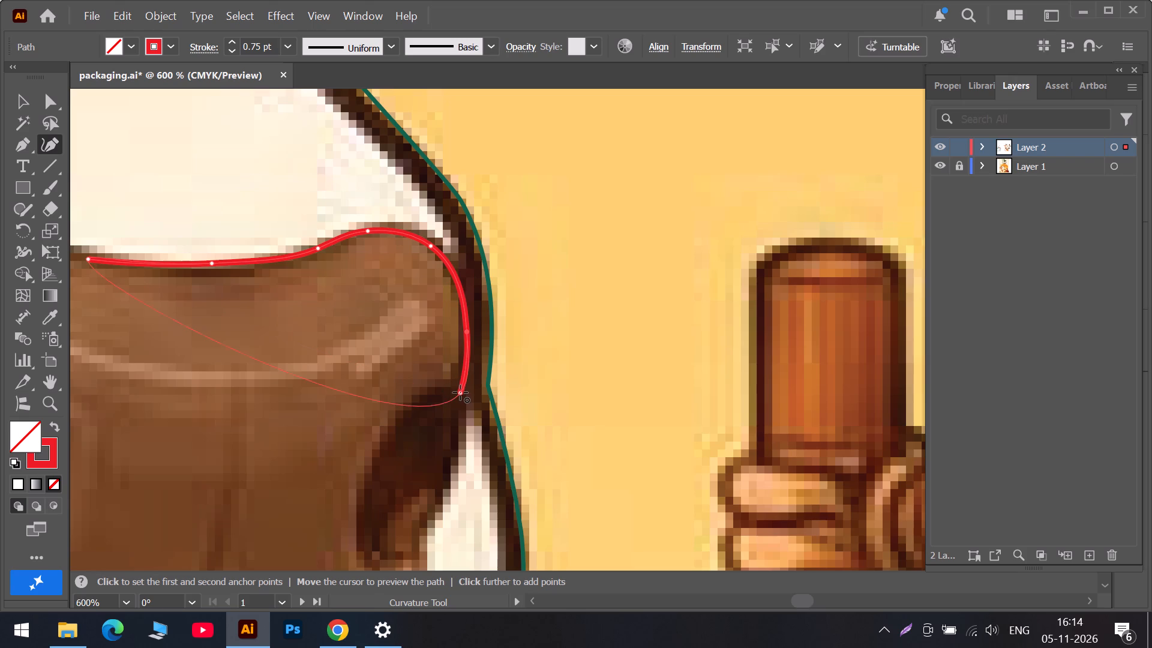
# Continue the nose path with the Curvature tool along the top edge and around the nearer nostril's outer side to the notch below it.
pyautogui.click(774, 602)
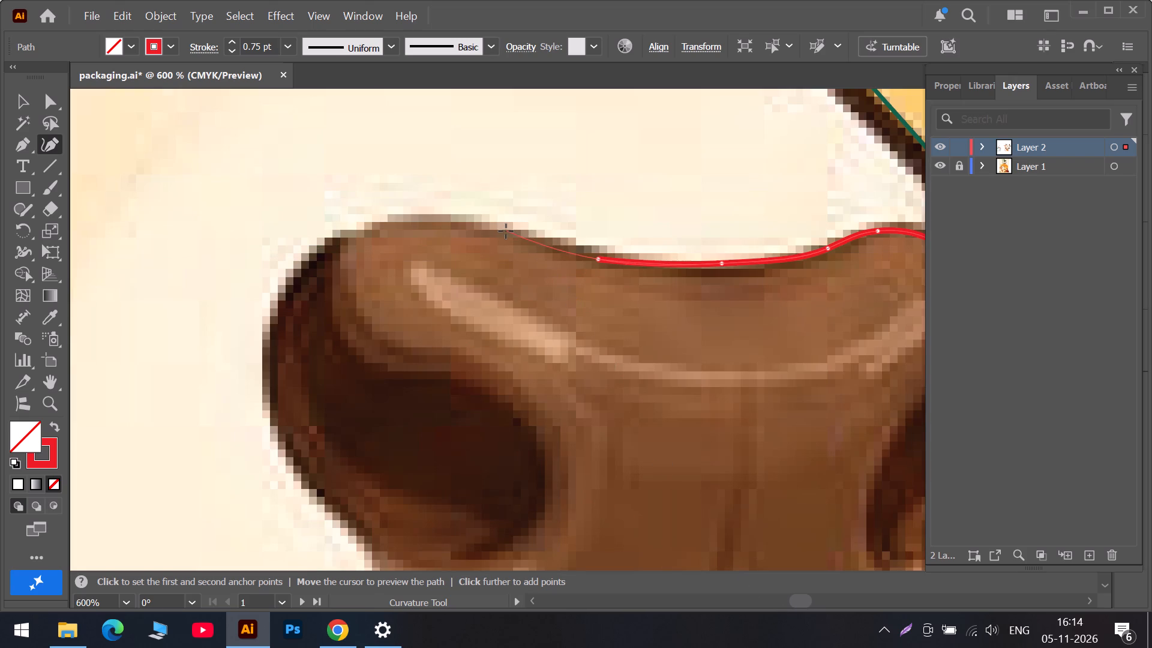
pyautogui.click(506, 231)
pyautogui.click(392, 218)
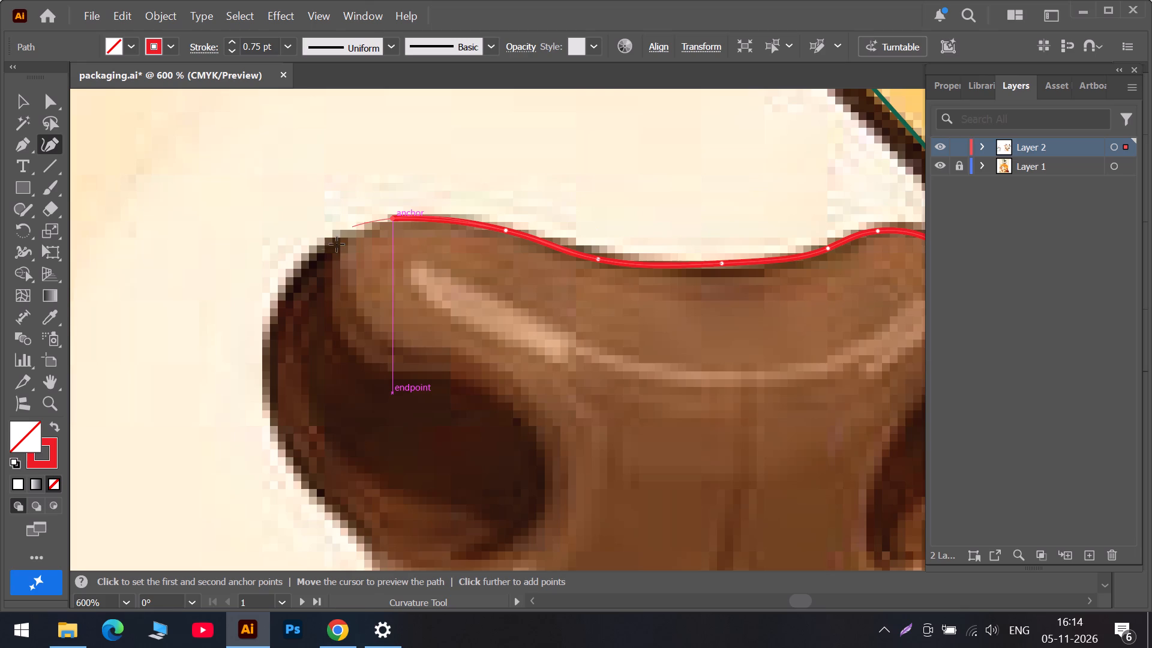
pyautogui.click(294, 271)
pyautogui.scroll(-6, 271, 307)
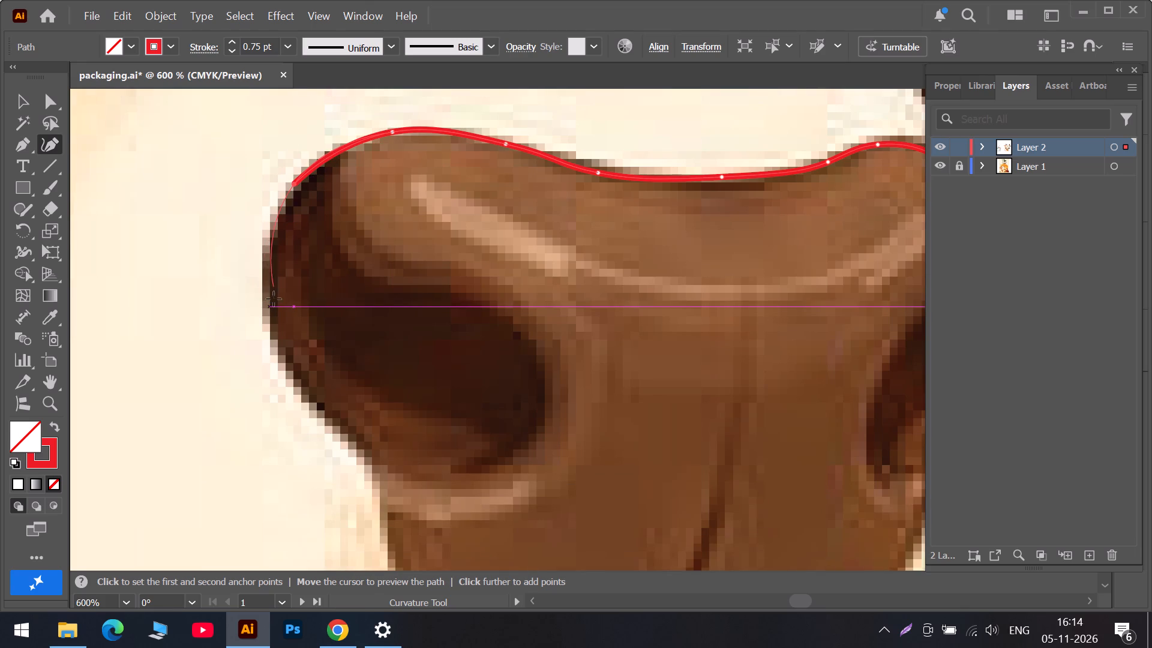
pyautogui.click(274, 319)
pyautogui.scroll(-6, 275, 353)
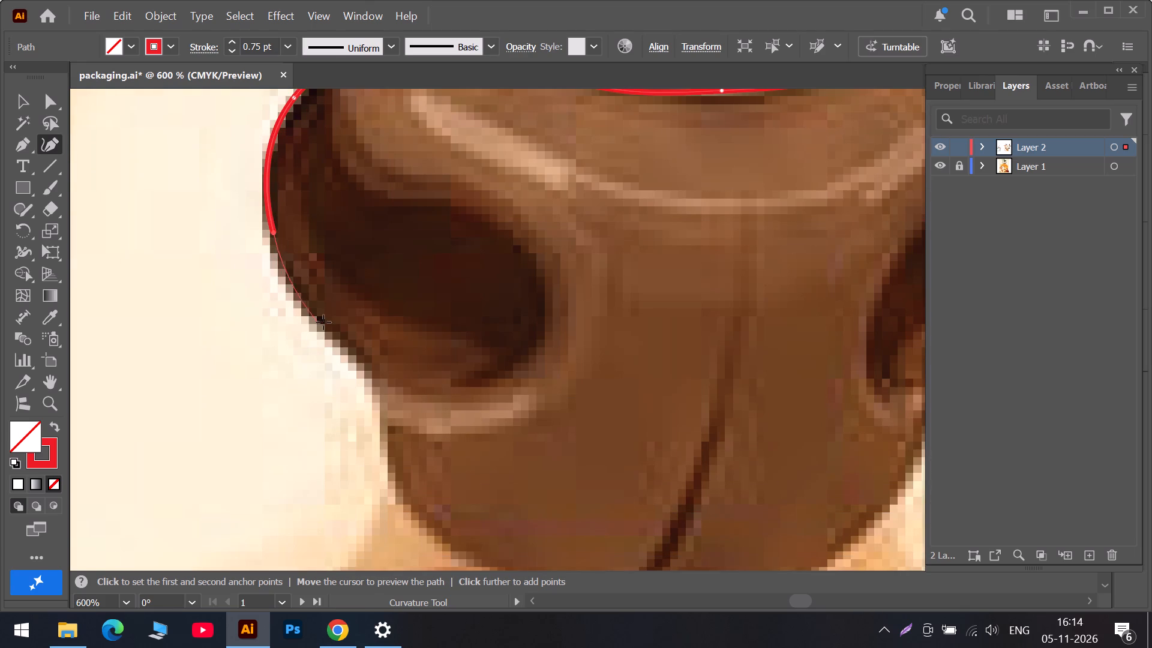
pyautogui.click(325, 322)
pyautogui.scroll(-1, 362, 356)
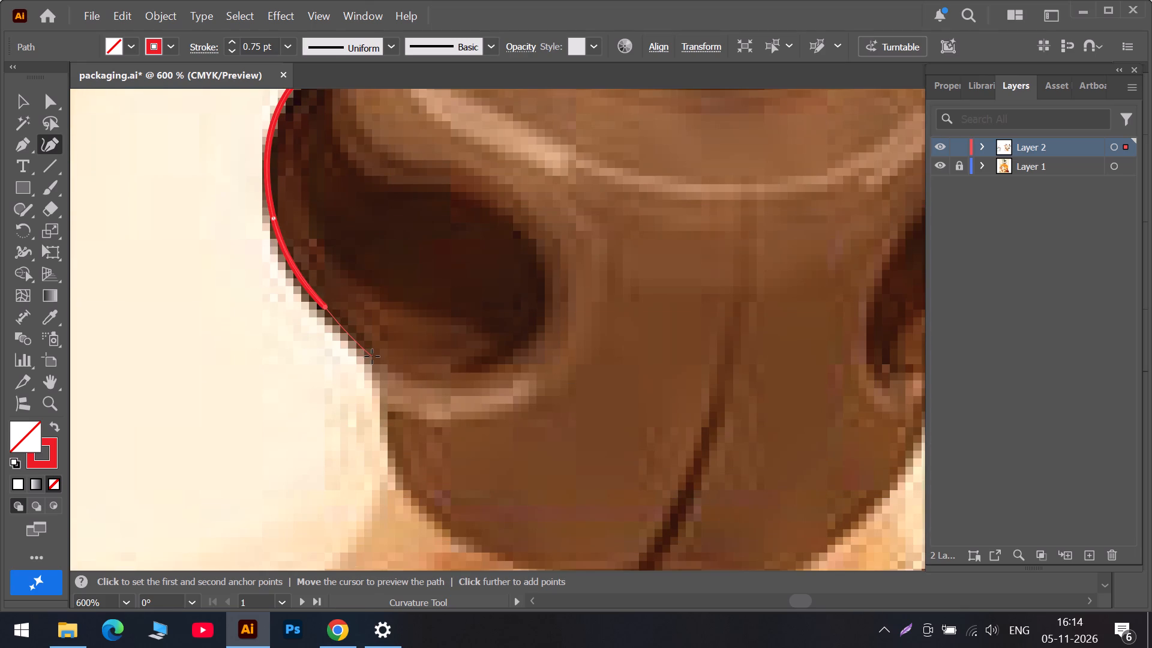
pyautogui.click(372, 356)
pyautogui.click(388, 435)
# Extend the nose path from below the nearer nostril around the lower corner and along the bottom edge above the mouth line.
pyautogui.scroll(-3, 388, 436)
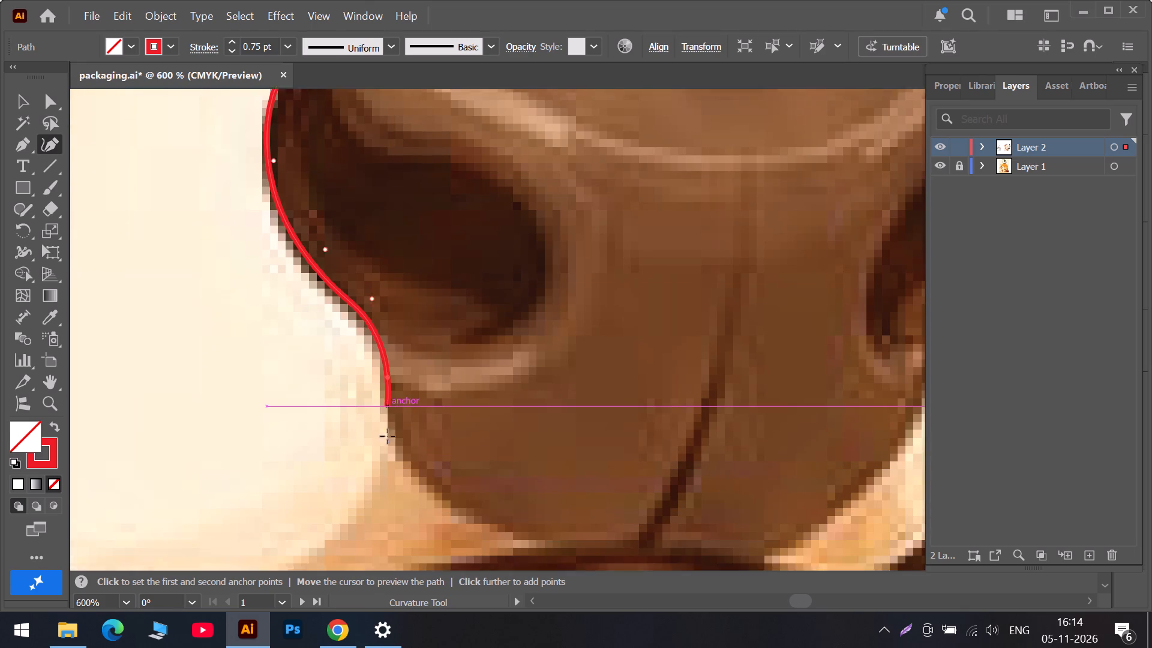
pyautogui.scroll(-3, 388, 436)
pyautogui.click(428, 427)
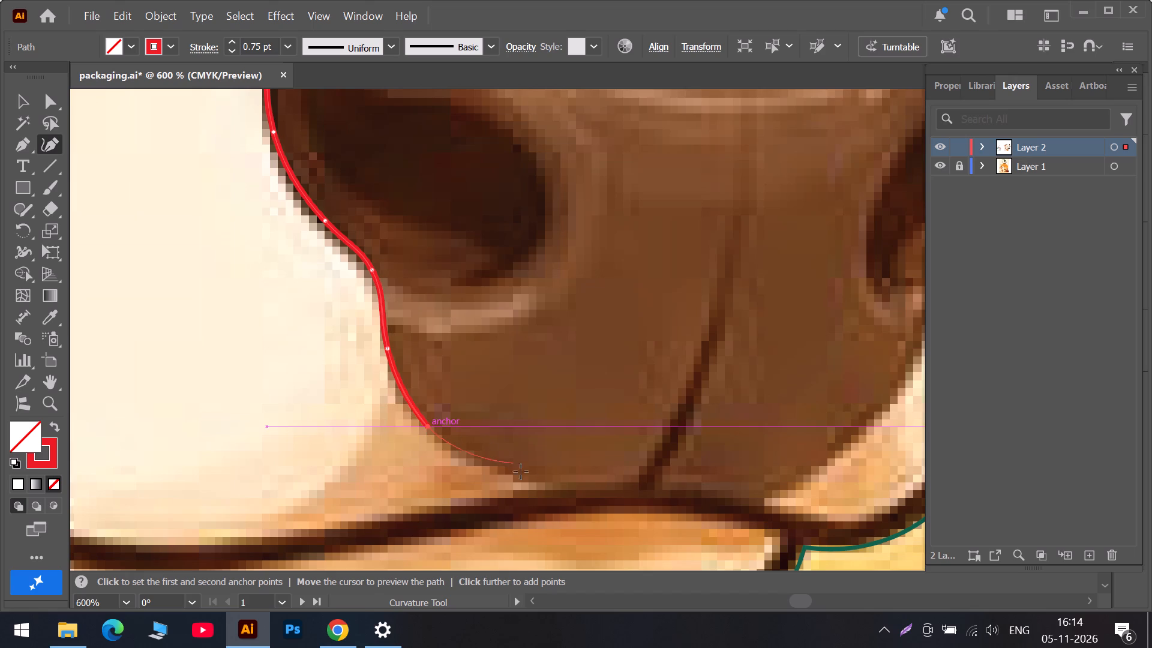
pyautogui.click(542, 481)
pyautogui.click(643, 486)
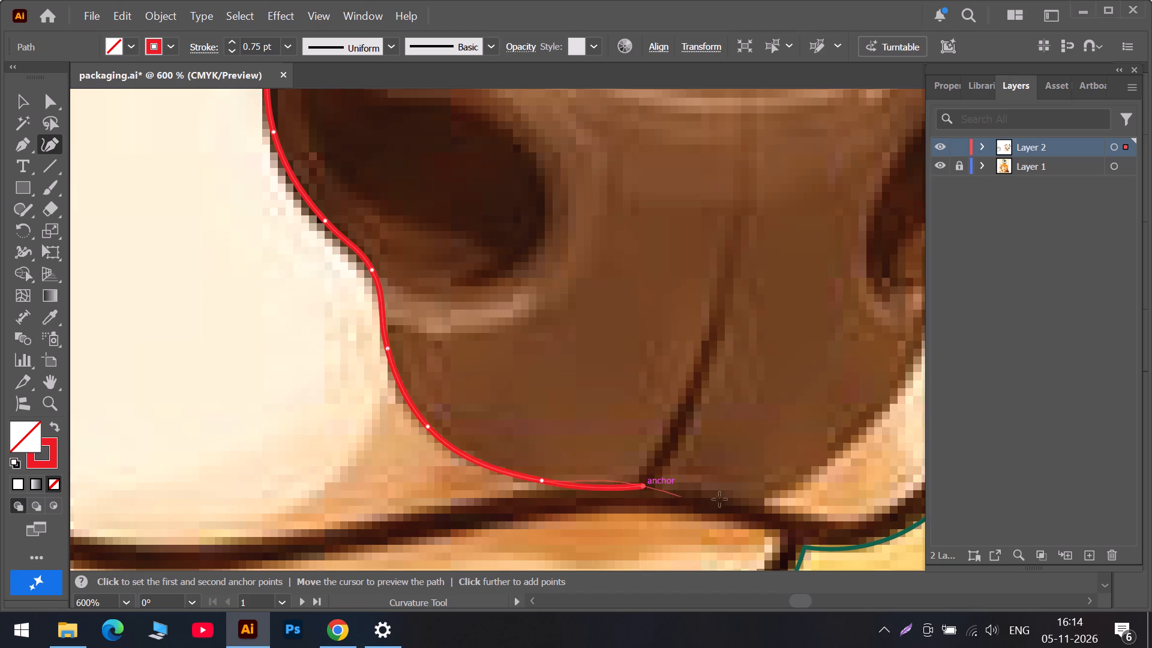
pyautogui.click(754, 503)
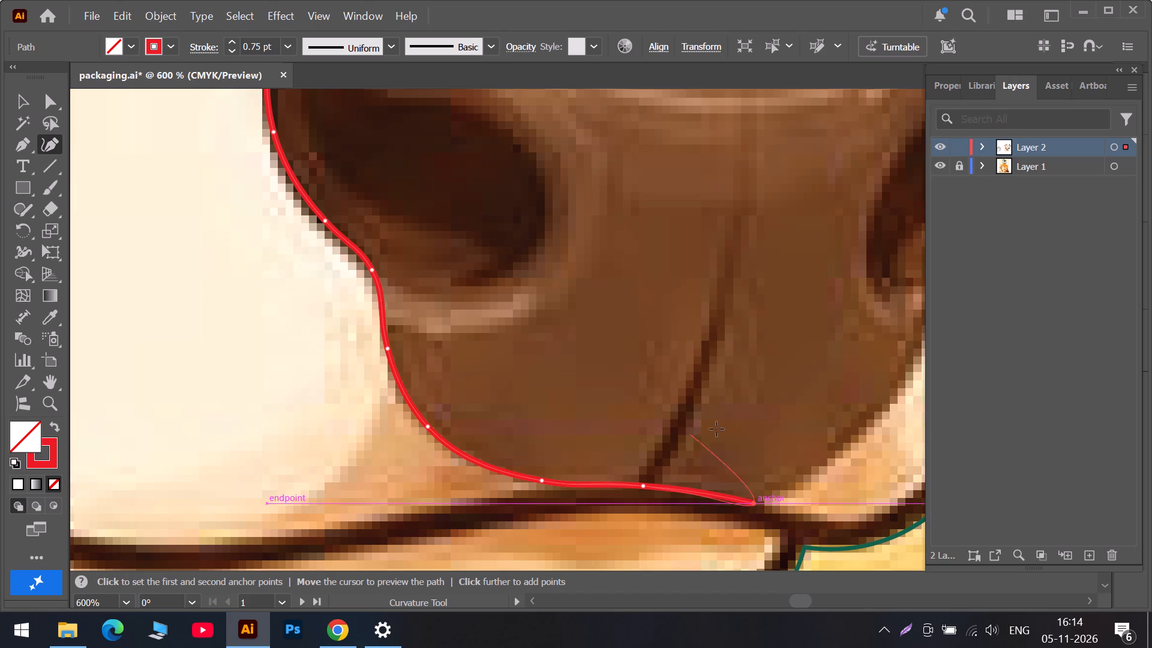
# Trace the nose's far side up past the farther nostril, adjusting the bottom corner point, and close the path at its starting anchor.
pyautogui.click(837, 605)
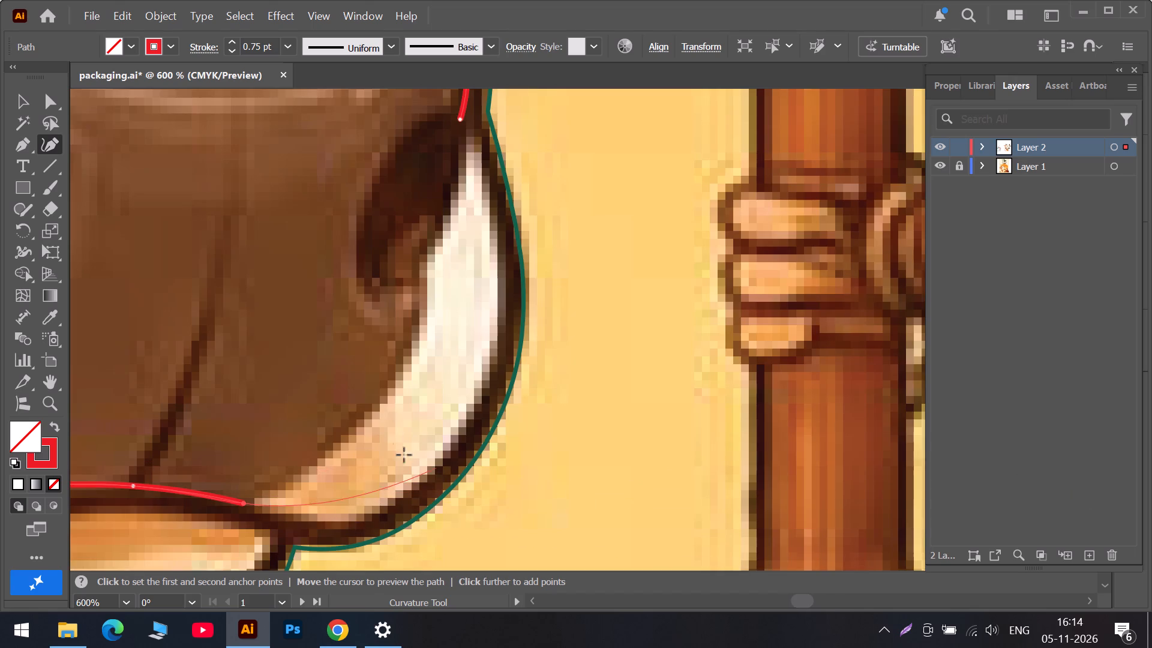
pyautogui.click(419, 334)
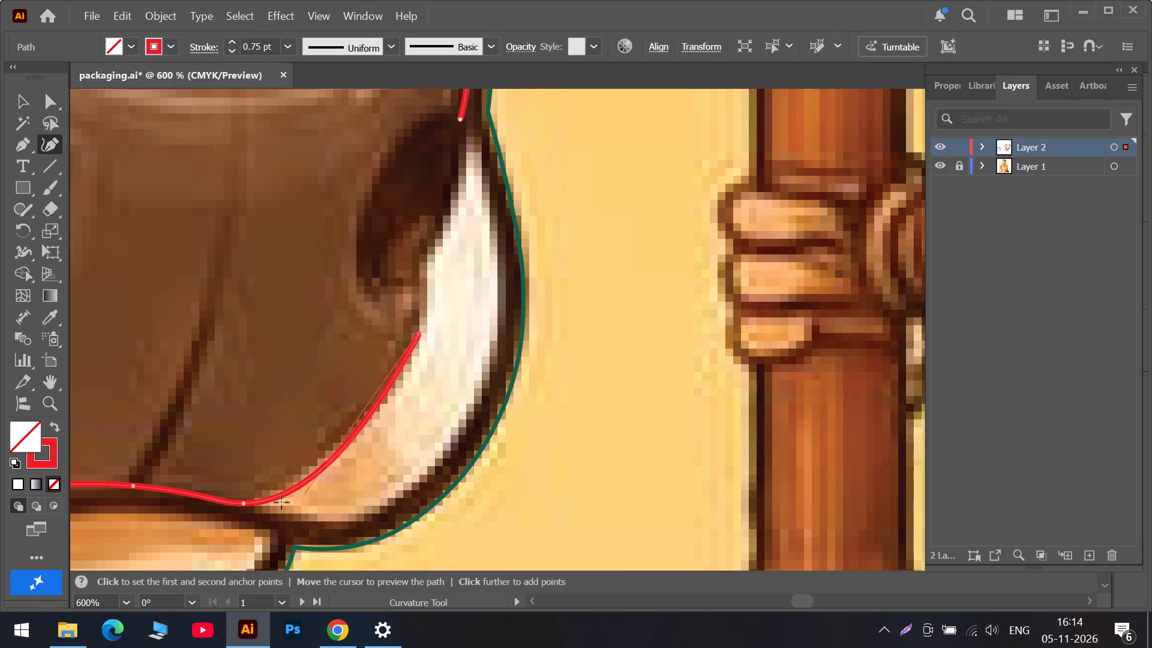
pyautogui.moveTo(245, 504); pyautogui.dragTo(238, 499)
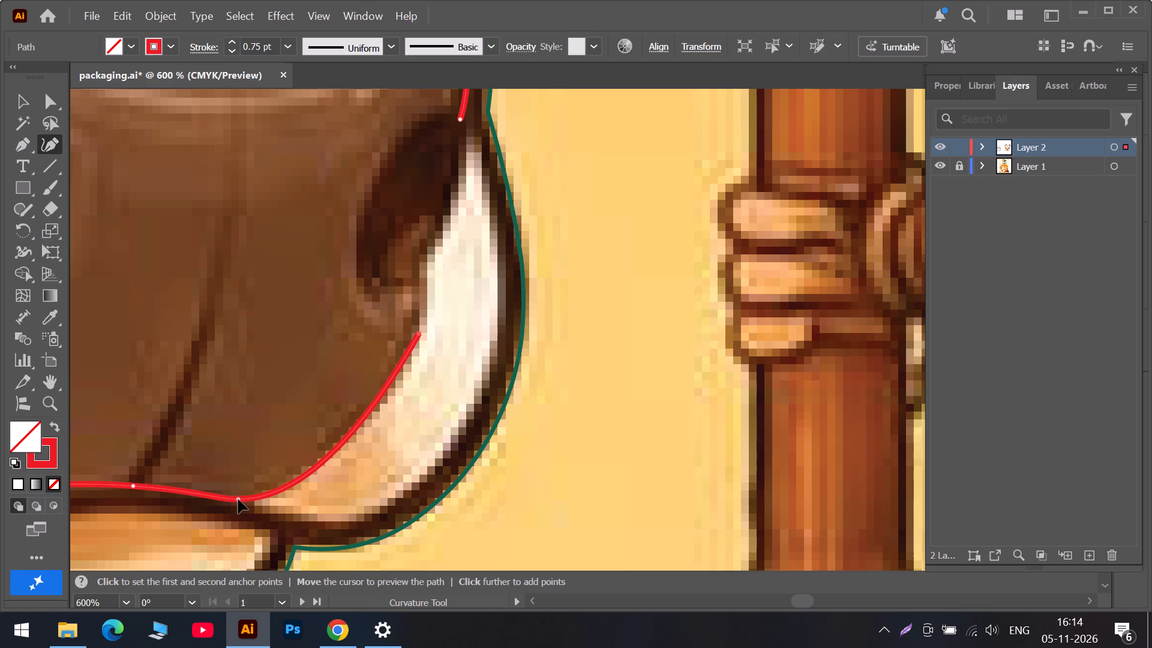
pyautogui.moveTo(238, 499); pyautogui.dragTo(229, 500)
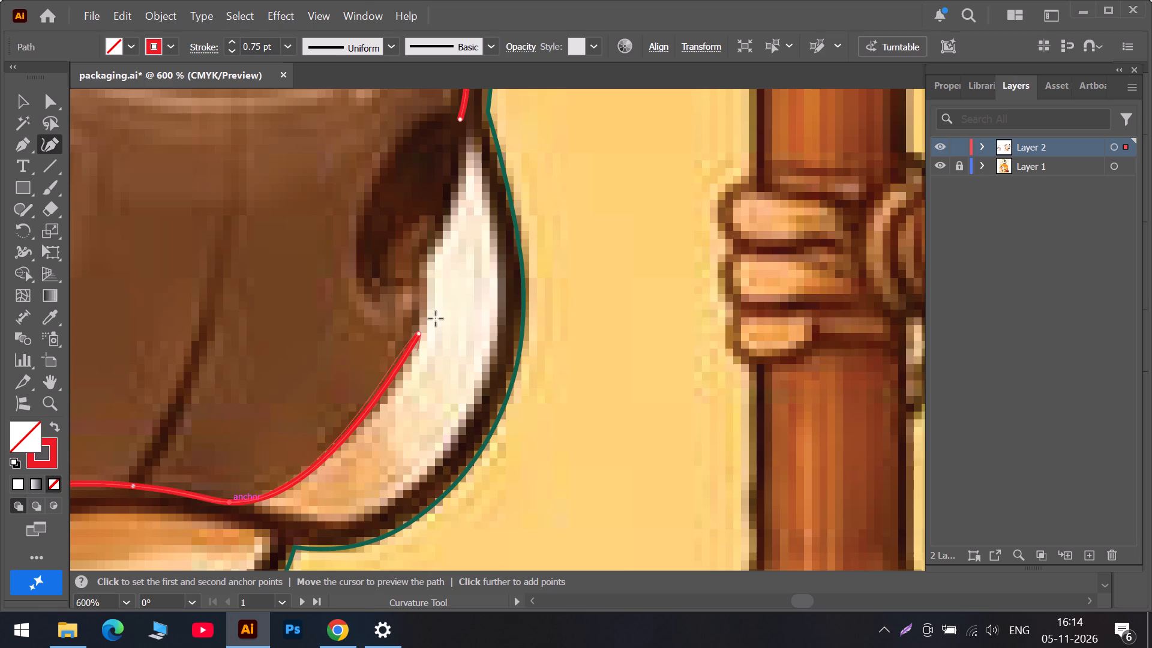
pyautogui.scroll(6, 437, 302)
pyautogui.click(422, 361)
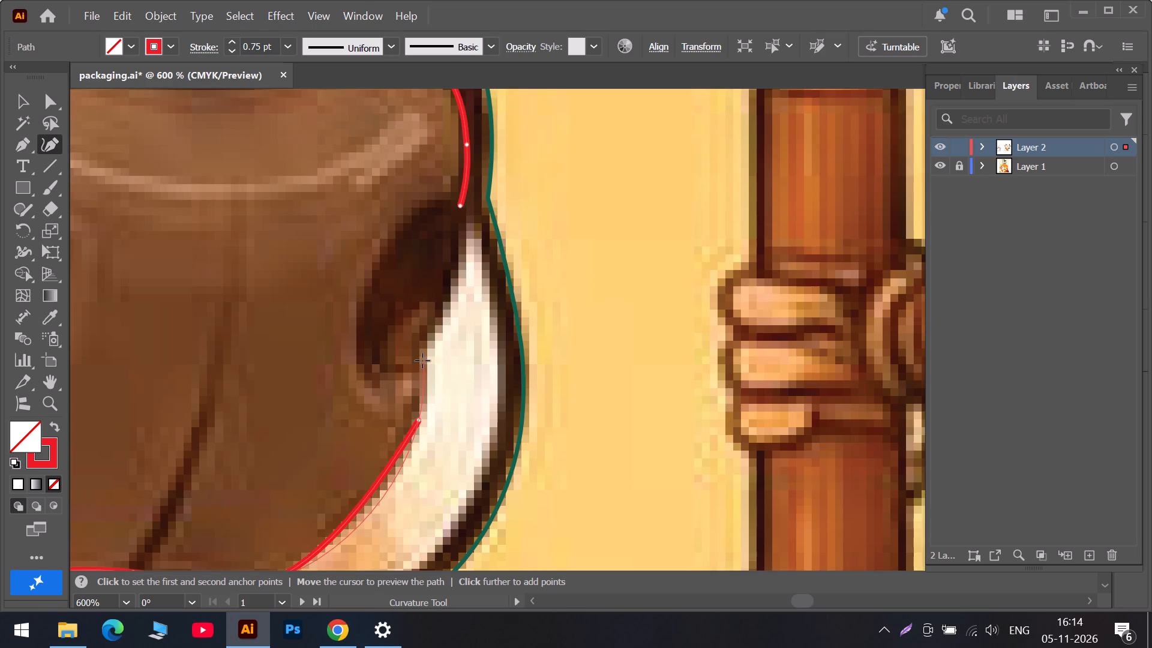
pyautogui.scroll(5, 431, 356)
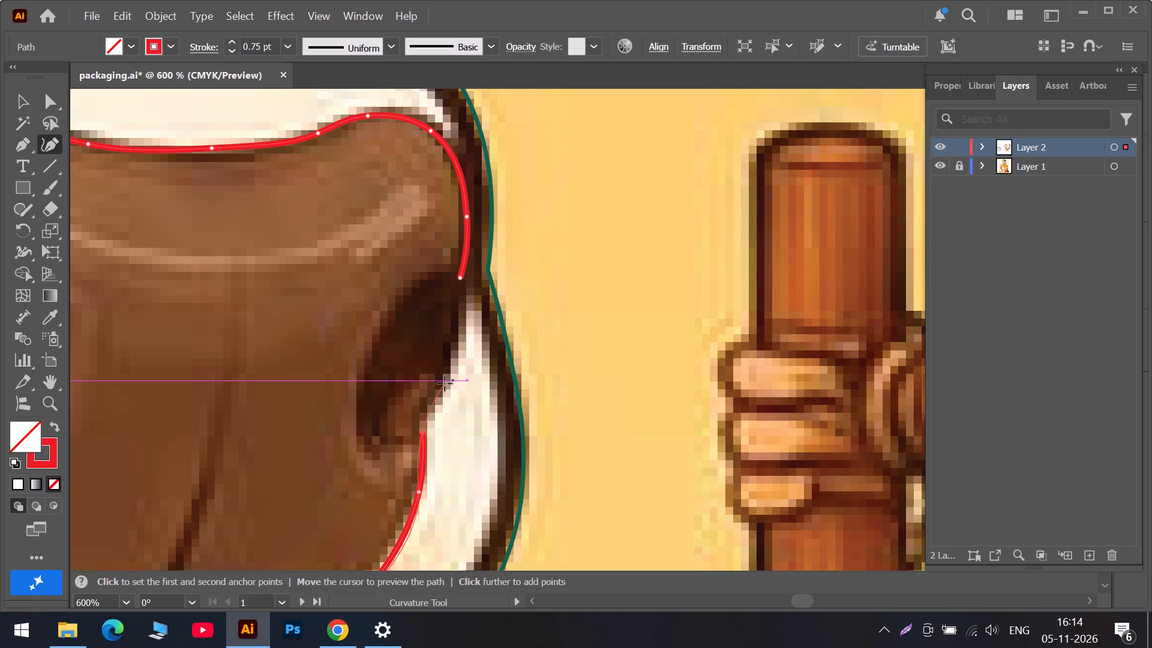
pyautogui.click(445, 383)
pyautogui.click(461, 279)
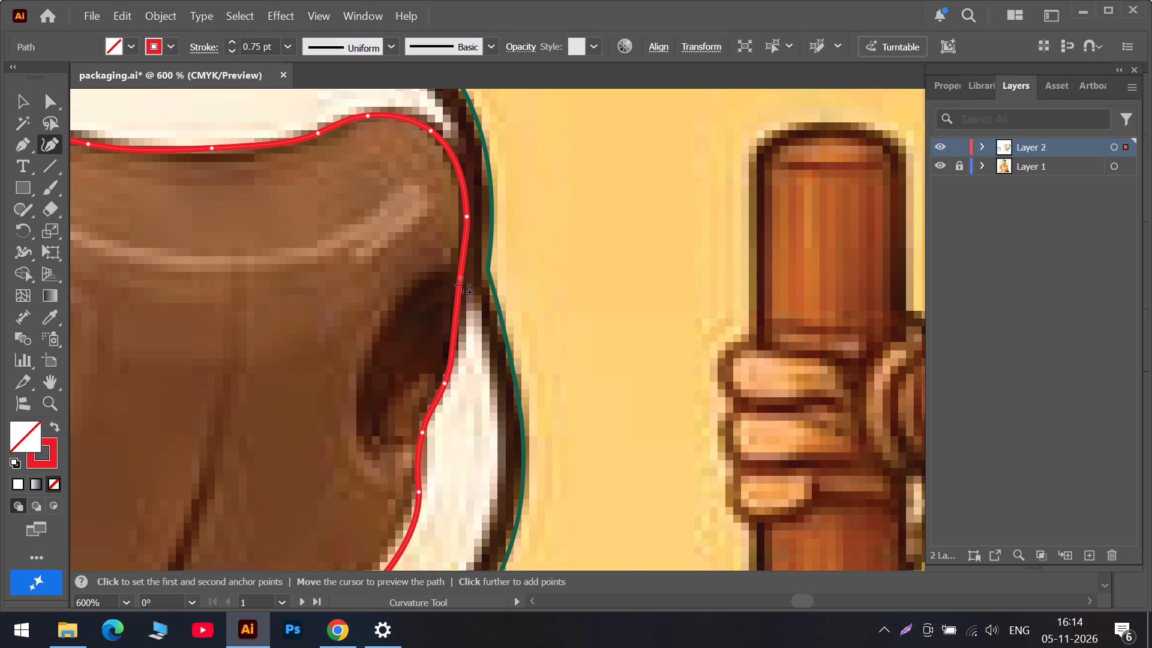
# Refine the nose path's far side by adding and moving anchor points and making corners above and below the farther nostril.
pyautogui.moveTo(459, 301); pyautogui.dragTo(465, 317)
pyautogui.doubleClick(461, 278)
pyautogui.click(461, 278)
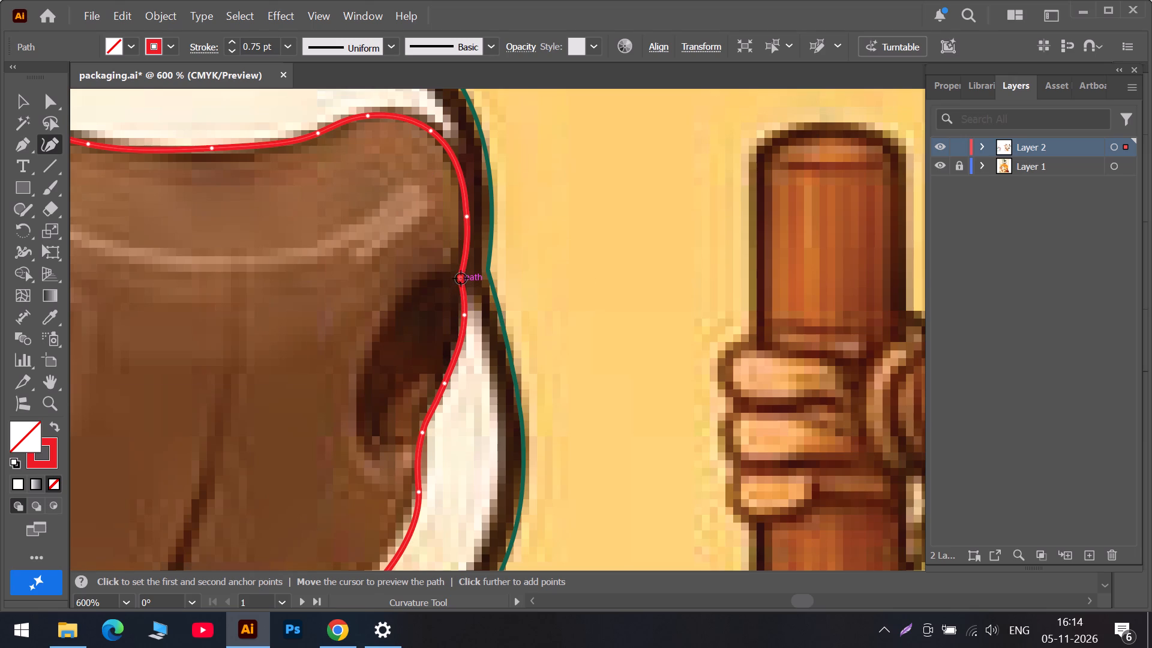
pyautogui.click(466, 319)
pyautogui.scroll(-5, 449, 395)
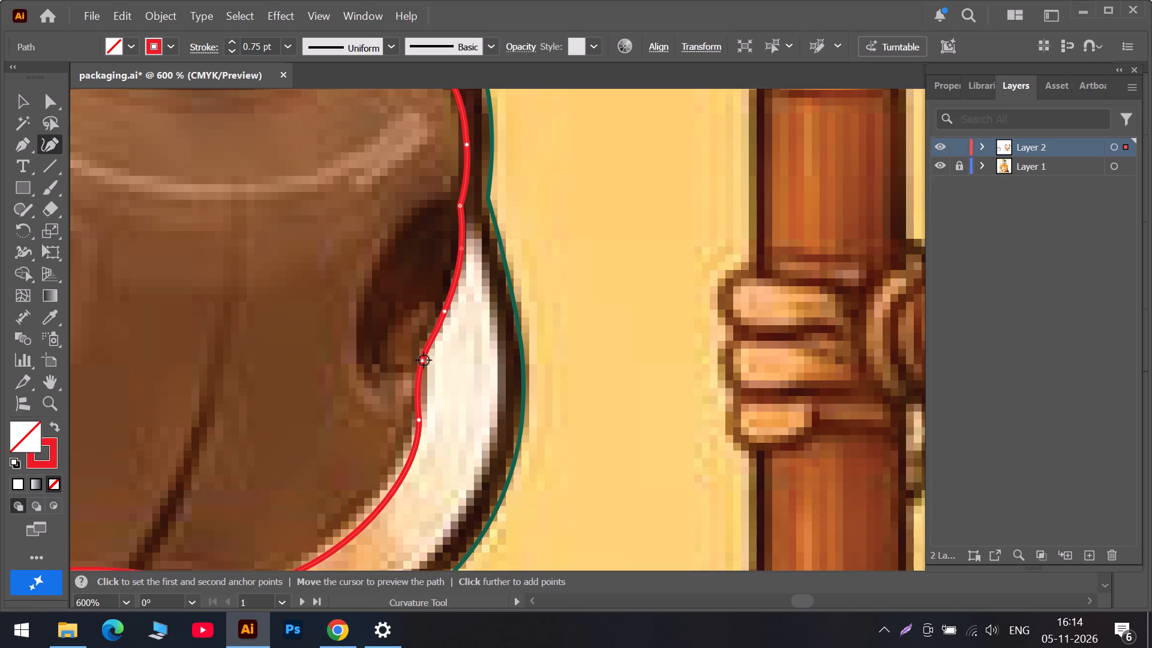
pyautogui.moveTo(424, 360); pyautogui.dragTo(424, 352)
pyautogui.doubleClick(425, 352)
pyautogui.click(426, 352)
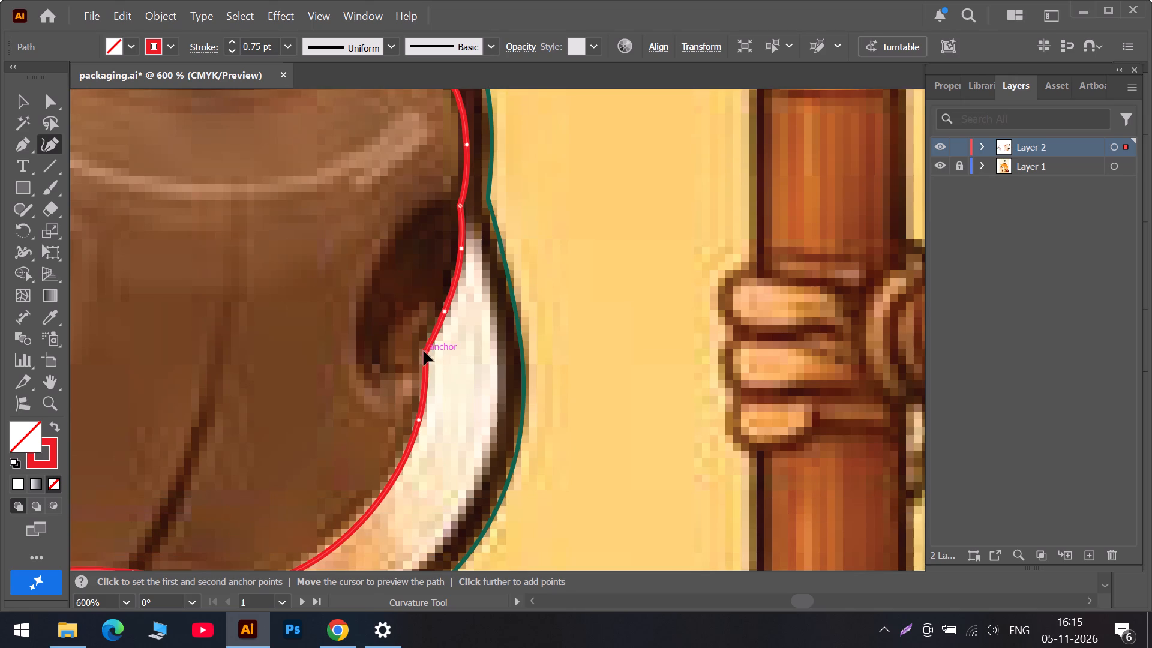
pyautogui.scroll(-5, 413, 427)
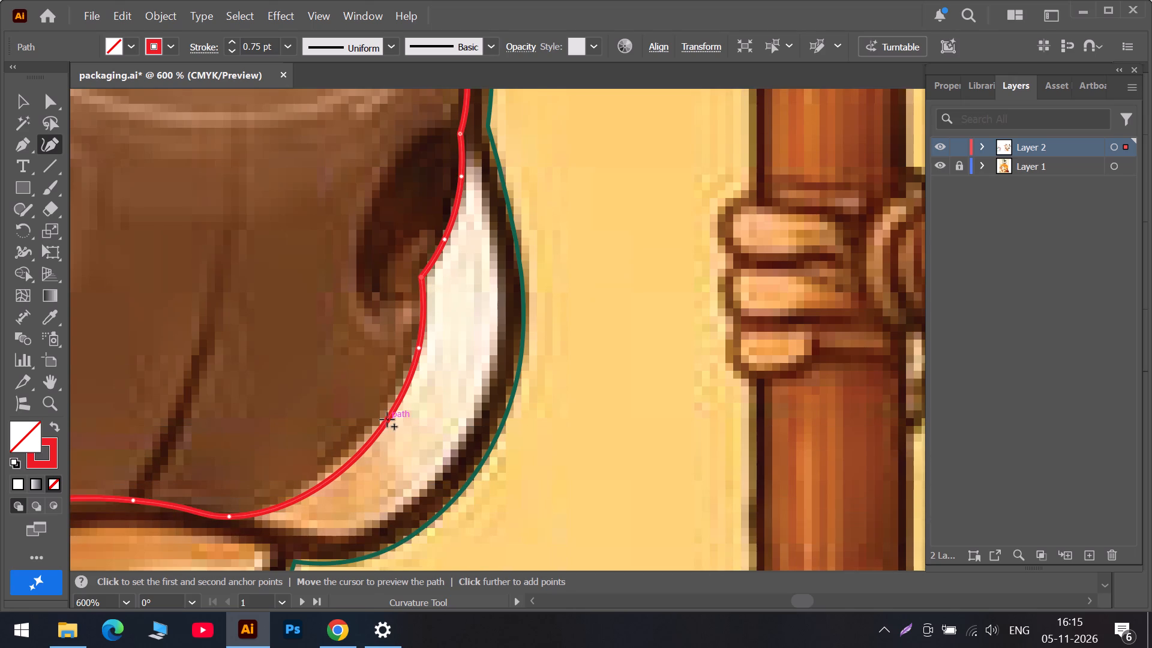
pyautogui.moveTo(387, 419); pyautogui.dragTo(362, 436)
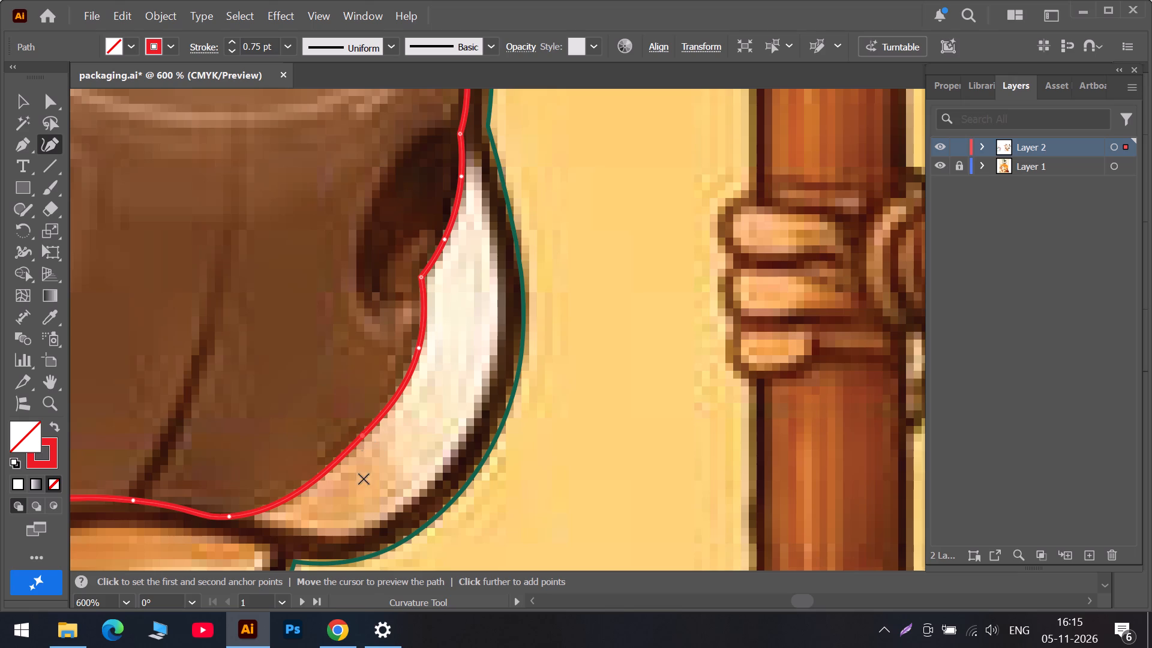
# Check the nose outline back along the nearer side and nudge the anchor point above the nearer nostril.
pyautogui.click(756, 595)
pyautogui.scroll(-1, 703, 543)
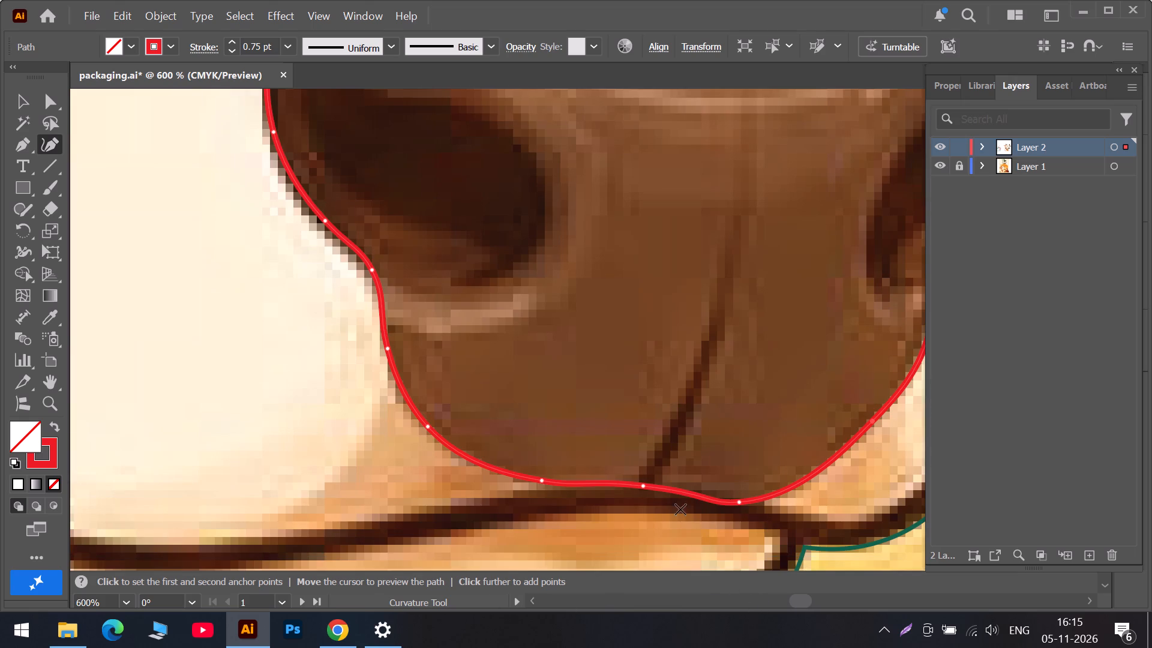
pyautogui.scroll(6, 467, 448)
pyautogui.scroll(5, 416, 411)
pyautogui.scroll(3, 398, 359)
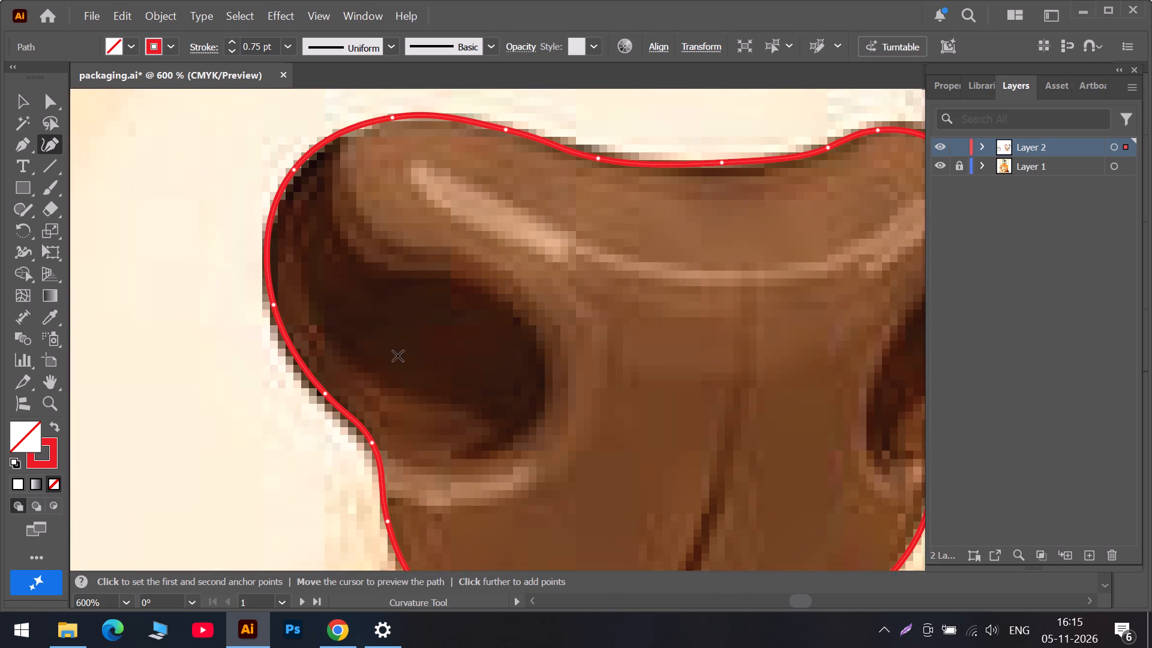
pyautogui.scroll(3, 398, 356)
pyautogui.click(389, 189)
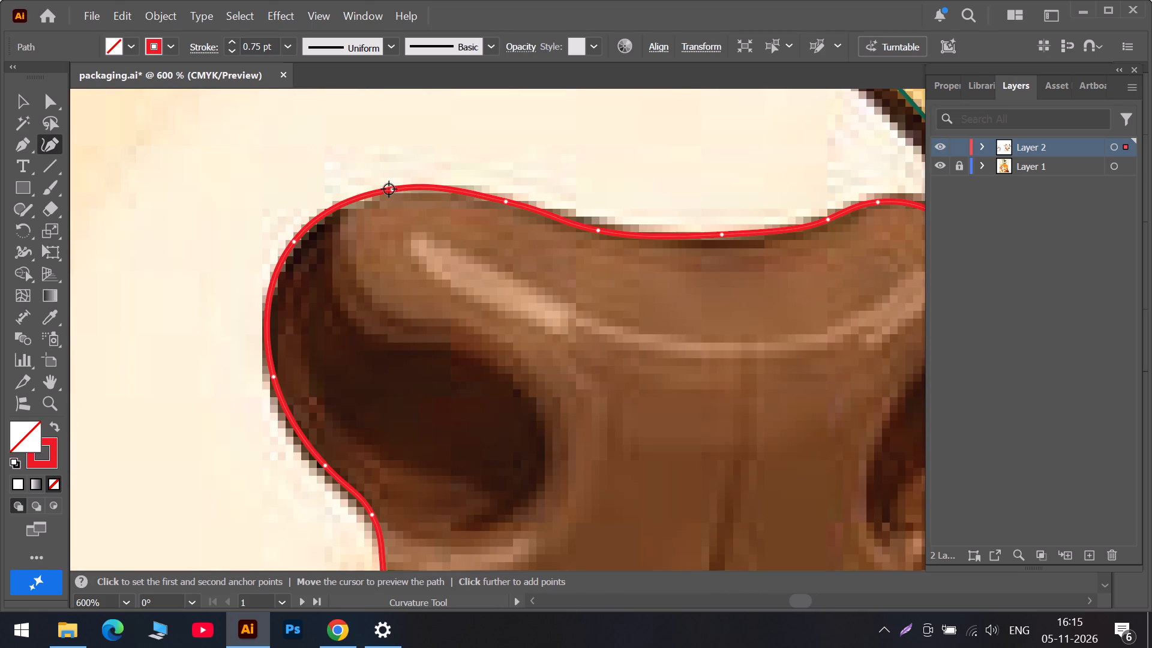
# Trace the nearer nostril's dark opening as a new closed Curvature path, starting and ending at its pointed upper tip.
pyautogui.scroll(-3, 439, 310)
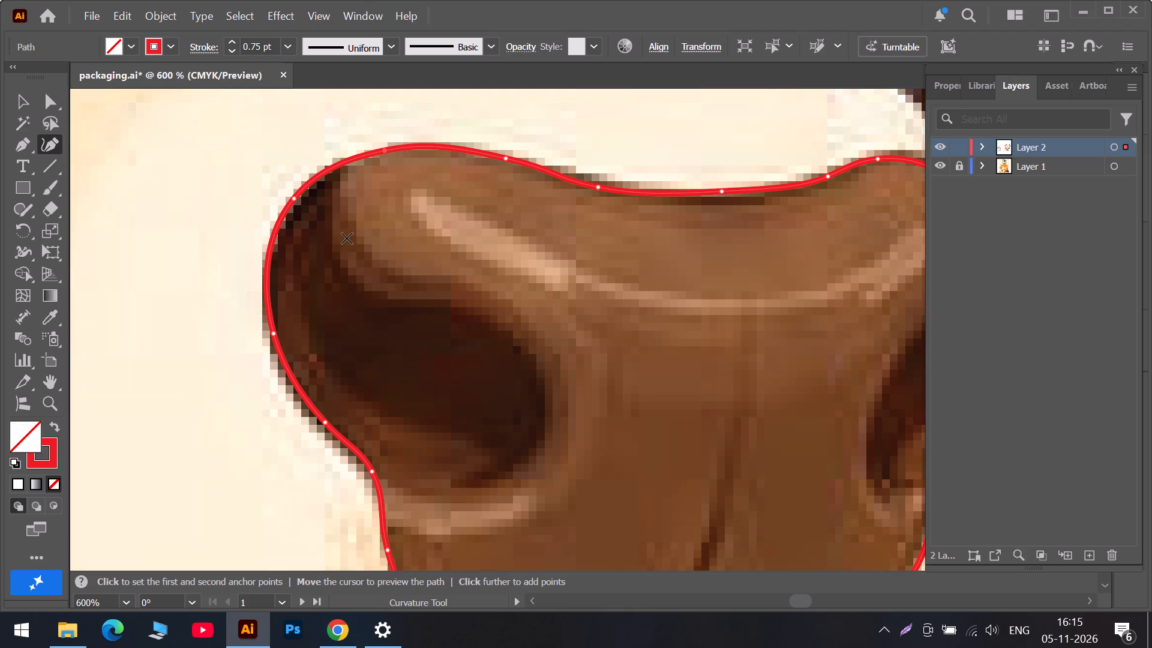
pyautogui.click(331, 196)
pyautogui.click(330, 253)
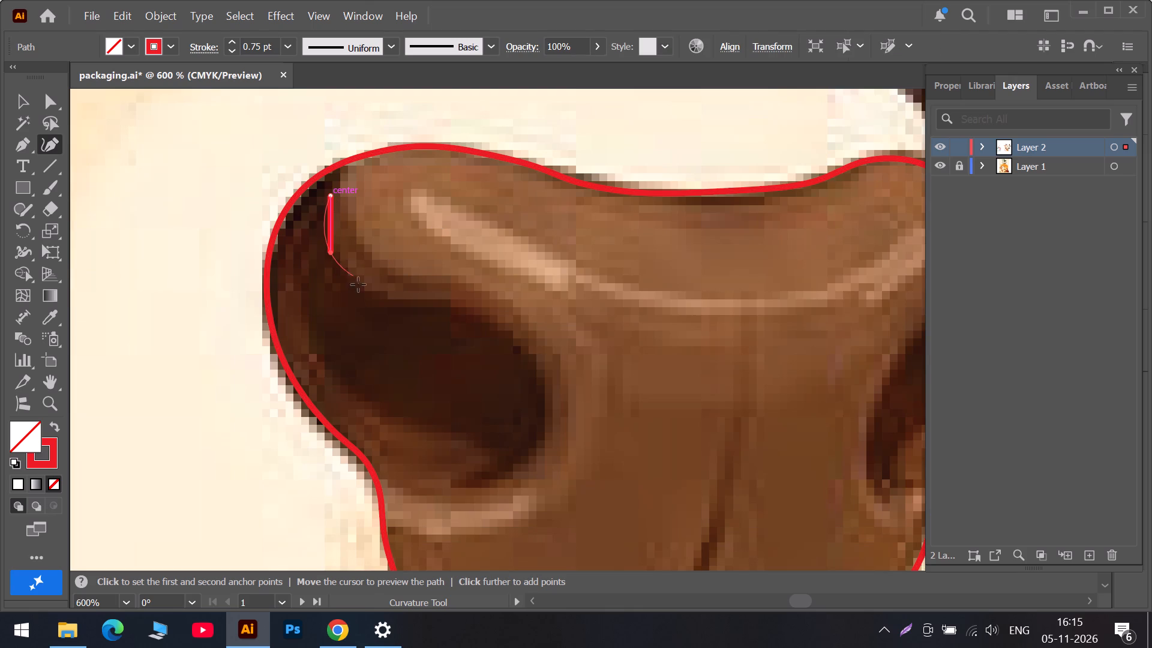
pyautogui.click(376, 295)
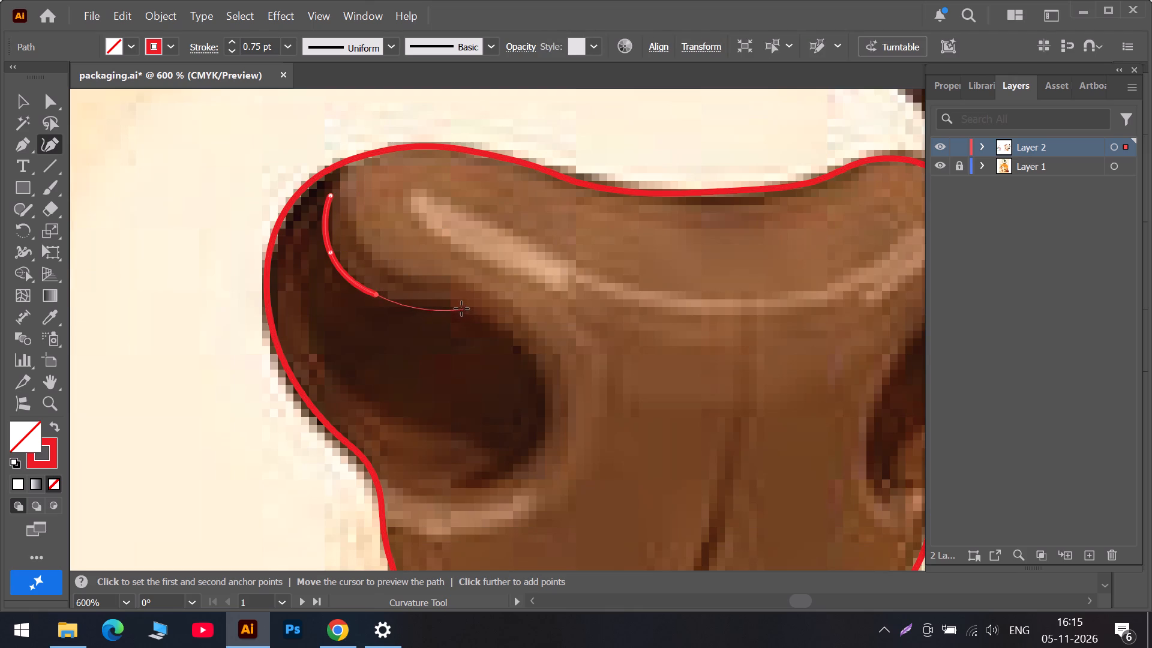
pyautogui.click(453, 308)
pyautogui.click(522, 351)
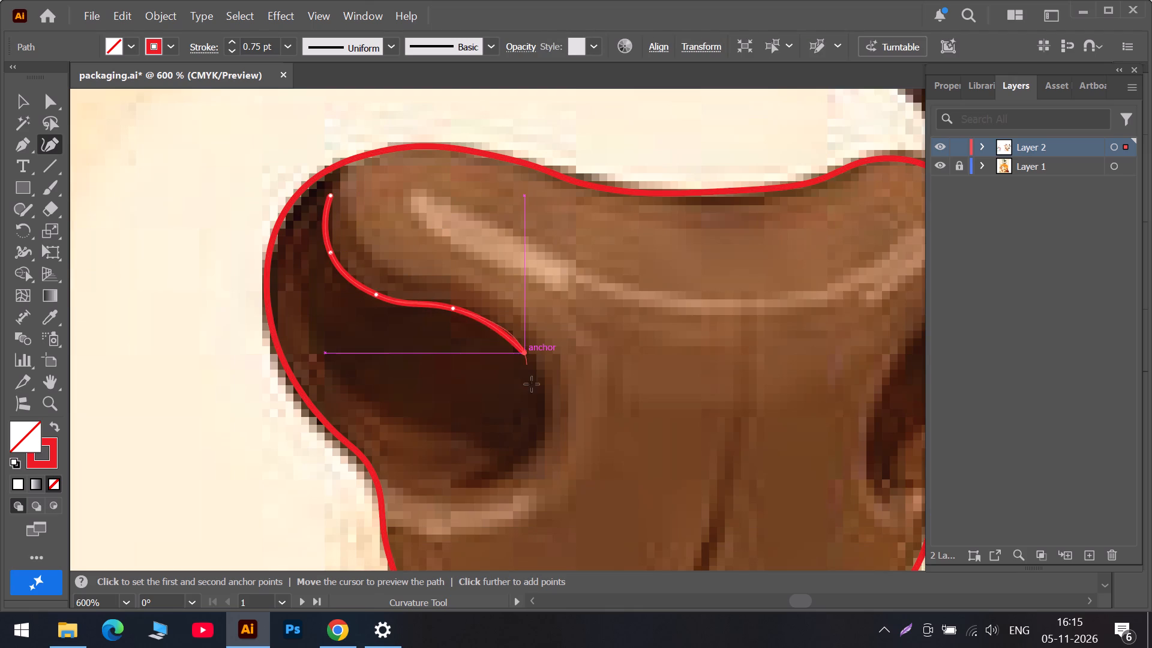
pyautogui.click(544, 437)
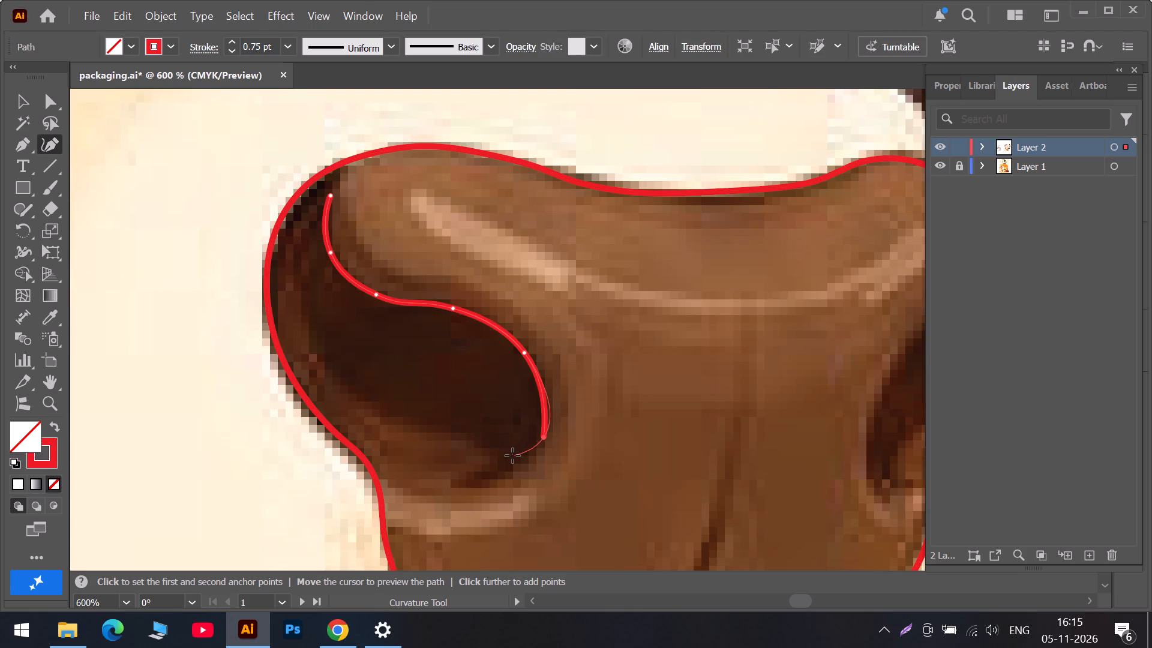
pyautogui.click(501, 452)
pyautogui.click(467, 439)
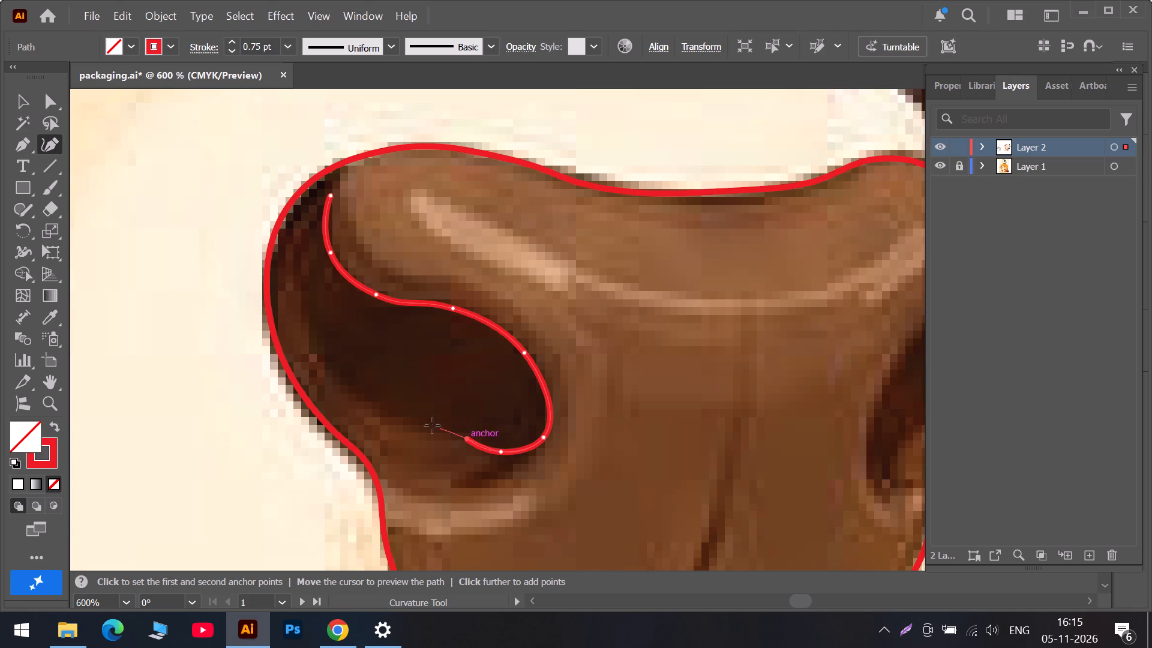
pyautogui.click(417, 424)
pyautogui.click(358, 392)
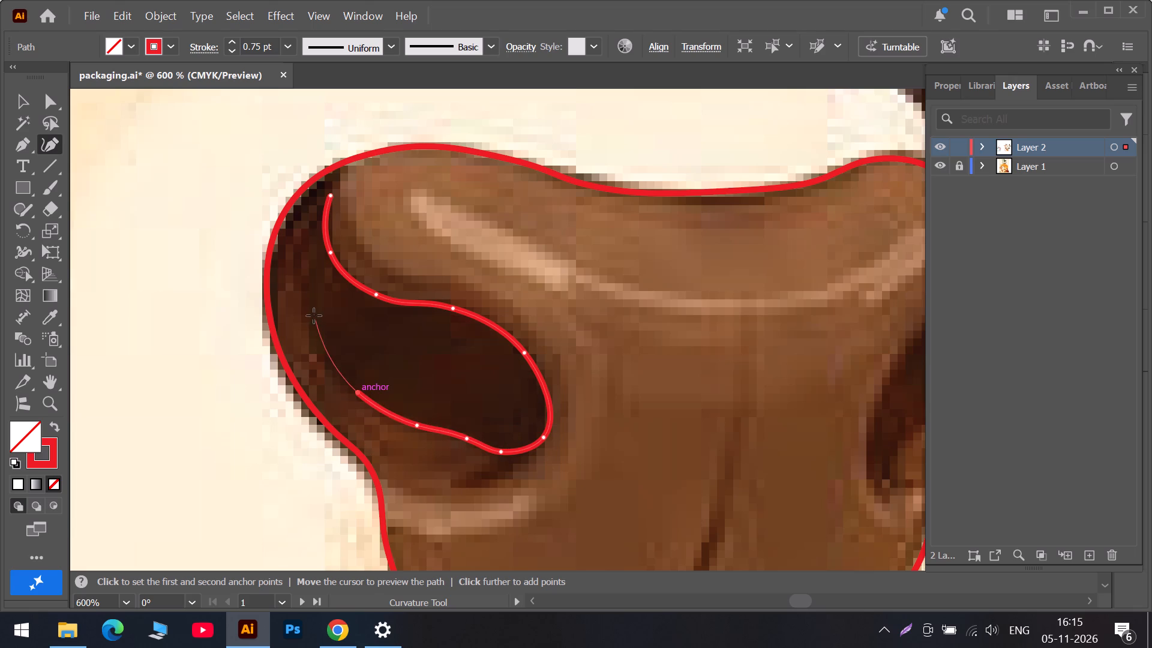
pyautogui.click(311, 308)
pyautogui.click(329, 196)
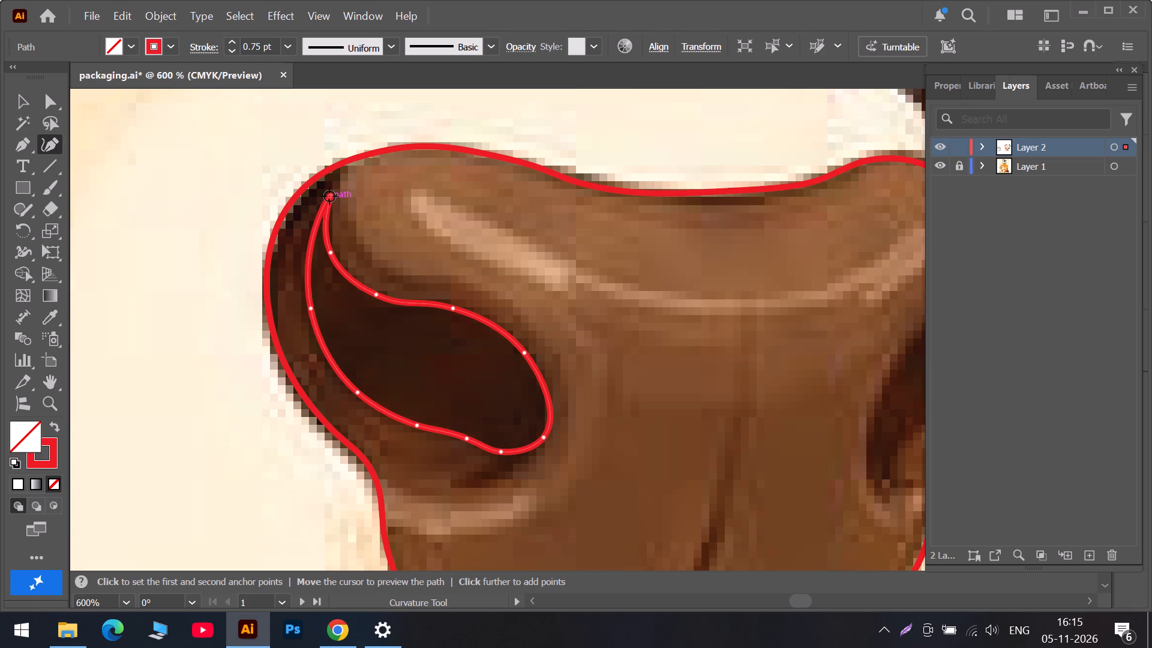
# Adjust the nearer nostril path's anchor points around its rounded lower inner end to match the dark shape.
pyautogui.moveTo(544, 437); pyautogui.dragTo(539, 433)
pyautogui.moveTo(504, 453); pyautogui.dragTo(506, 454)
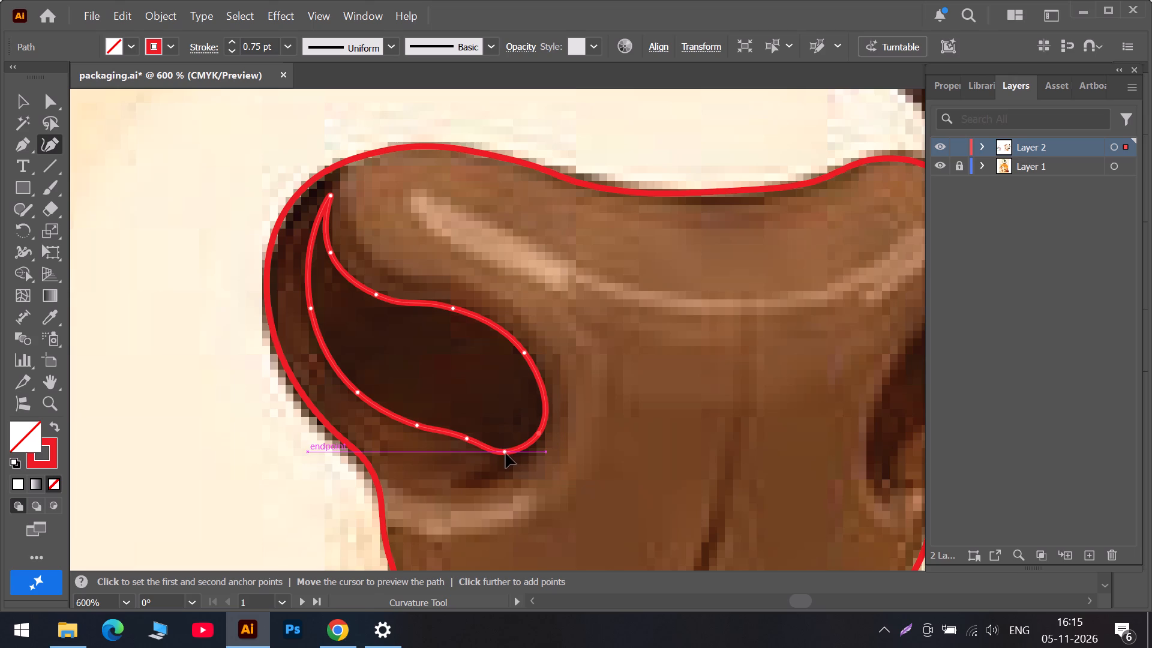
pyautogui.moveTo(506, 454); pyautogui.dragTo(514, 448)
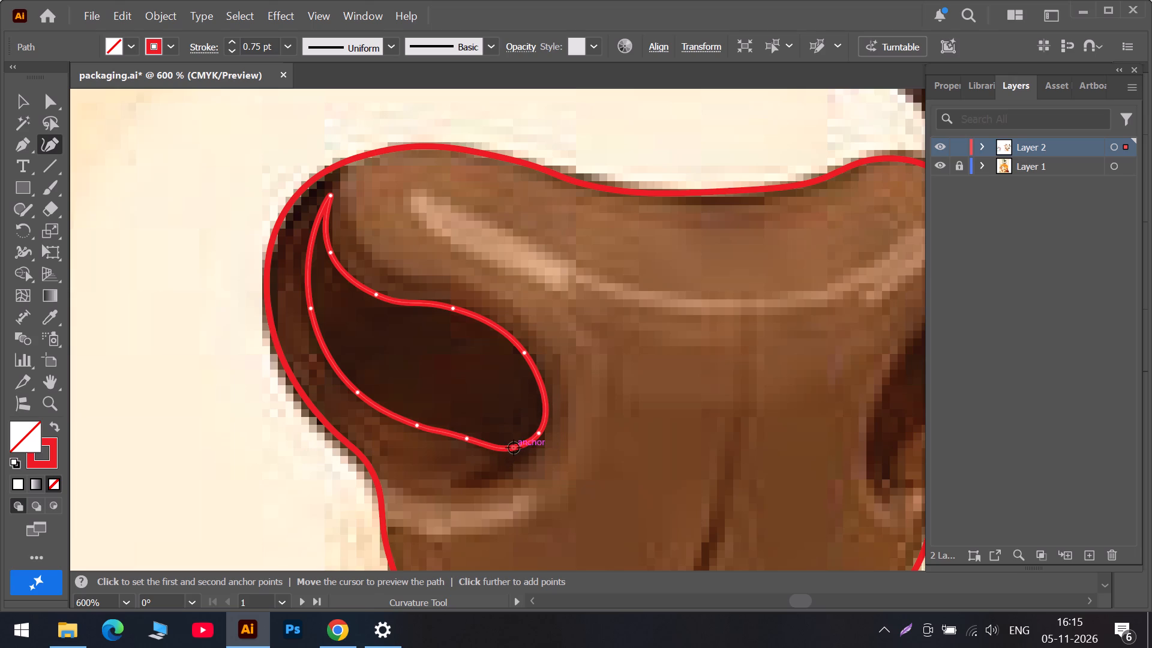
# Trace the farther nostril's dark opening as a new closed Curvature path, with a corner at its pointed lower end.
pyautogui.click(823, 595)
pyautogui.click(445, 319)
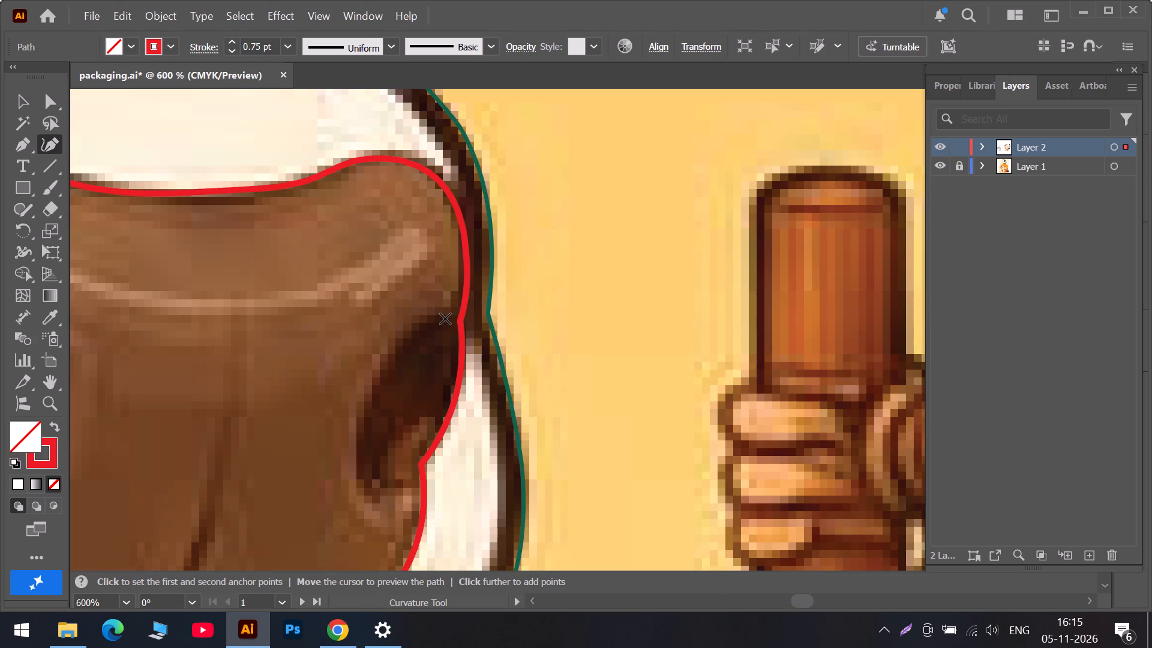
pyautogui.click(420, 328)
pyautogui.click(372, 398)
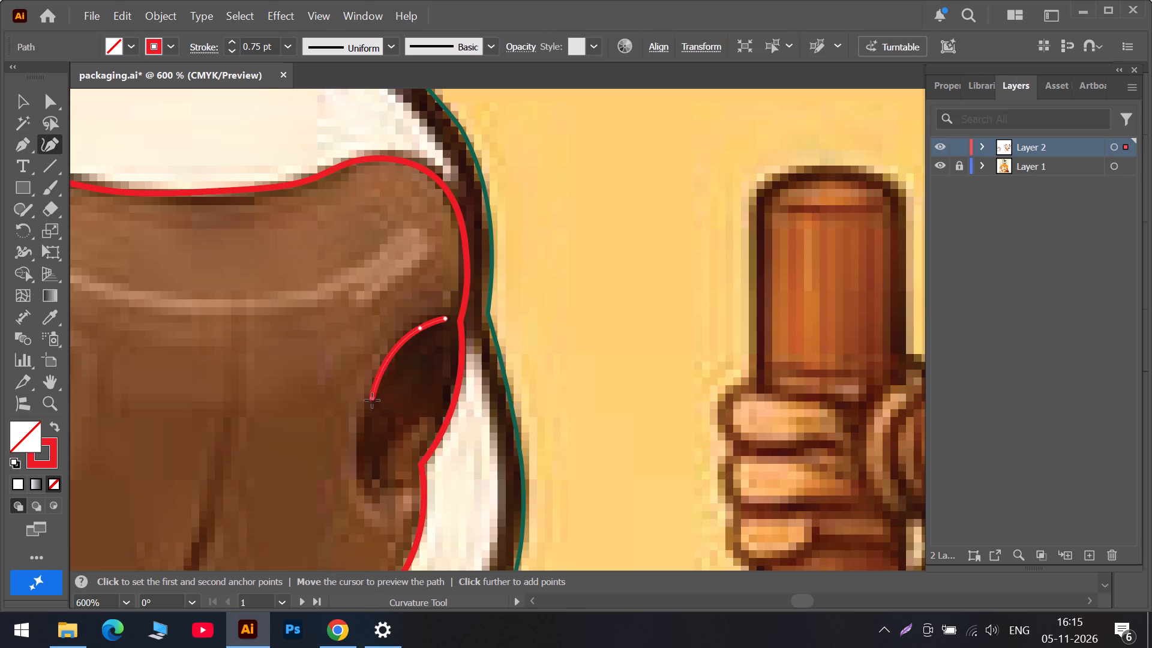
pyautogui.click(364, 479)
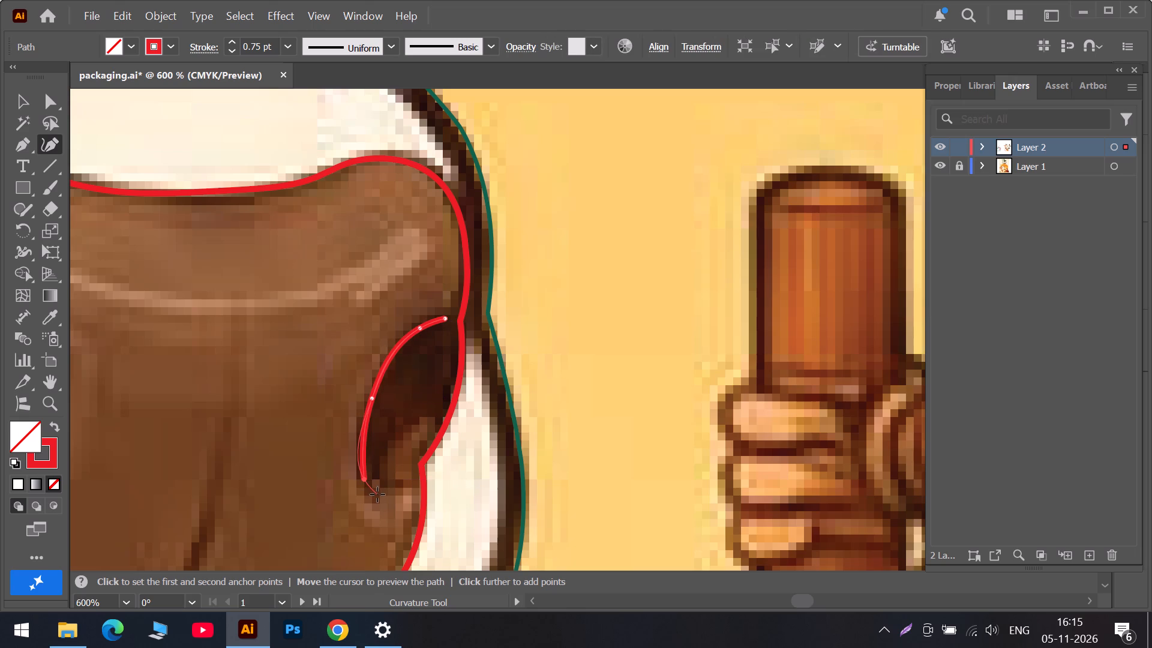
pyautogui.click(368, 490)
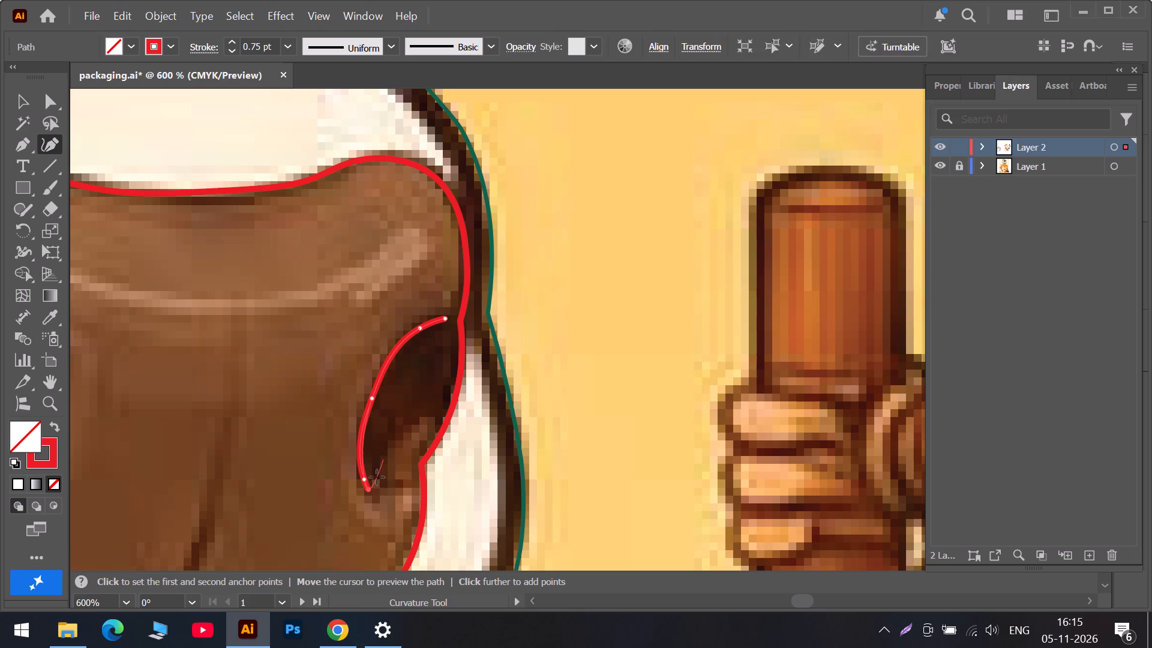
pyautogui.doubleClick(370, 488)
pyautogui.click(387, 454)
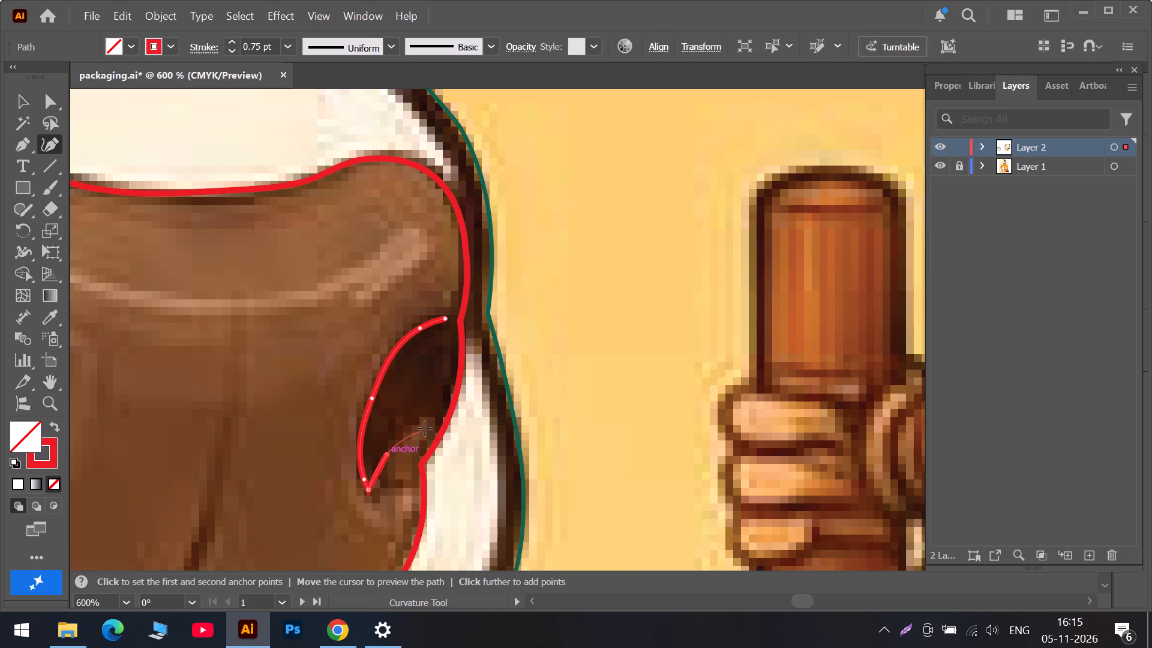
pyautogui.click(439, 420)
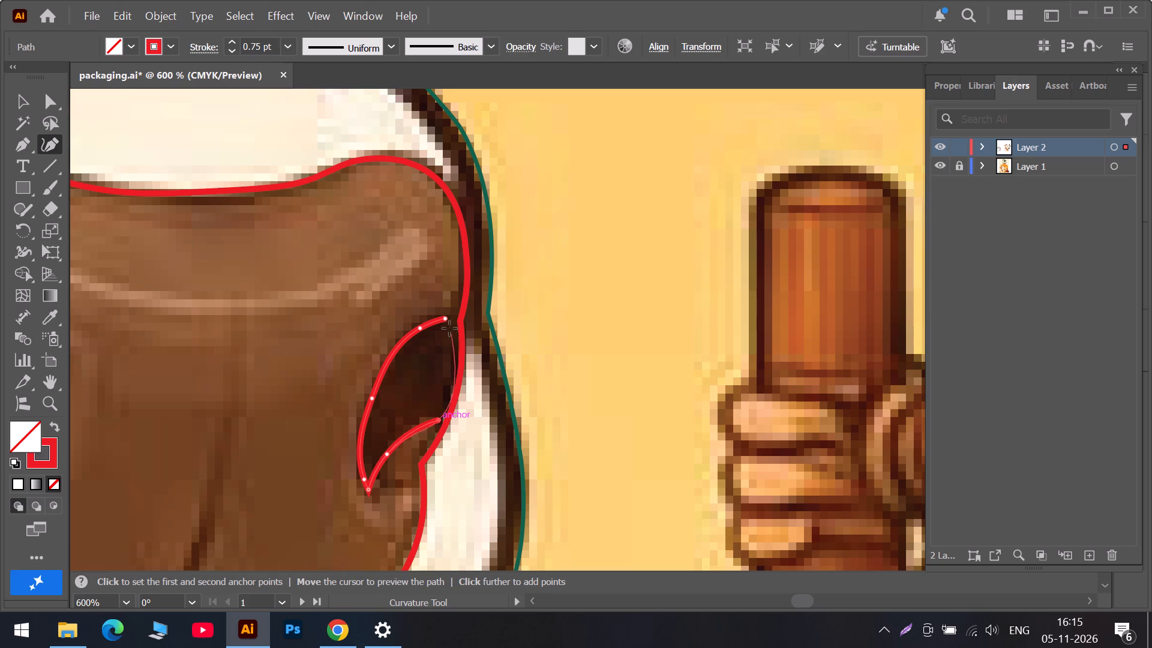
pyautogui.click(448, 321)
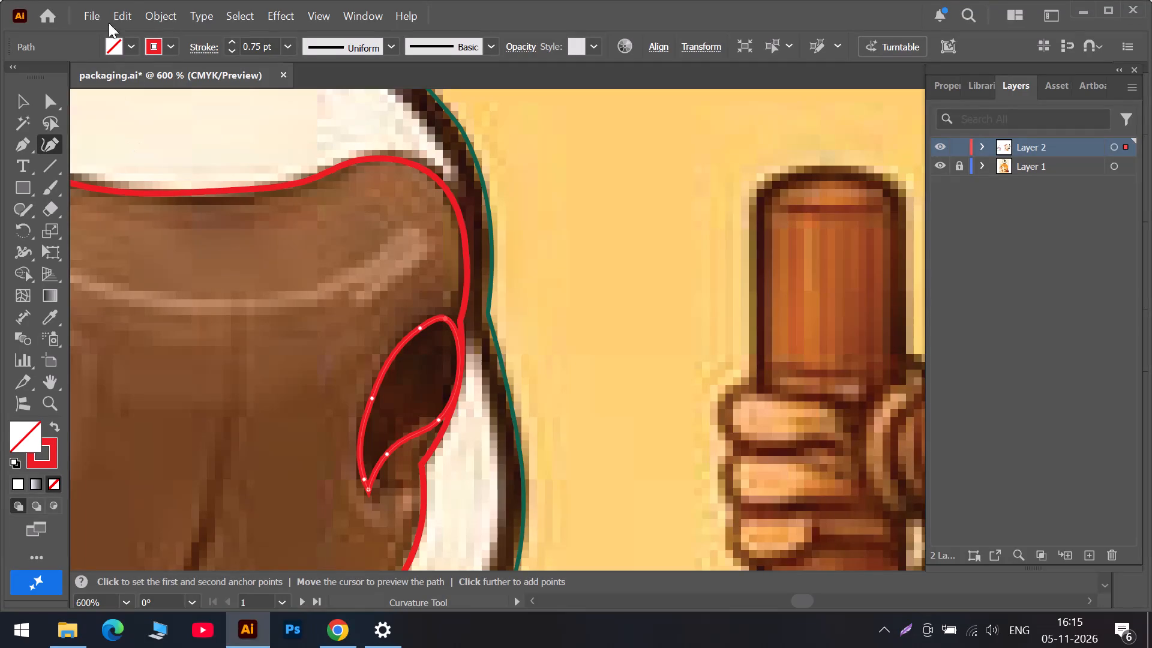
# Set the farther nostril path's stroke to the recent navy colour C=100 M=87 Y=37 K=30.
pyautogui.click(169, 42)
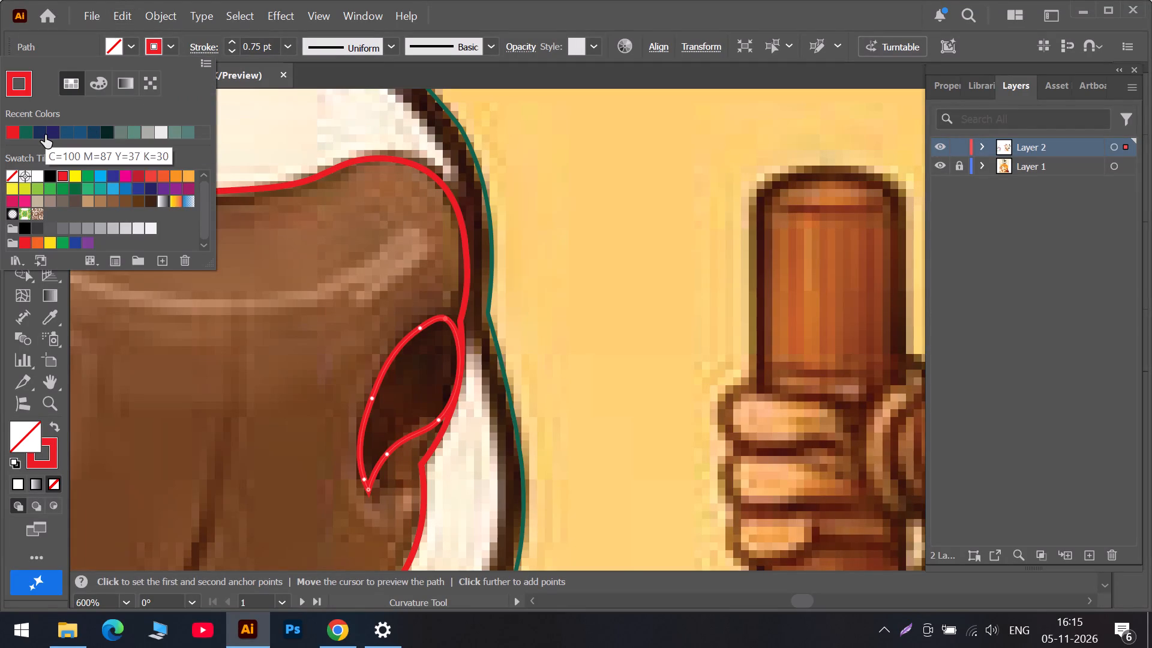
pyautogui.click(42, 135)
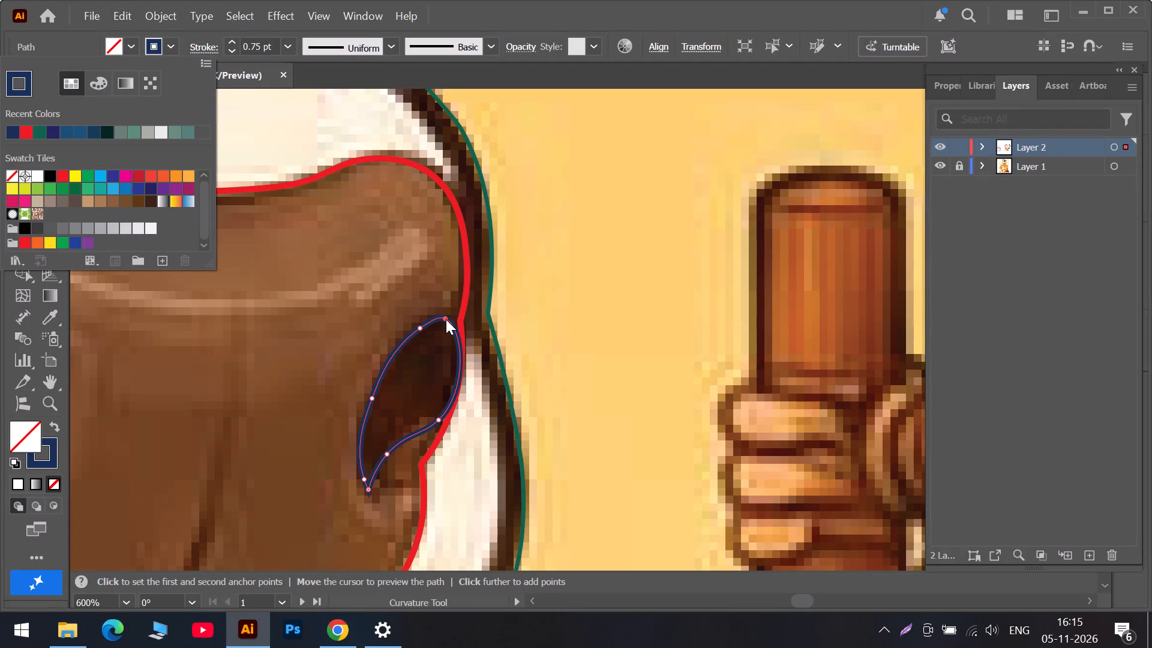
# Make the farther nostril path's upper anchor a corner on the nose outline's corner and fine-tune the lower outer anchor along the nose edge.
pyautogui.click(446, 319)
pyautogui.doubleClick(445, 319)
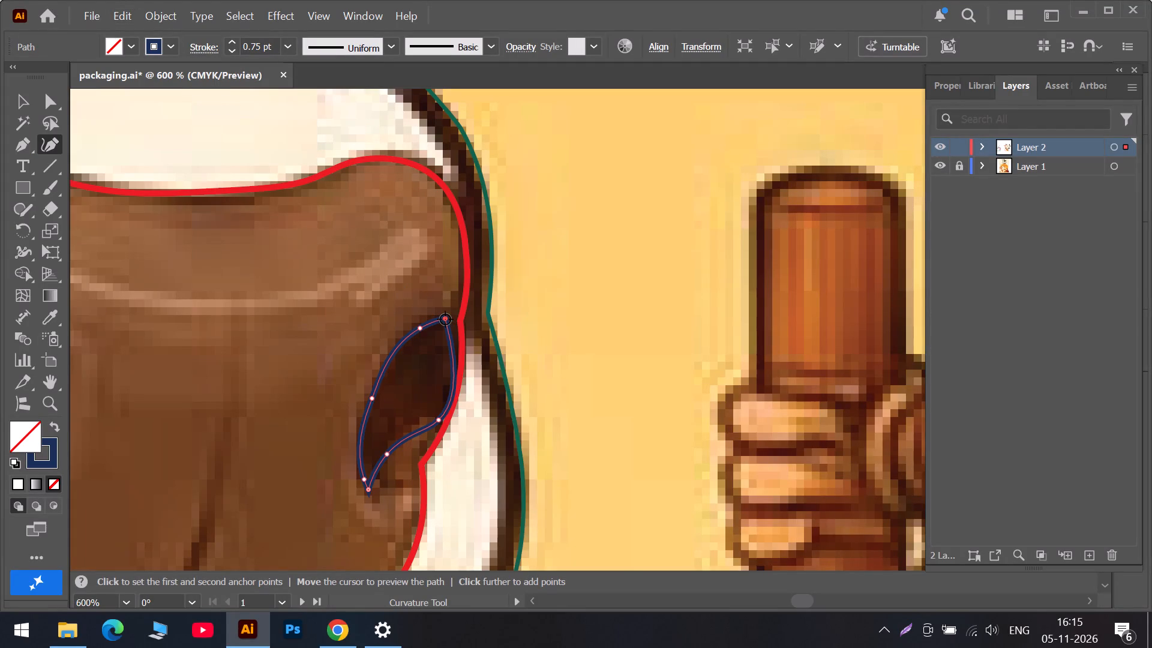
pyautogui.moveTo(445, 319); pyautogui.dragTo(458, 321)
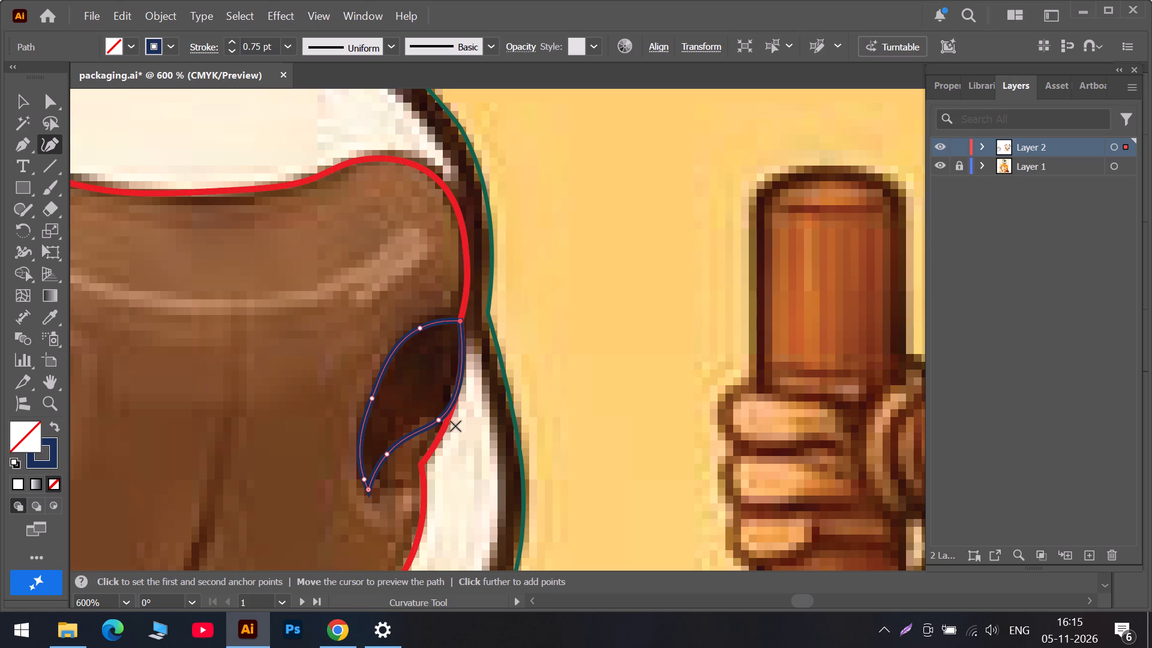
pyautogui.moveTo(441, 420); pyautogui.dragTo(444, 421)
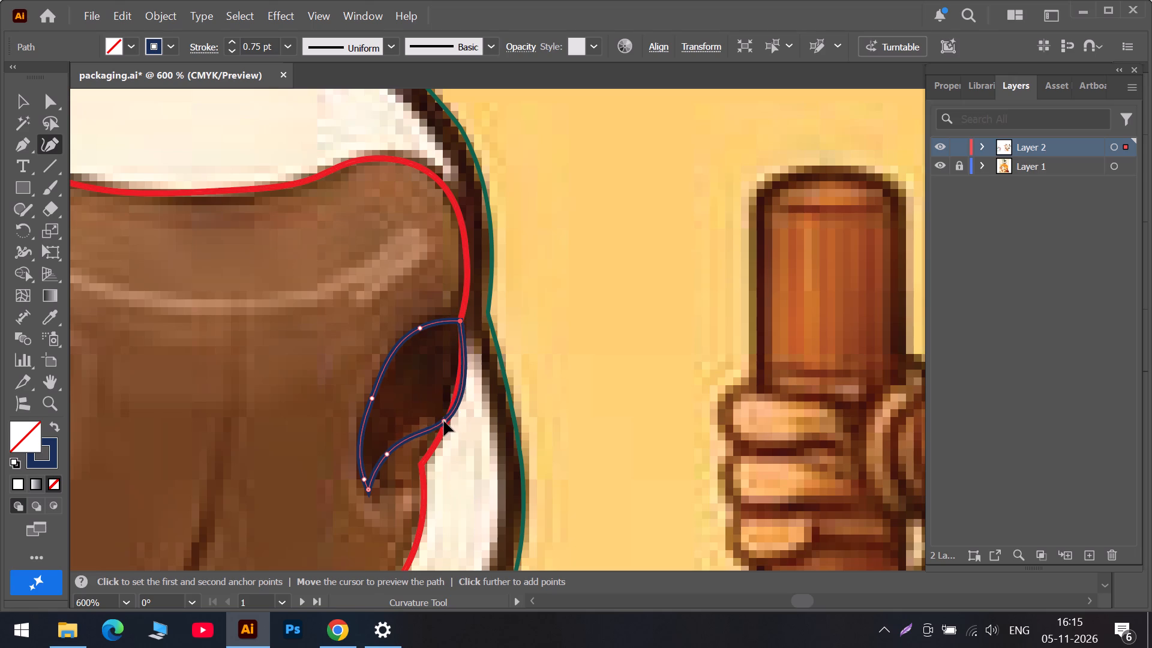
pyautogui.moveTo(444, 421); pyautogui.dragTo(436, 421)
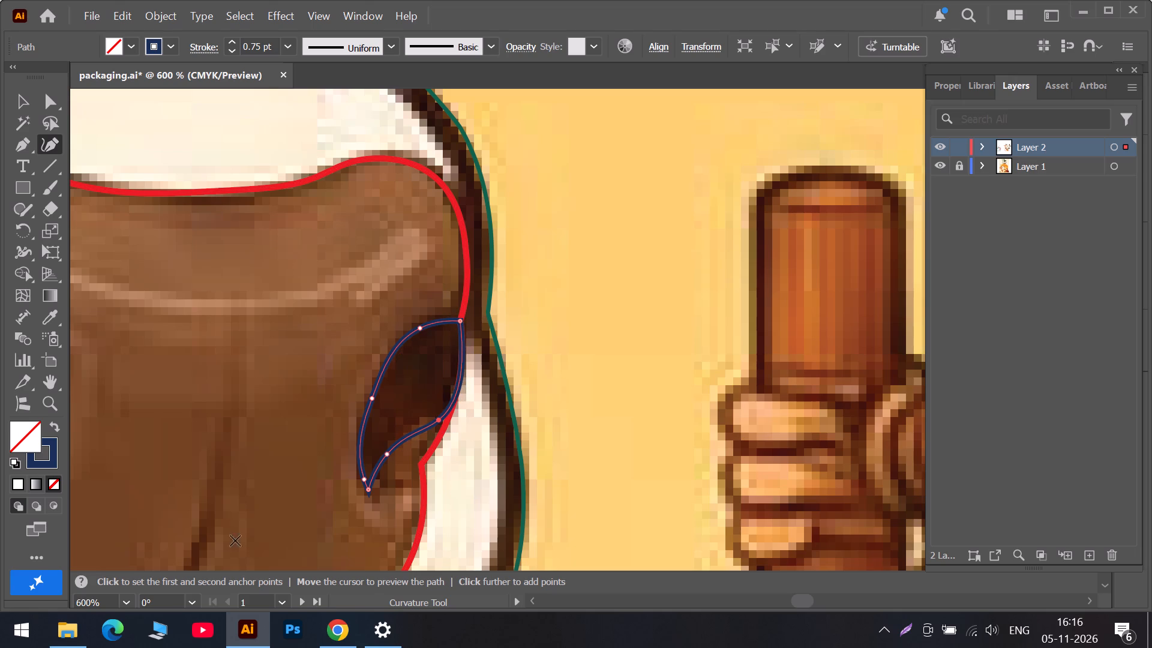
# In File Explorer, move the Vita Ghee poster "WhatsApp Image 2026-11-05 at 12.02.14" from Downloads to Desktop.
pyautogui.click(59, 638)
pyautogui.rightClick(299, 161)
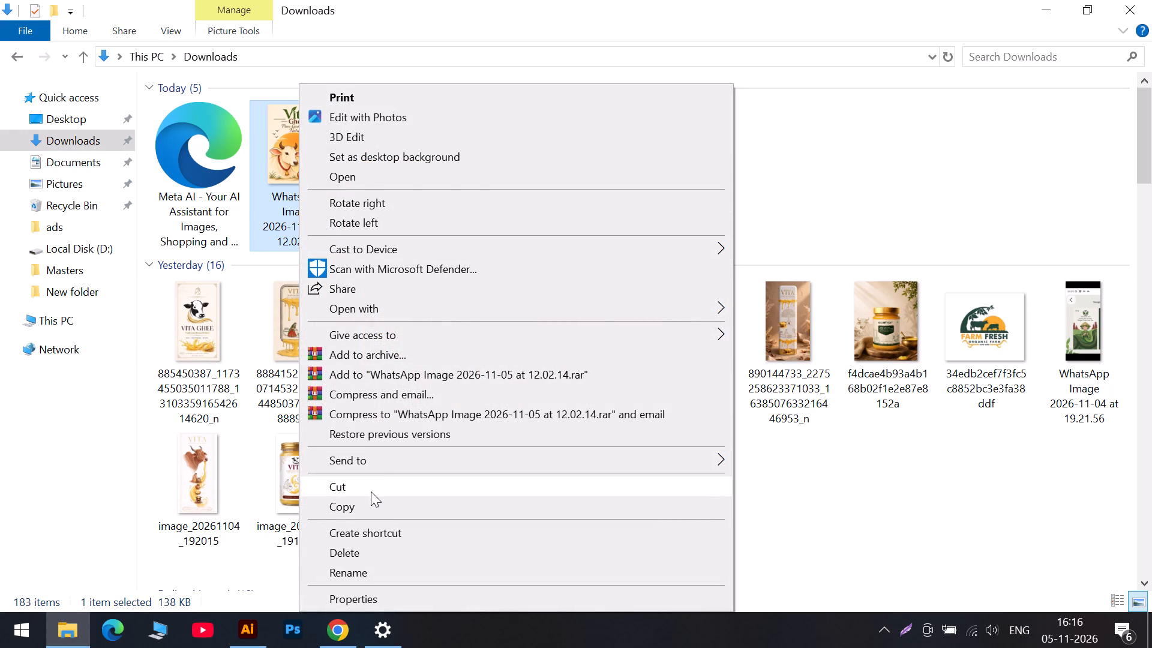
pyautogui.click(371, 489)
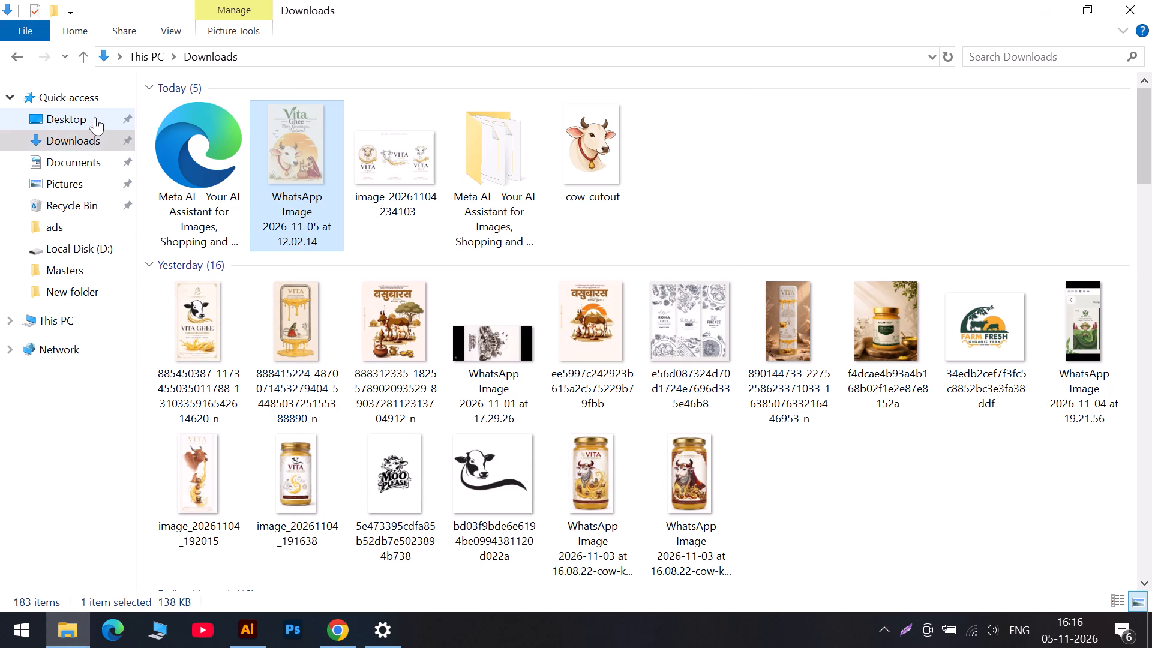
pyautogui.click(95, 117)
pyautogui.rightClick(583, 310)
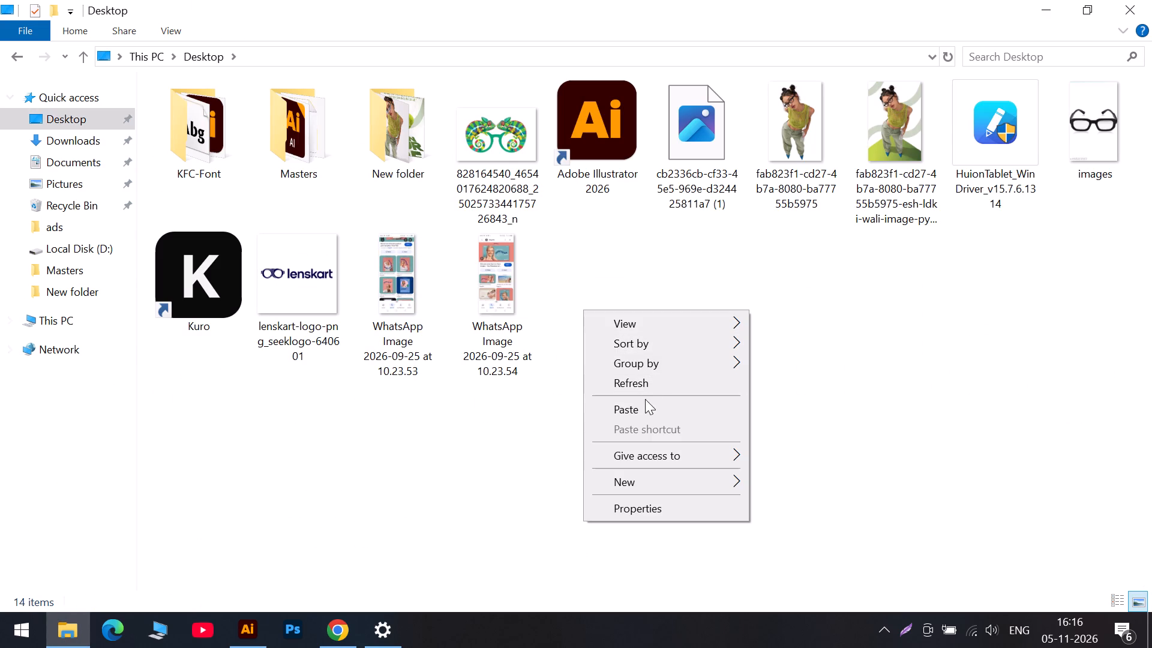
pyautogui.click(639, 413)
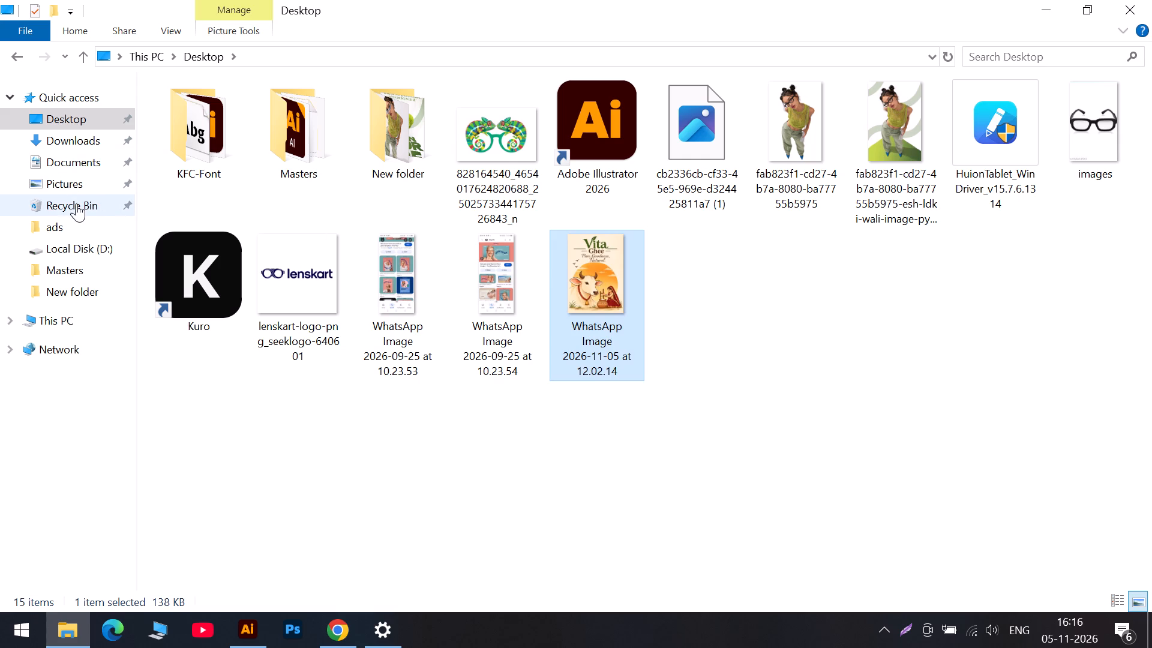
# Move the light-labelled VITA jar picture "WhatsApp Image 2026-11-03 at 16.08.22-cow-k..." from Downloads to Desktop.
pyautogui.click(74, 146)
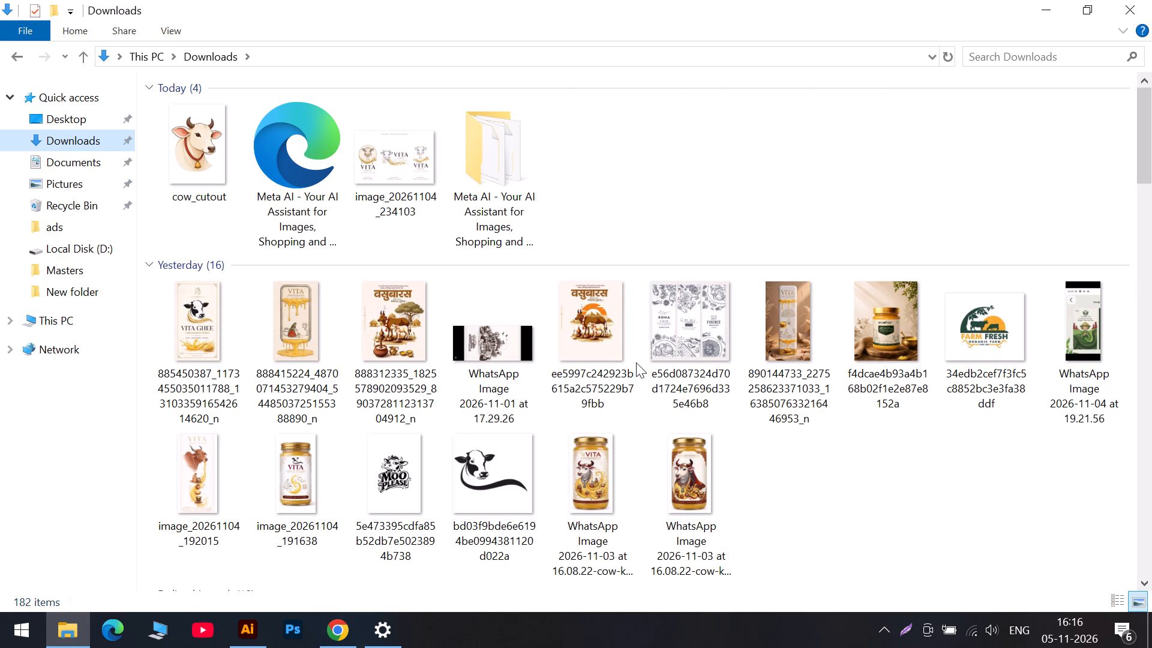
pyautogui.rightClick(599, 360)
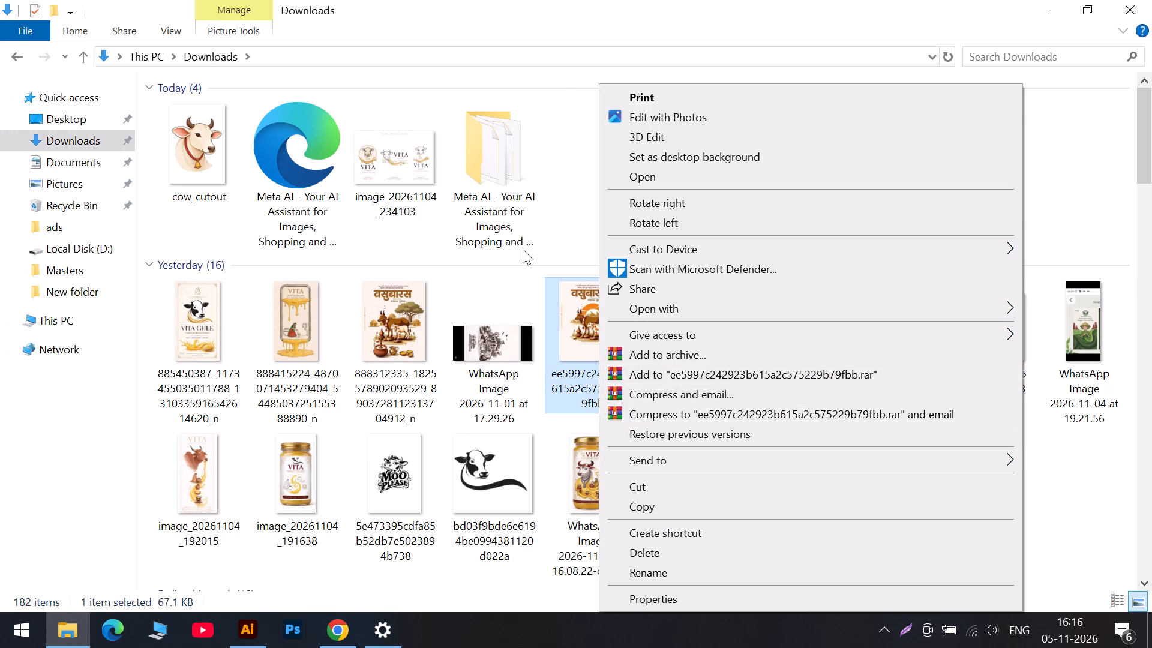
pyautogui.click(566, 175)
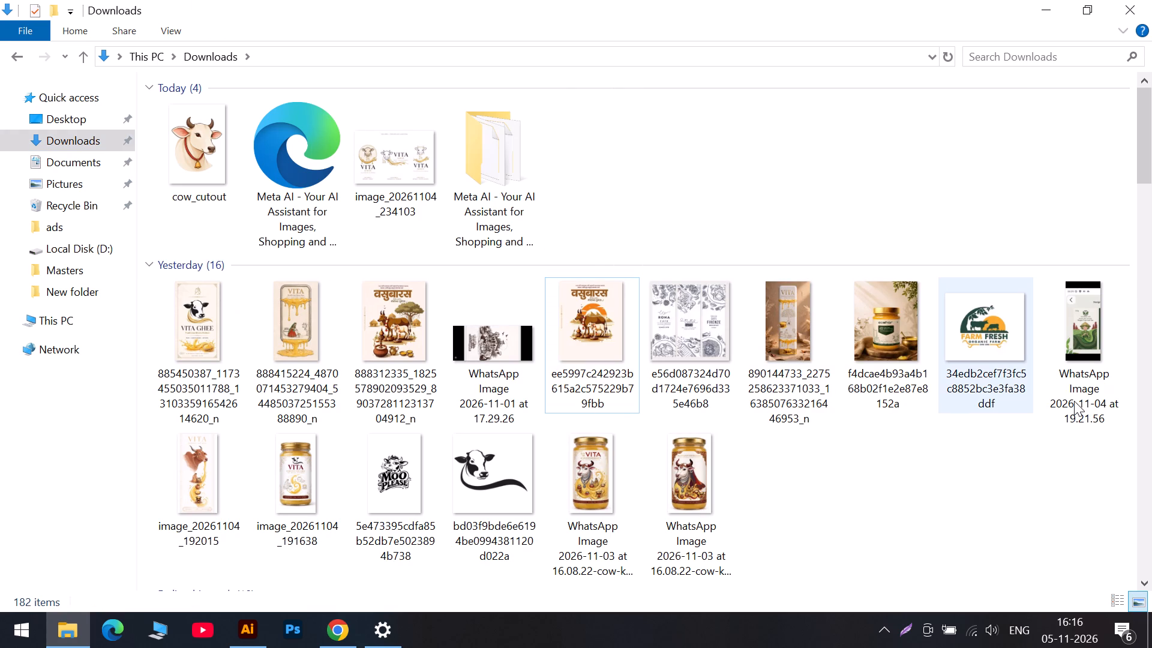
pyautogui.scroll(-1, 443, 417)
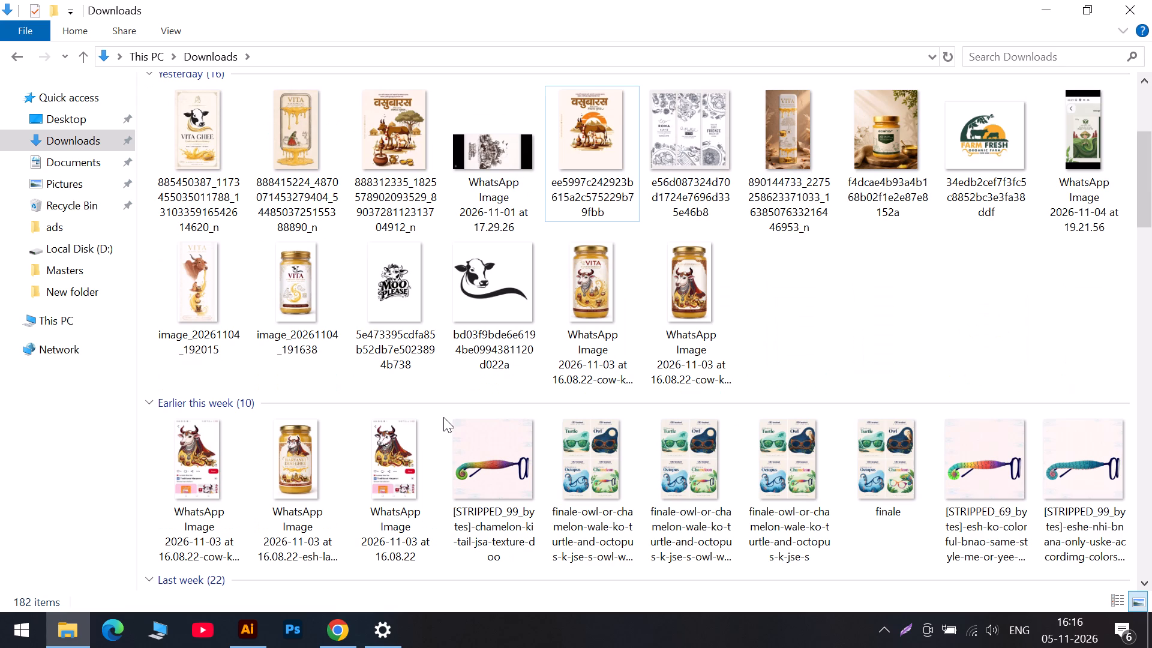
pyautogui.rightClick(593, 325)
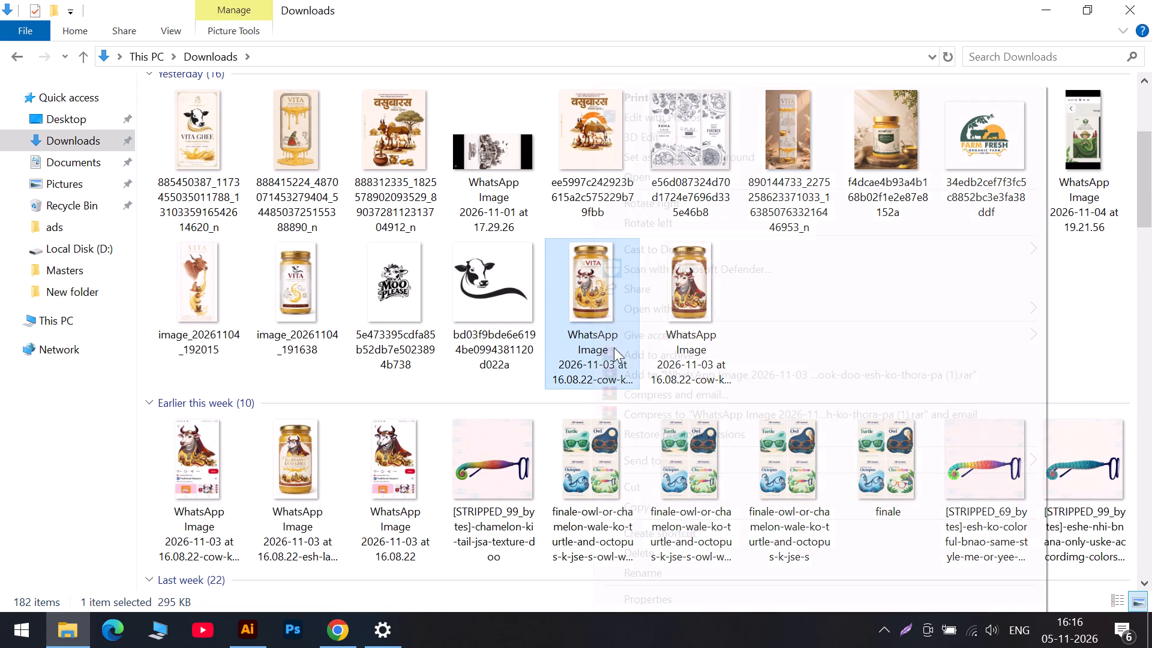
pyautogui.click(662, 487)
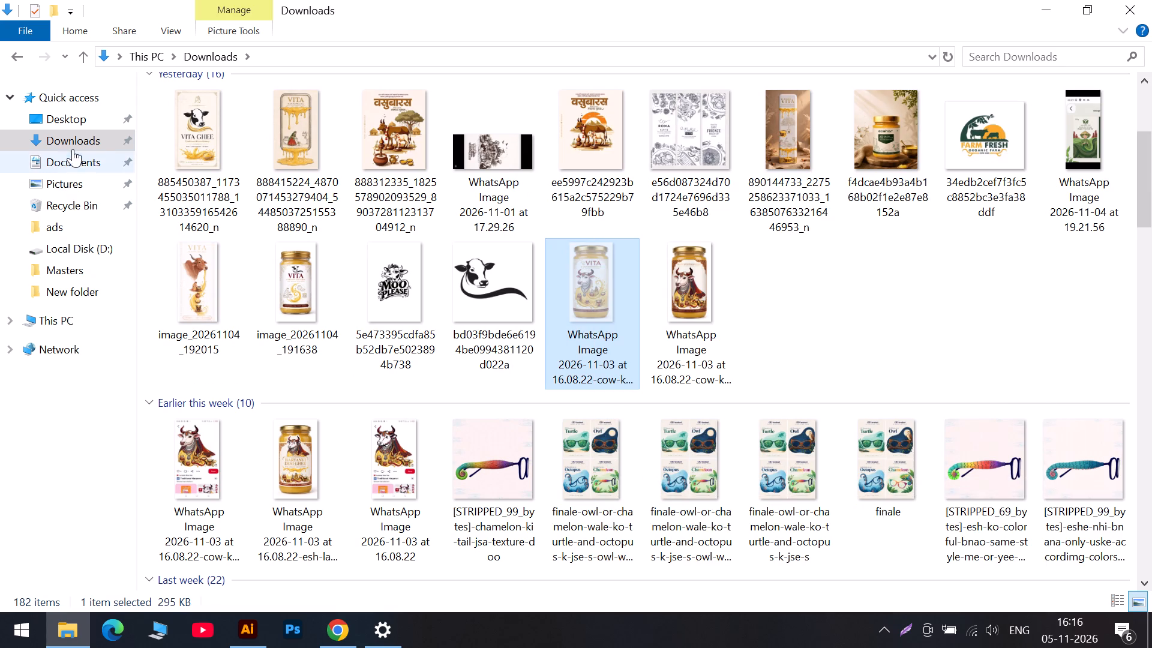
pyautogui.click(67, 118)
pyautogui.rightClick(733, 341)
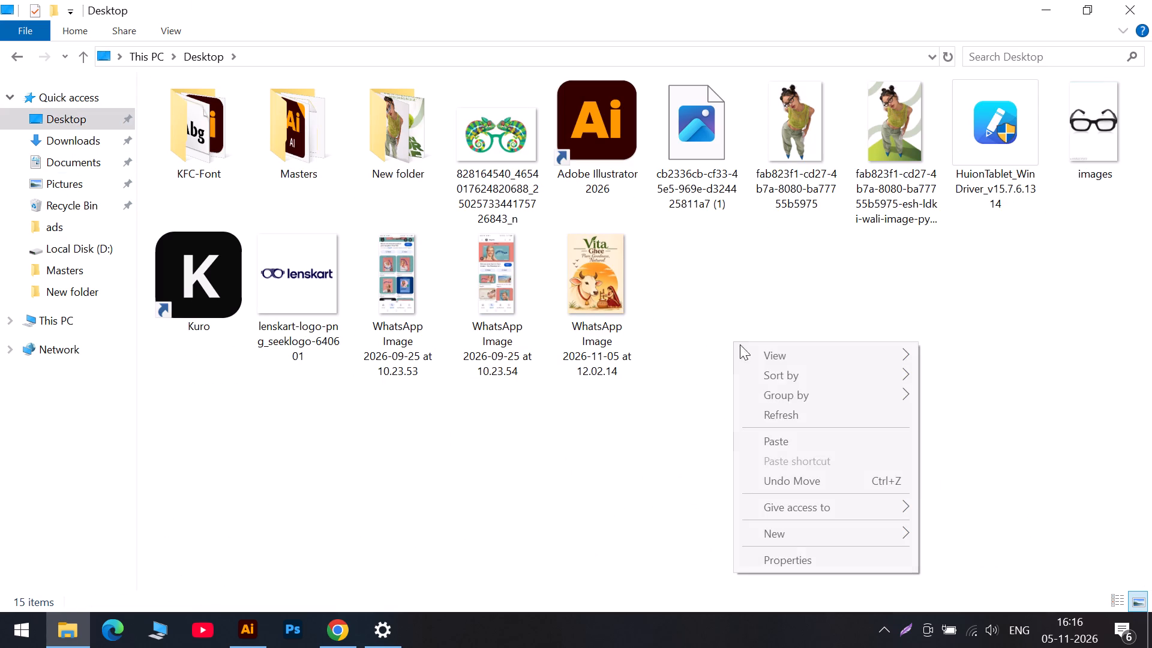
pyautogui.click(788, 434)
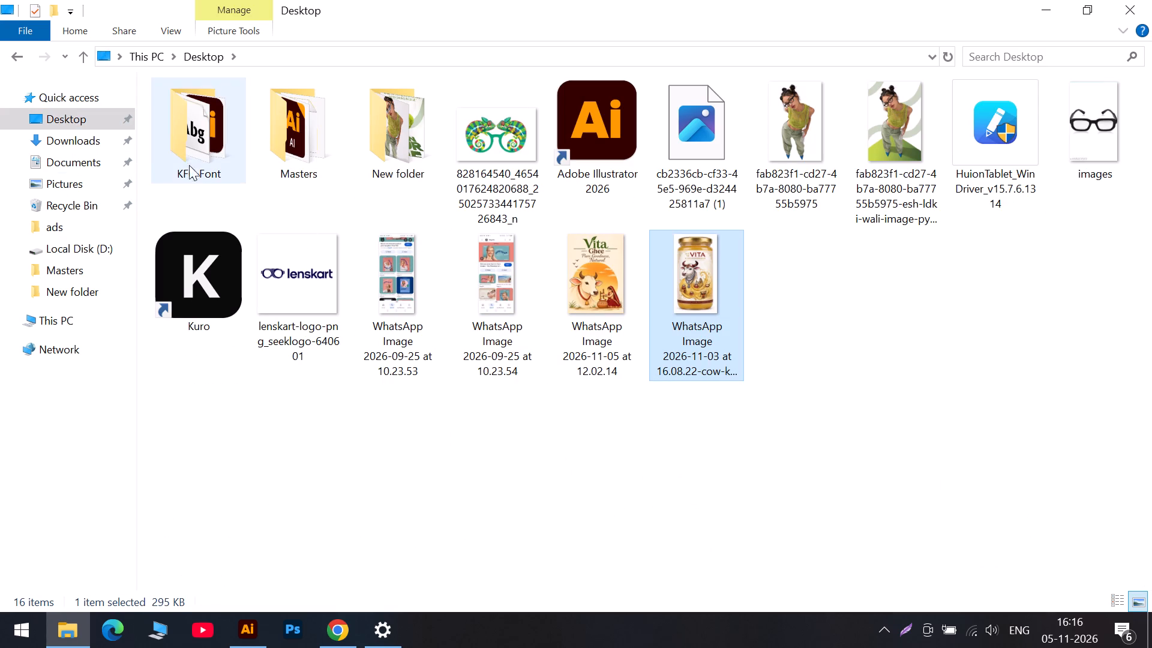
# Delete the VITA logo sheet image_20261104_234103 from Downloads.
pyautogui.click(79, 143)
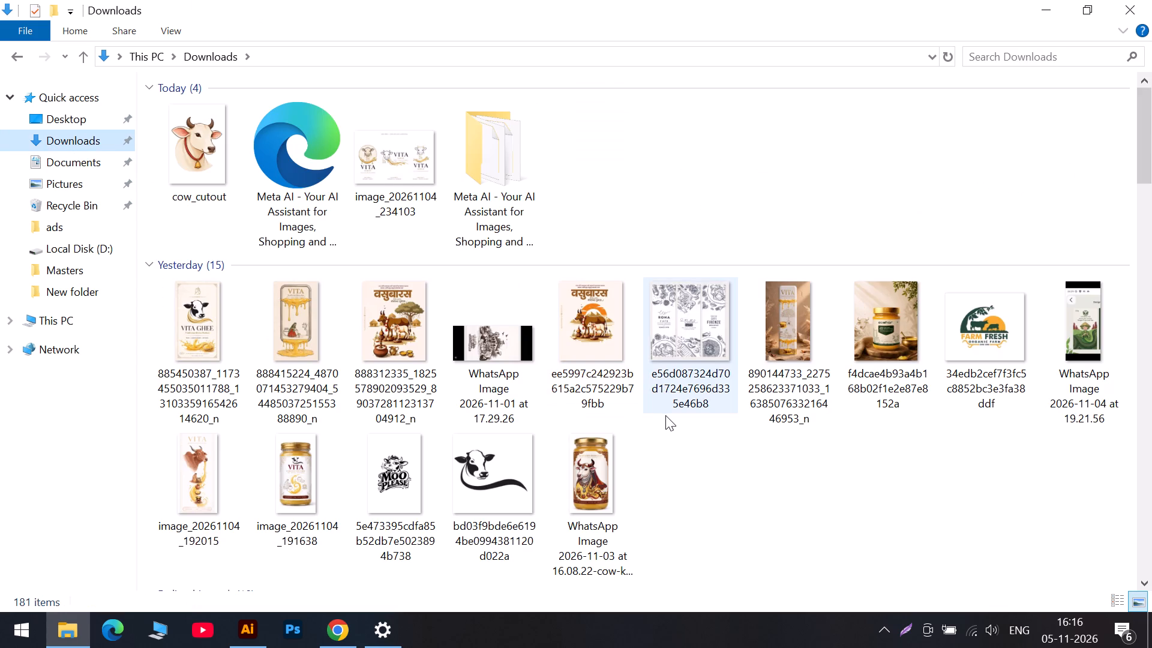
pyautogui.scroll(-2, 665, 415)
pyautogui.scroll(2, 663, 407)
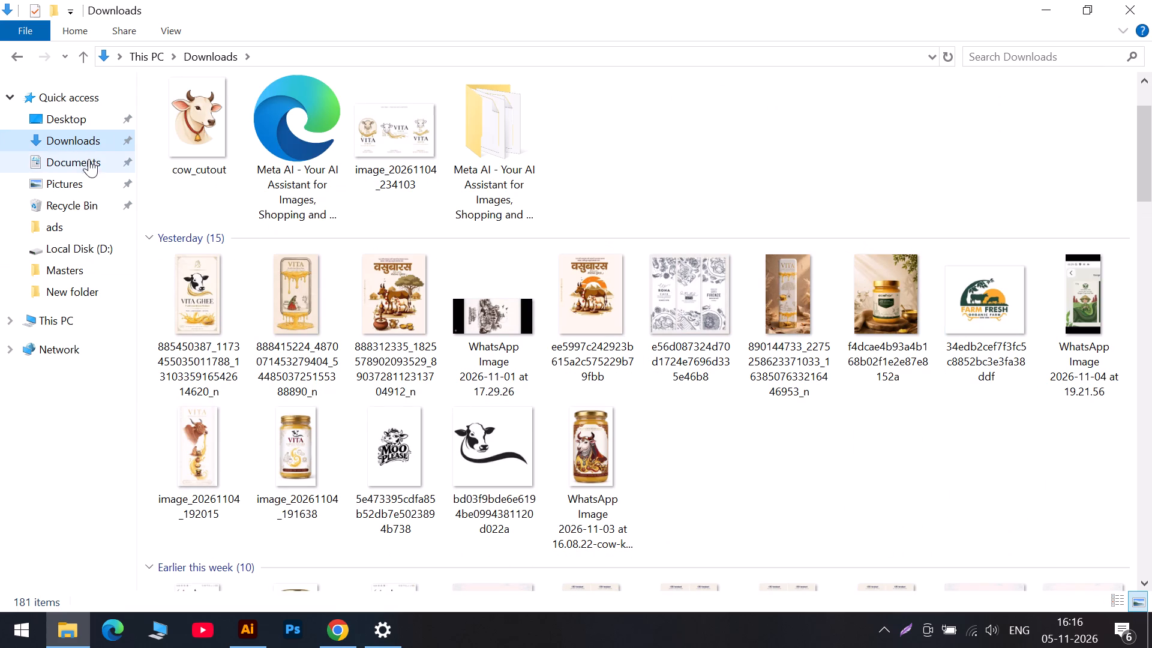
pyautogui.scroll(6, 555, 242)
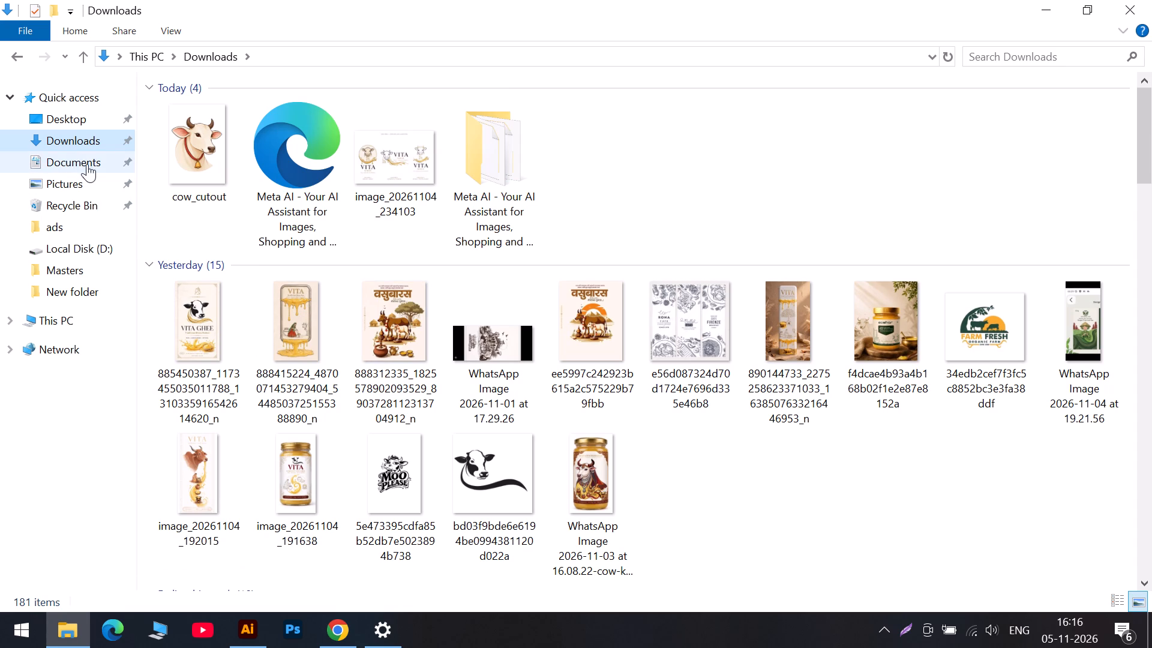
pyautogui.rightClick(397, 188)
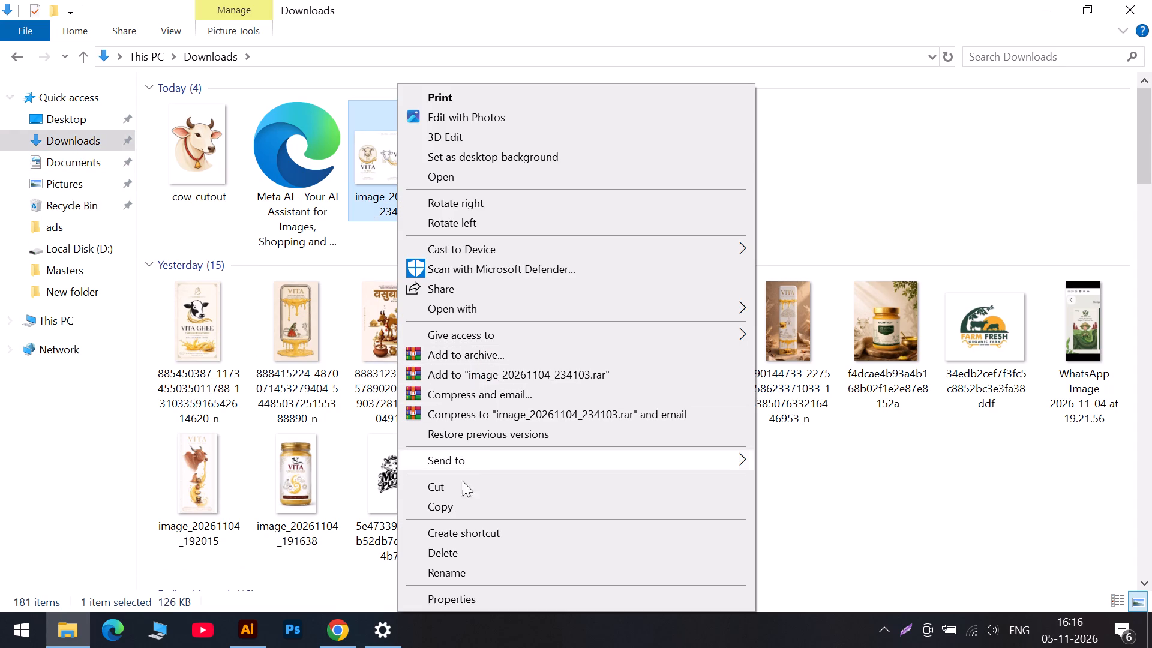
pyautogui.click(464, 547)
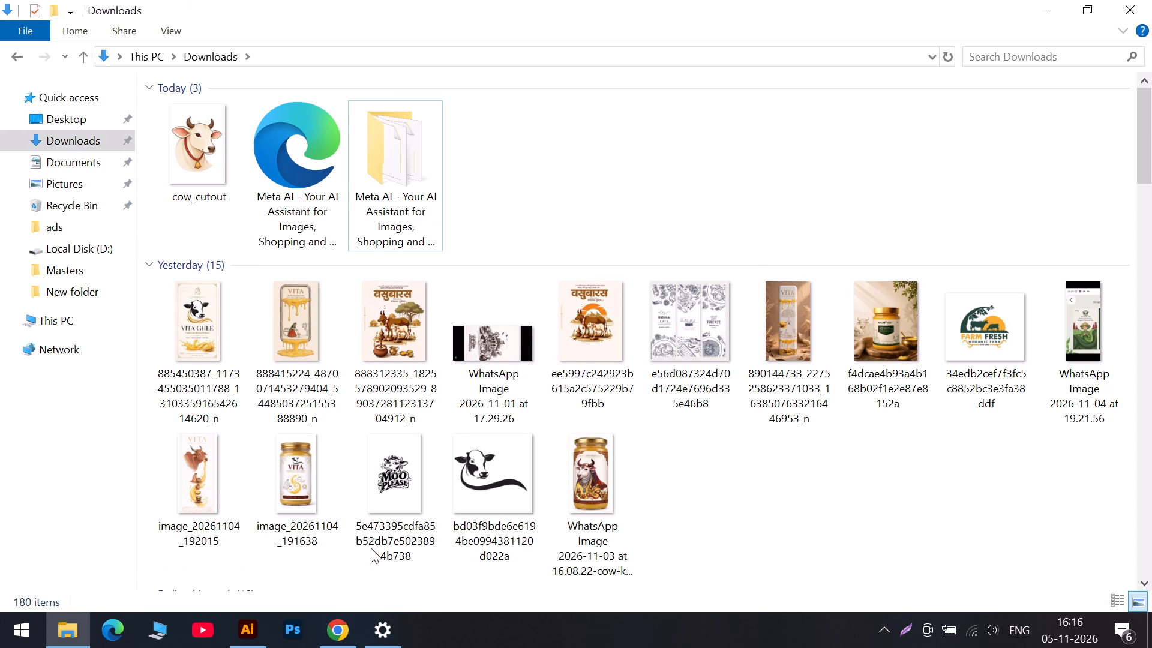
# Move image_20261104_192015 from Downloads to the Masters folder.
pyautogui.rightClick(210, 471)
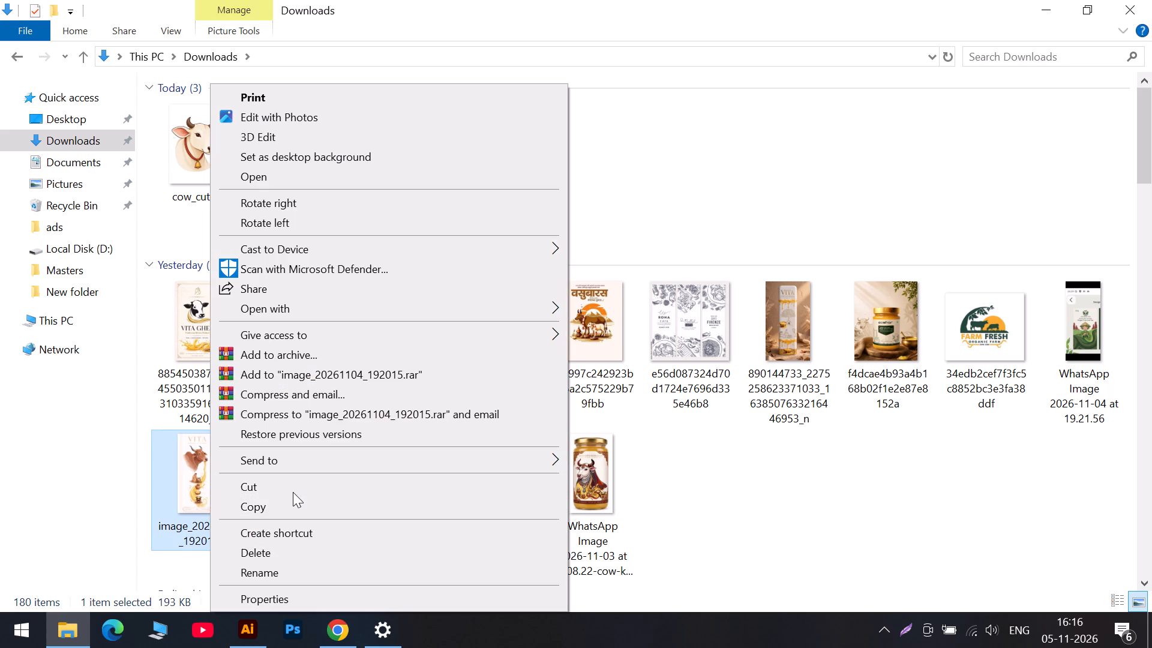
pyautogui.click(291, 485)
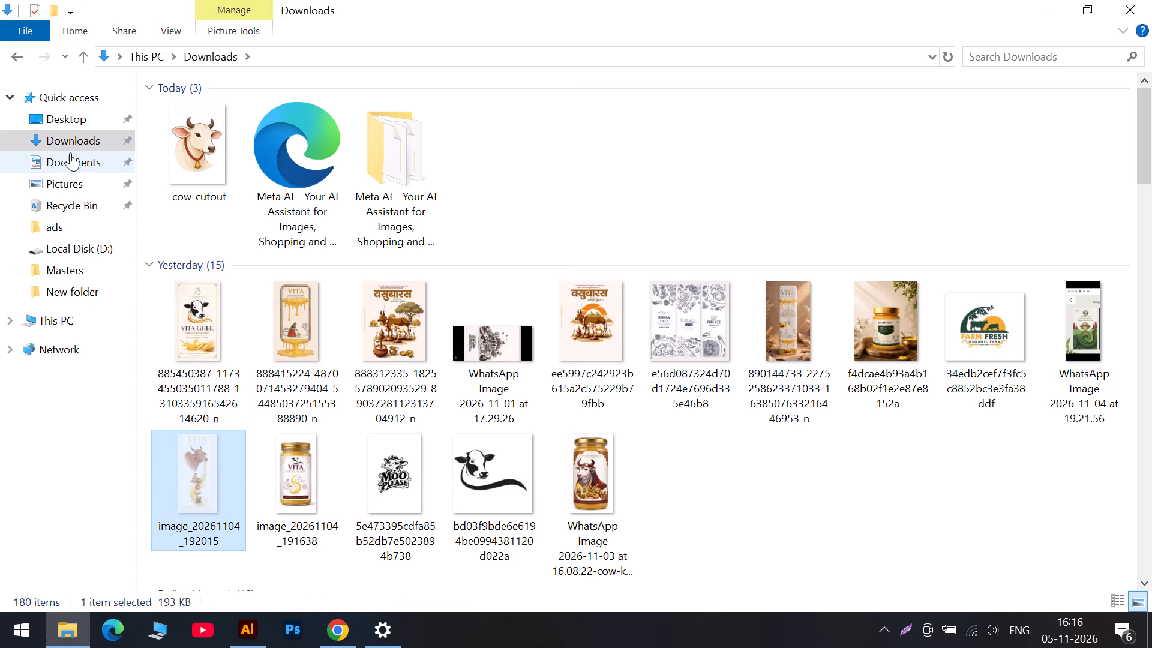
pyautogui.click(95, 379)
pyautogui.click(91, 273)
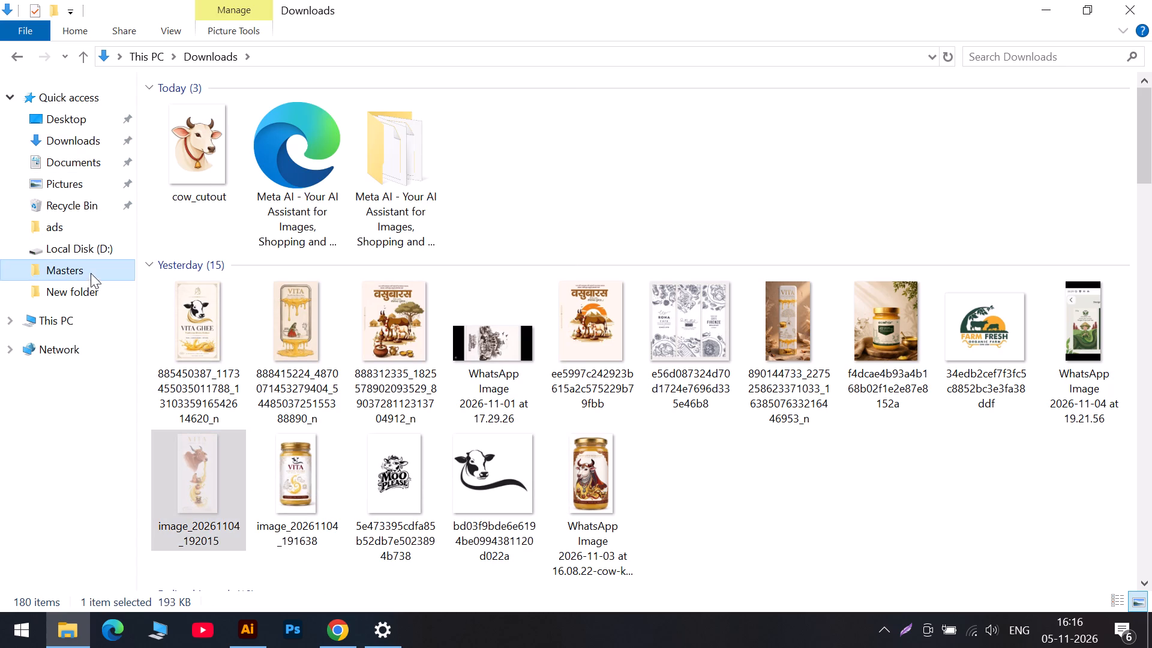
pyautogui.rightClick(478, 386)
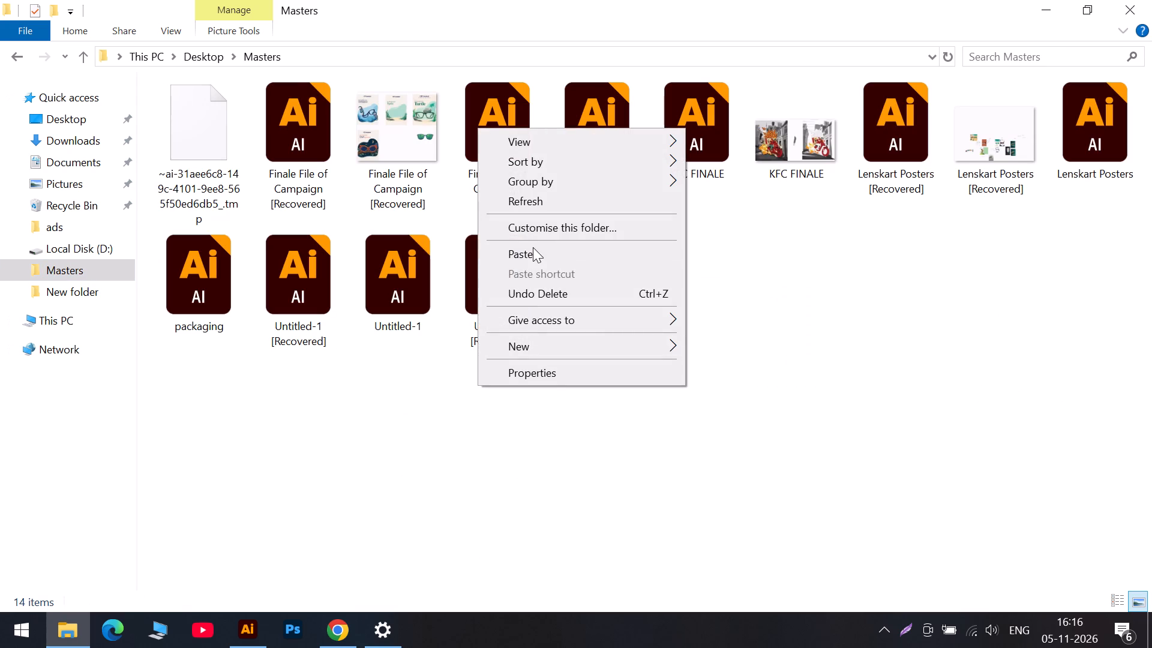
pyautogui.click(533, 248)
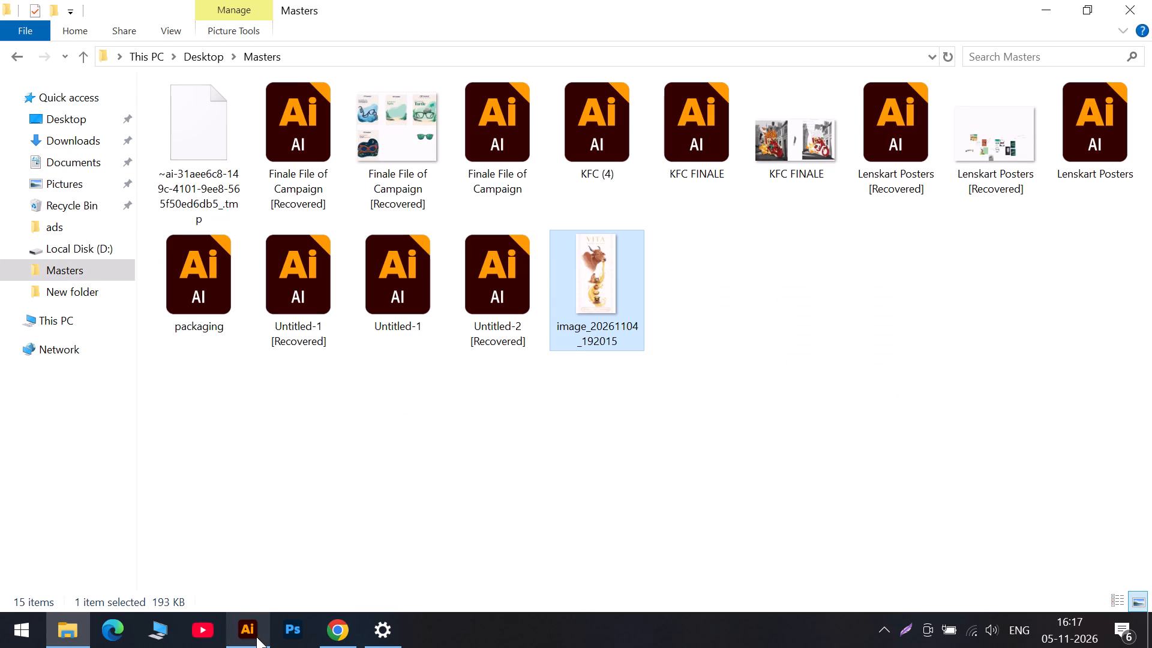
# Switch to Illustrator, accept updating the modified links, and leave the missing "WhatsApp Image 2026-11-05 at 12.02.14.jpeg" link unchanged.
pyautogui.click(256, 637)
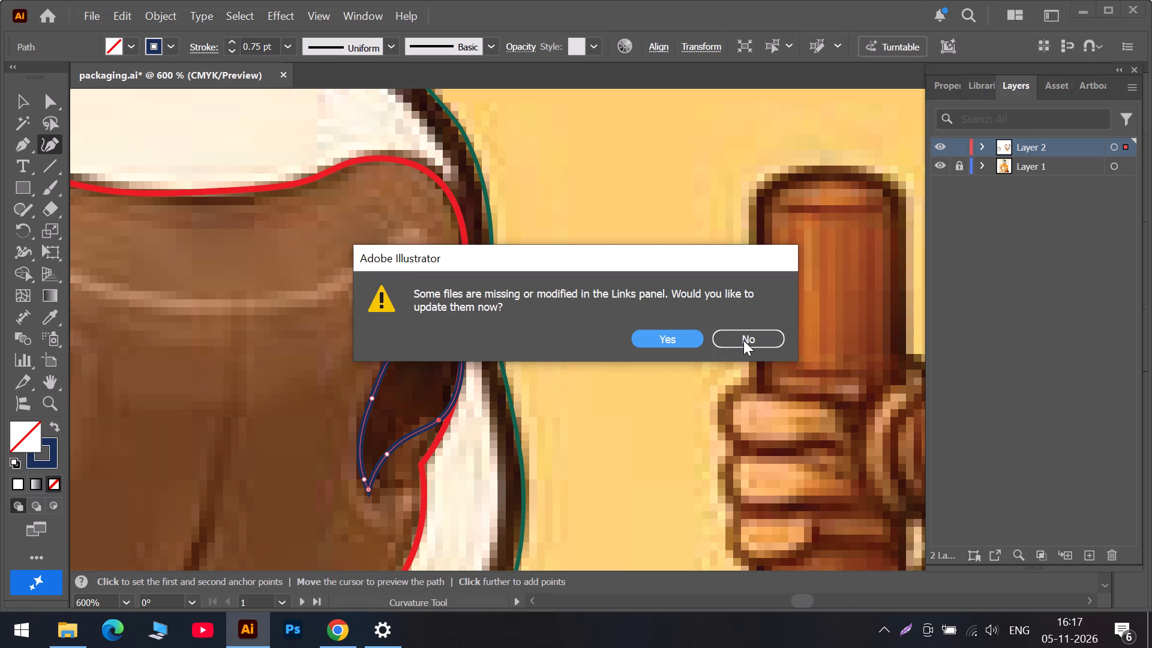
pyautogui.click(688, 341)
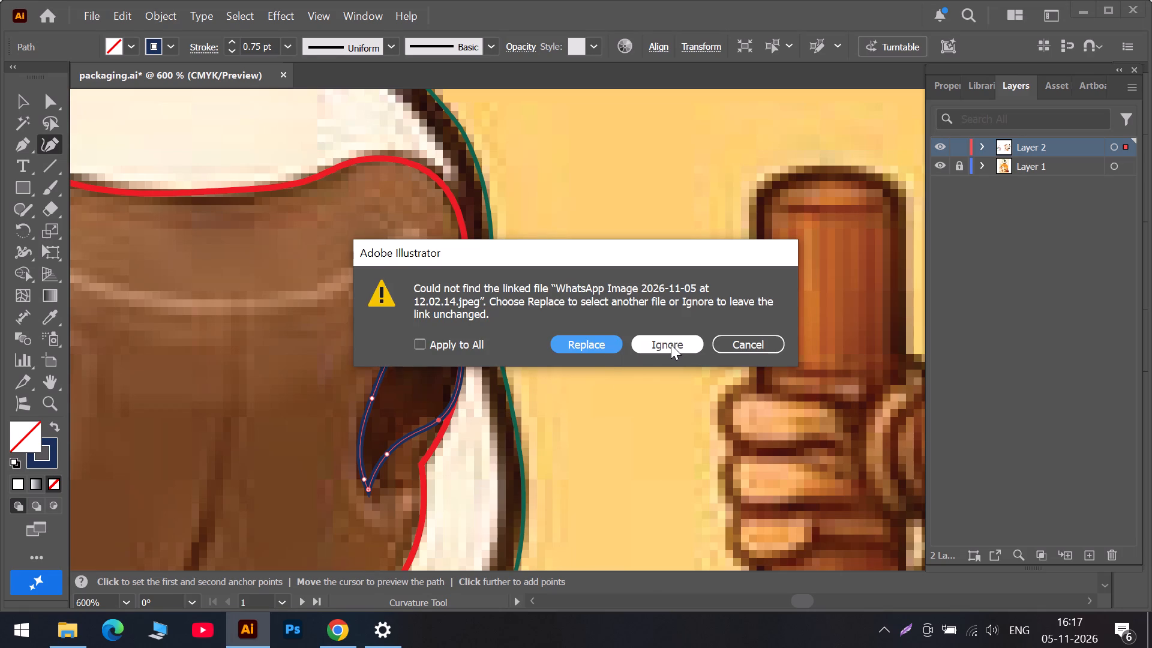
pyautogui.click(671, 344)
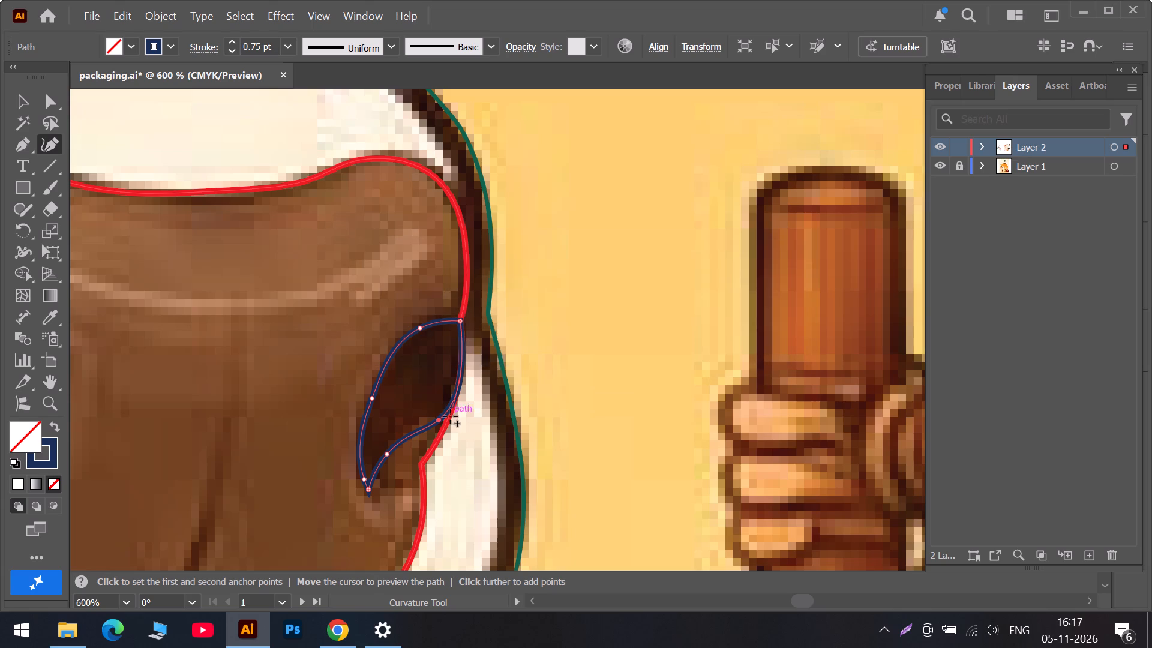
# Reshape the right nostril outline with the Curvature tool, making its lower-right point a corner and fitting its outer edge to the muzzle contour.
pyautogui.moveTo(437, 422); pyautogui.dragTo(433, 418)
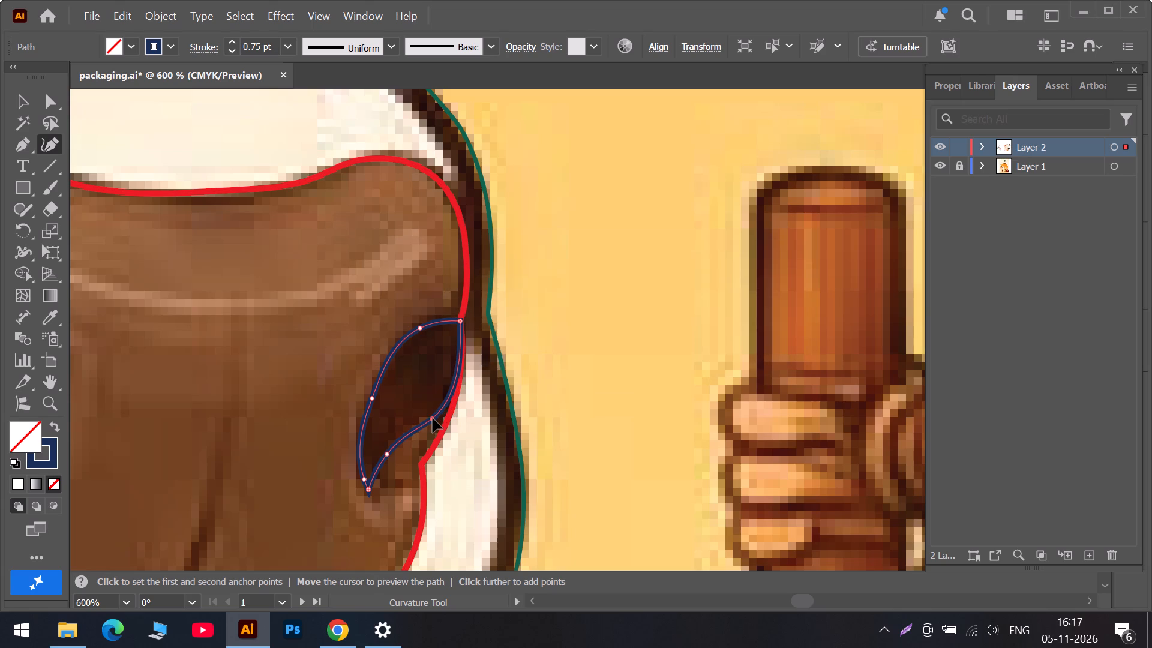
pyautogui.moveTo(433, 418); pyautogui.dragTo(436, 416)
pyautogui.doubleClick(436, 416)
pyautogui.moveTo(436, 416); pyautogui.dragTo(447, 415)
pyautogui.moveTo(454, 376); pyautogui.dragTo(460, 377)
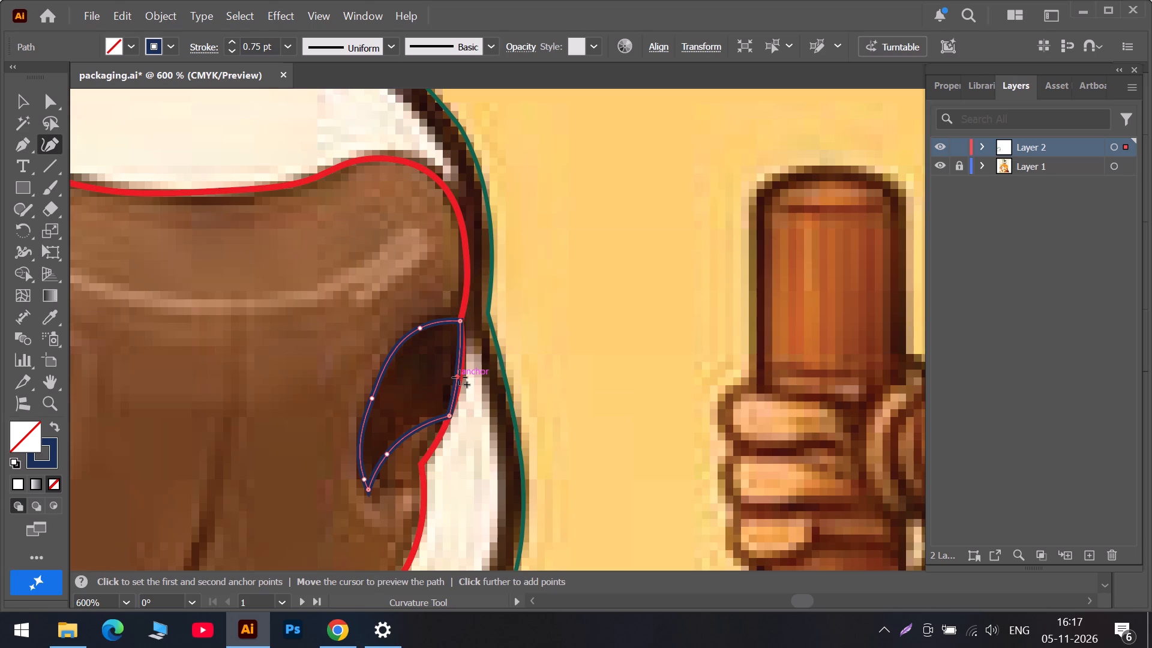
pyautogui.moveTo(460, 377); pyautogui.dragTo(458, 385)
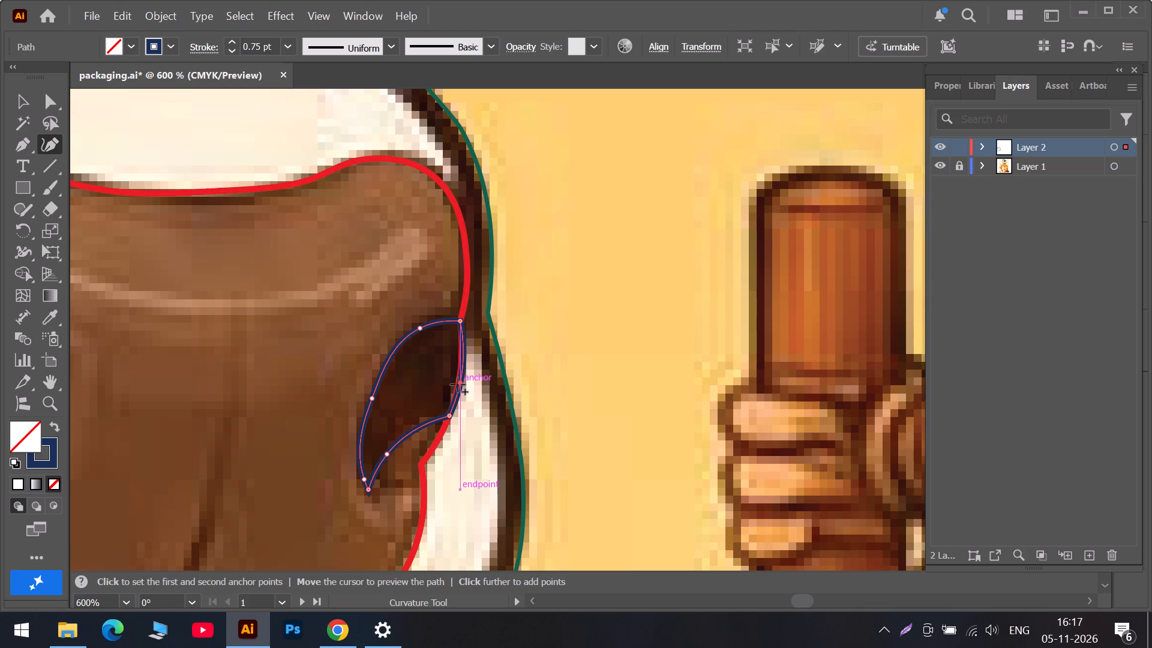
pyautogui.moveTo(458, 385); pyautogui.dragTo(460, 380)
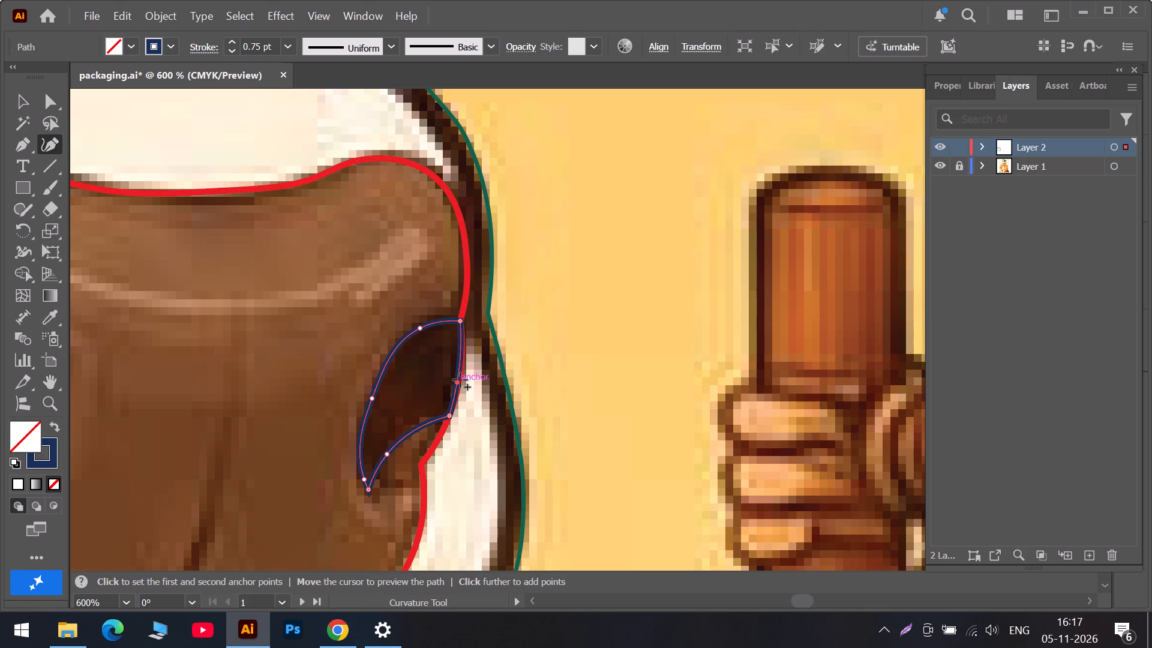
pyautogui.moveTo(460, 380); pyautogui.dragTo(461, 379)
# Refine the right nostril's inner and lower edges, making the bottom tip a corner and moving the adjacent points onto the dark shape.
pyautogui.scroll(-4, 419, 431)
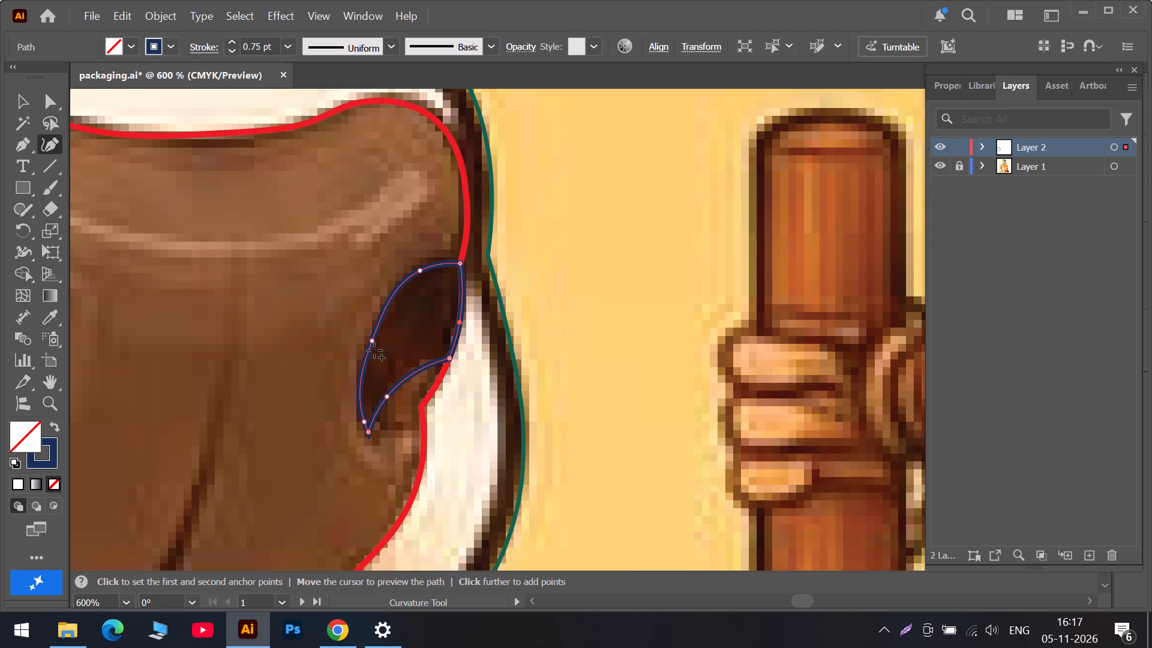
pyautogui.click(373, 342)
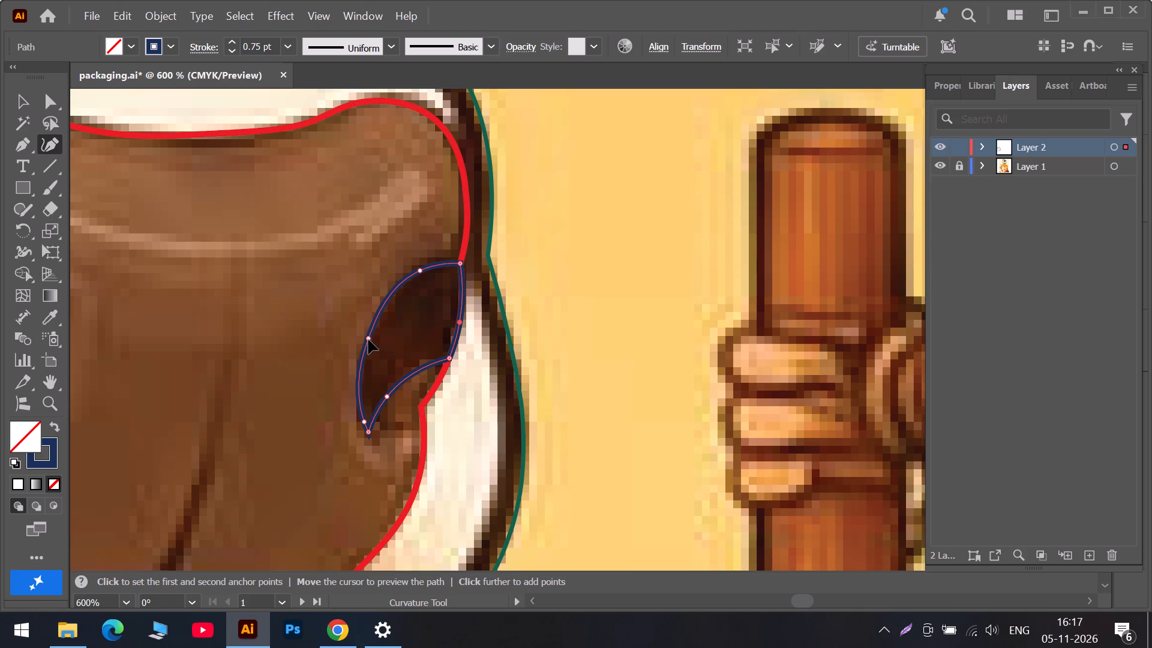
pyautogui.keyDown('alt'); pyautogui.scroll(-2, 364, 422); pyautogui.keyUp('alt')
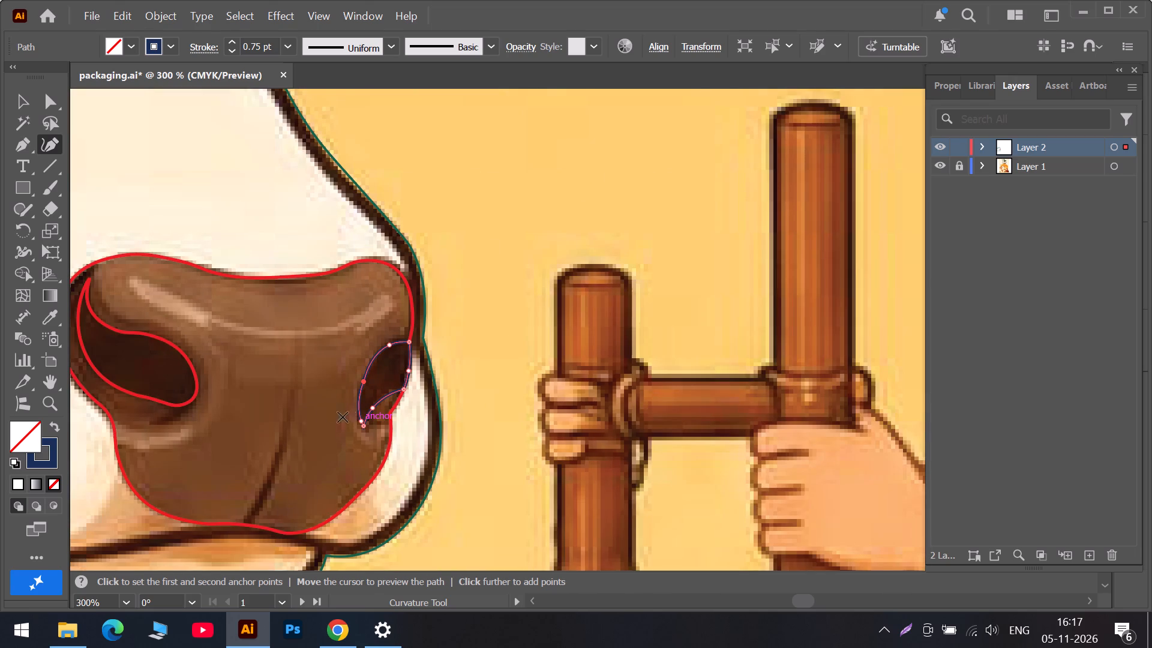
pyautogui.keyDown('alt'); pyautogui.scroll(3, 368, 433); pyautogui.keyUp('alt')
pyautogui.doubleClick(351, 413)
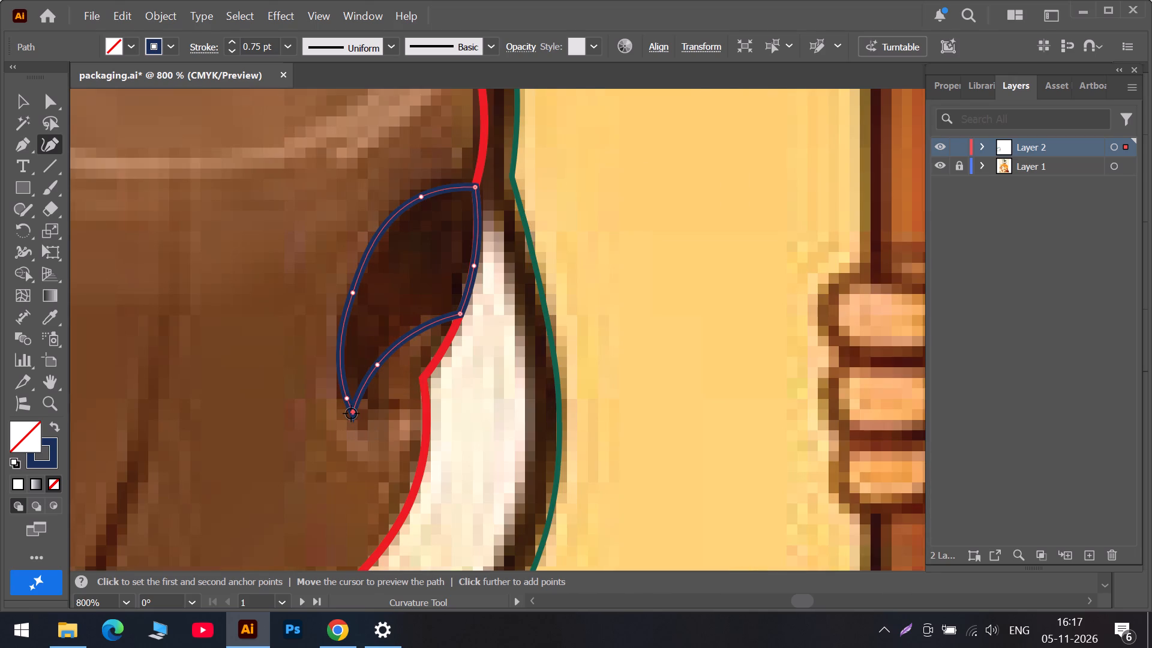
pyautogui.moveTo(344, 398); pyautogui.dragTo(340, 367)
pyautogui.moveTo(377, 364); pyautogui.dragTo(377, 356)
# Trace the crease down the middle of the cow's nose as an open curved path ending at the muzzle outline's bottom edge.
pyautogui.keyDown('alt'); pyautogui.scroll(-2, 342, 346); pyautogui.keyUp('alt')
pyautogui.keyDown('alt'); pyautogui.scroll(-2, 393, 428); pyautogui.keyUp('alt')
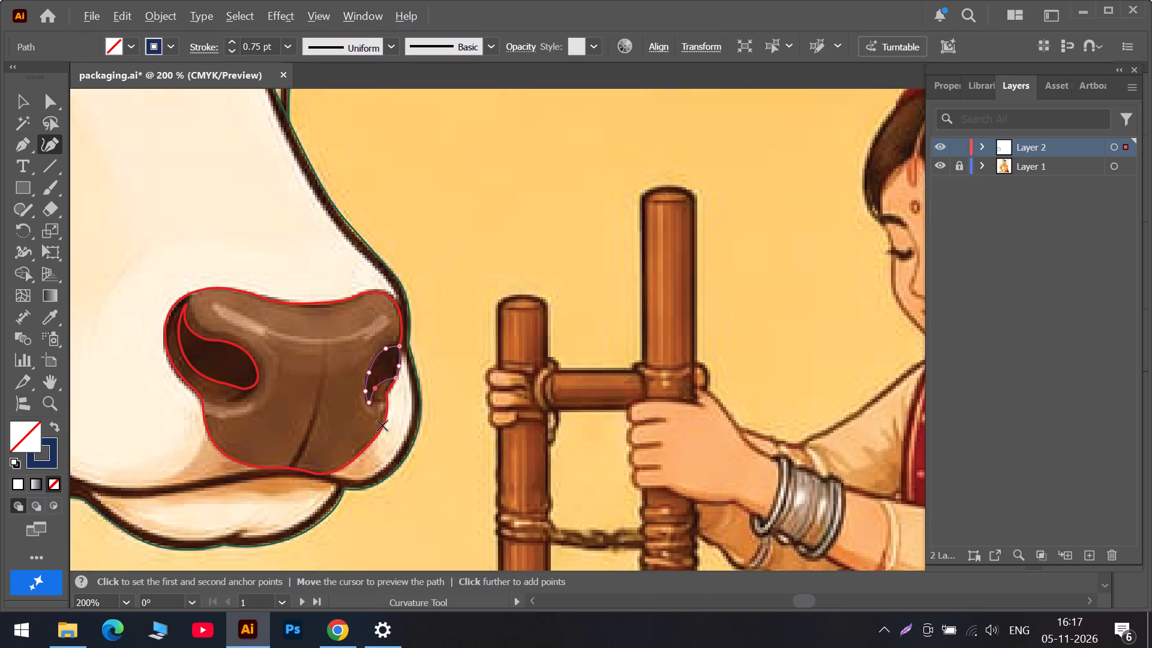
pyautogui.scroll(3, 333, 377)
pyautogui.click(319, 347)
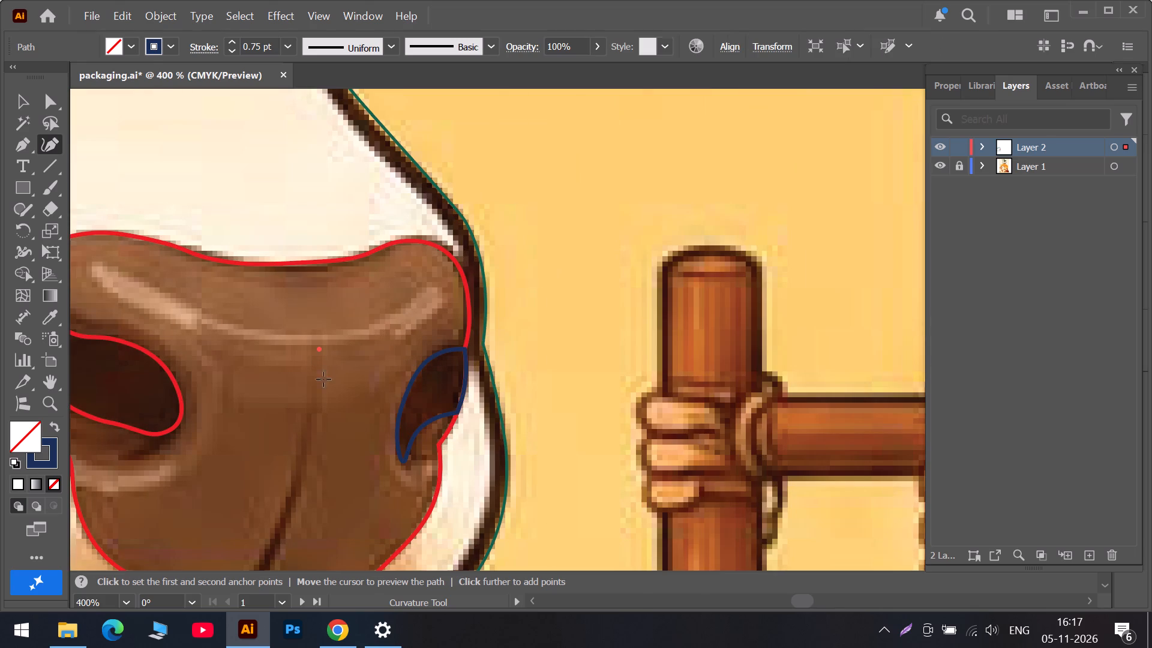
pyautogui.click(314, 422)
pyautogui.scroll(-7, 309, 429)
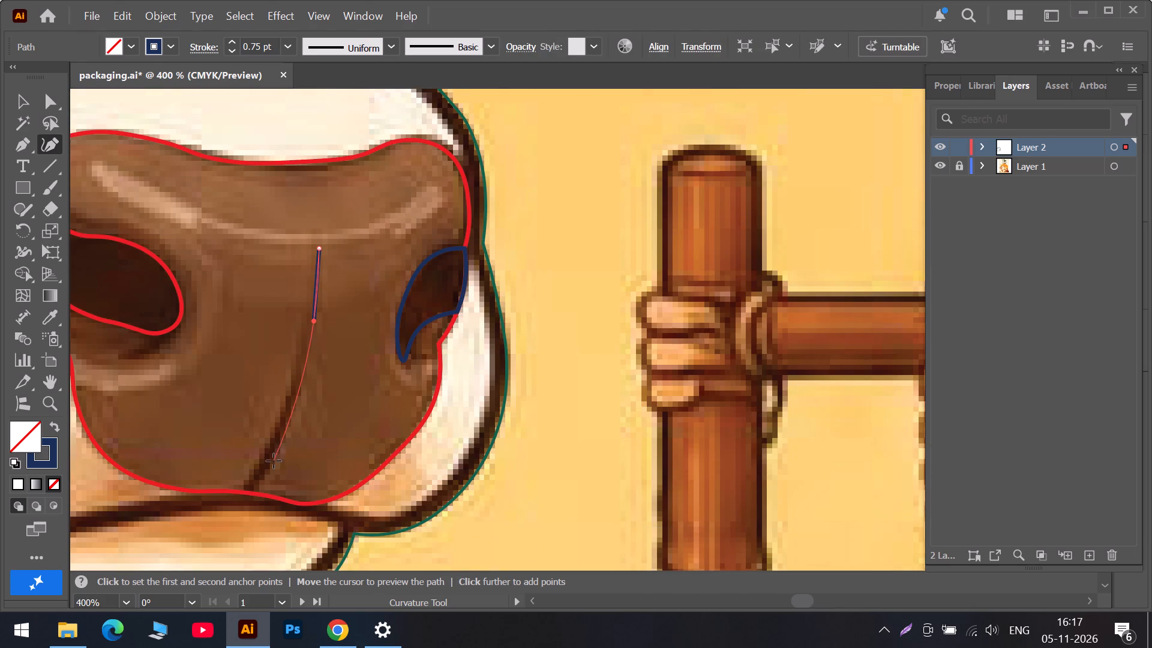
pyautogui.click(265, 468)
pyautogui.click(253, 488)
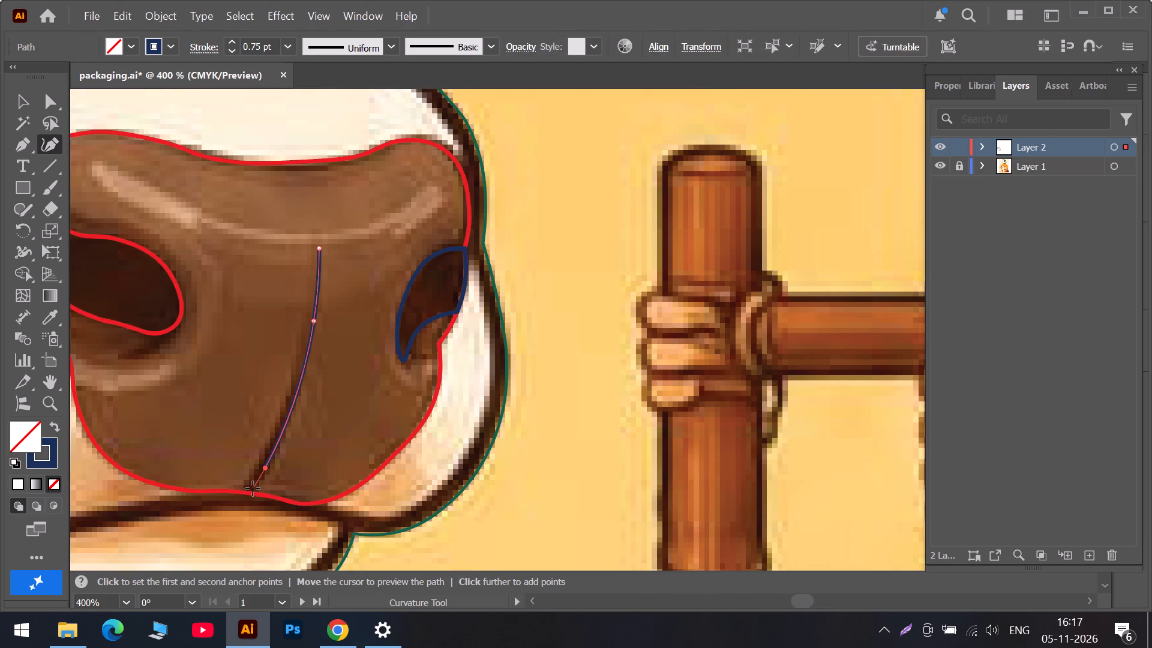
pyautogui.click(253, 488)
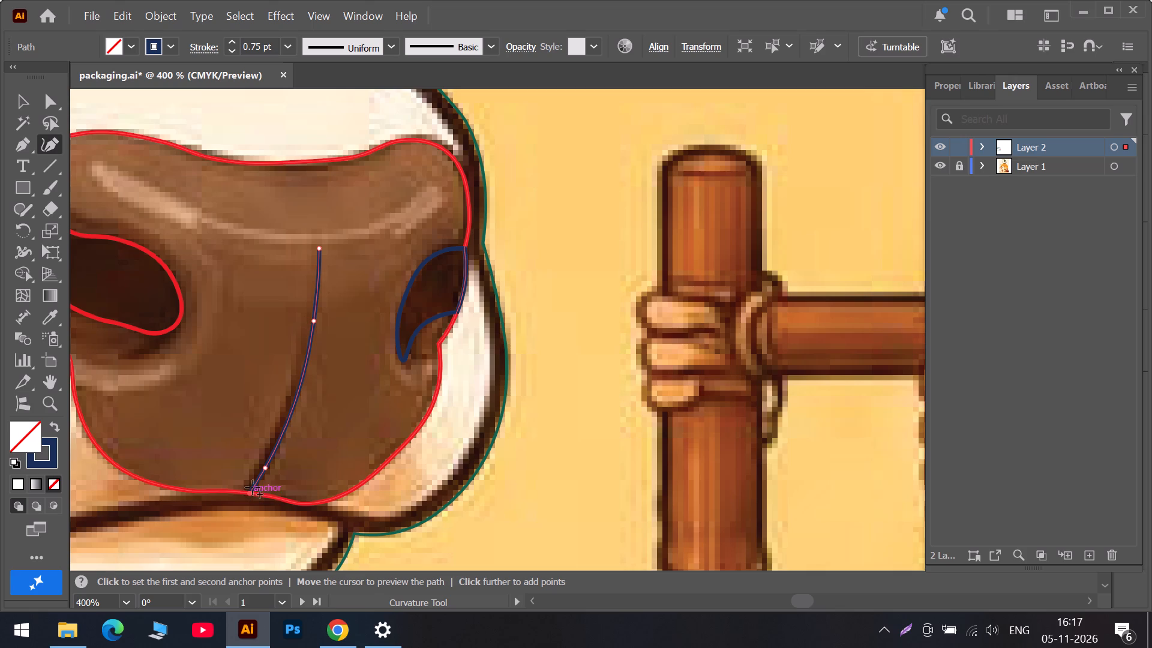
pyautogui.click(263, 470)
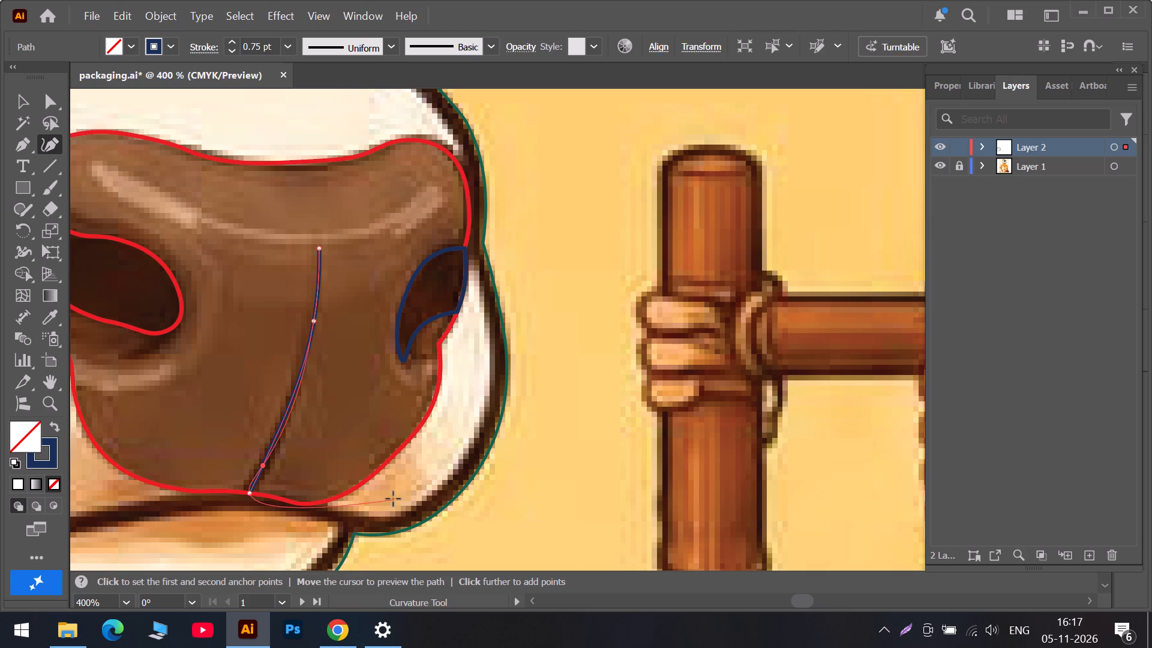
pyautogui.press('Escape')
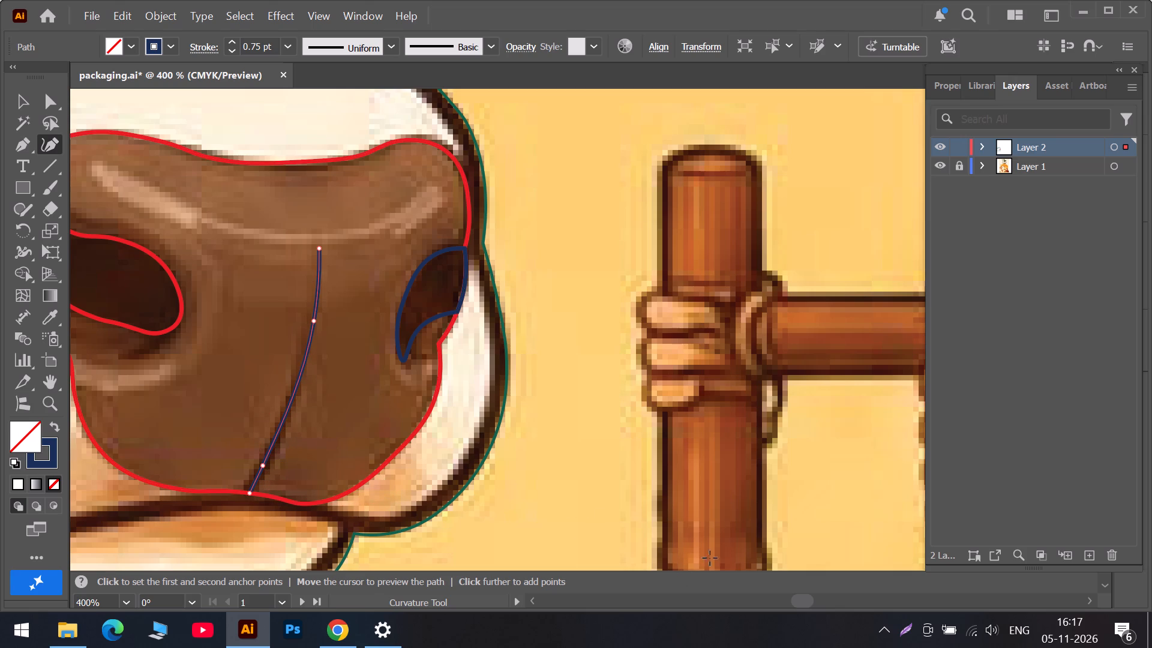
# Trace the cow's mouth line from the cheek crease along the upper lip to a corner point where the lower lip begins.
pyautogui.click(776, 601)
pyautogui.scroll(-6, 509, 497)
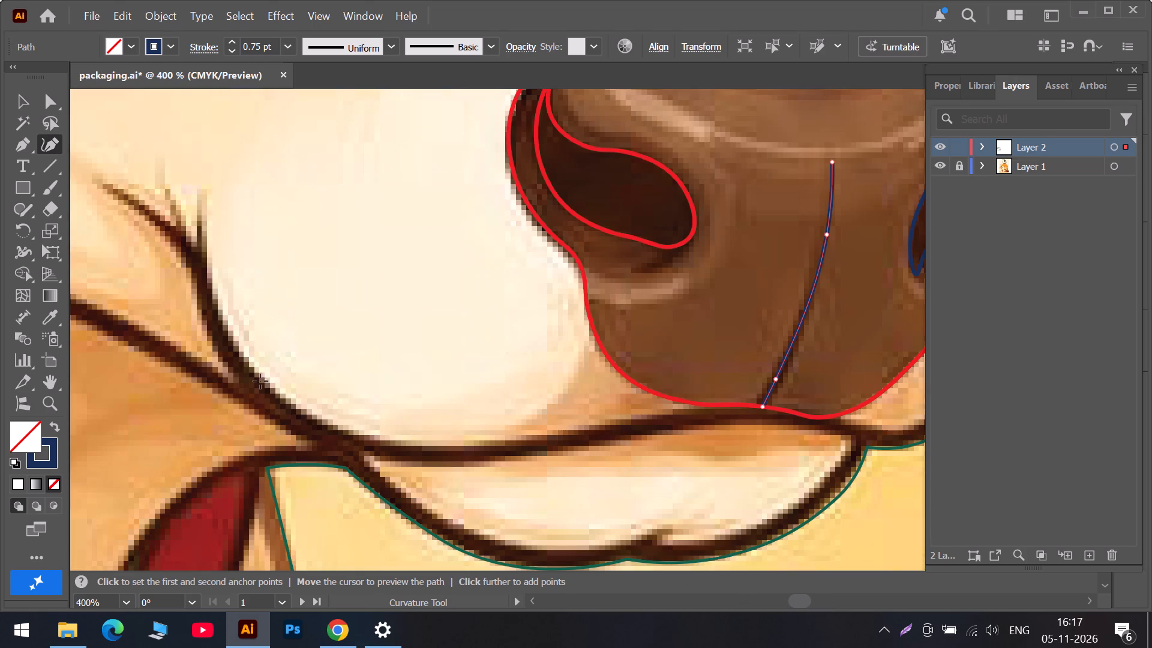
pyautogui.click(104, 188)
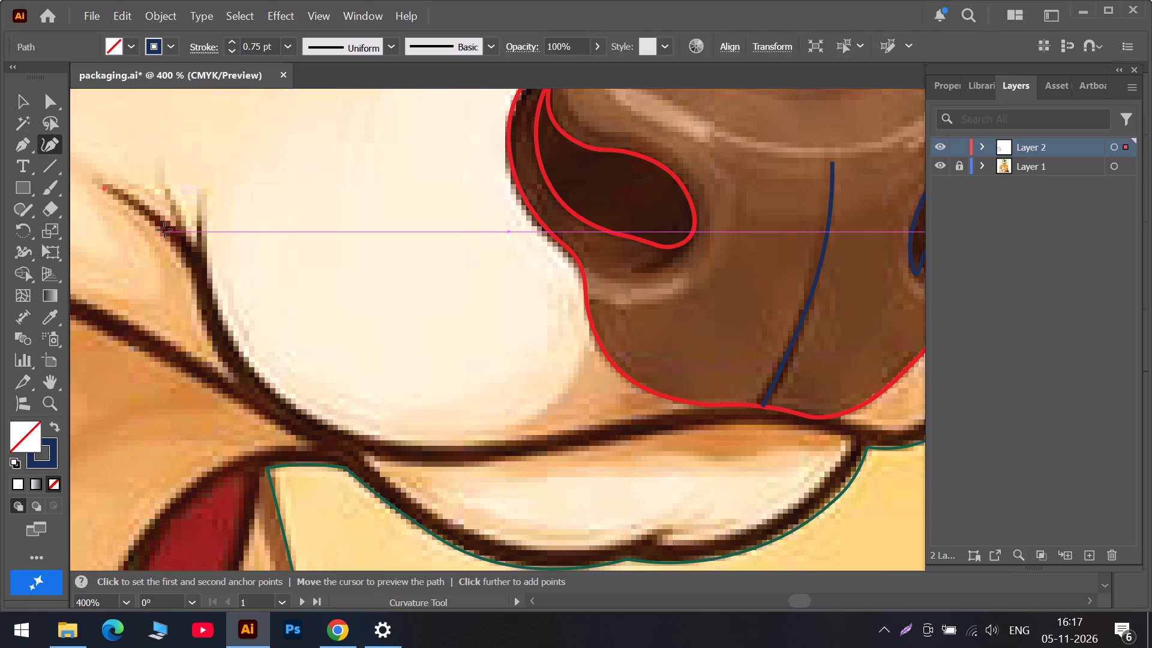
pyautogui.click(164, 230)
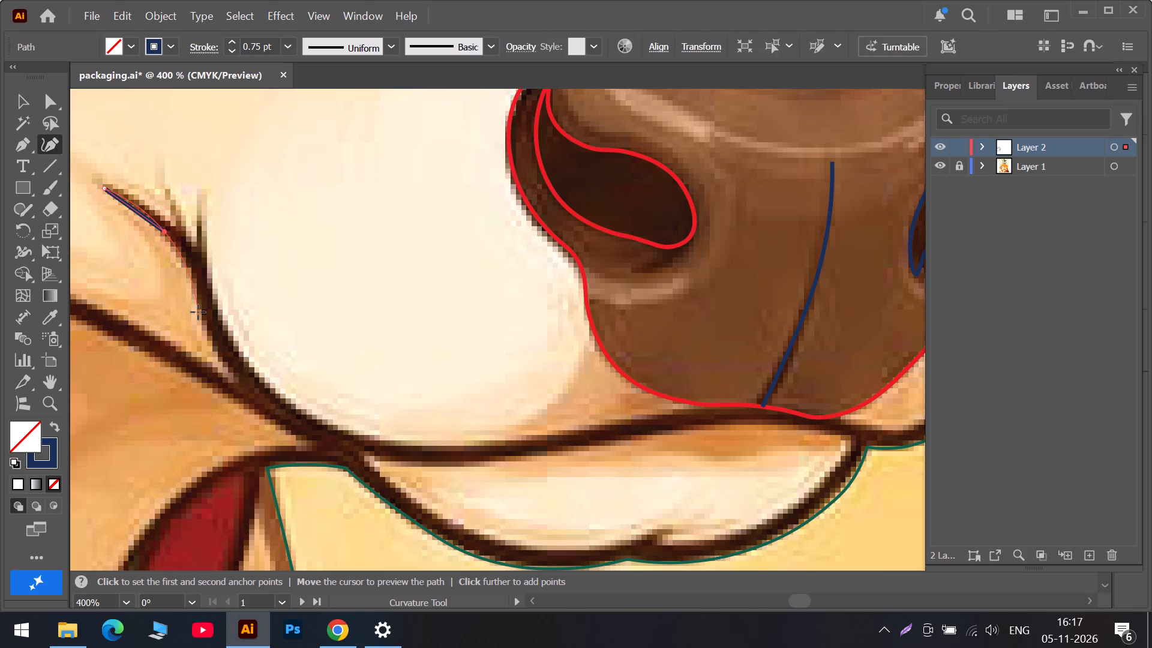
pyautogui.click(198, 312)
pyautogui.click(235, 379)
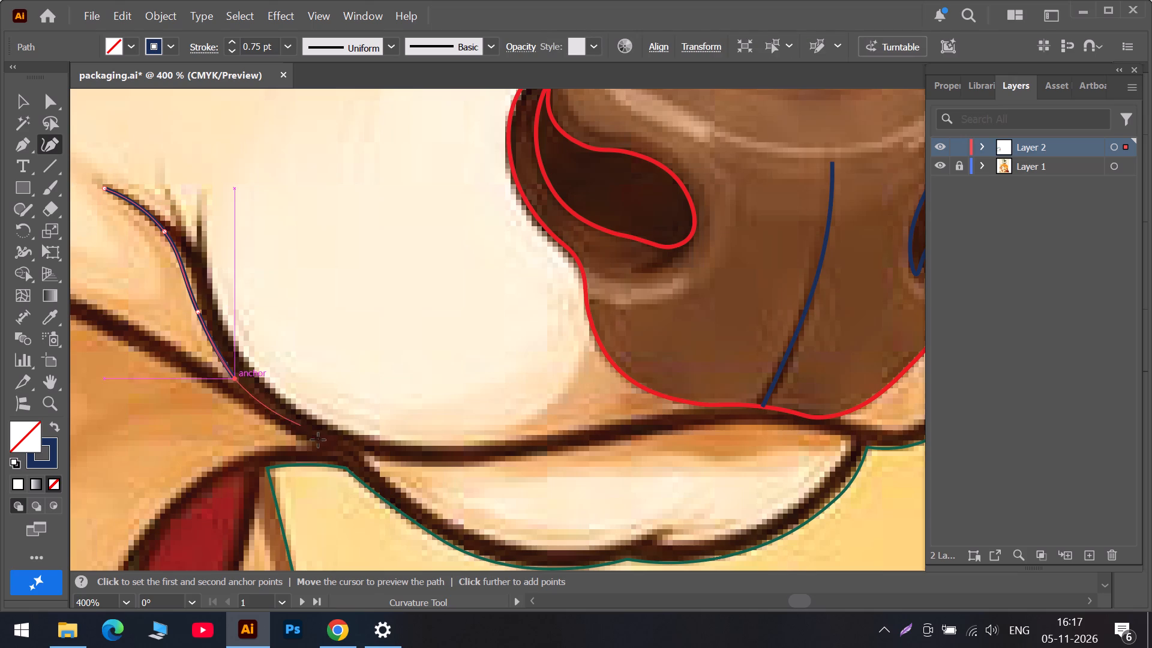
pyautogui.click(346, 446)
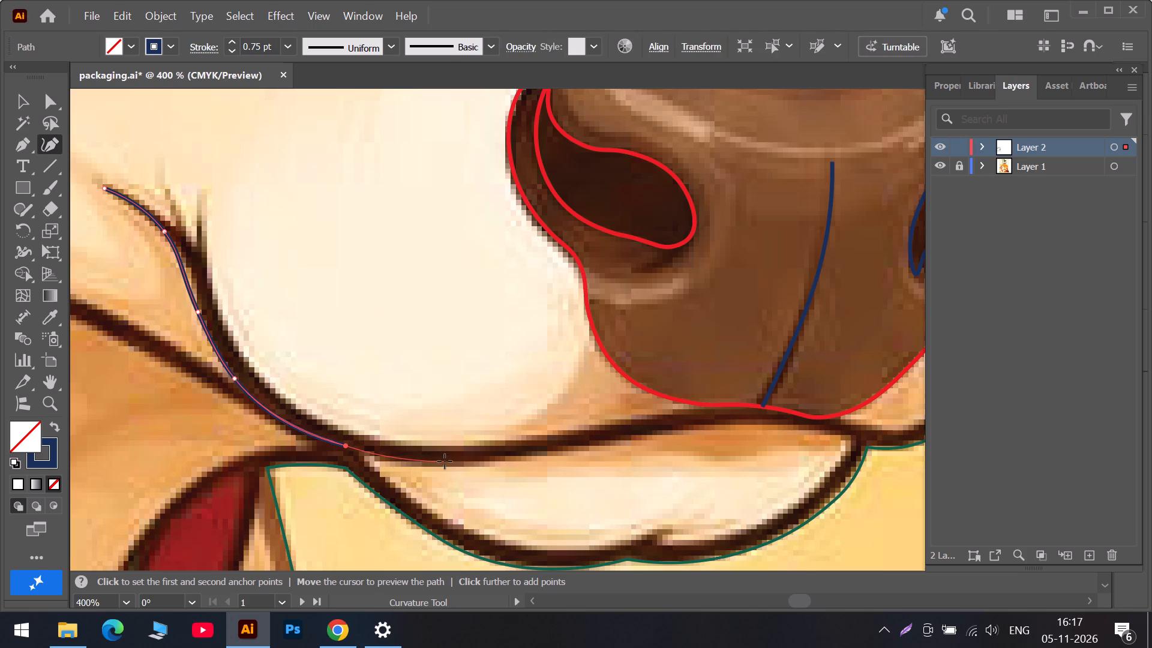
pyautogui.click(448, 461)
pyautogui.click(593, 437)
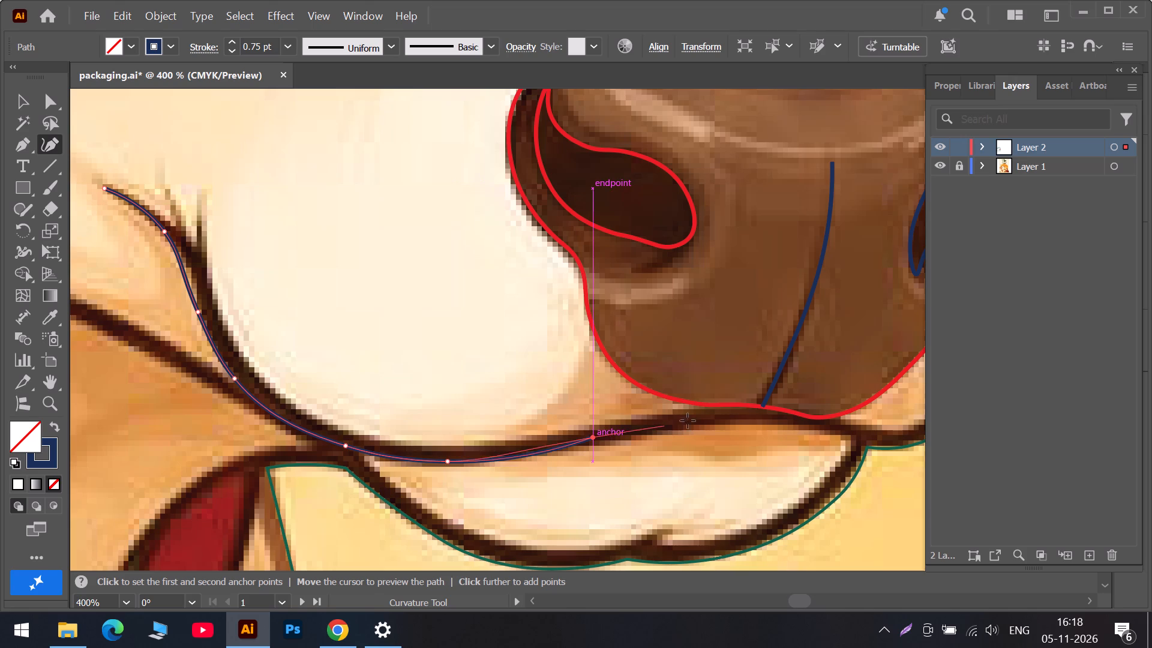
pyautogui.click(733, 416)
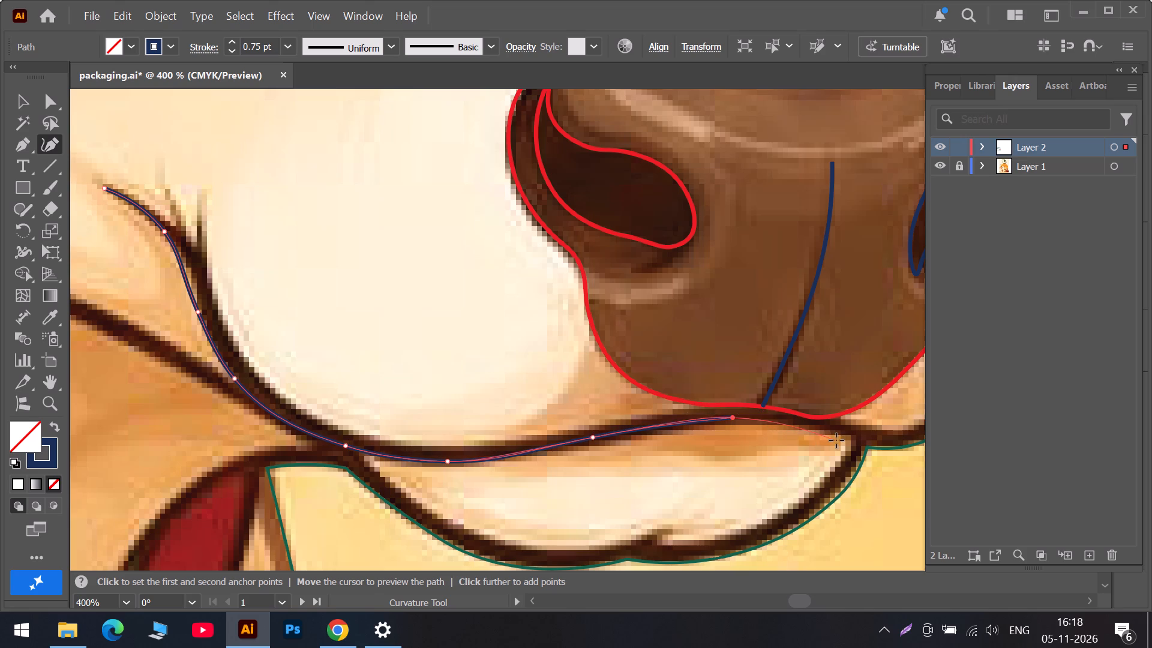
pyautogui.click(842, 436)
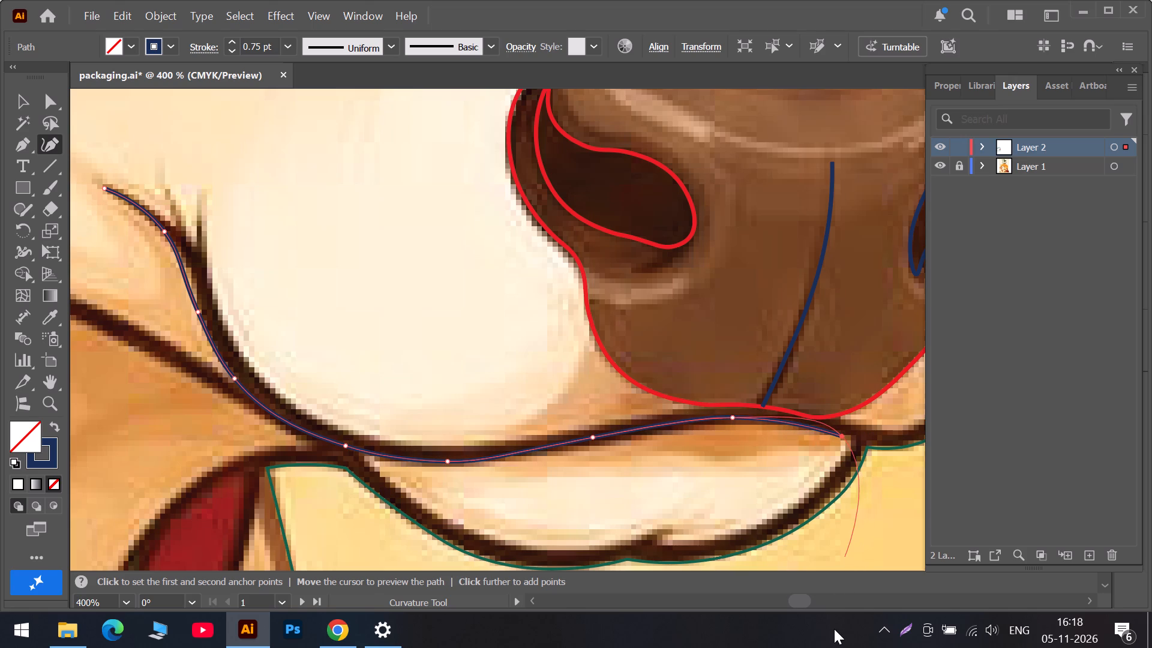
pyautogui.moveTo(843, 435); pyautogui.dragTo(850, 436)
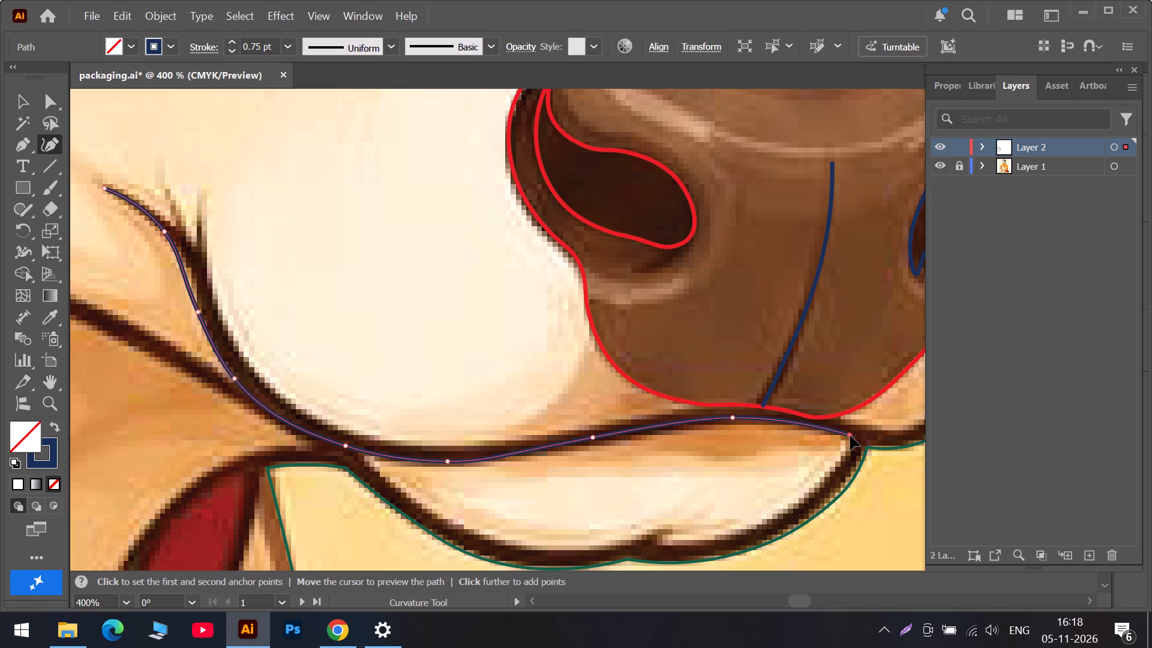
pyautogui.moveTo(850, 436); pyautogui.dragTo(855, 437)
pyautogui.doubleClick(855, 437)
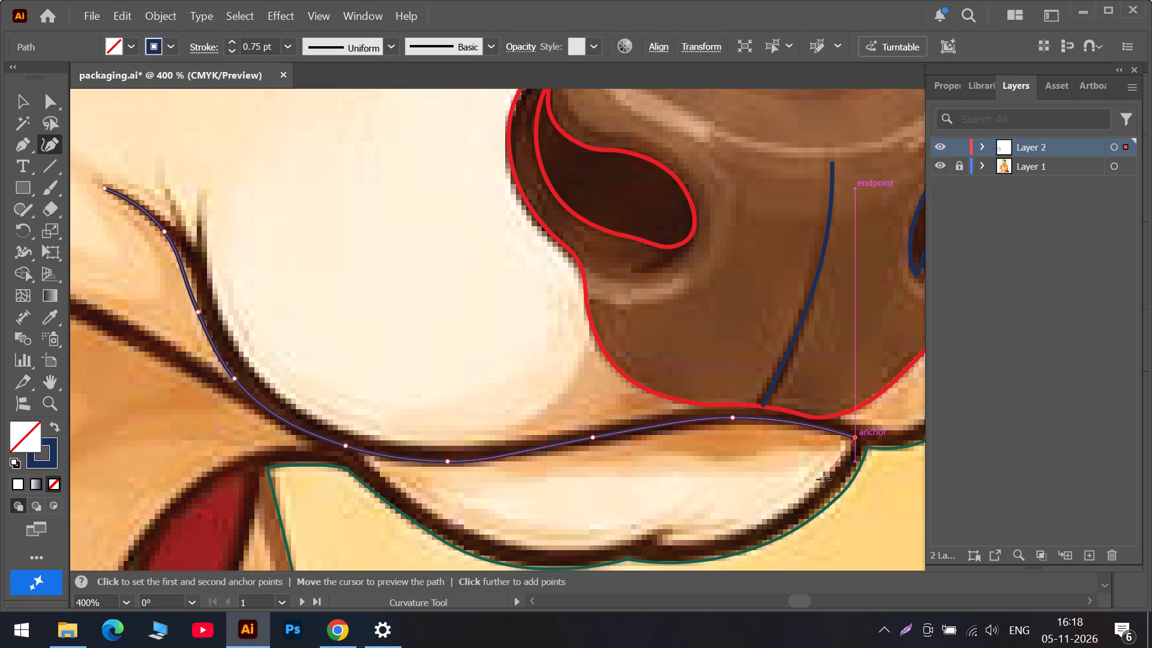
# Continue the mouth path back along the lower lip, including the small pointed notch, ending just below the mouth line's left part.
pyautogui.click(823, 481)
pyautogui.click(737, 535)
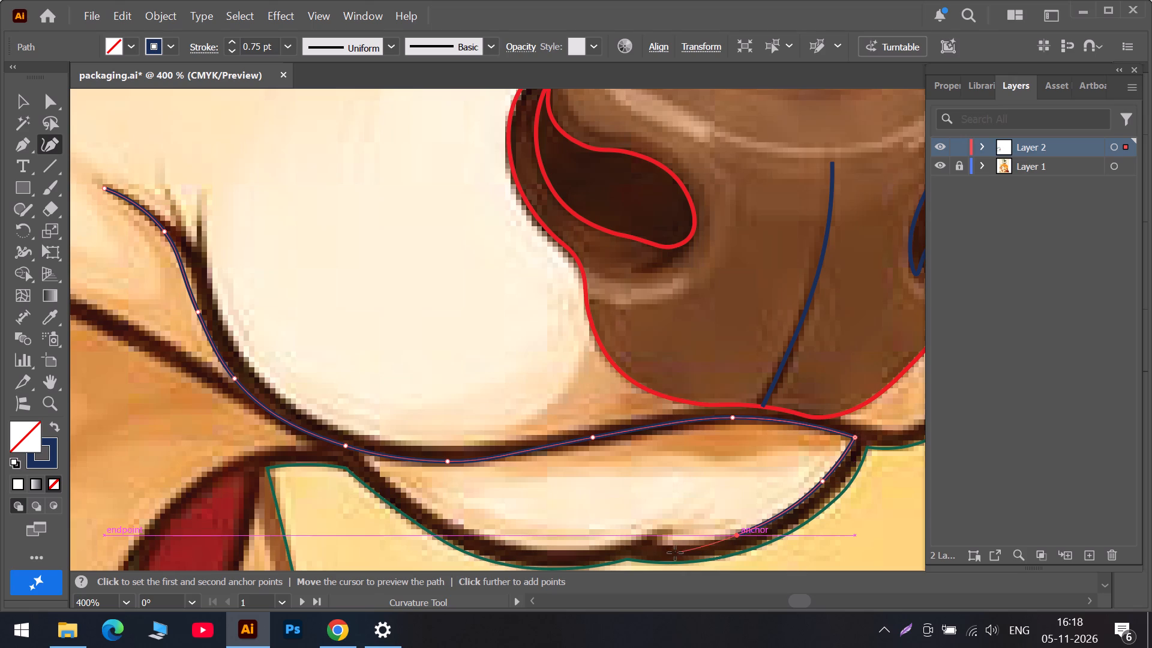
pyautogui.tripleClick(650, 544)
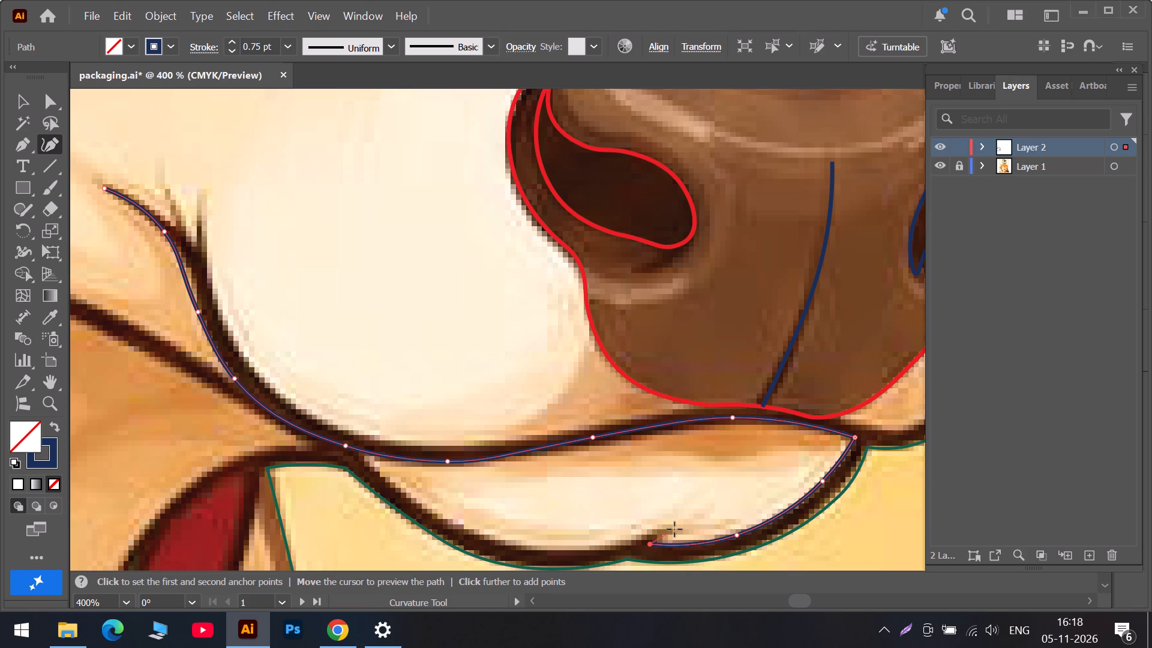
pyautogui.click(674, 529)
pyautogui.doubleClick(674, 529)
pyautogui.click(619, 548)
pyautogui.click(521, 549)
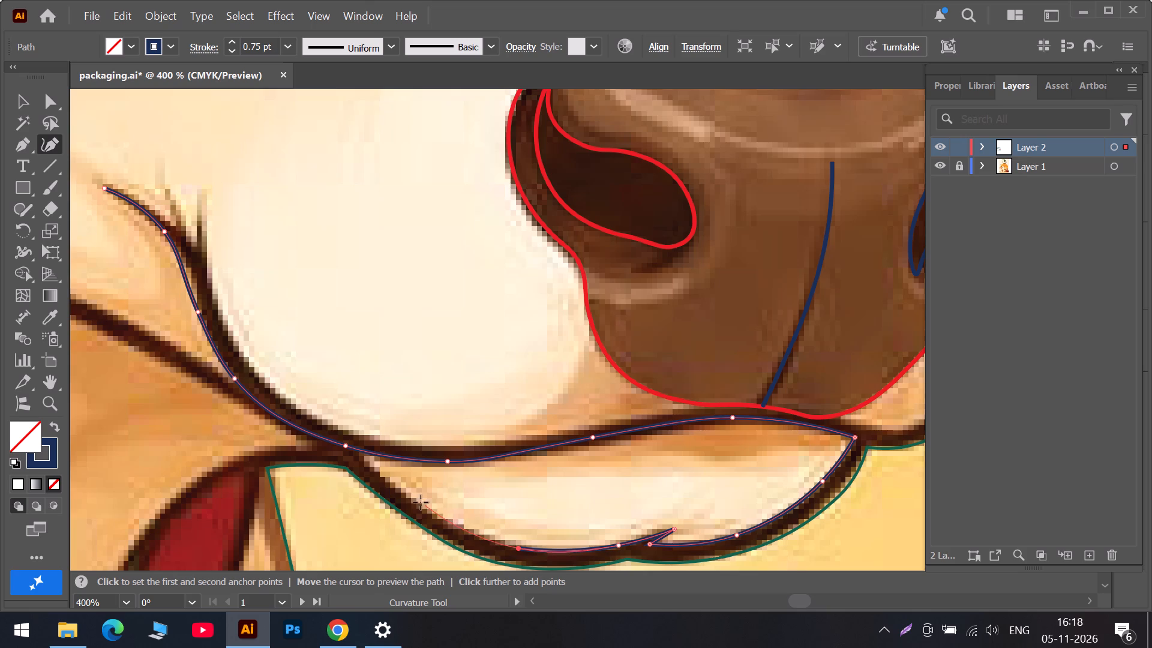
pyautogui.click(386, 481)
pyautogui.click(361, 460)
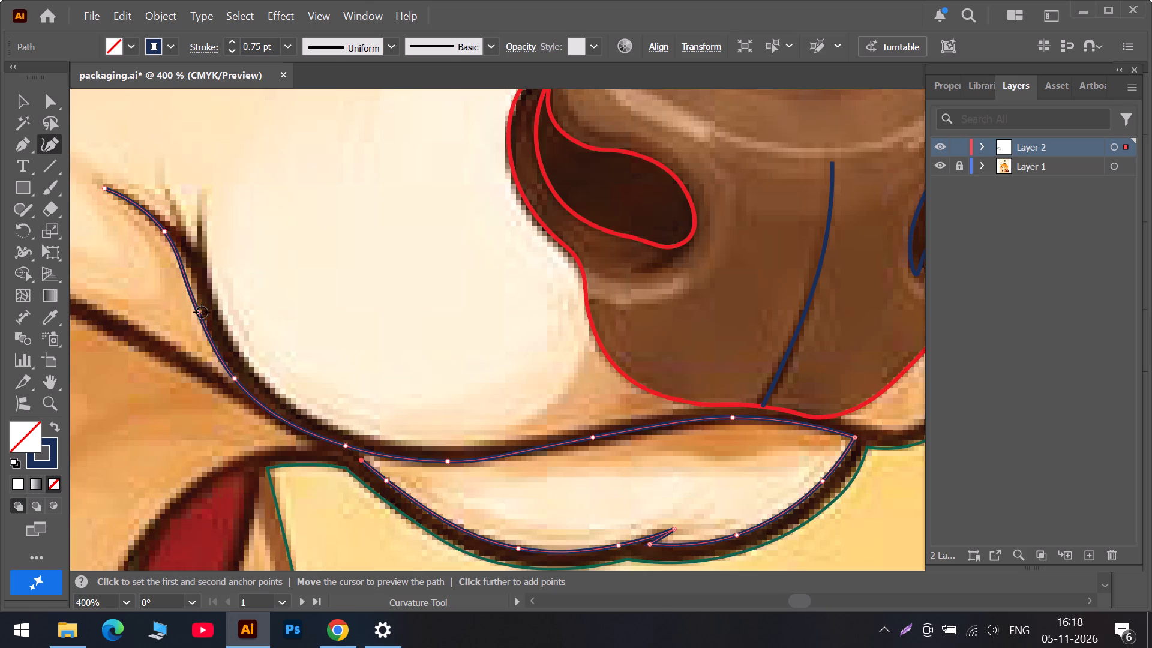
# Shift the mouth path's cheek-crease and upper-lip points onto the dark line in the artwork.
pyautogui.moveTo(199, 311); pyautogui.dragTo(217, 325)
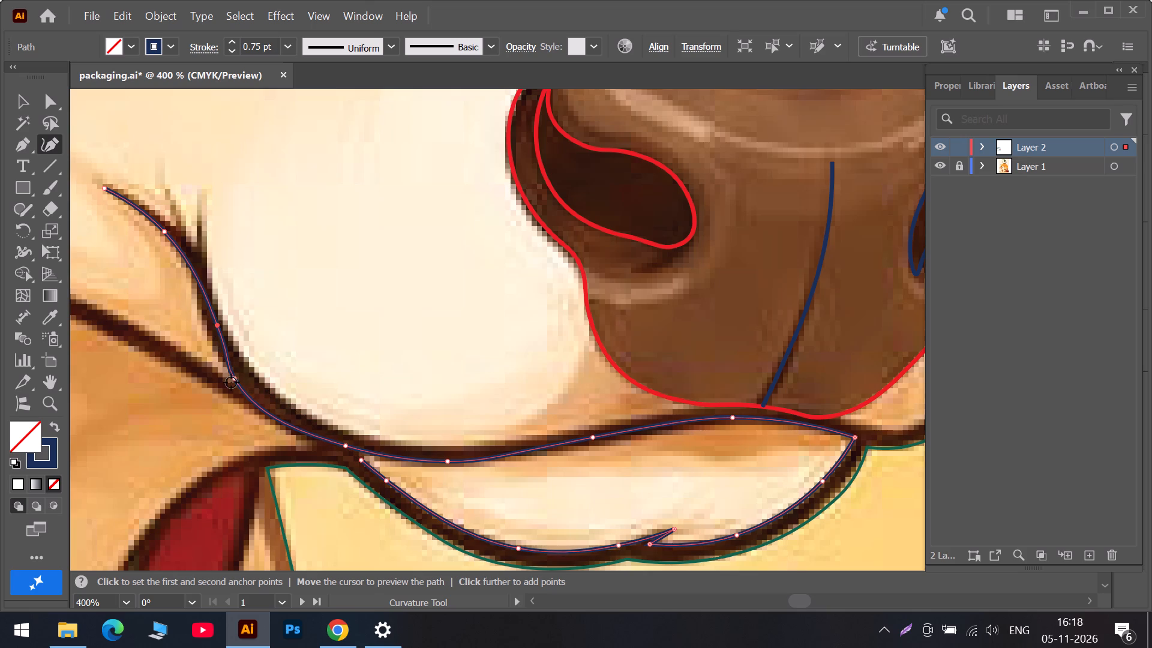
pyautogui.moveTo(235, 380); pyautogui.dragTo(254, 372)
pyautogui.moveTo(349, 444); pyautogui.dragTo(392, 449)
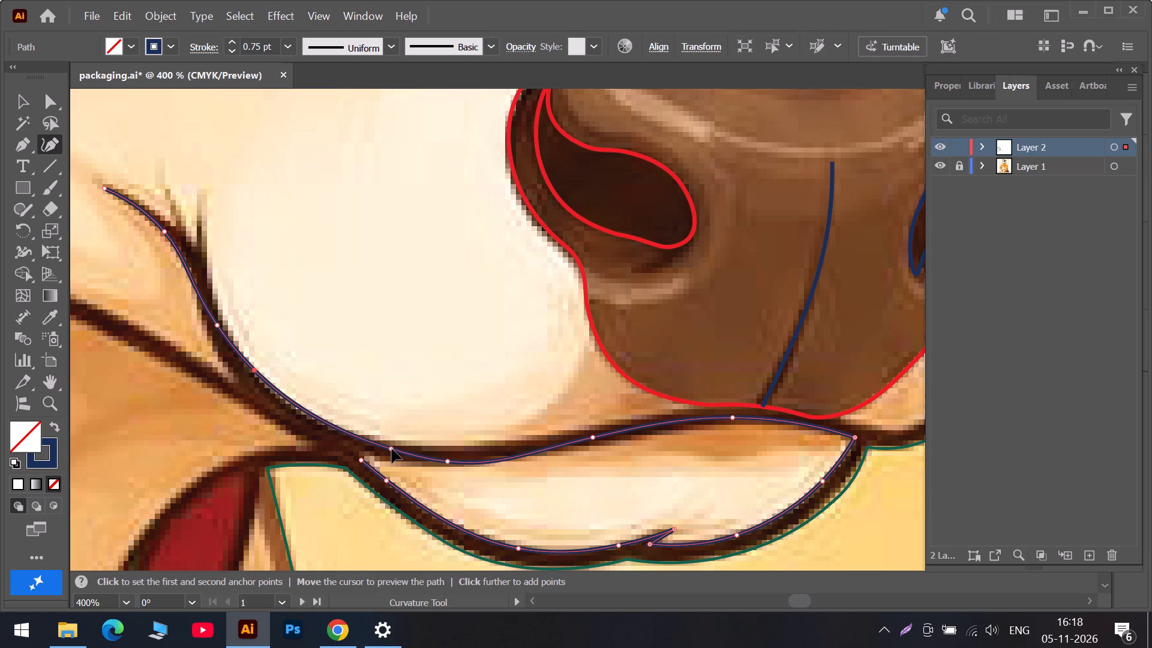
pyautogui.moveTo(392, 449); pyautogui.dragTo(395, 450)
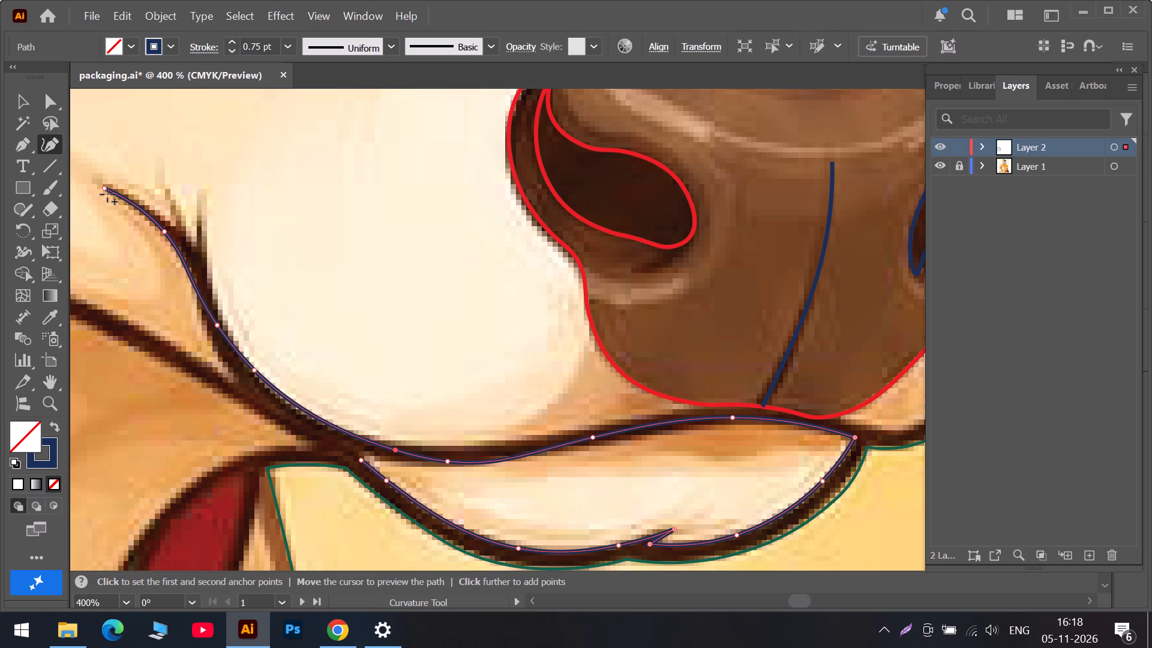
# Close the mouth path, remove its cheek-crease points, and pull the remaining end point in to the lip's left corner.
pyautogui.click(103, 190)
pyautogui.moveTo(103, 190); pyautogui.dragTo(170, 271)
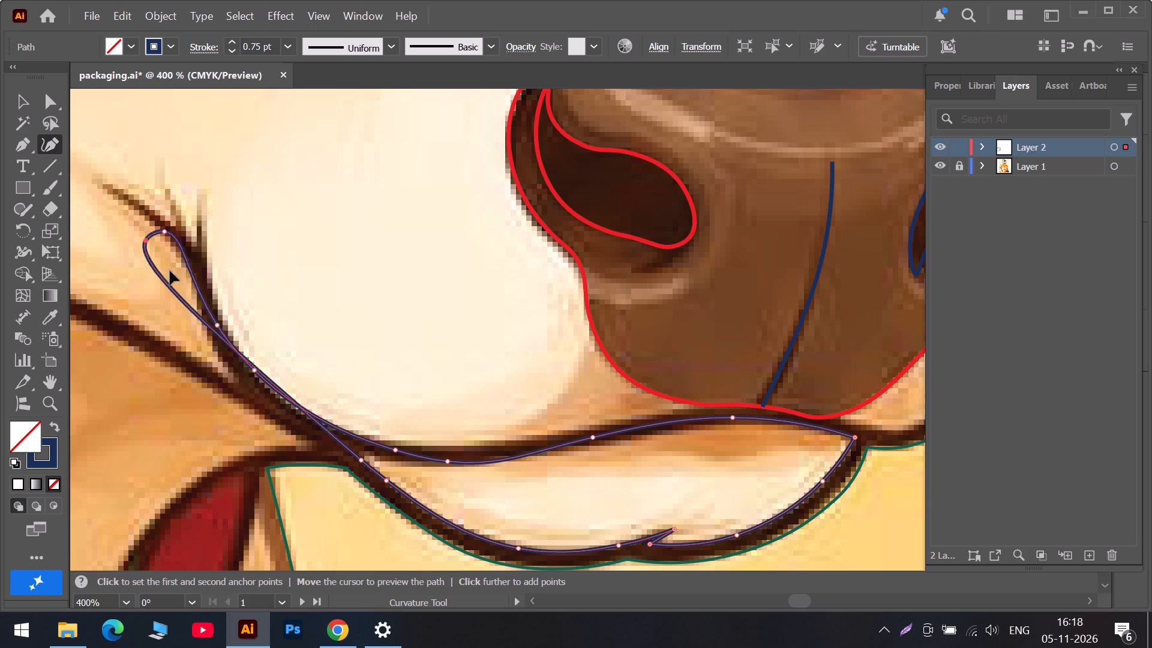
pyautogui.moveTo(170, 271); pyautogui.dragTo(214, 353)
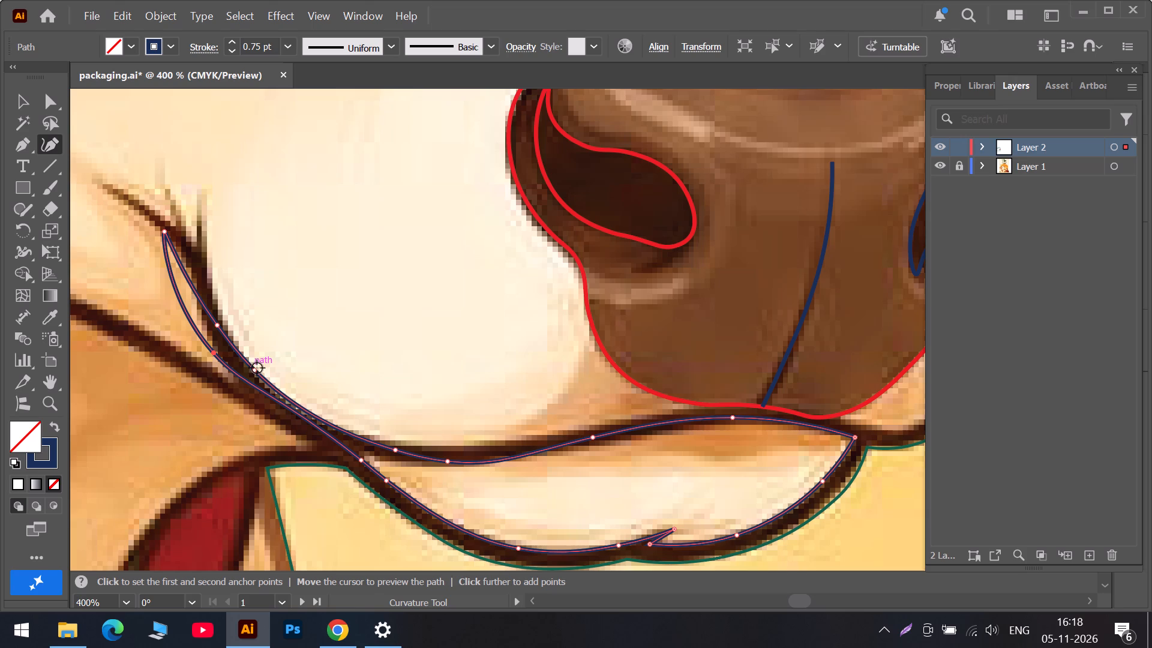
pyautogui.click(255, 373)
pyautogui.press('Delete')
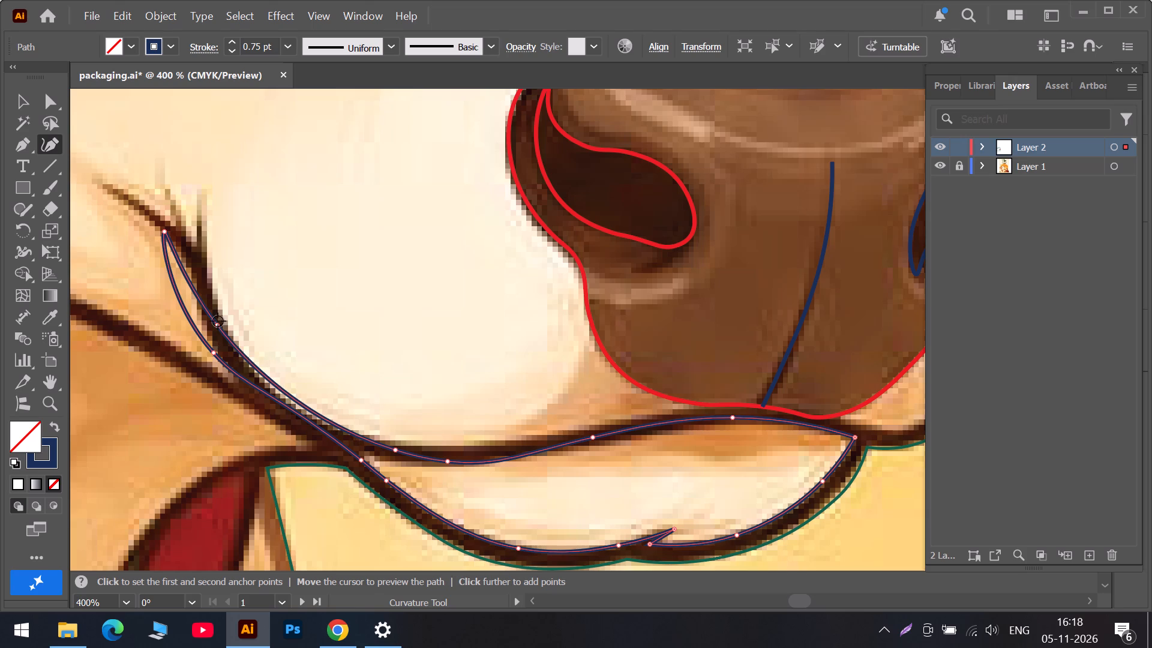
pyautogui.click(217, 321)
pyautogui.press('Delete')
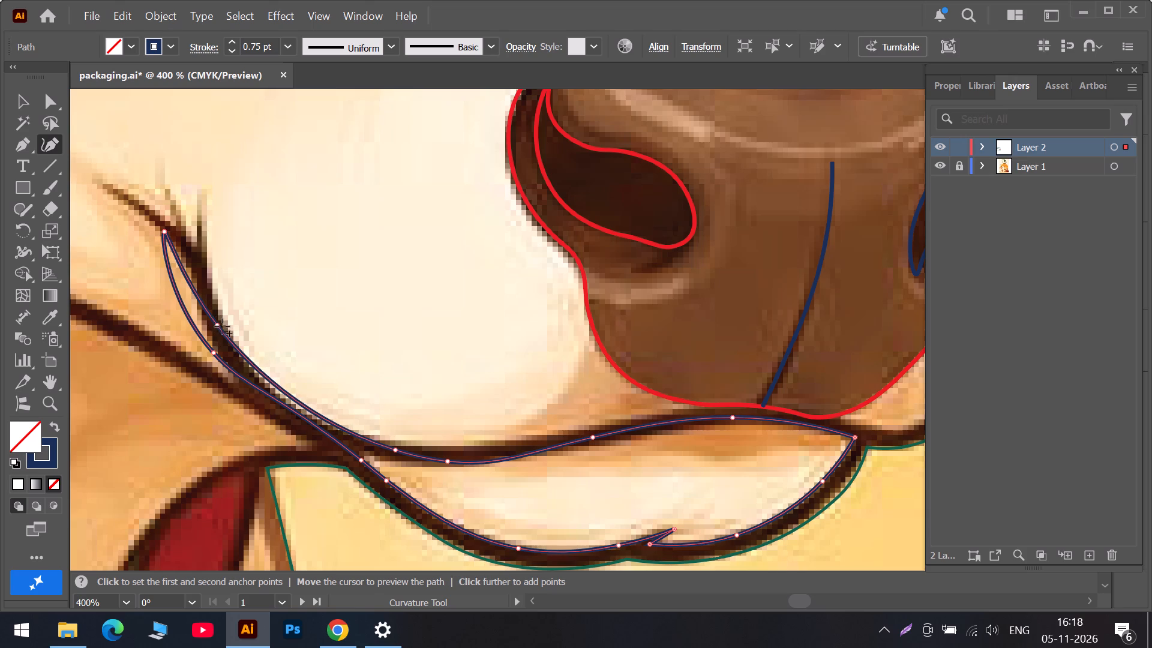
pyautogui.click(217, 326)
pyautogui.press('Delete')
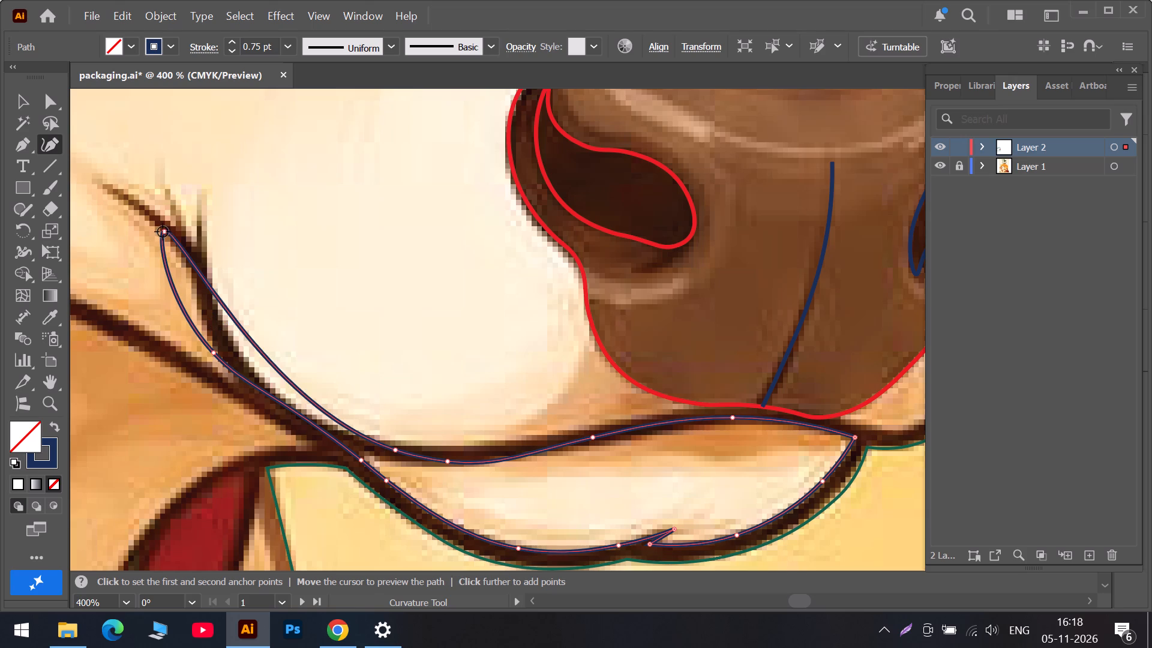
pyautogui.click(163, 232)
pyautogui.press('Delete')
pyautogui.moveTo(215, 355); pyautogui.dragTo(238, 368)
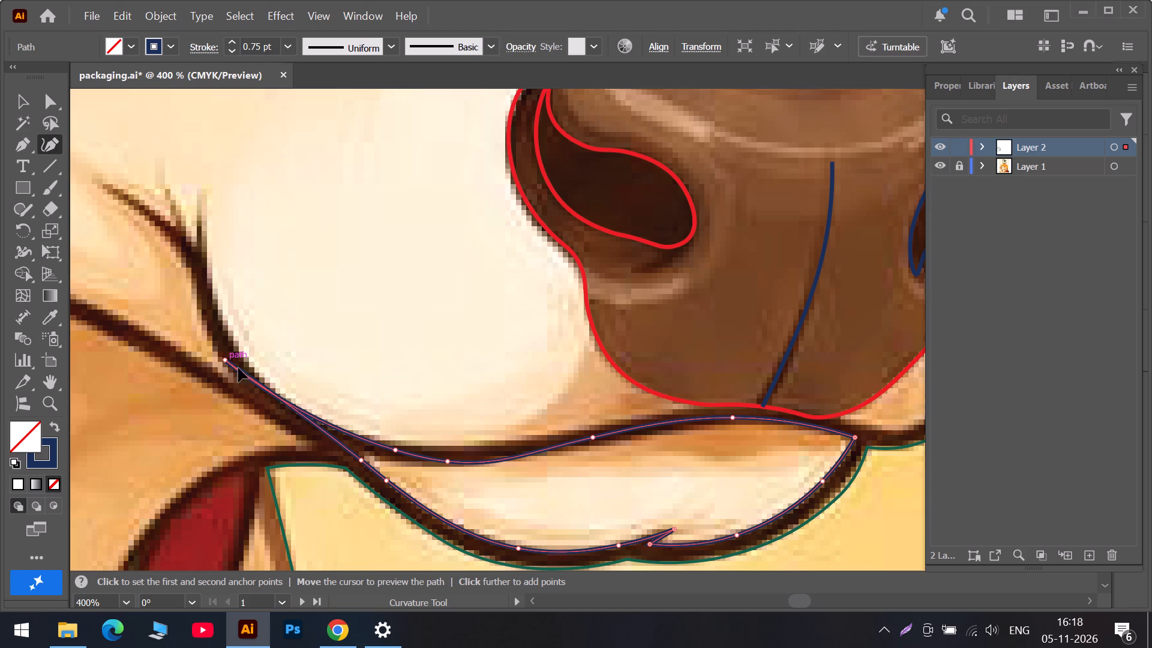
pyautogui.moveTo(238, 368); pyautogui.dragTo(359, 452)
# Refine the closed lip shape near its left corner, fitting the upper and lower edge points to the dark outline.
pyautogui.moveTo(397, 451); pyautogui.dragTo(395, 460)
pyautogui.moveTo(388, 481); pyautogui.dragTo(406, 491)
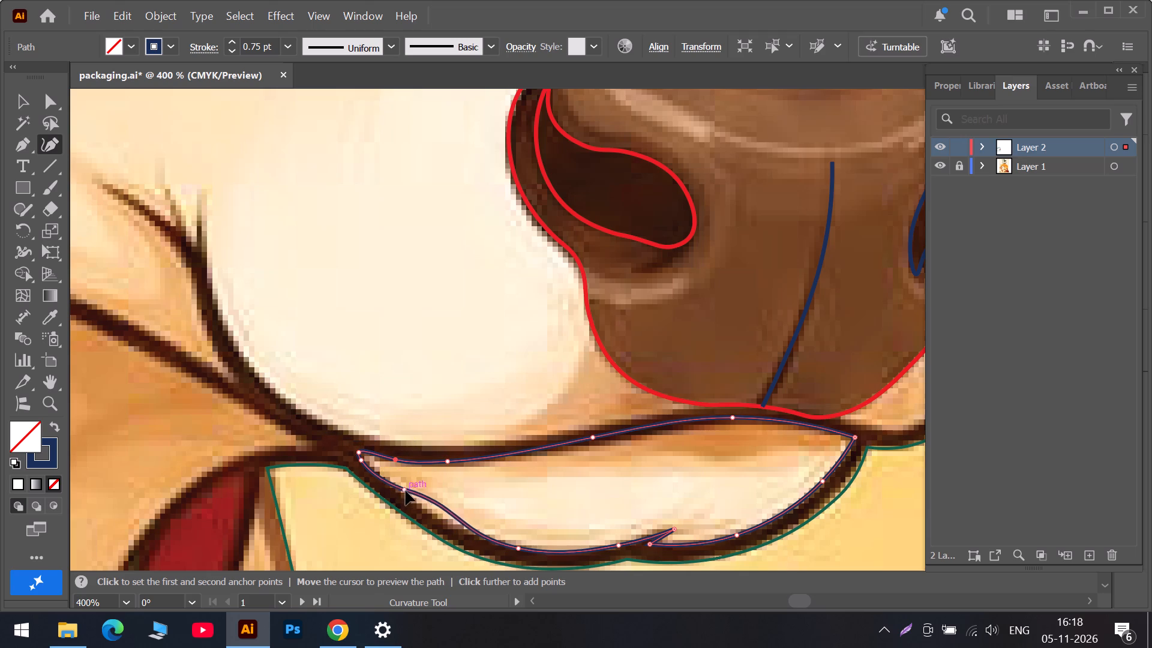
pyautogui.moveTo(406, 491); pyautogui.dragTo(398, 493)
pyautogui.moveTo(362, 463); pyautogui.dragTo(370, 467)
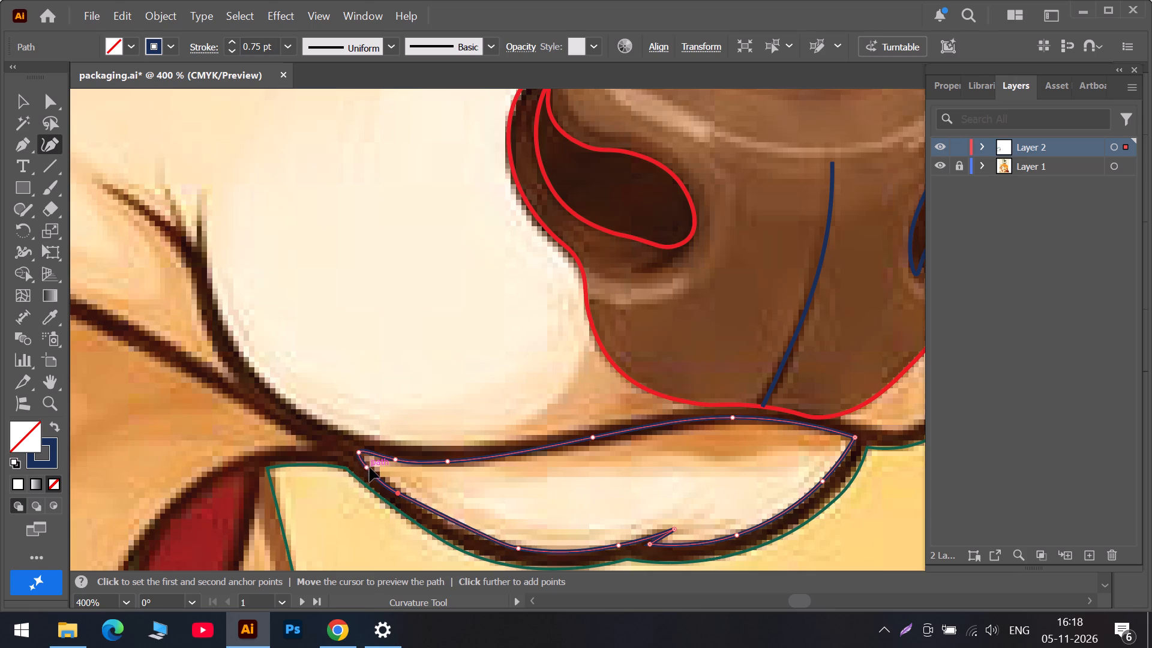
pyautogui.moveTo(370, 467); pyautogui.dragTo(371, 468)
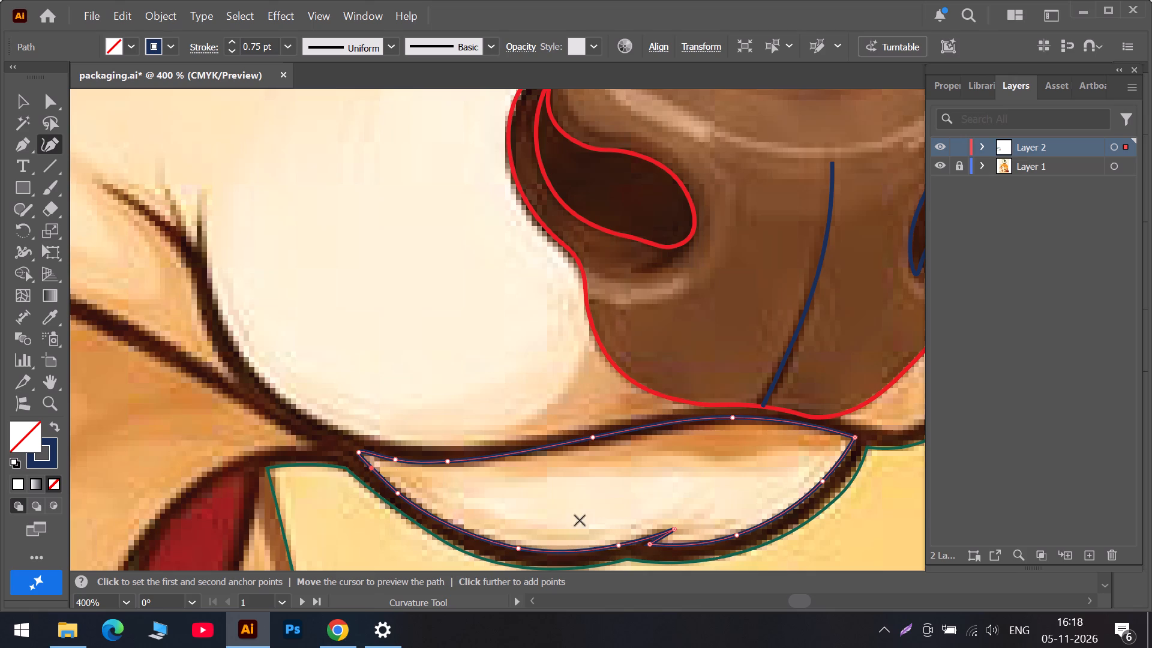
# Start an open curved path for the cow's jaw line beside the ear and trace it down the cheek's back edge.
pyautogui.scroll(-2, 649, 526)
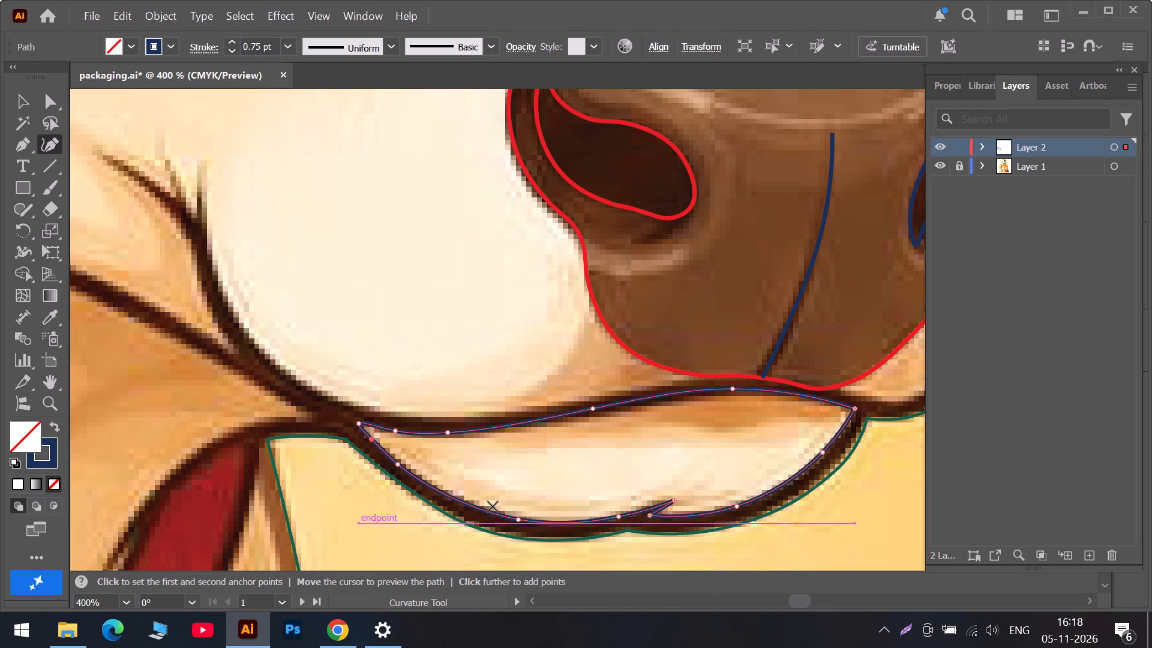
pyautogui.keyDown('alt'); pyautogui.scroll(-2, 484, 502); pyautogui.keyUp('alt')
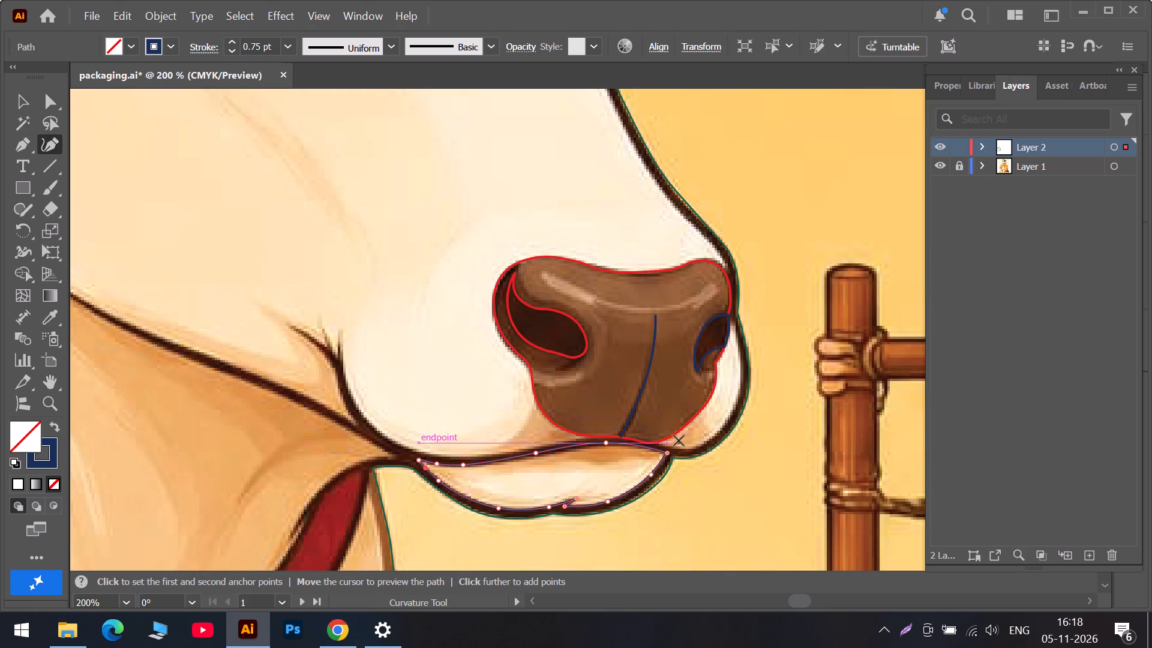
pyautogui.keyDown('alt'); pyautogui.scroll(-1, 676, 440); pyautogui.keyUp('alt')
pyautogui.keyDown('alt'); pyautogui.scroll(-1, 439, 438); pyautogui.keyUp('alt')
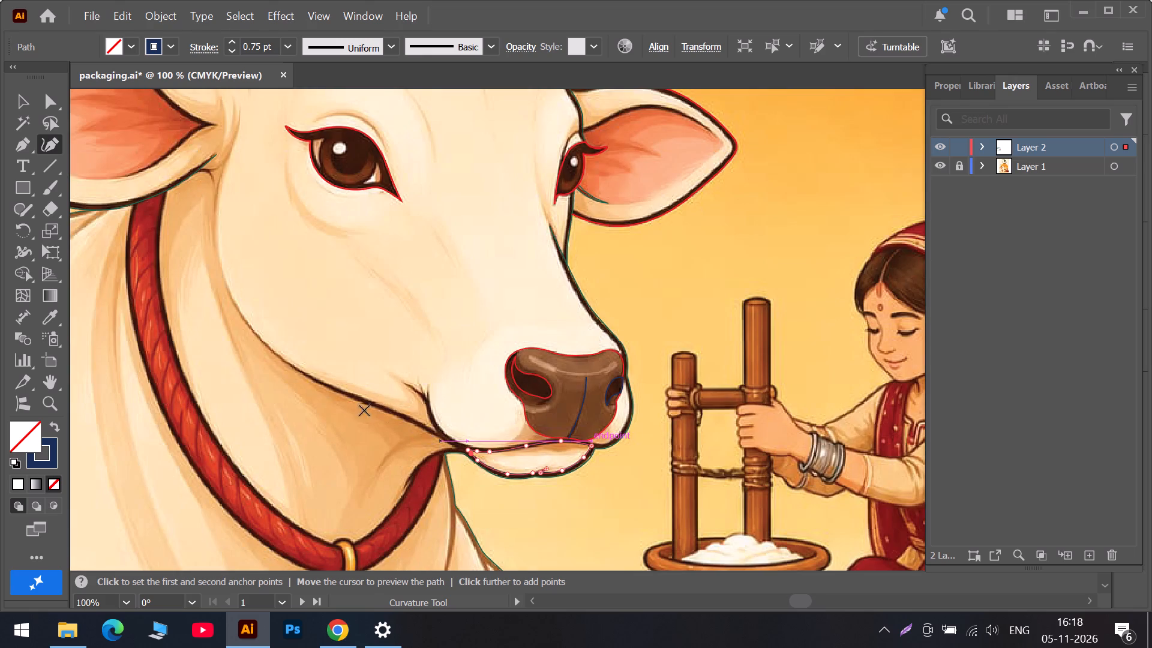
pyautogui.scroll(5, 232, 358)
pyautogui.keyDown('alt'); pyautogui.scroll(3, 223, 191); pyautogui.keyUp('alt')
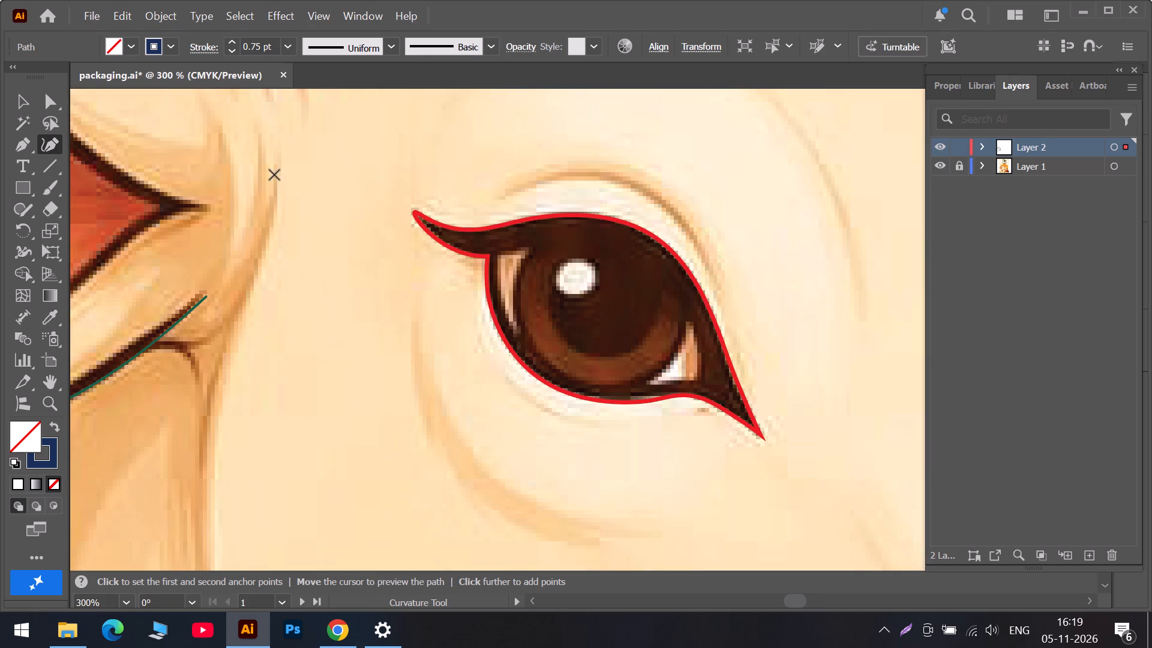
pyautogui.click(274, 170)
pyautogui.click(268, 231)
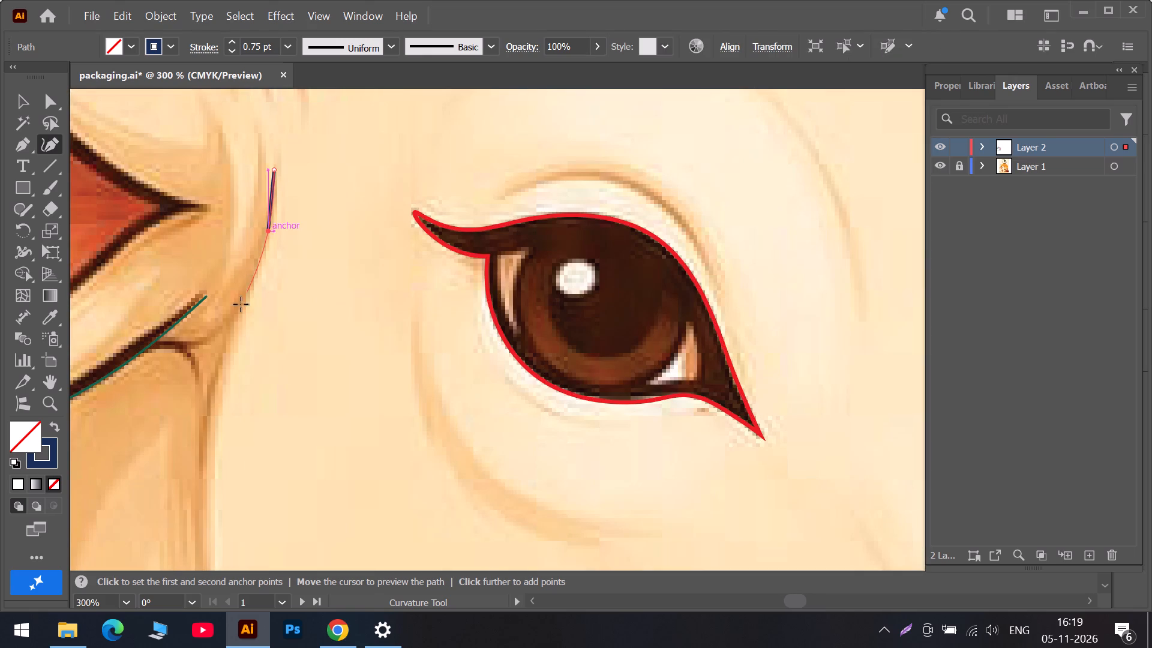
pyautogui.click(229, 338)
pyautogui.scroll(-6, 228, 340)
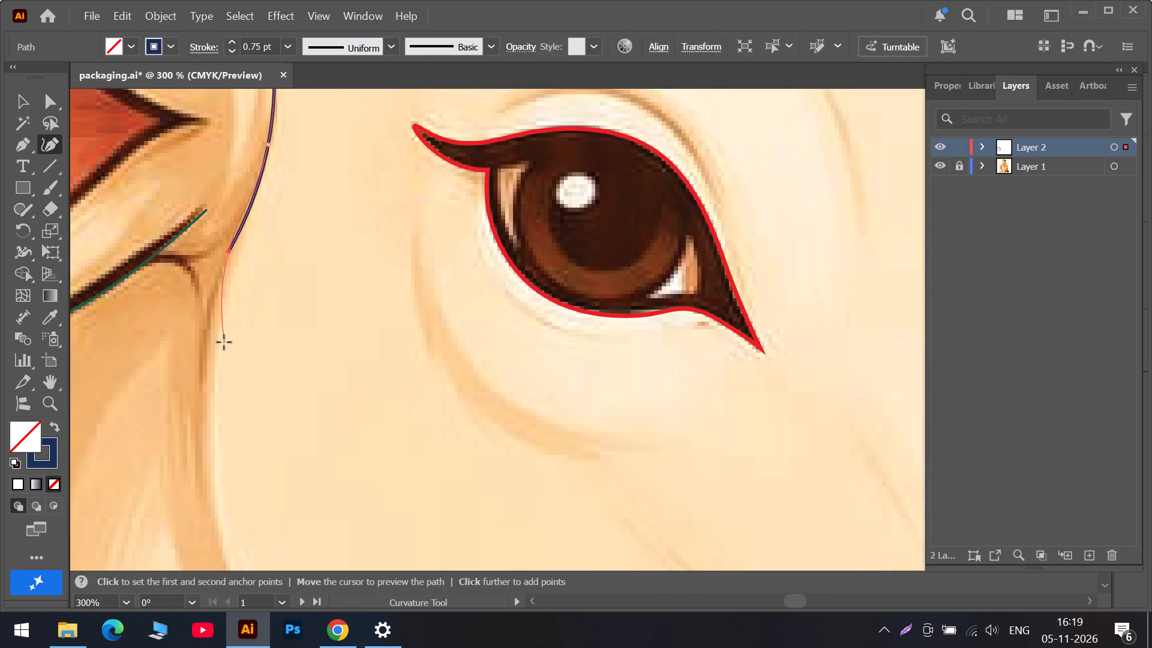
pyautogui.click(201, 364)
pyautogui.scroll(-7, 201, 366)
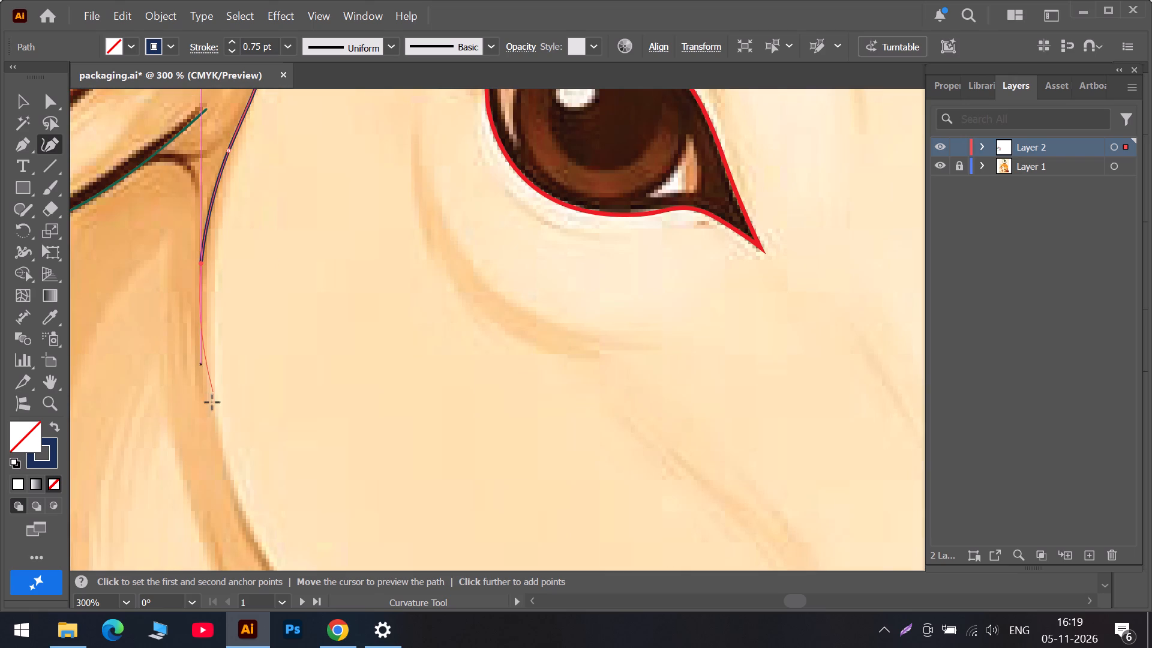
pyautogui.click(210, 407)
pyautogui.scroll(-7, 211, 409)
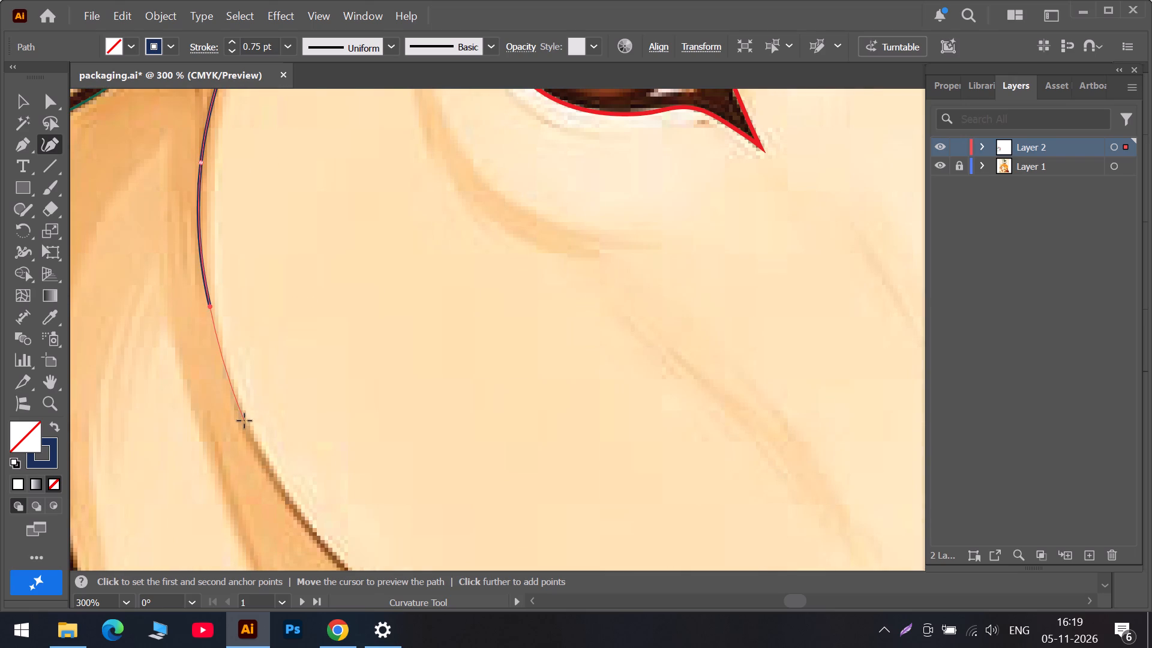
pyautogui.click(244, 421)
# Continue the jaw line path along the dark line under the cheek to a corner point at the mouth's corner.
pyautogui.scroll(-7, 244, 422)
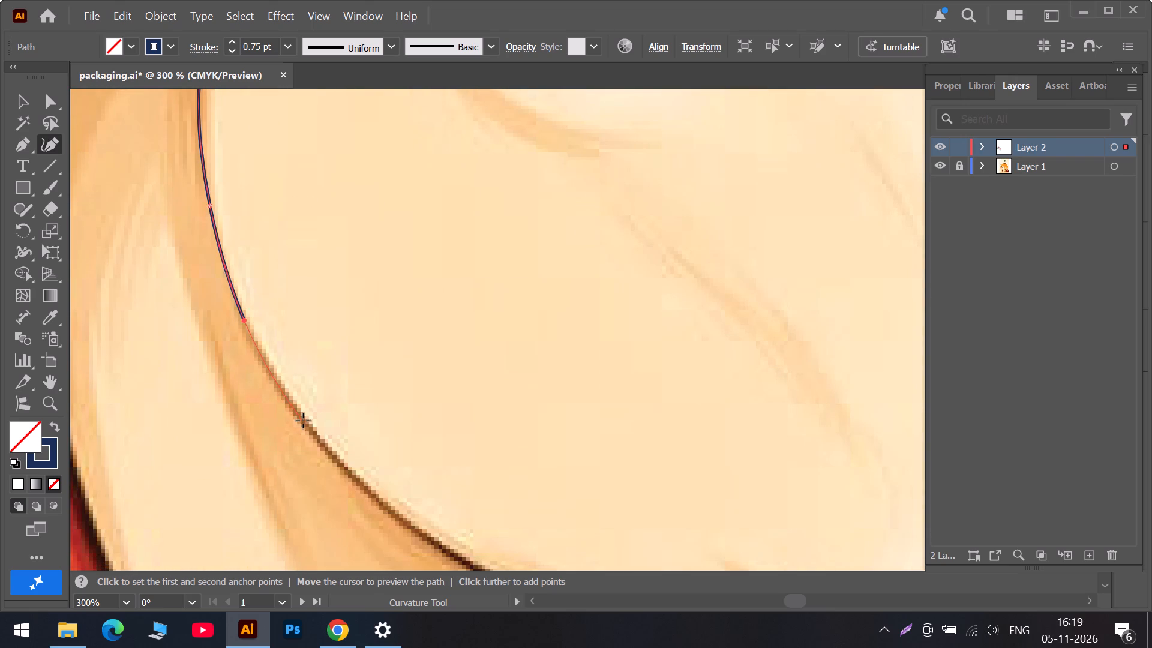
pyautogui.click(304, 420)
pyautogui.scroll(-6, 304, 420)
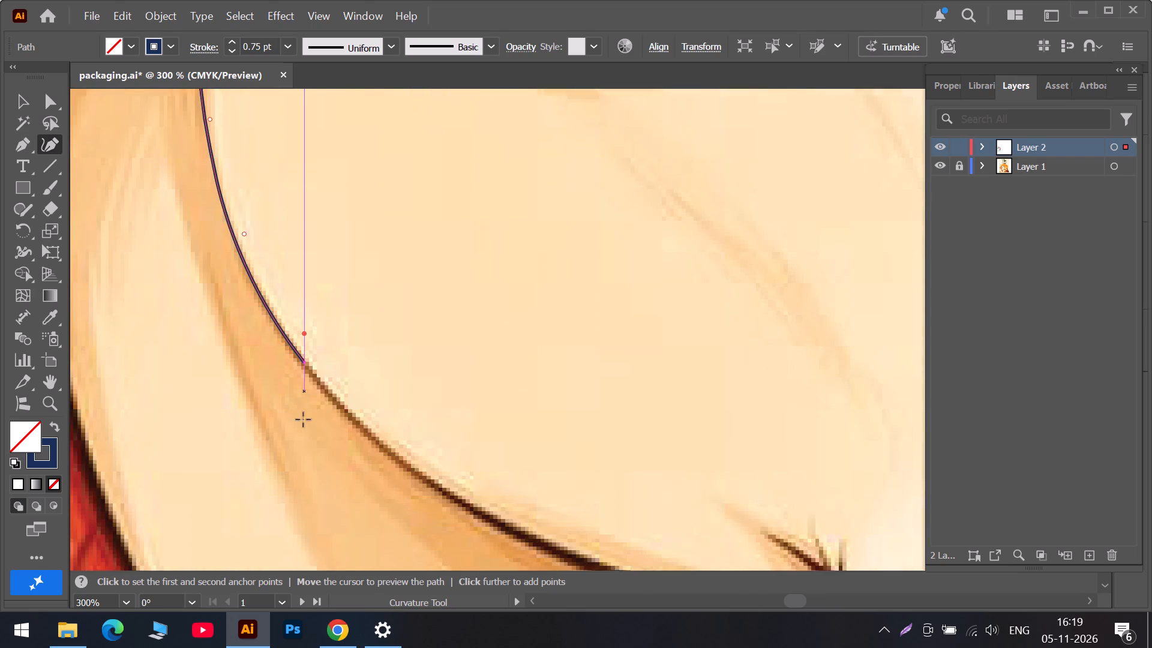
pyautogui.click(399, 426)
pyautogui.scroll(-6, 399, 426)
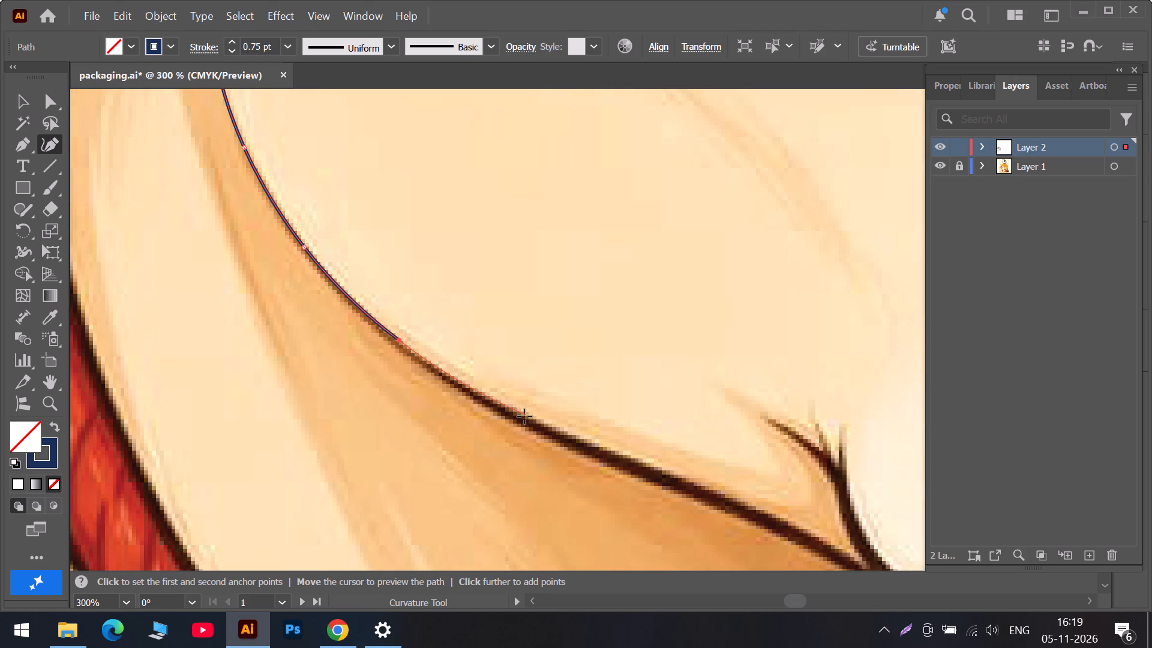
pyautogui.click(523, 419)
pyautogui.scroll(-6, 531, 422)
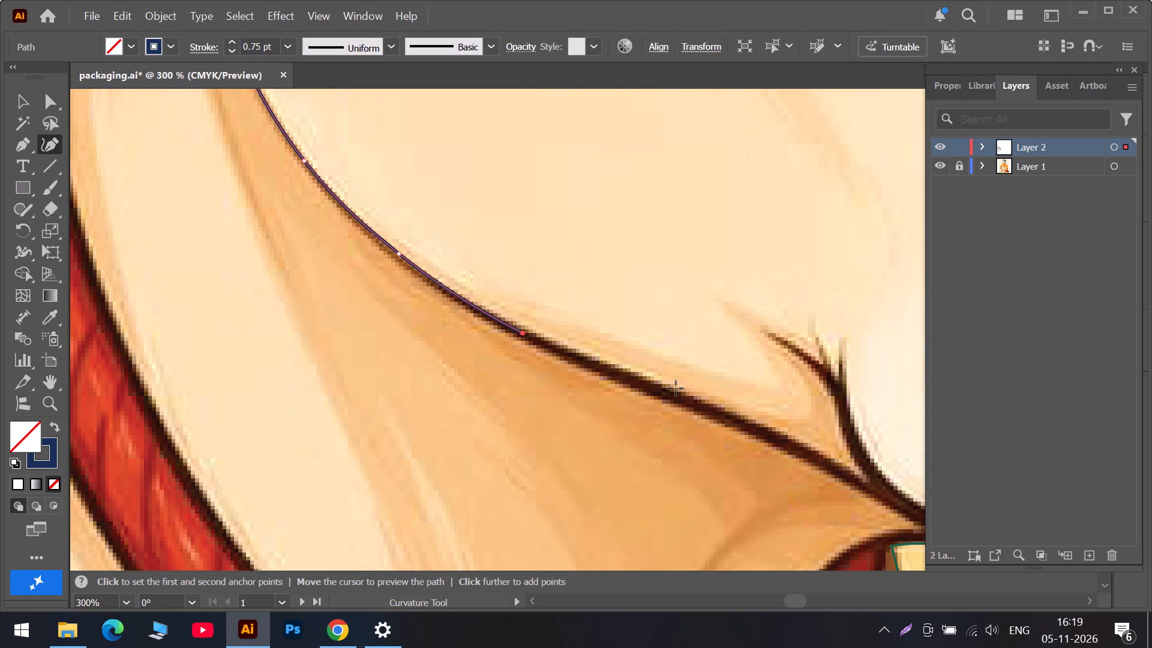
pyautogui.click(677, 393)
pyautogui.click(836, 599)
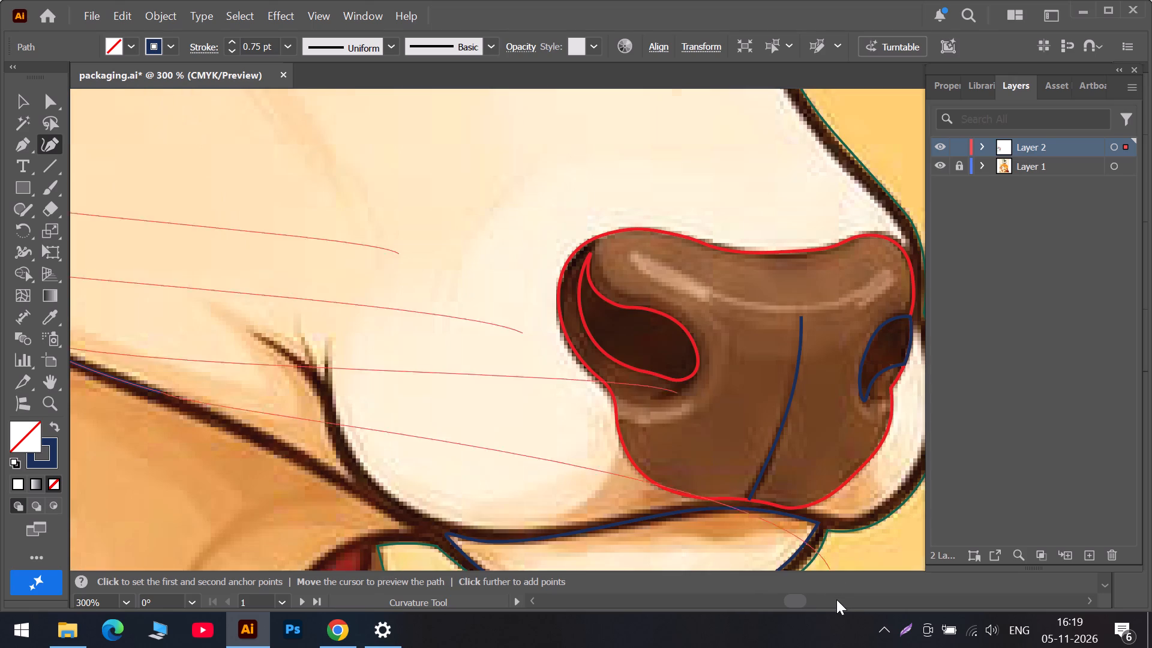
pyautogui.scroll(-5, 501, 540)
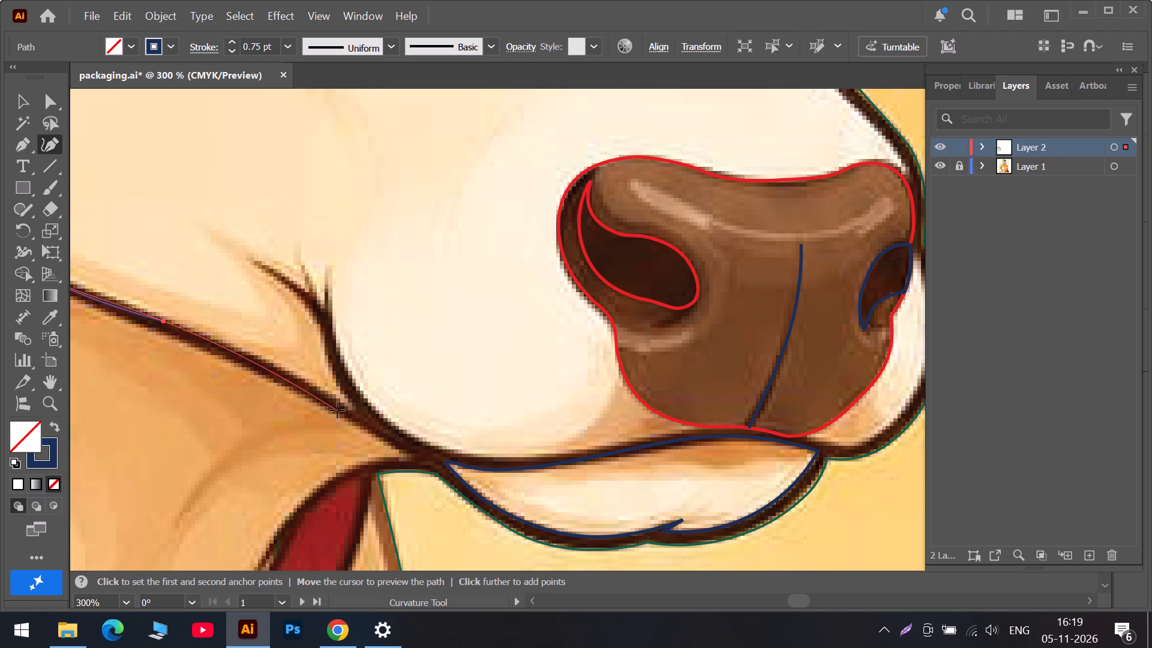
pyautogui.click(337, 410)
pyautogui.click(417, 450)
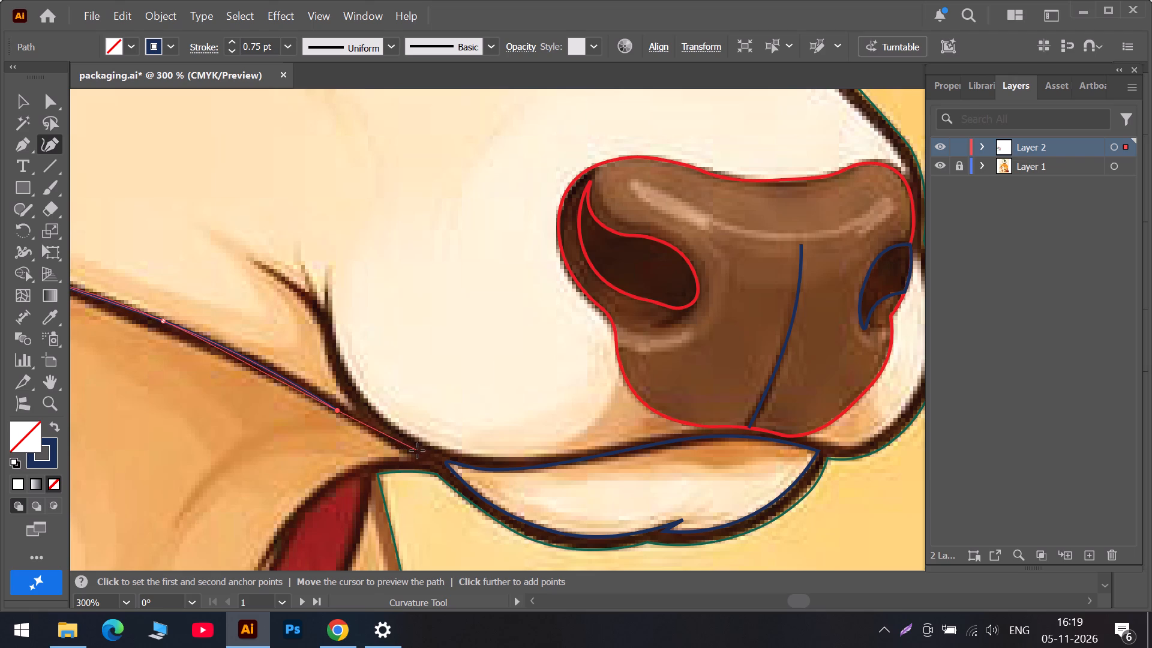
pyautogui.doubleClick(417, 451)
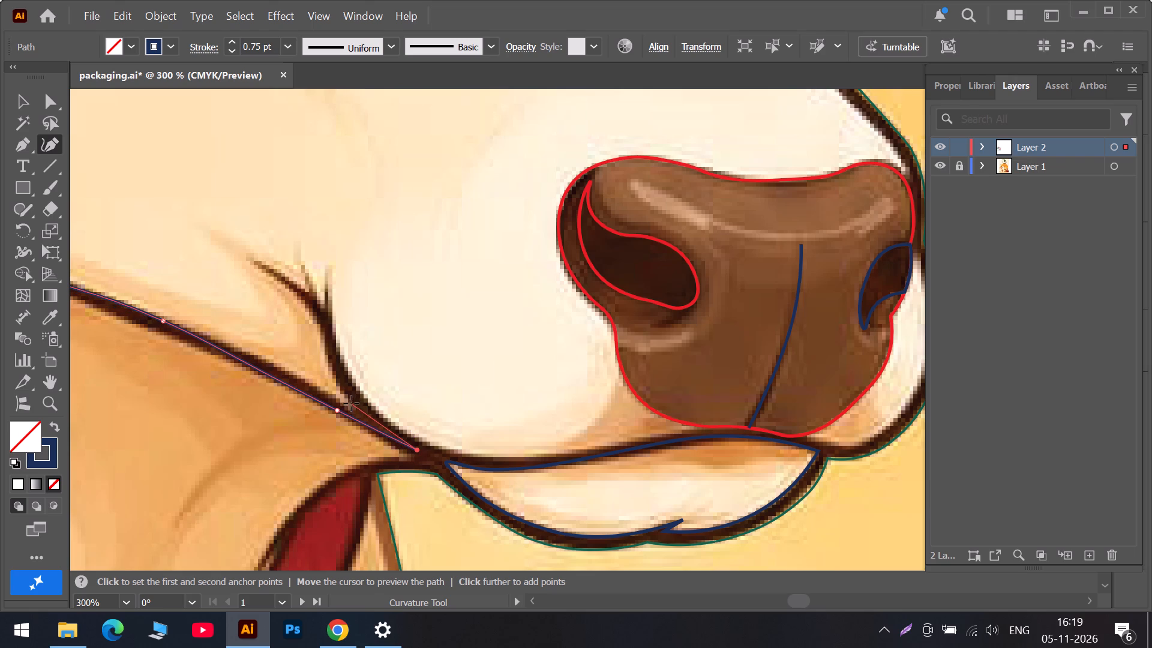
# Trace both sides of the cheek crease from the mouth's corner up to its pointed tip and back, ending in a corner point.
pyautogui.click(351, 403)
pyautogui.click(330, 362)
pyautogui.click(310, 308)
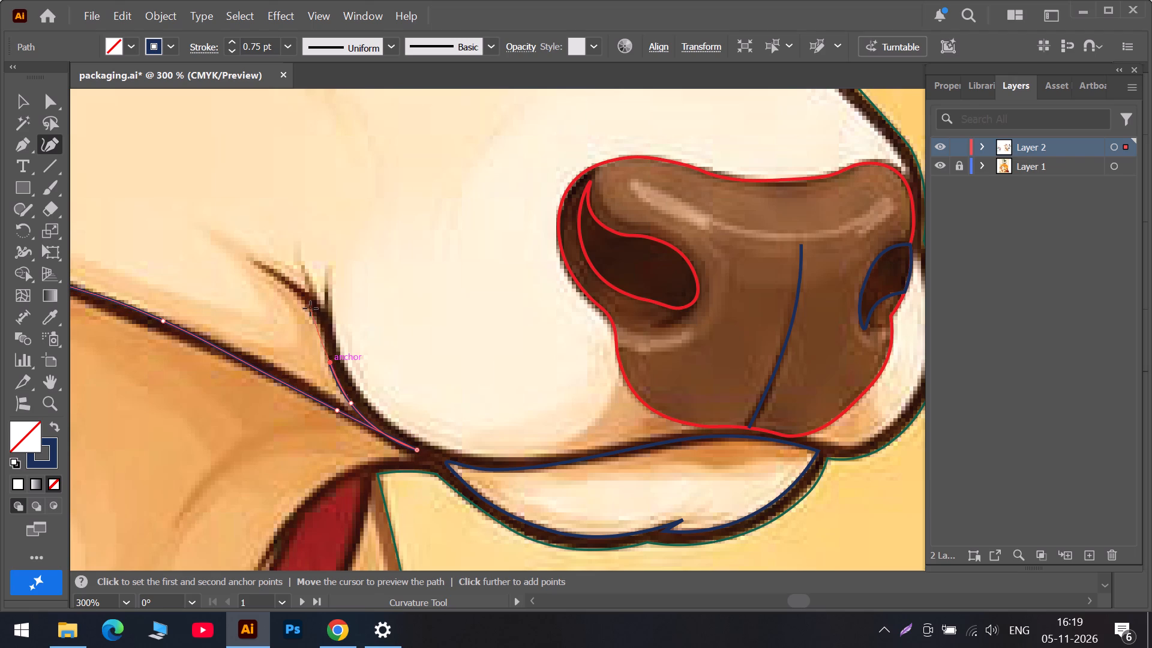
pyautogui.tripleClick(259, 268)
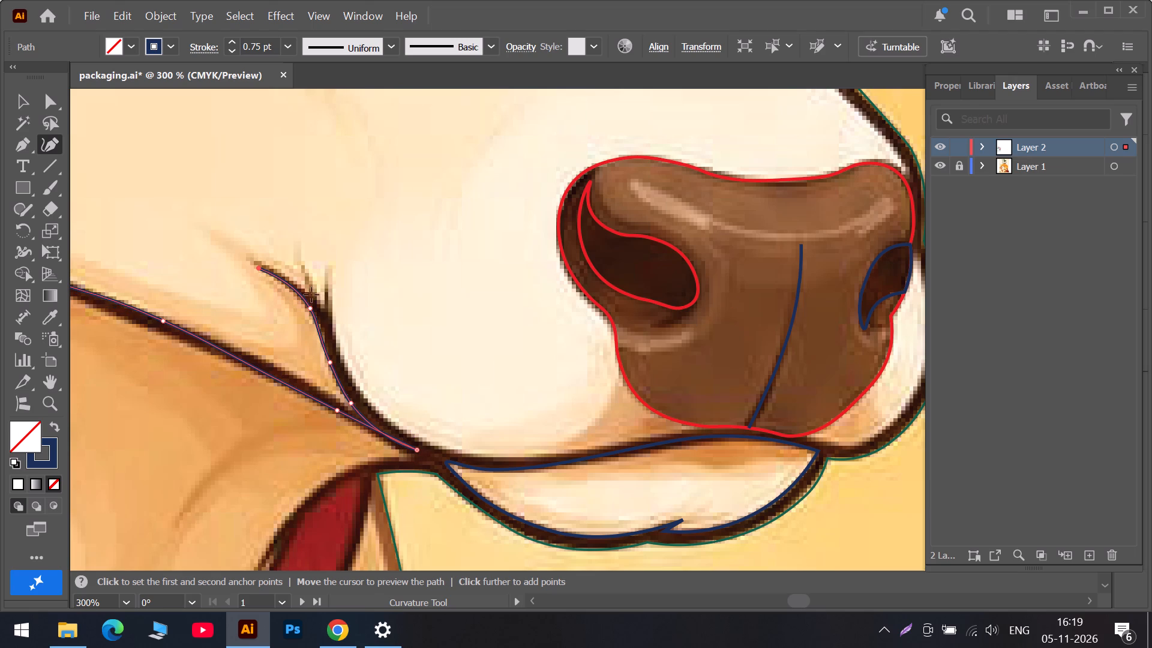
pyautogui.click(320, 305)
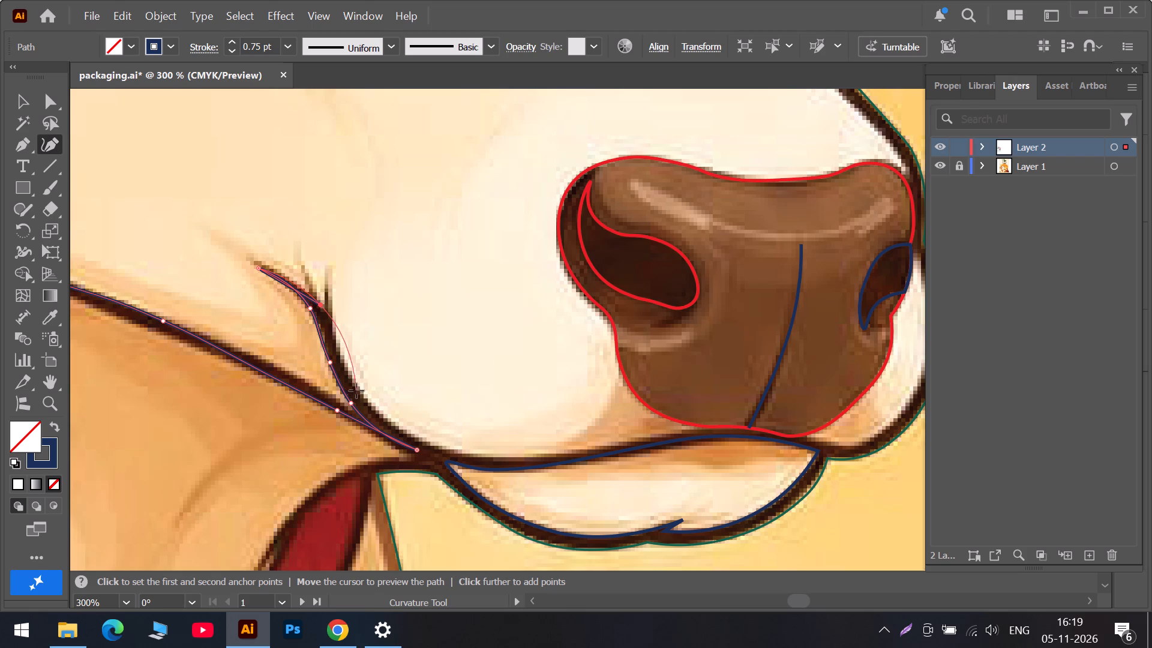
pyautogui.click(356, 395)
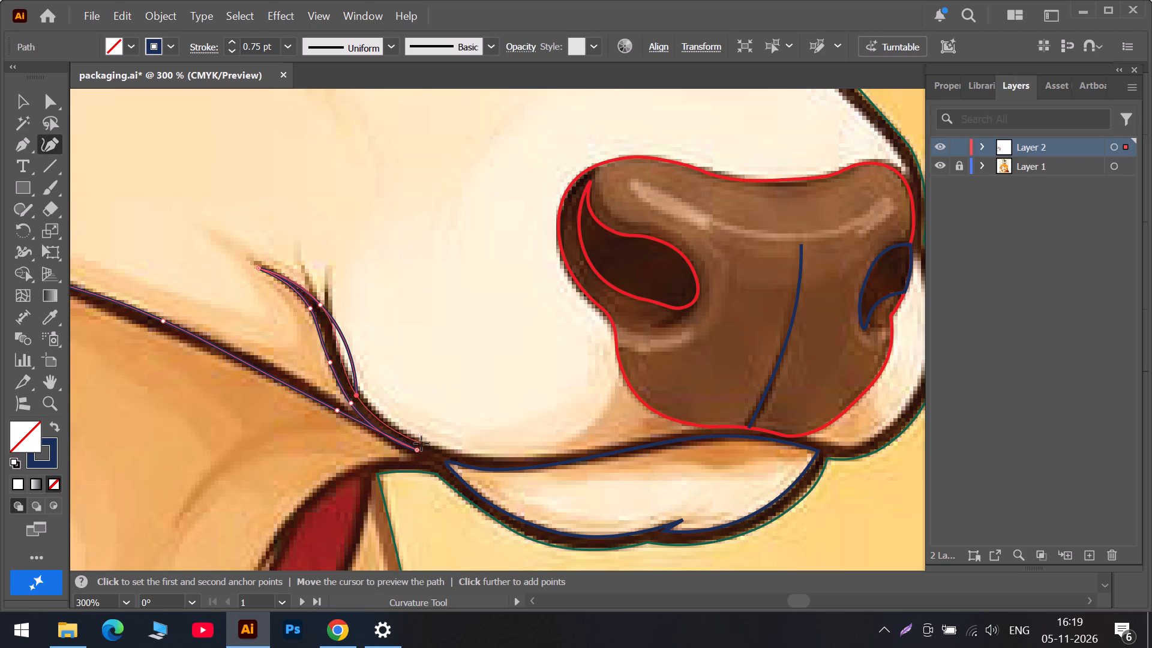
pyautogui.click(421, 443)
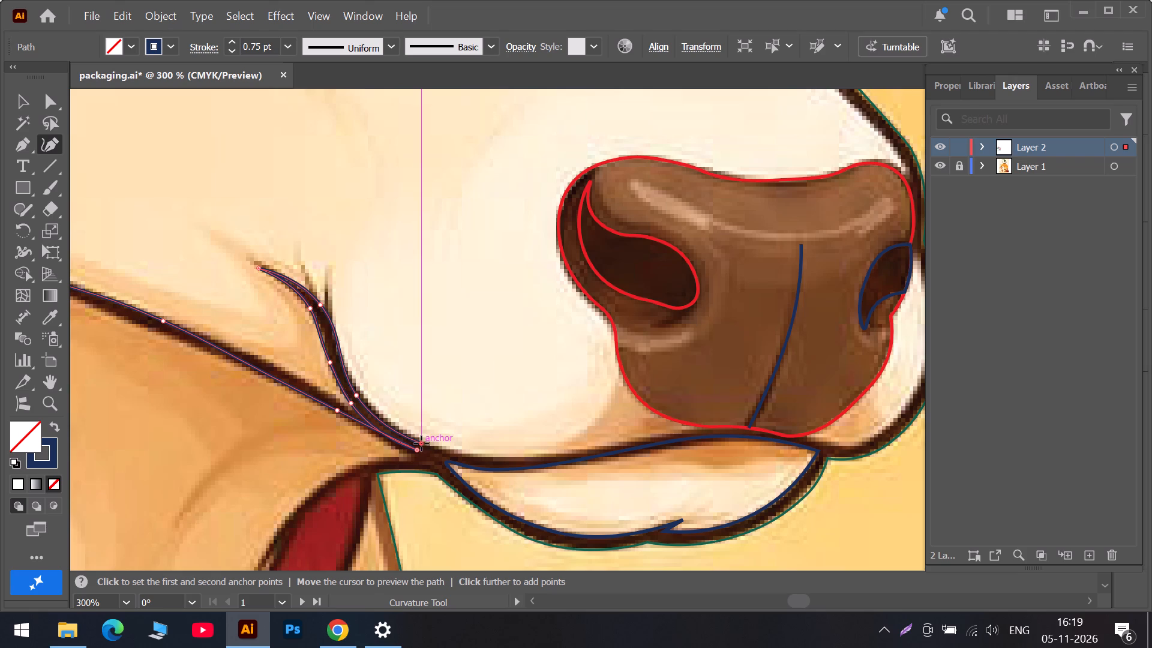
pyautogui.moveTo(421, 443); pyautogui.dragTo(413, 455)
pyautogui.doubleClick(413, 456)
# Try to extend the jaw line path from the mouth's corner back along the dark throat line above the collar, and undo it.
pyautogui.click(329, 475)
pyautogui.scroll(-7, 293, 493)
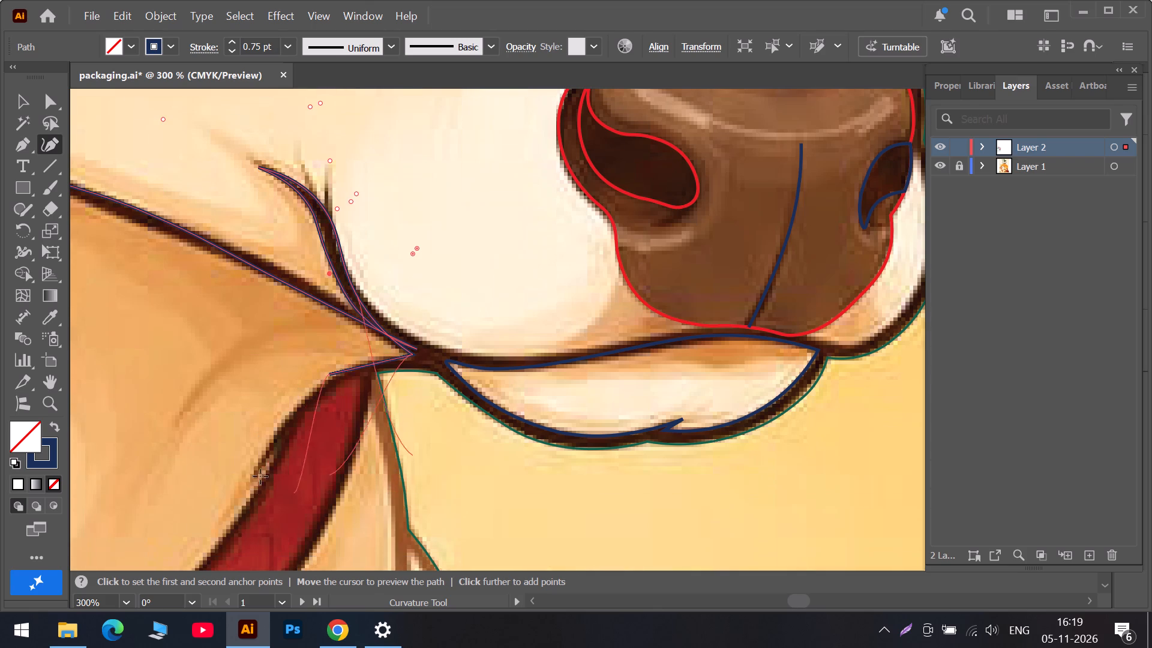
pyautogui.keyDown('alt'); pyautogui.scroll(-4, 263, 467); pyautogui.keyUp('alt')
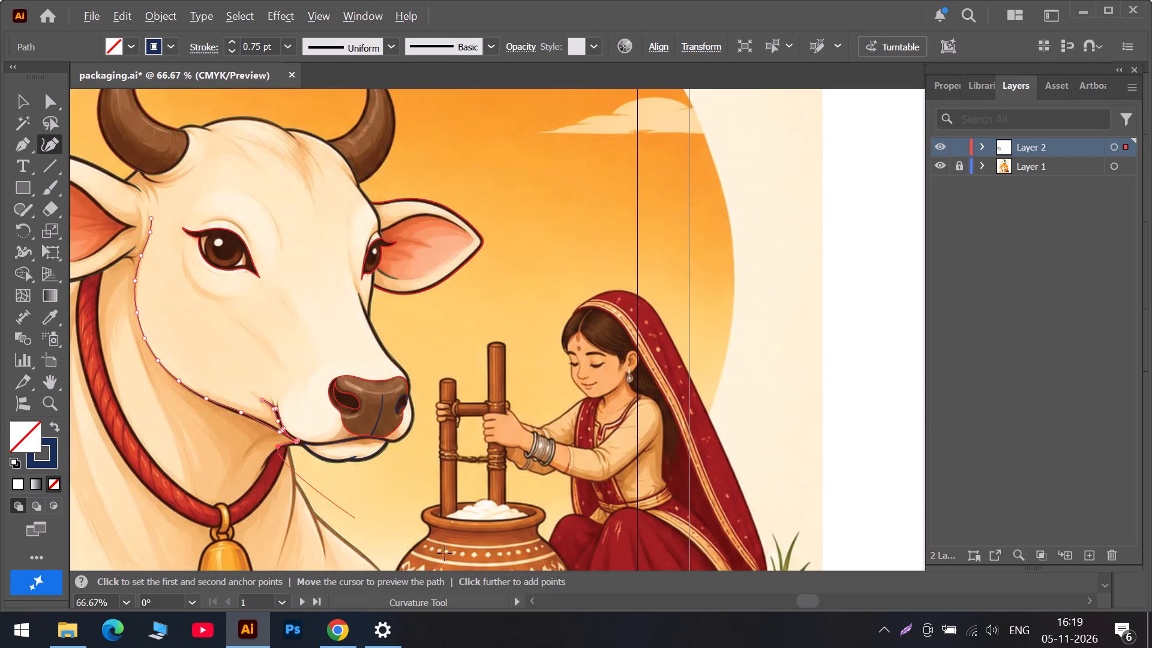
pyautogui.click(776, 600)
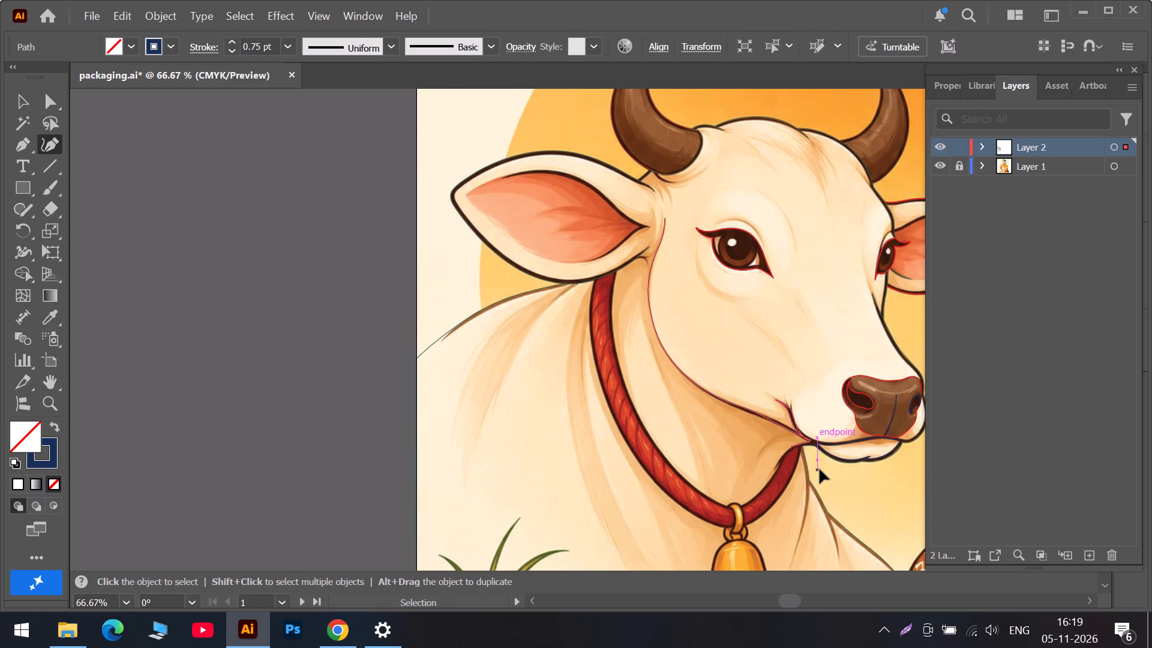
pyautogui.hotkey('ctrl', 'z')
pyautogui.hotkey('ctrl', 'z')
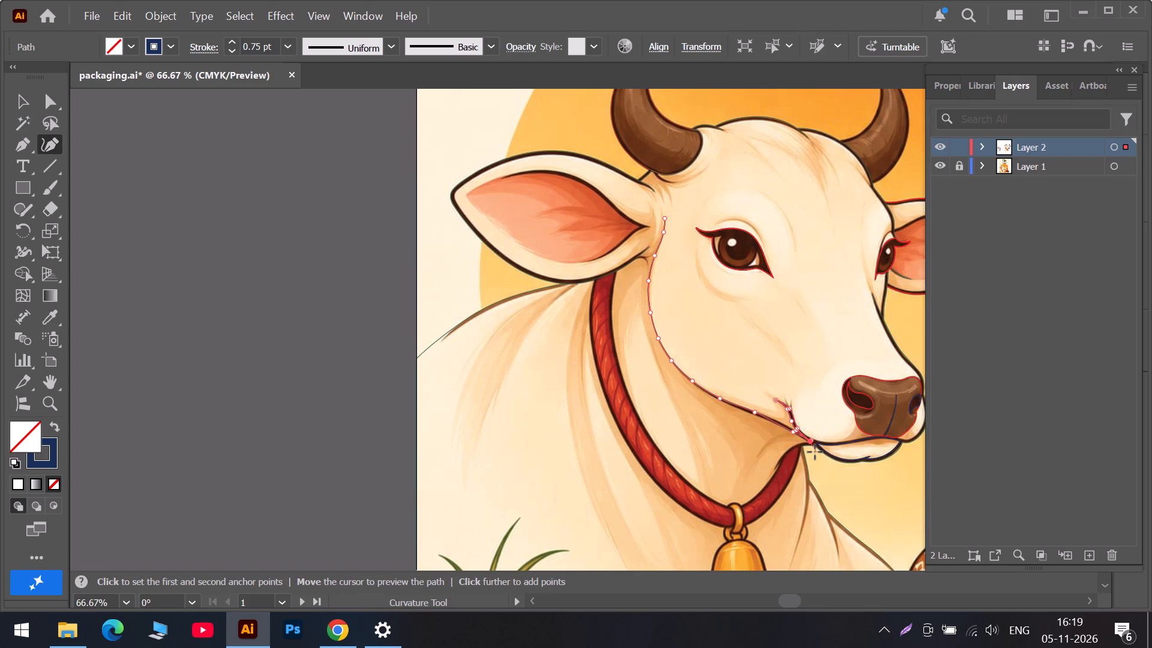
# Undo the cheek crease's last points, refit its muzzle-side edge to the dark line, and end the path at the mouth's corner.
pyautogui.keyDown('alt'); pyautogui.scroll(4, 815, 452); pyautogui.keyUp('alt')
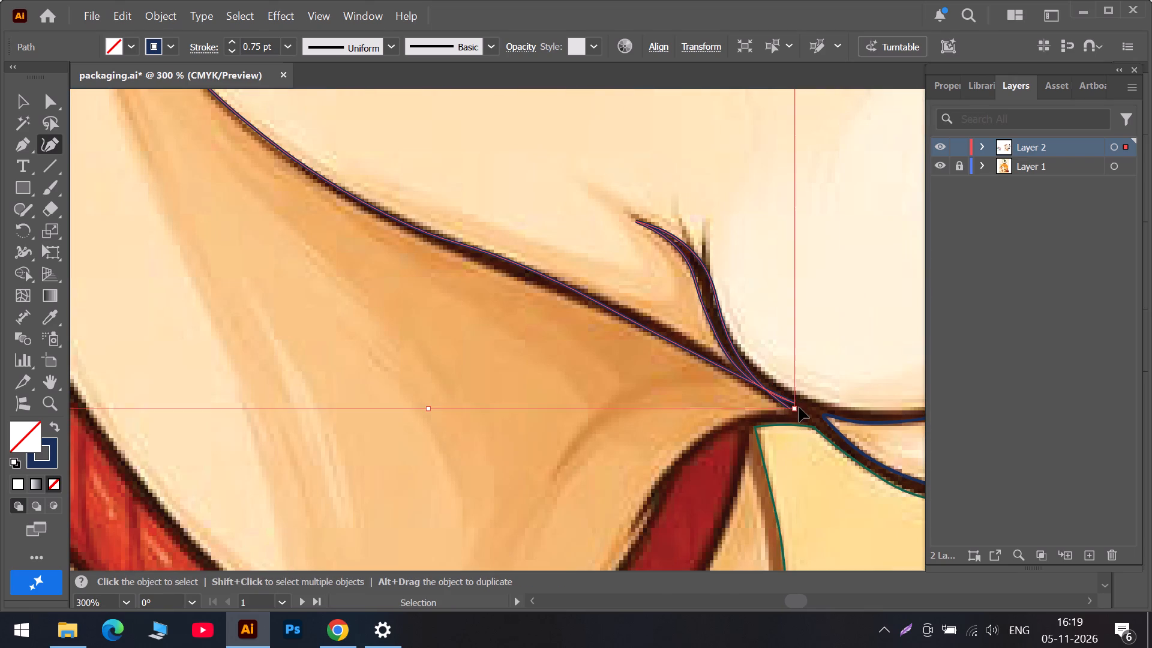
pyautogui.hotkey('ctrl', 'z')
pyautogui.hotkey('ctrl', 'z')
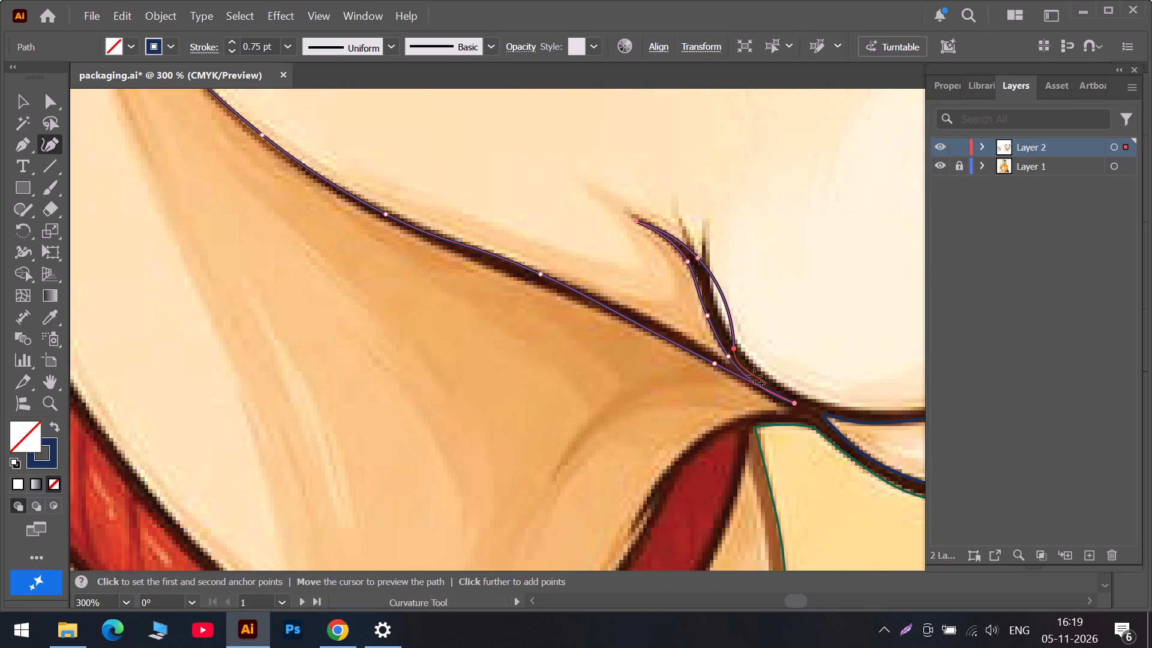
pyautogui.moveTo(734, 352); pyautogui.dragTo(717, 299)
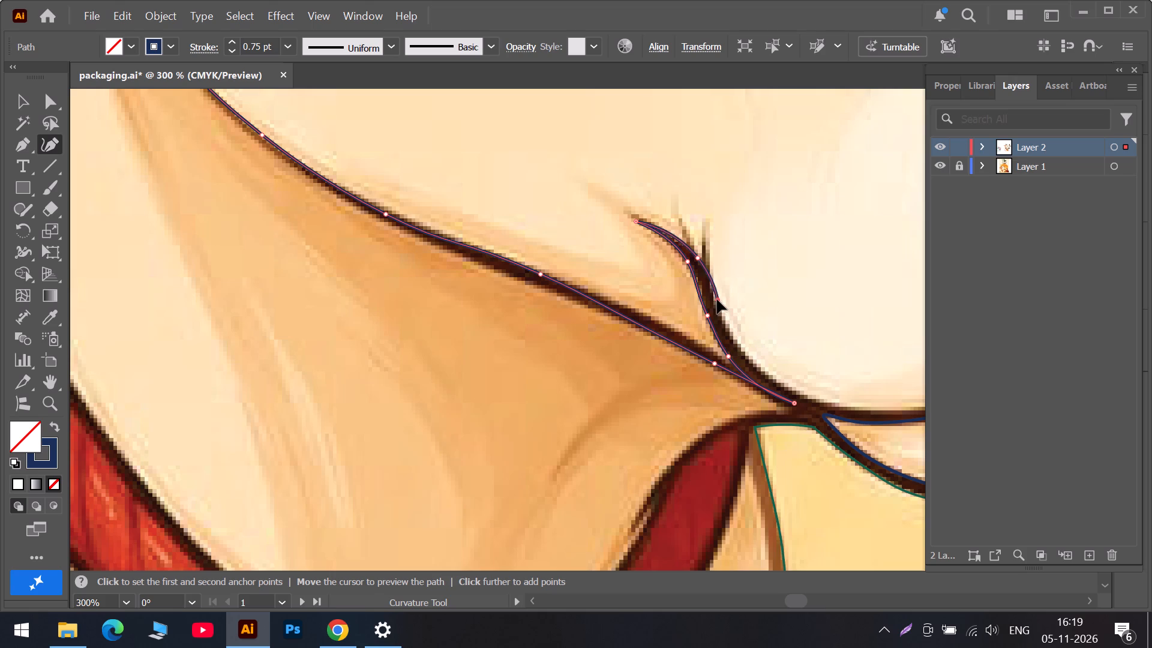
pyautogui.moveTo(717, 299); pyautogui.dragTo(713, 295)
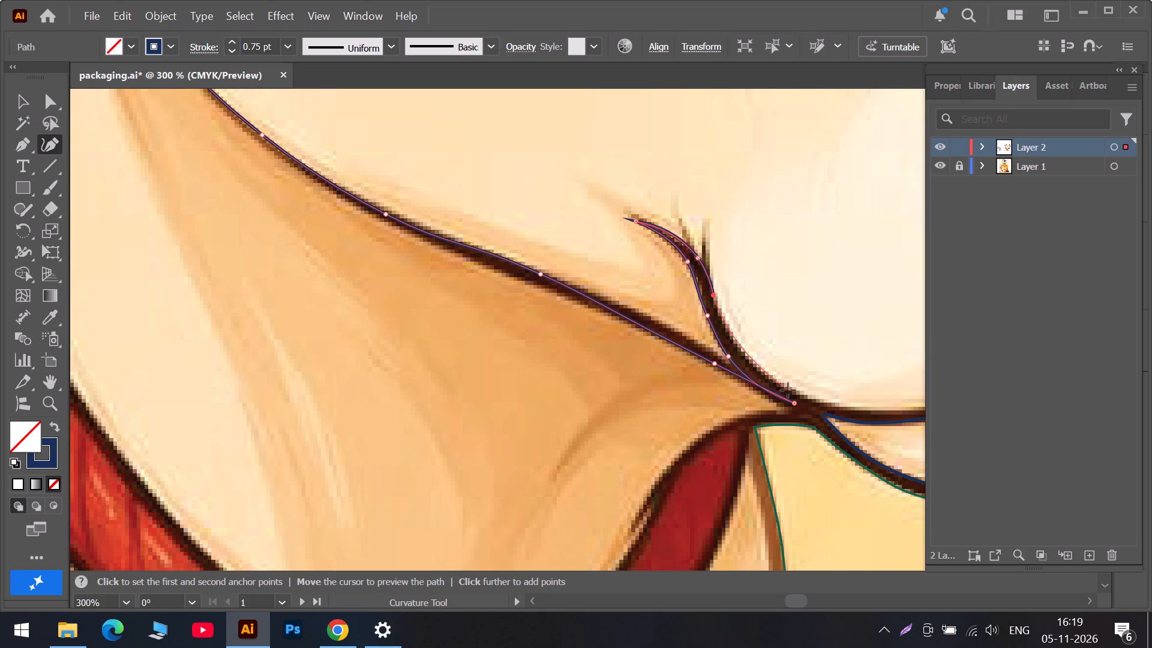
pyautogui.click(792, 392)
pyautogui.moveTo(792, 392); pyautogui.dragTo(796, 404)
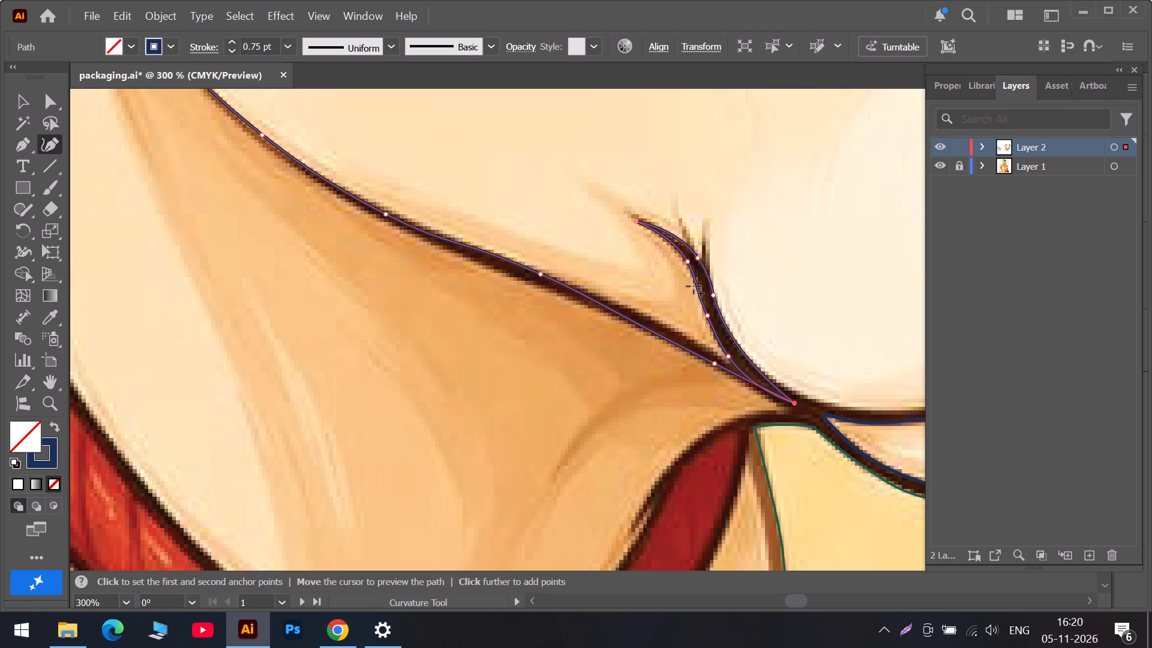
pyautogui.press('Escape')
# Trace the fold below the cow's near eye as an open three-point curve from beside the outer lash to beneath the eye.
pyautogui.keyDown('alt'); pyautogui.scroll(-3, 723, 386); pyautogui.keyUp('alt')
pyautogui.scroll(5, 719, 284)
pyautogui.scroll(6, 623, 258)
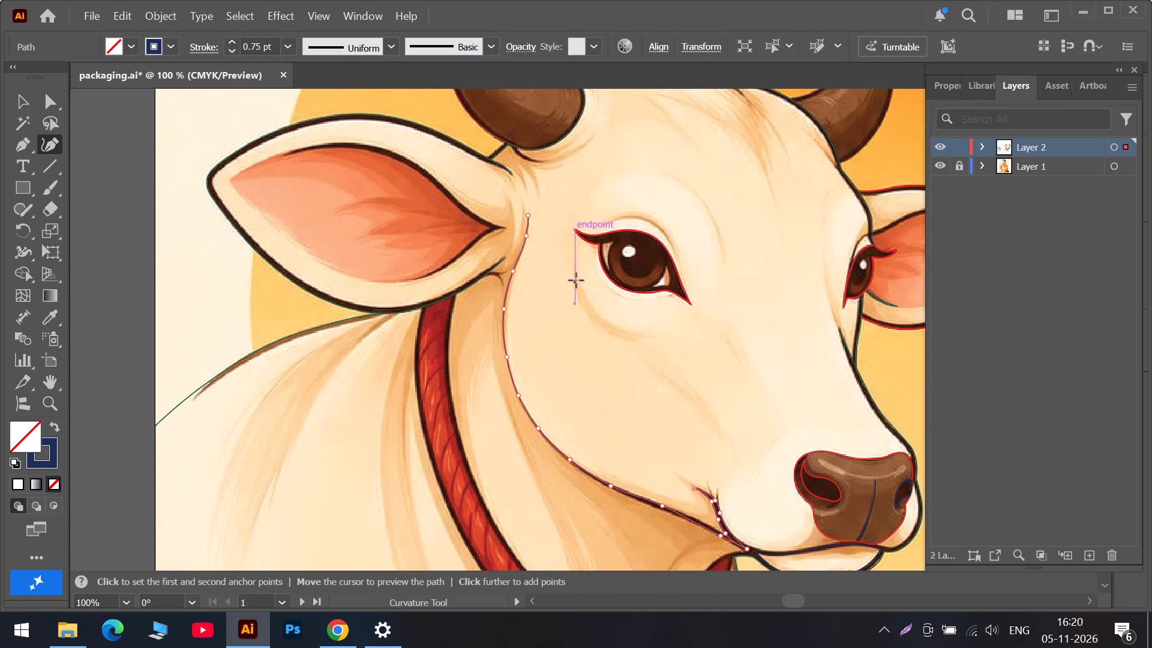
pyautogui.keyDown('alt'); pyautogui.scroll(2, 575, 280); pyautogui.keyUp('alt')
pyautogui.click(575, 257)
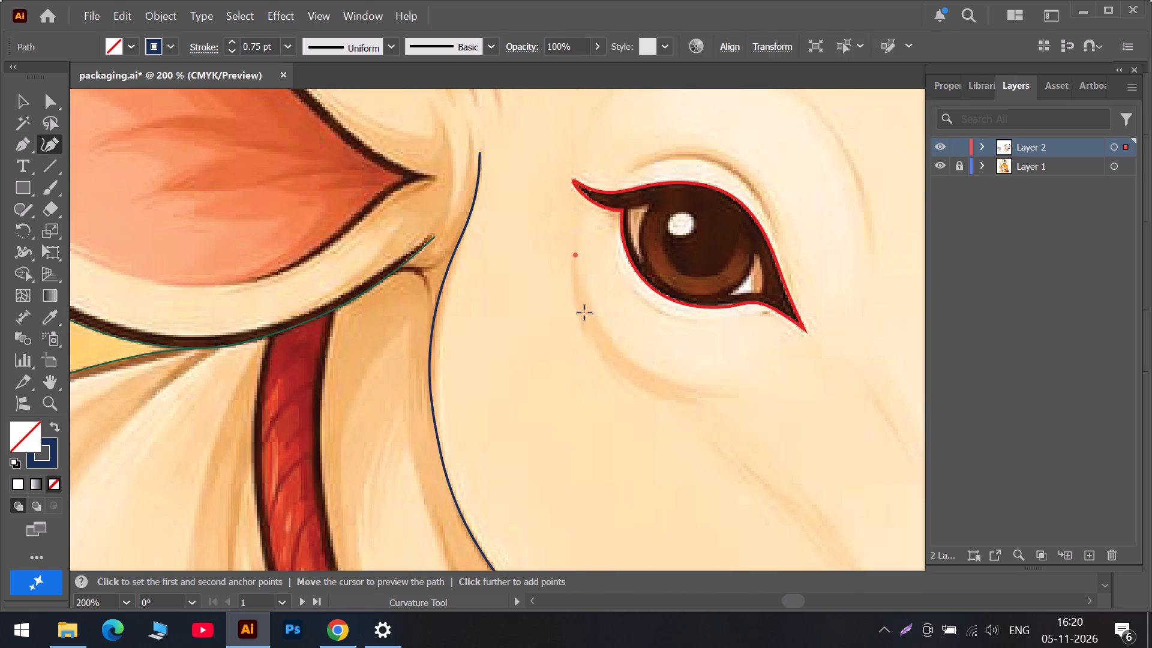
pyautogui.click(587, 314)
pyautogui.click(696, 394)
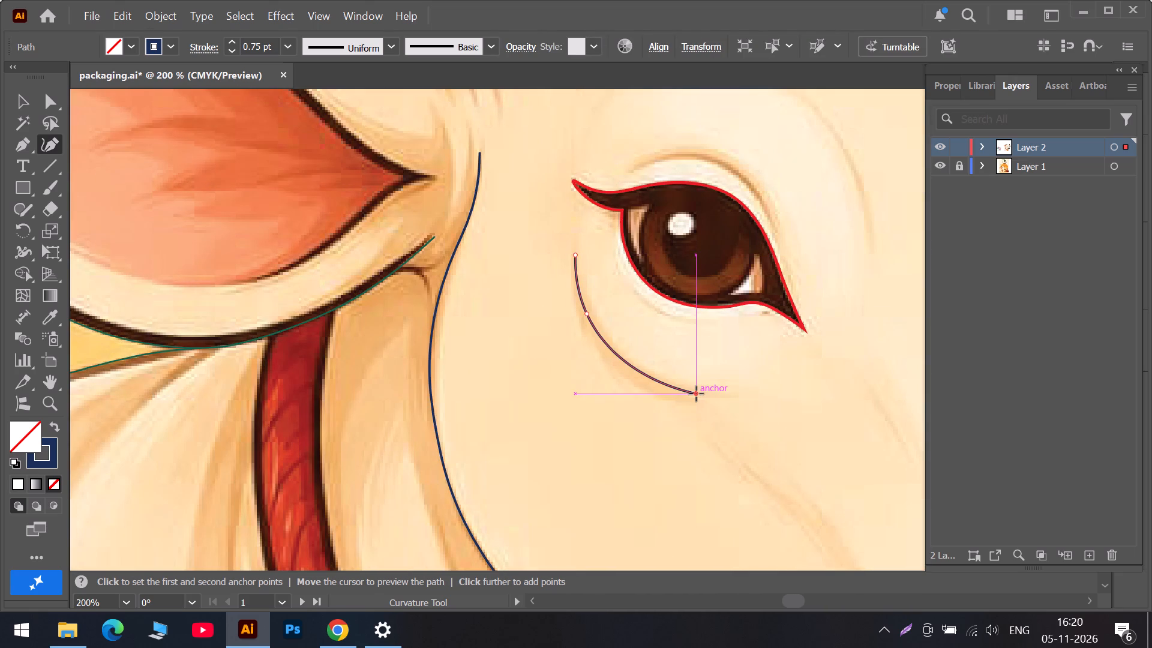
pyautogui.press('Escape')
# Trace the eyelid crease above the near eye as an open four-point curve following the upper lid.
pyautogui.scroll(7, 707, 226)
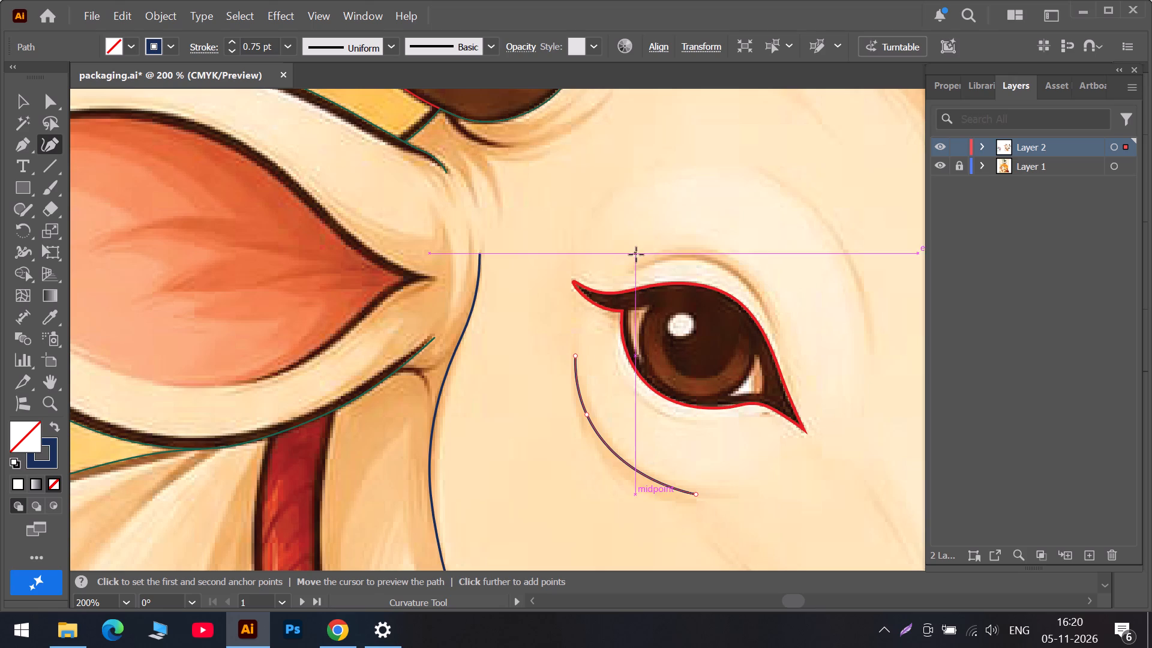
pyautogui.click(631, 274)
pyautogui.click(660, 261)
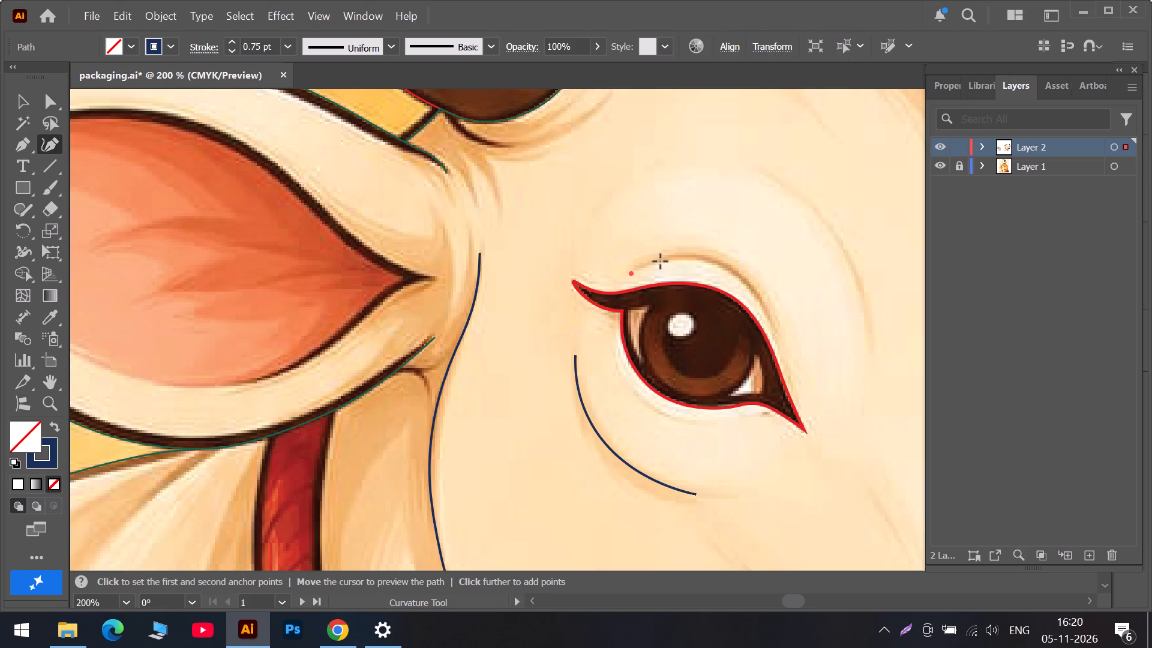
pyautogui.click(738, 274)
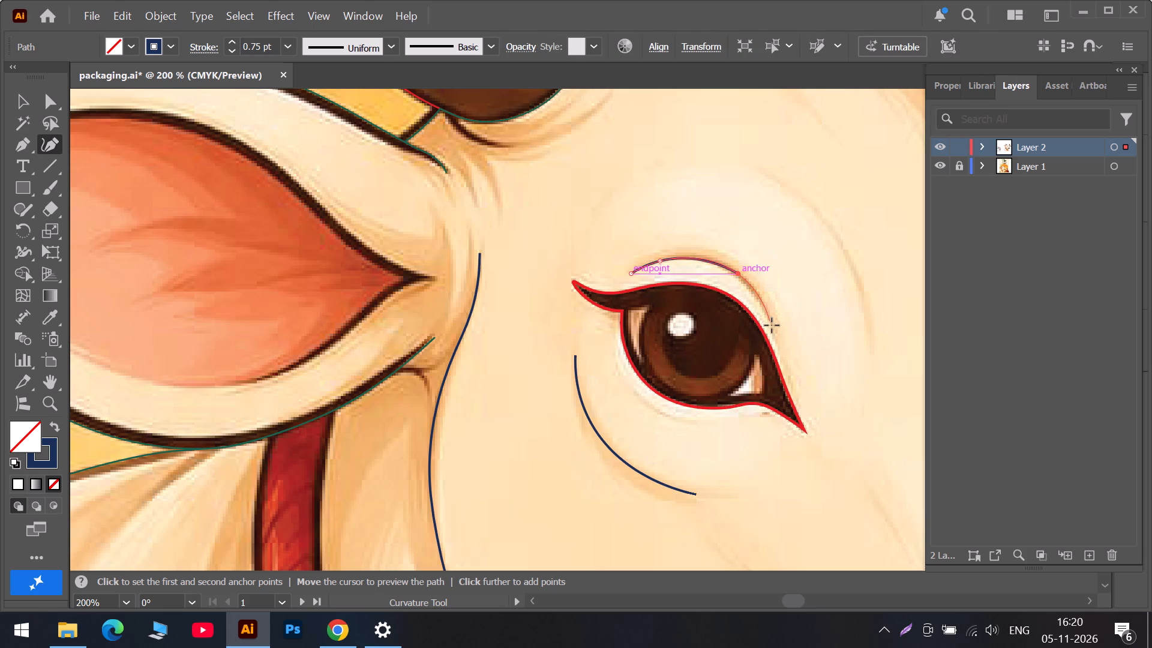
pyautogui.click(773, 328)
pyautogui.press('Escape')
# Trace the faint brow contour between the near eye and the forehead as an open three-point curve.
pyautogui.scroll(7, 755, 274)
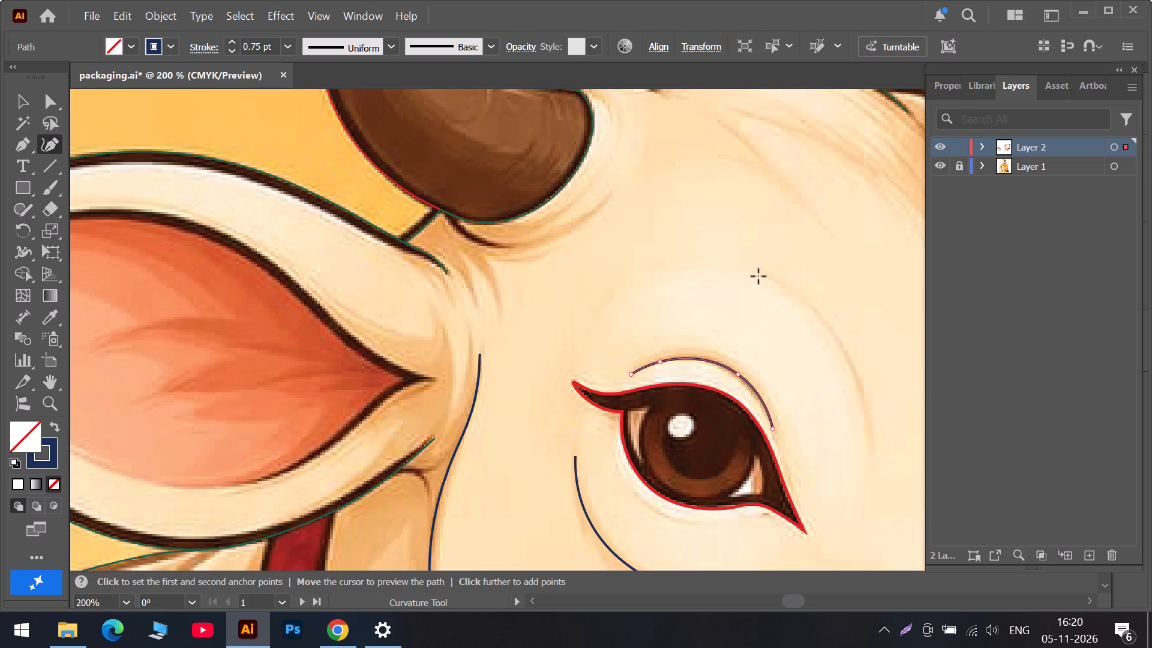
pyautogui.click(775, 281)
pyautogui.click(818, 312)
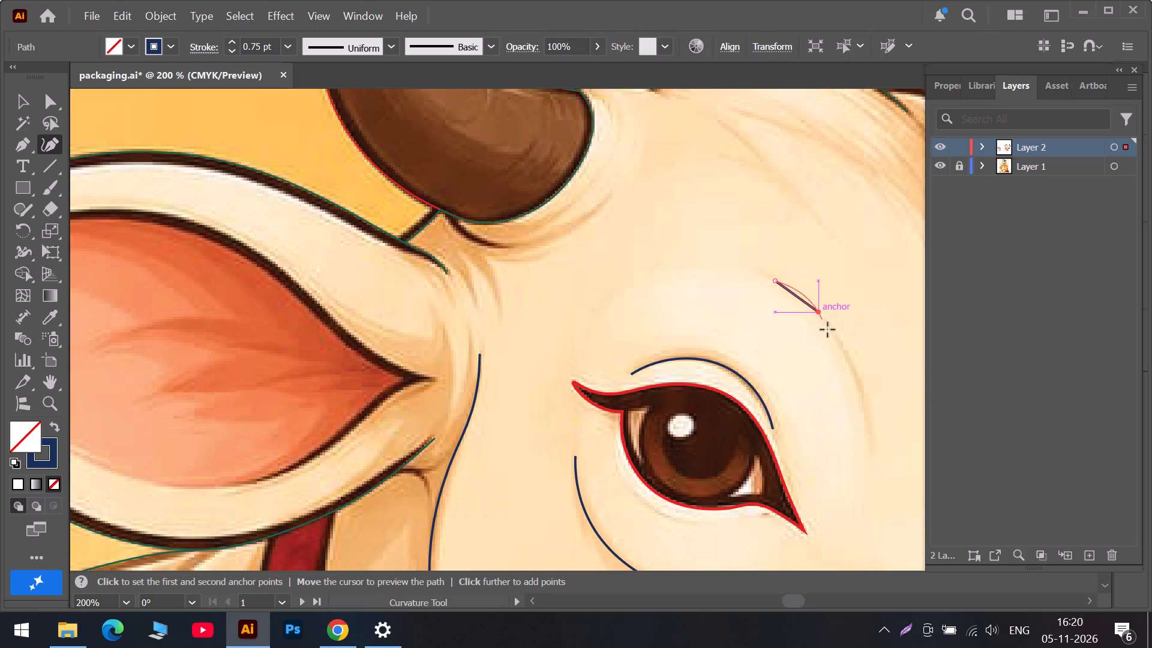
pyautogui.click(865, 416)
pyautogui.press('Escape')
# Start the near ear's pink inner outline at its outer tip and trace the upper edge to a corner point at its base.
pyautogui.scroll(10, 689, 289)
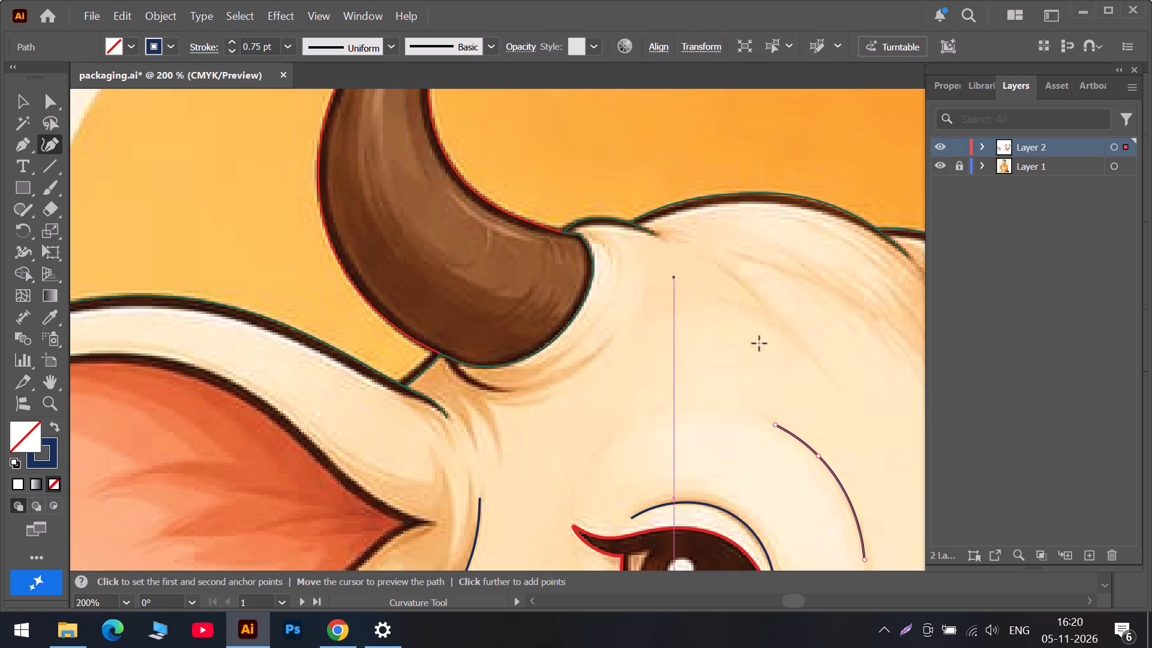
pyautogui.scroll(-10, 532, 401)
pyautogui.scroll(-3, 463, 397)
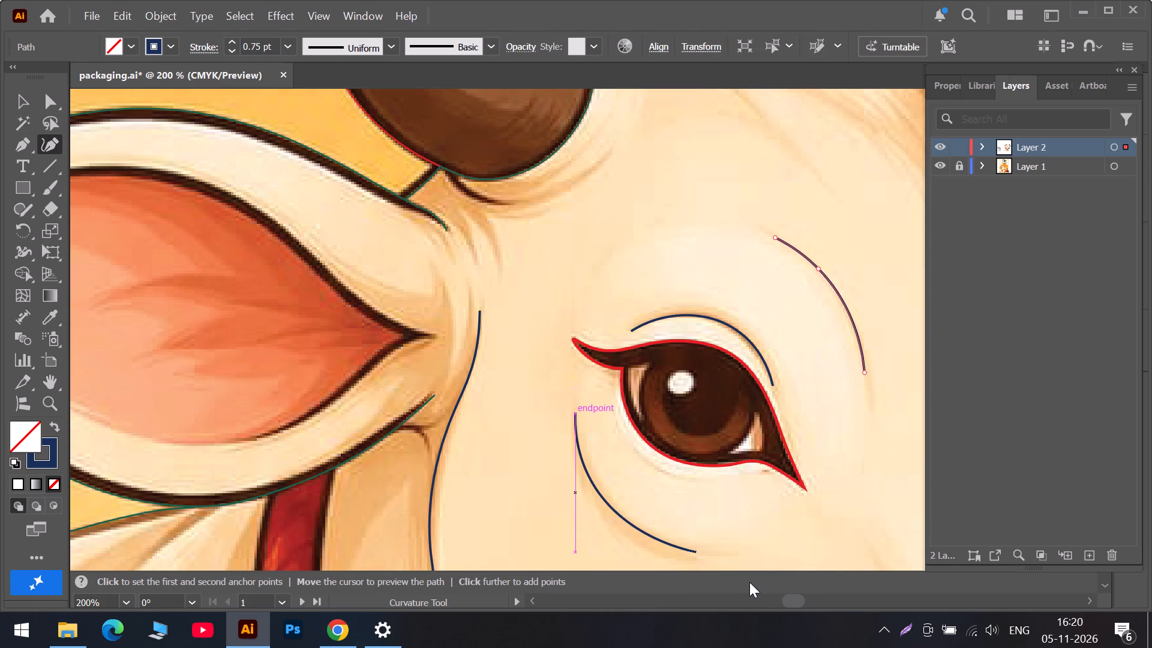
pyautogui.click(757, 604)
pyautogui.click(400, 236)
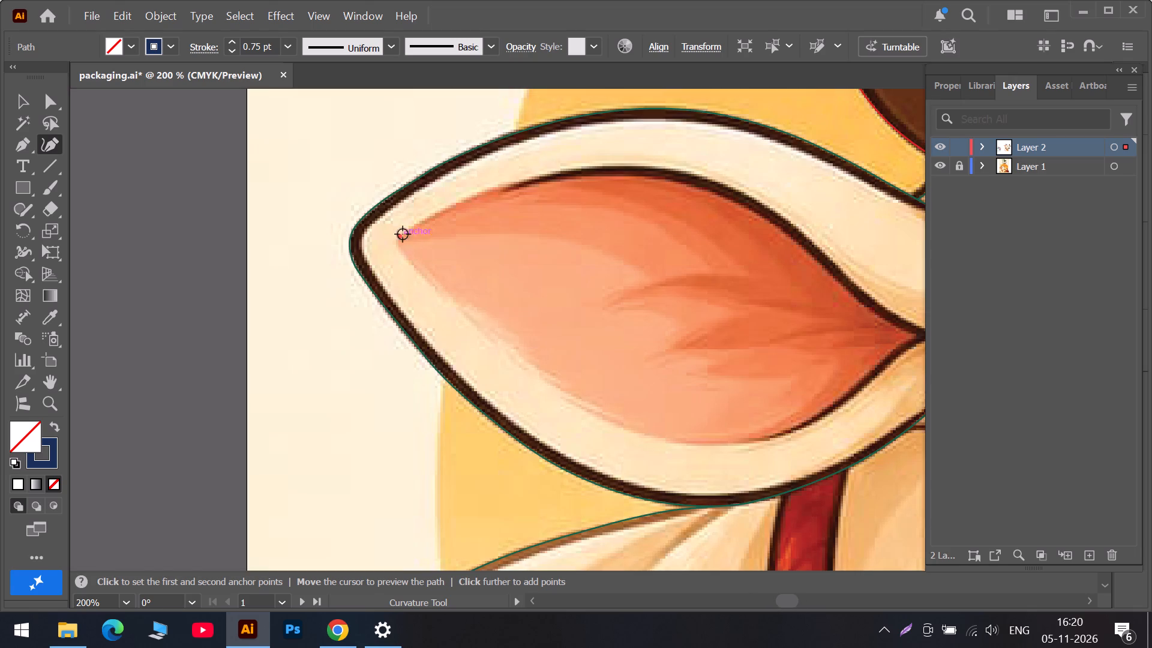
pyautogui.click(443, 209)
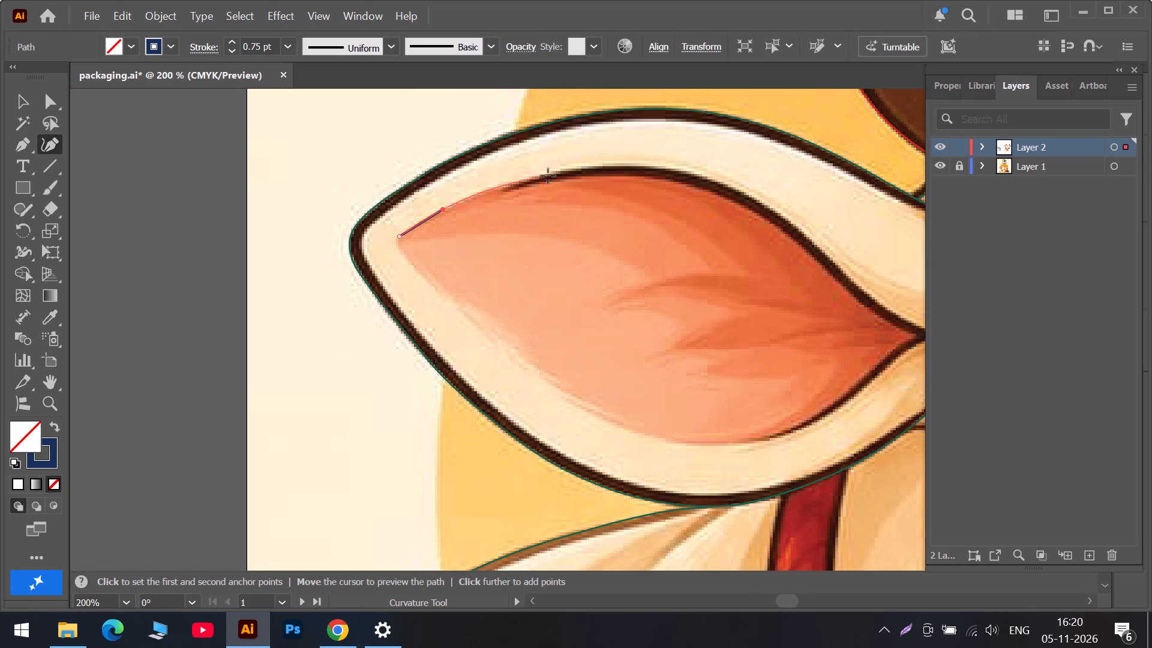
pyautogui.click(551, 175)
pyautogui.click(704, 176)
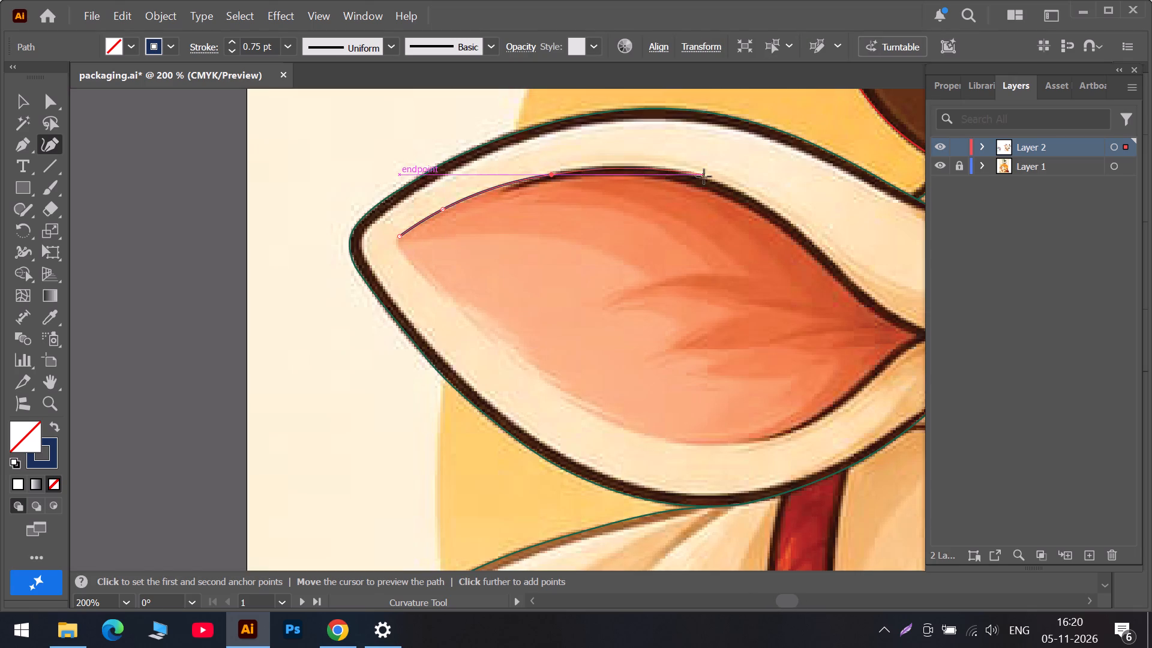
pyautogui.click(809, 239)
pyautogui.click(823, 603)
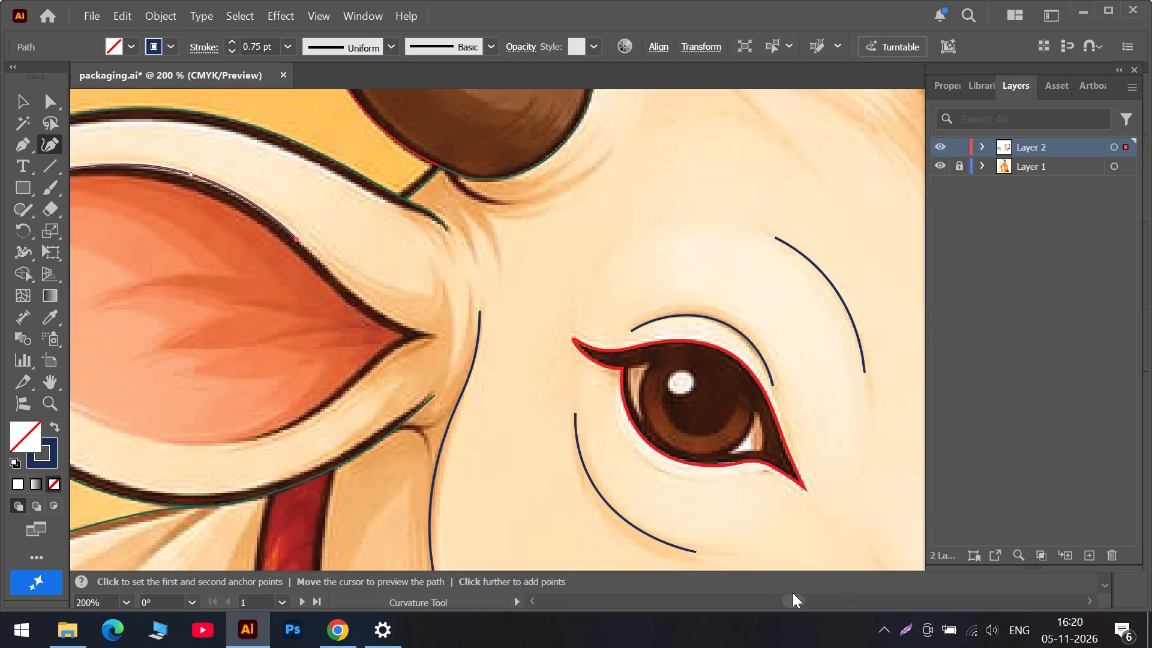
pyautogui.scroll(2, 380, 343)
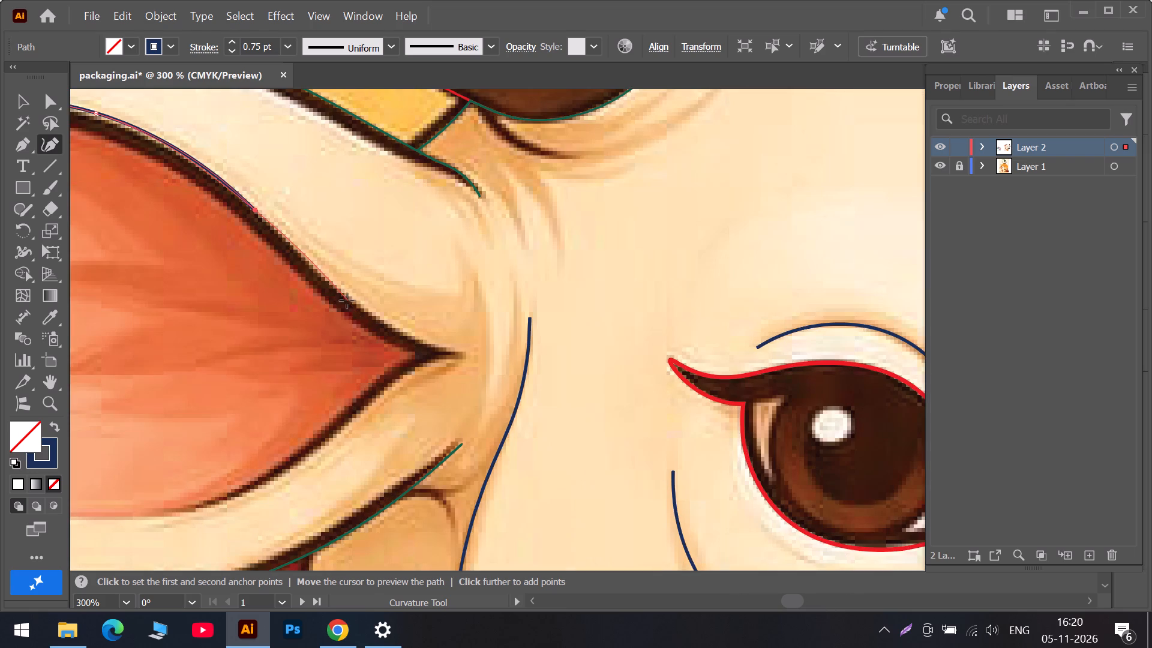
pyautogui.click(313, 269)
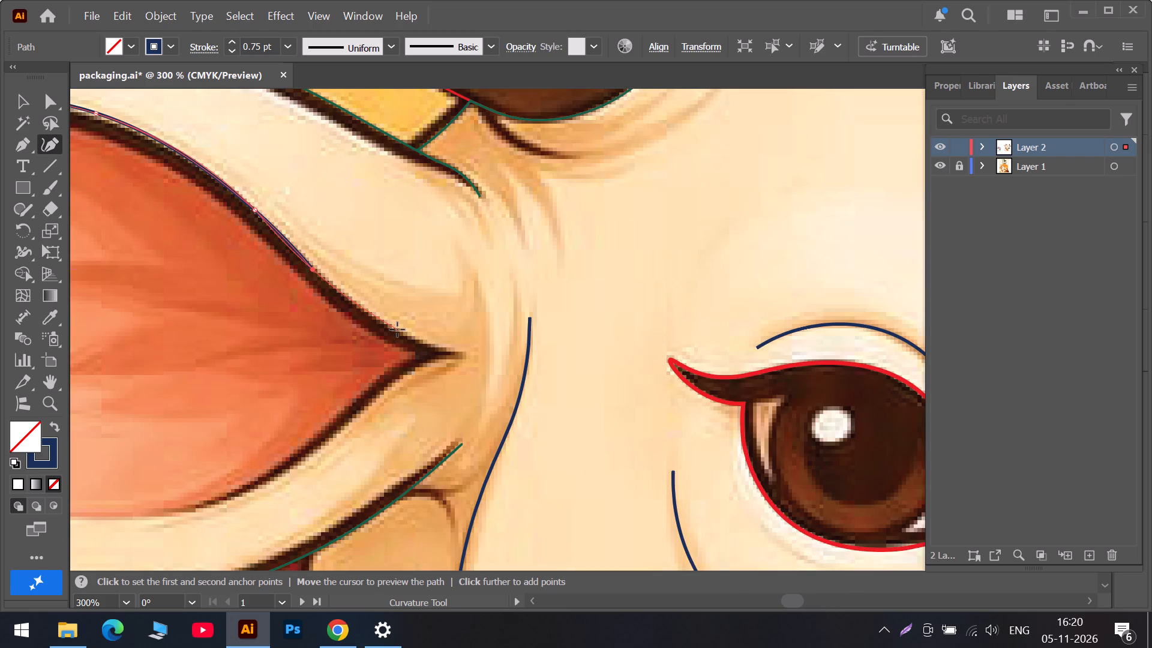
pyautogui.click(398, 332)
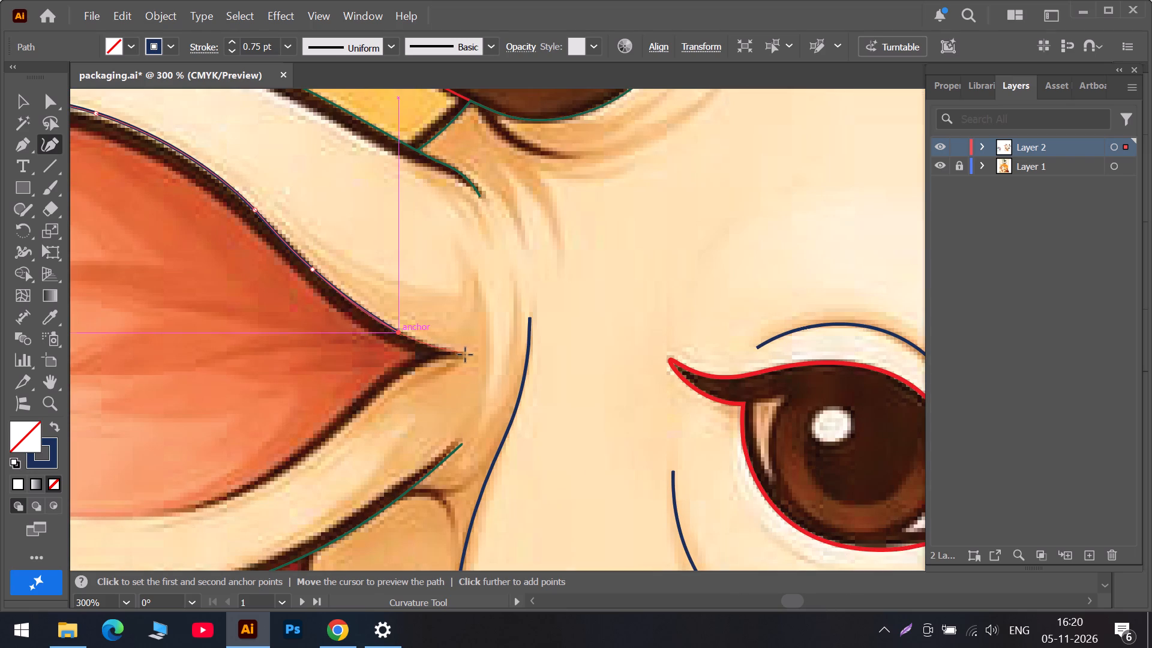
pyautogui.doubleClick(466, 355)
# Begin the inner ear's lower edge from the pointed base corner and adjust its points to fit the dark outline.
pyautogui.click(413, 367)
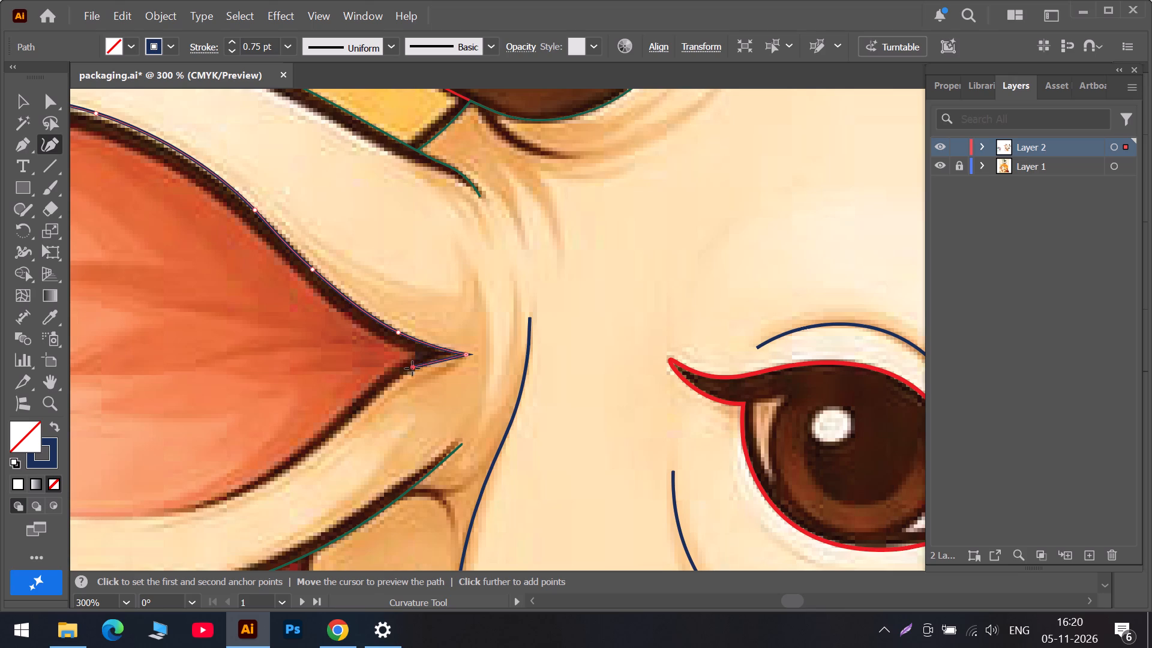
pyautogui.click(343, 419)
pyautogui.moveTo(410, 370); pyautogui.dragTo(402, 375)
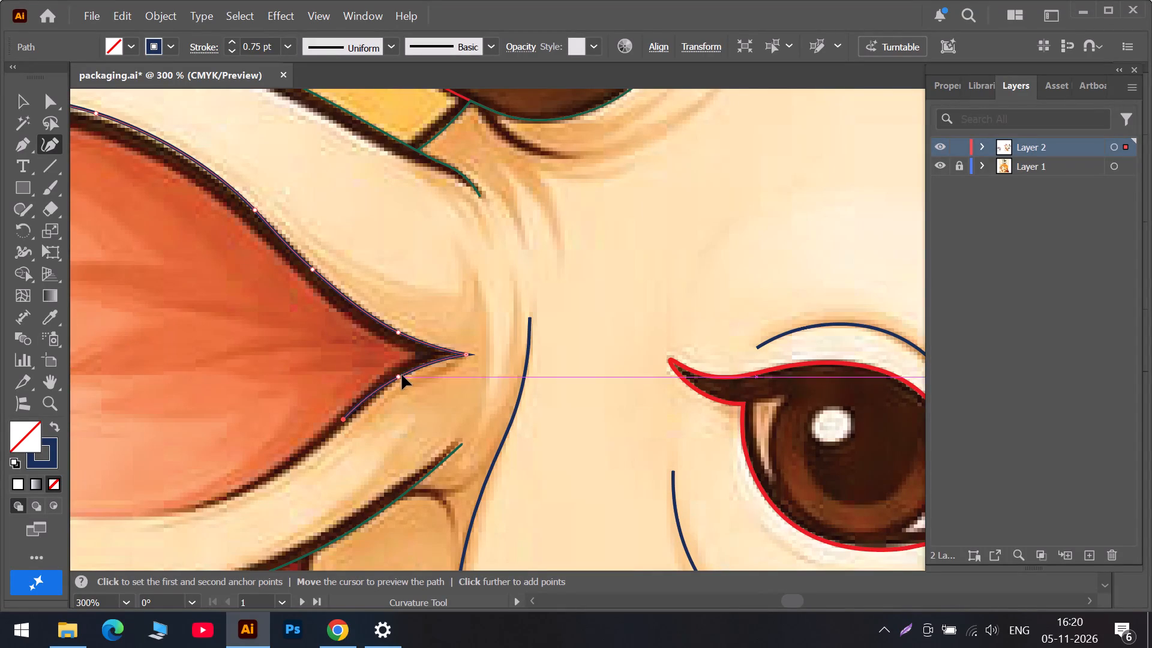
pyautogui.moveTo(402, 375); pyautogui.dragTo(425, 364)
pyautogui.moveTo(379, 385); pyautogui.dragTo(379, 391)
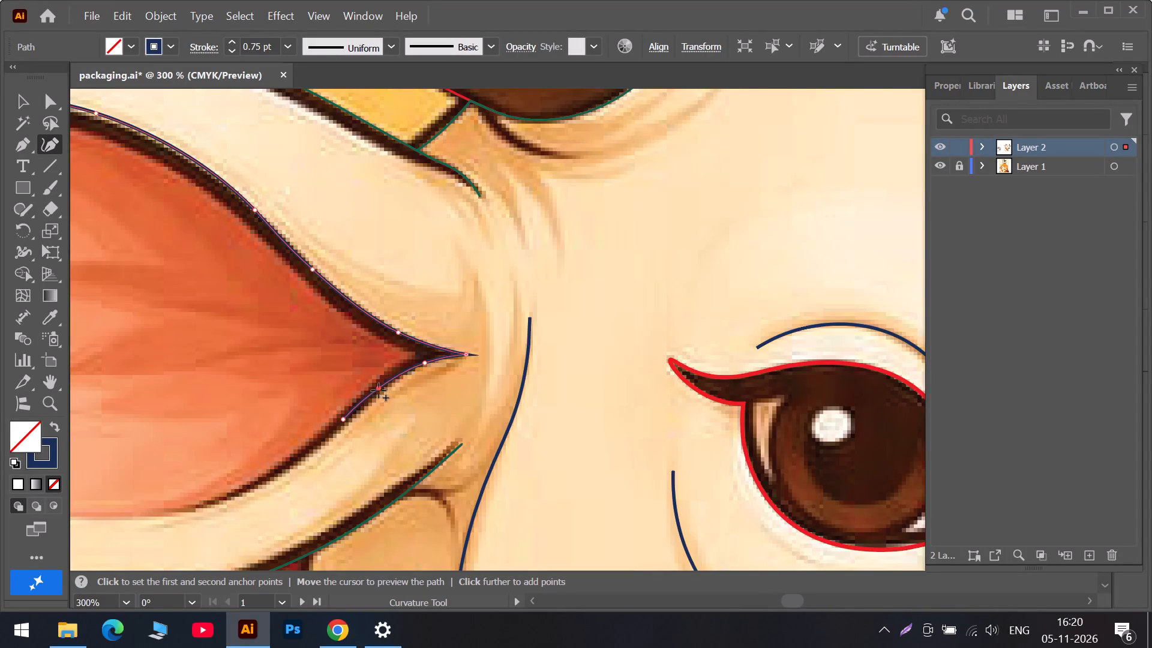
pyautogui.moveTo(379, 391); pyautogui.dragTo(382, 391)
pyautogui.click(343, 422)
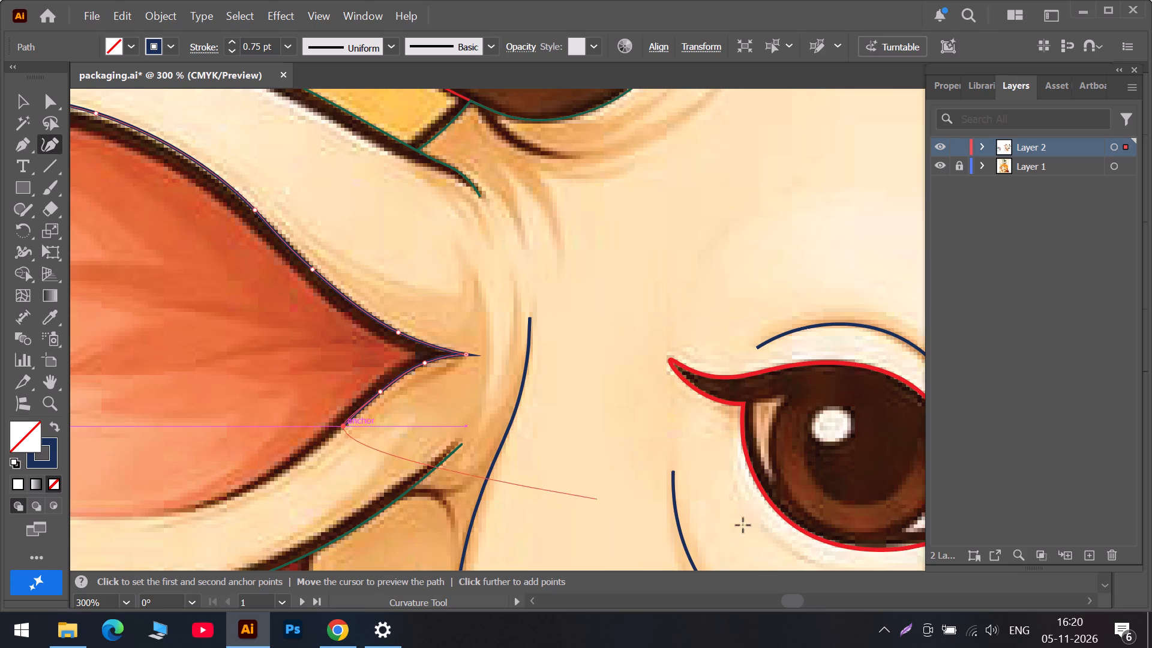
# Continue the near ear's inner outline along the pink area's lower edge and close the path at the outer tip.
pyautogui.click(770, 600)
pyautogui.scroll(-3, 747, 544)
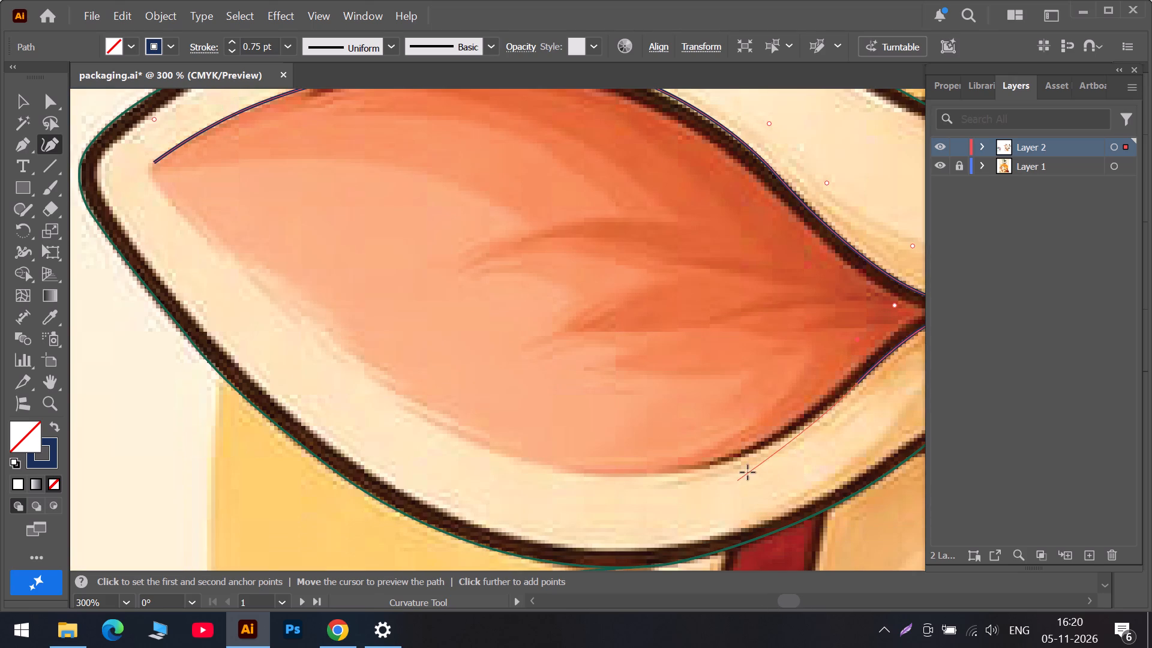
pyautogui.click(766, 445)
pyautogui.click(665, 473)
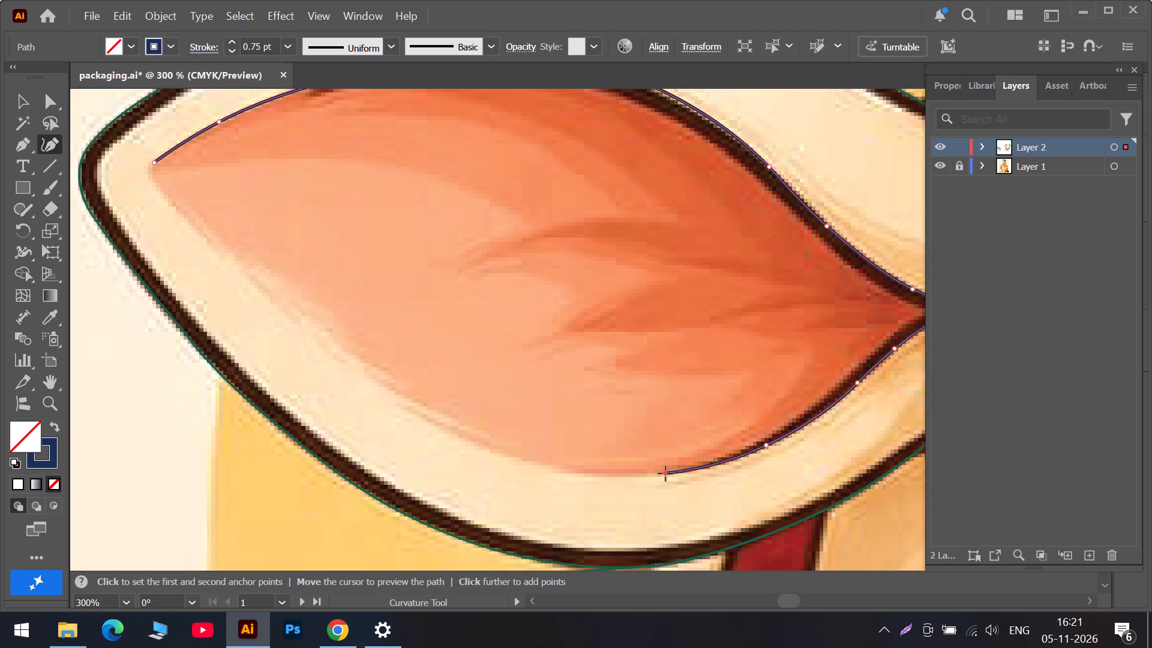
pyautogui.click(521, 458)
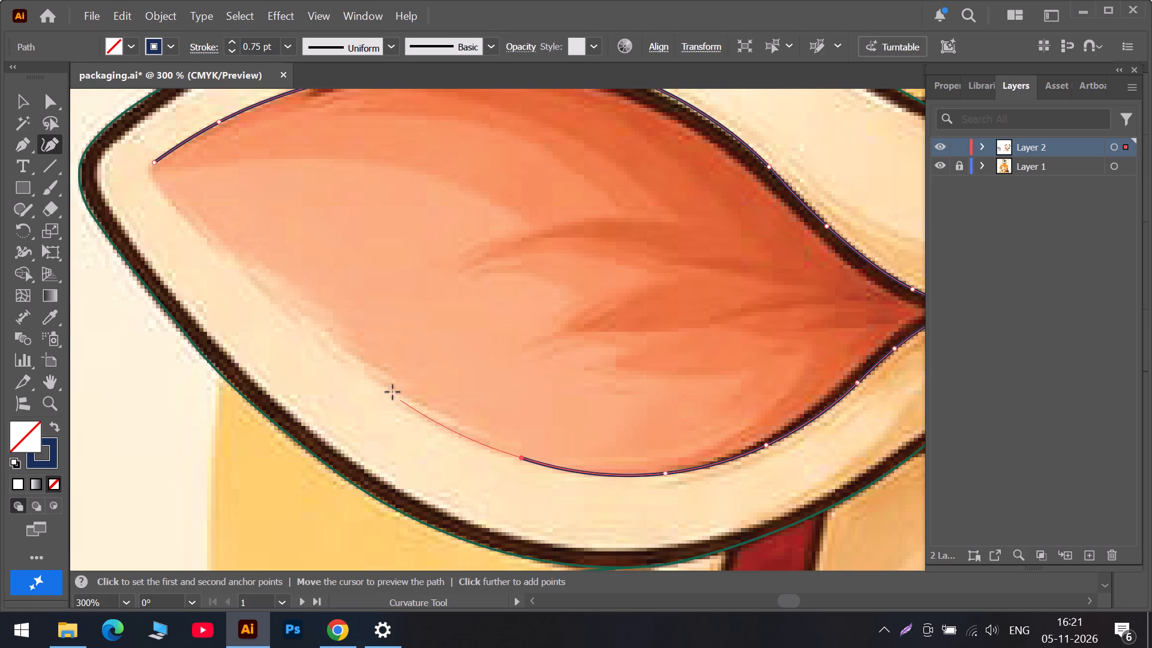
pyautogui.click(382, 382)
pyautogui.click(257, 273)
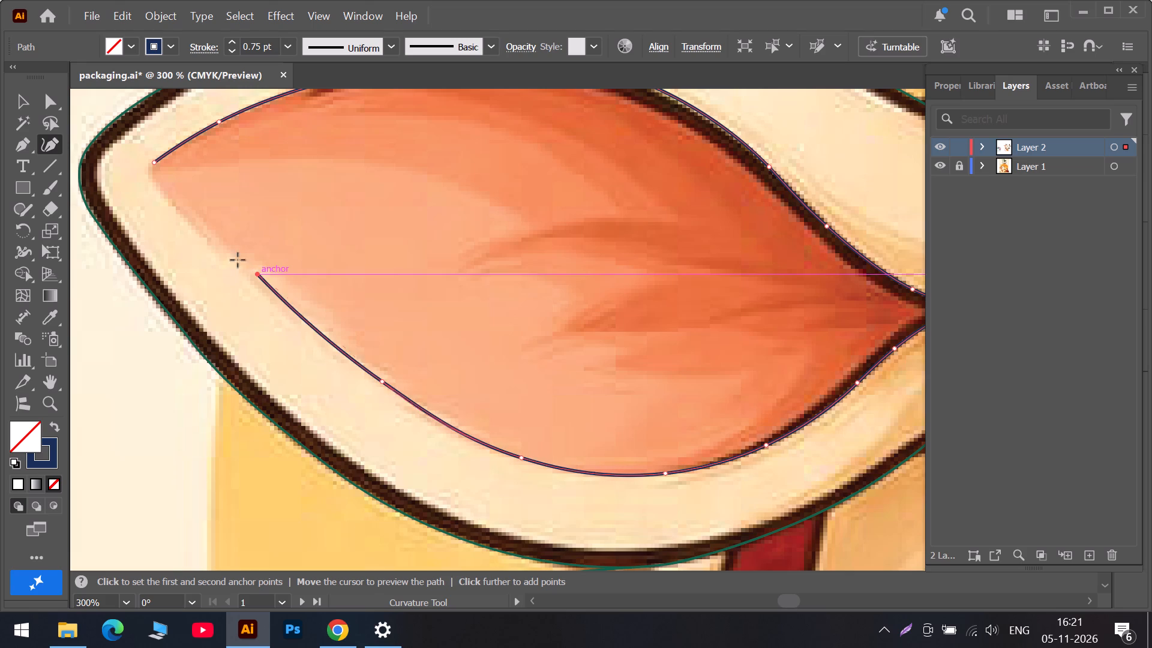
pyautogui.click(171, 202)
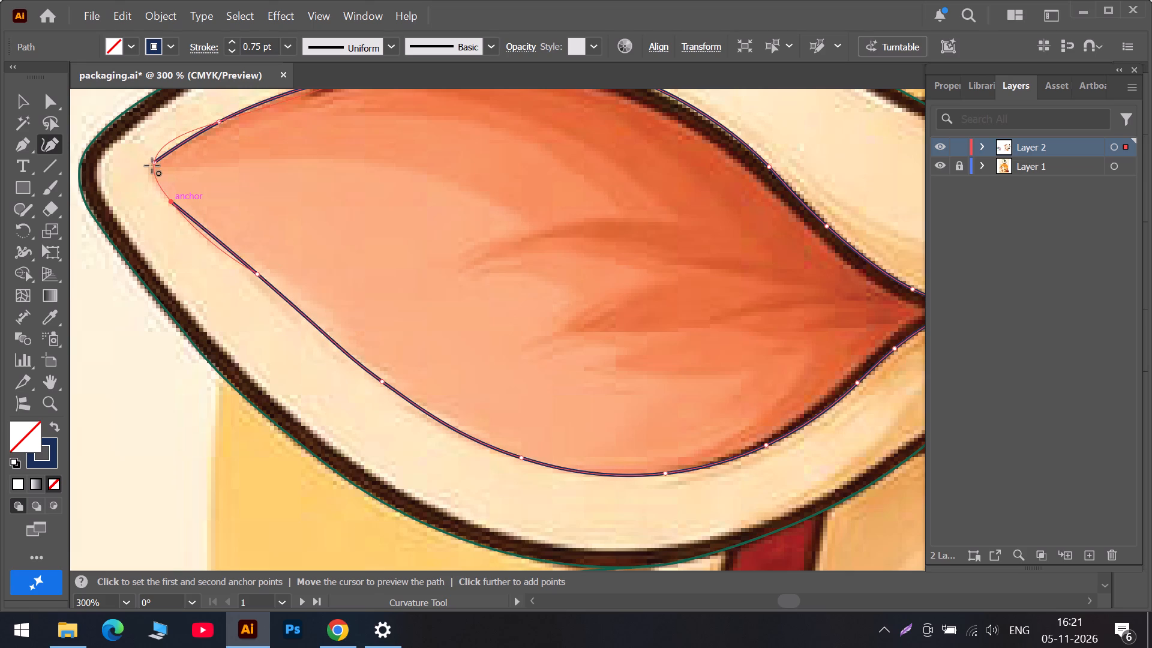
pyautogui.click(152, 164)
# Adjust the closed inner-ear outline's points at the outer tip, upper edge and lower outer edge to fit the pink area.
pyautogui.moveTo(152, 164); pyautogui.dragTo(151, 175)
pyautogui.scroll(5, 305, 202)
pyautogui.moveTo(302, 158); pyautogui.dragTo(294, 166)
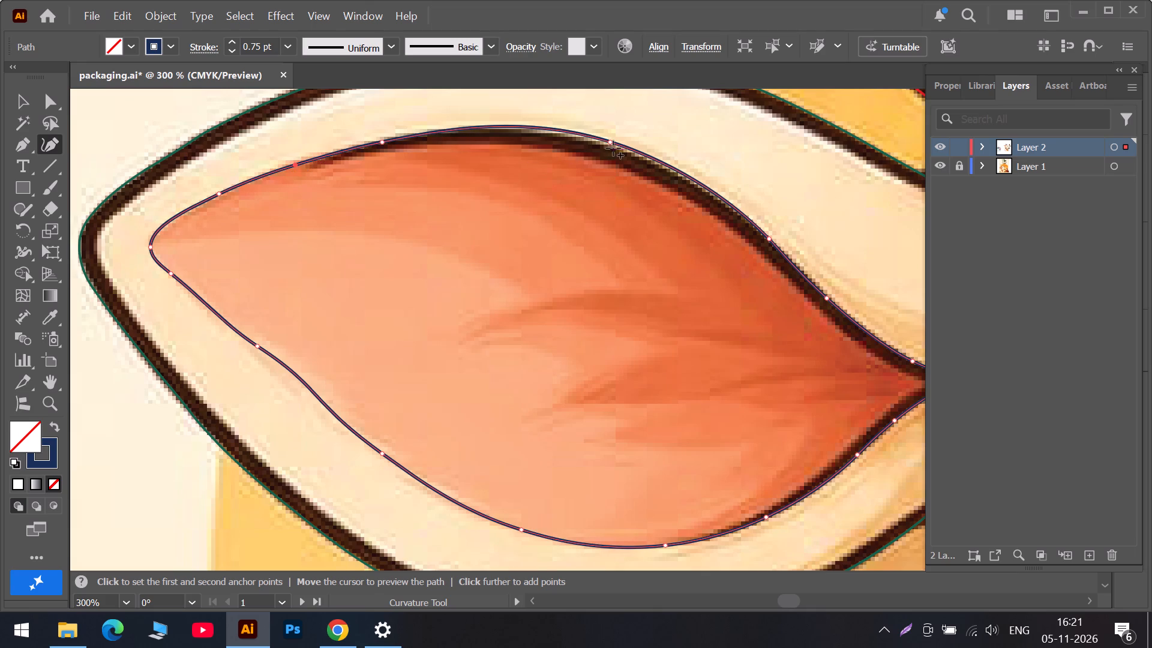
pyautogui.moveTo(610, 142); pyautogui.dragTo(611, 148)
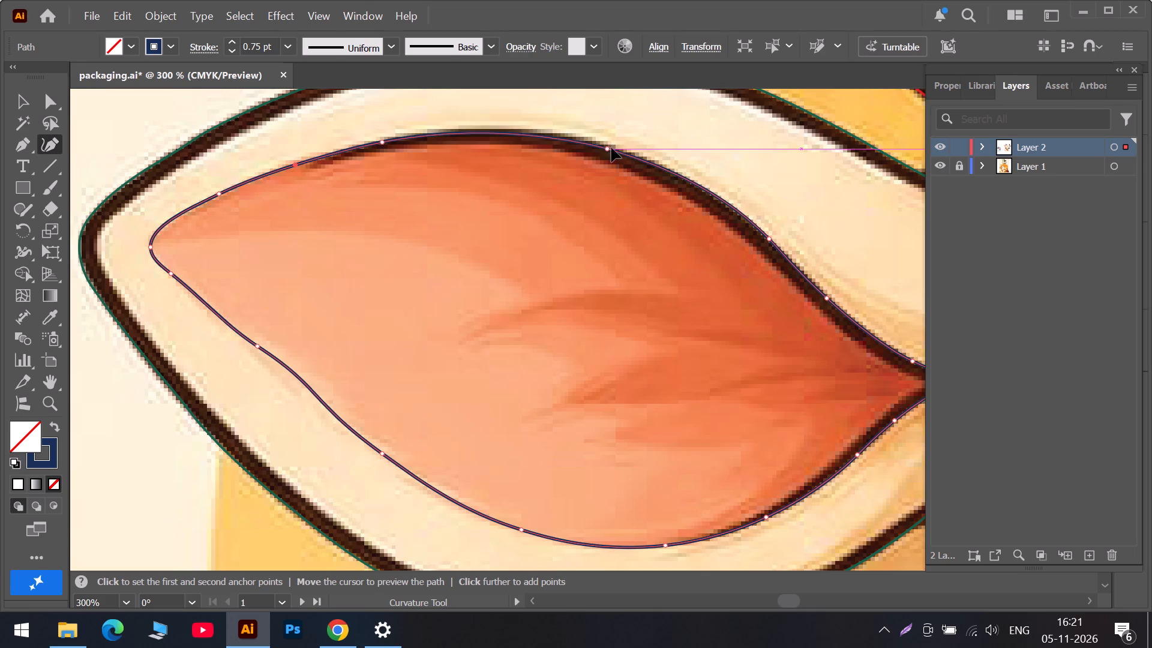
pyautogui.moveTo(611, 148); pyautogui.dragTo(616, 148)
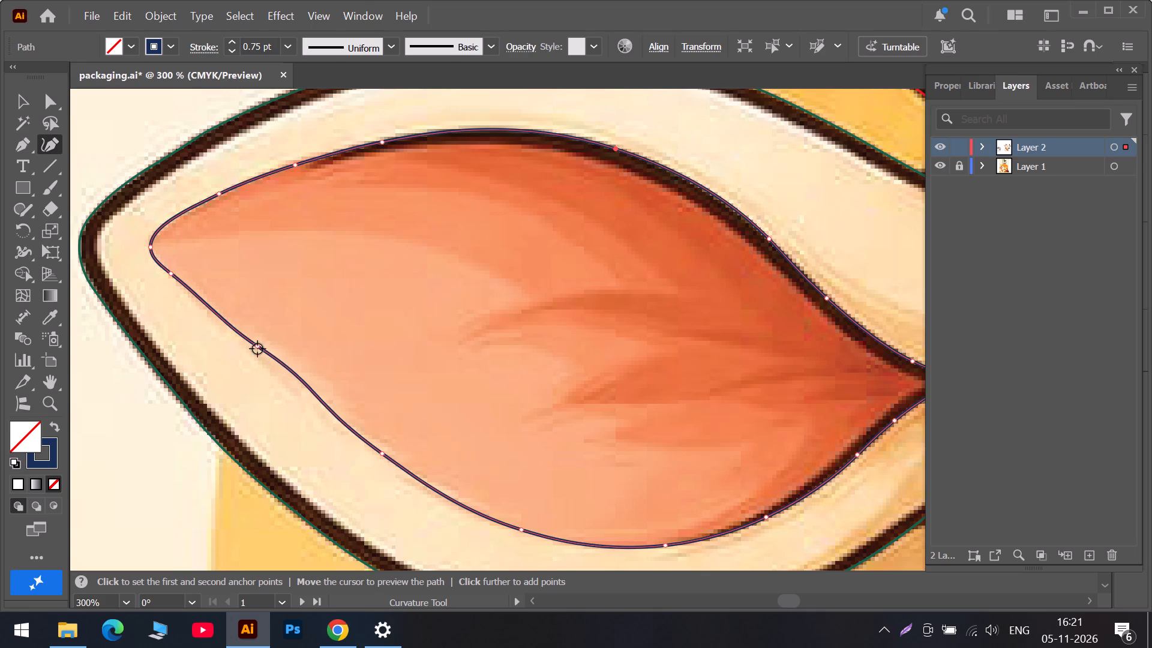
pyautogui.moveTo(257, 349); pyautogui.dragTo(247, 346)
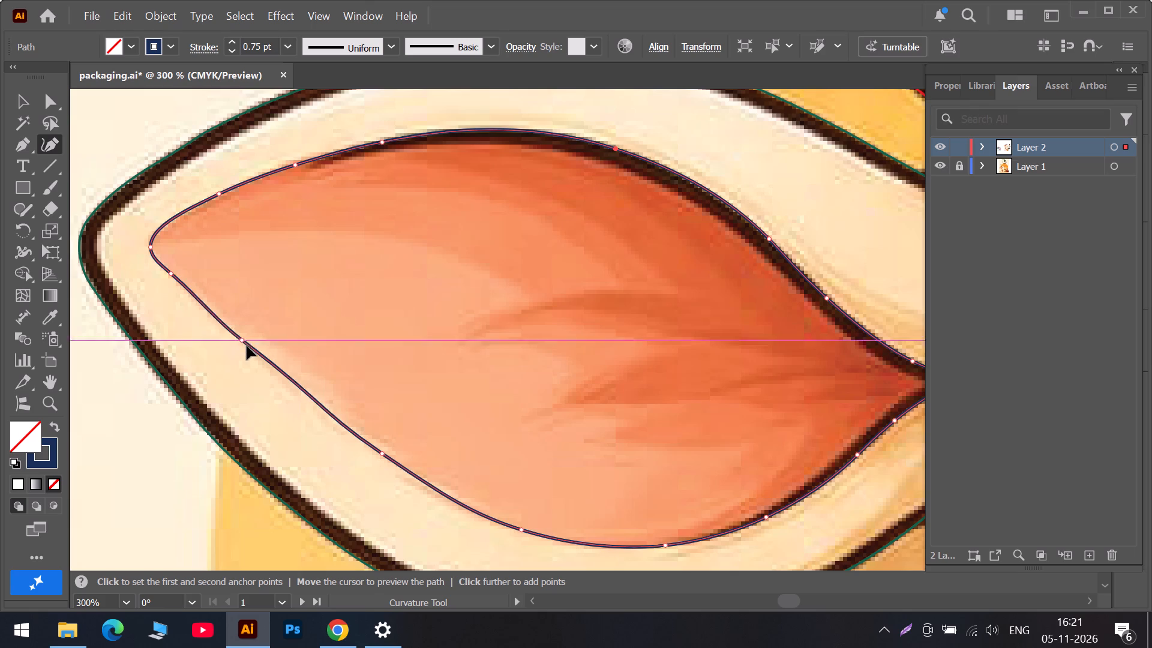
pyautogui.moveTo(247, 346); pyautogui.dragTo(264, 358)
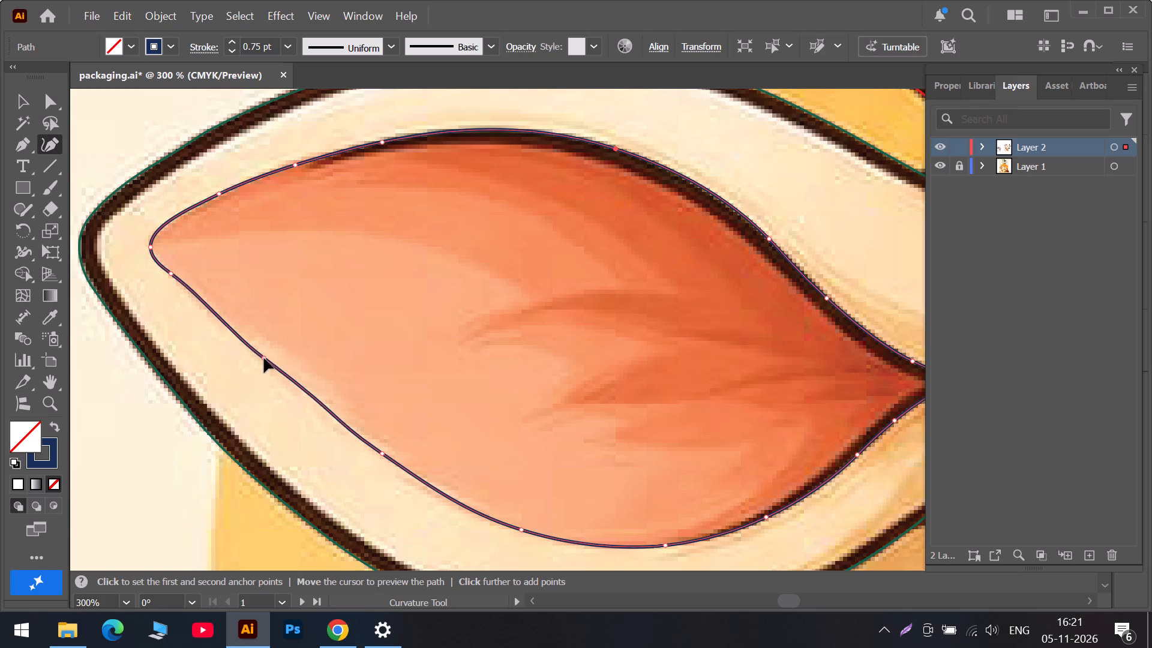
pyautogui.moveTo(264, 358); pyautogui.dragTo(265, 358)
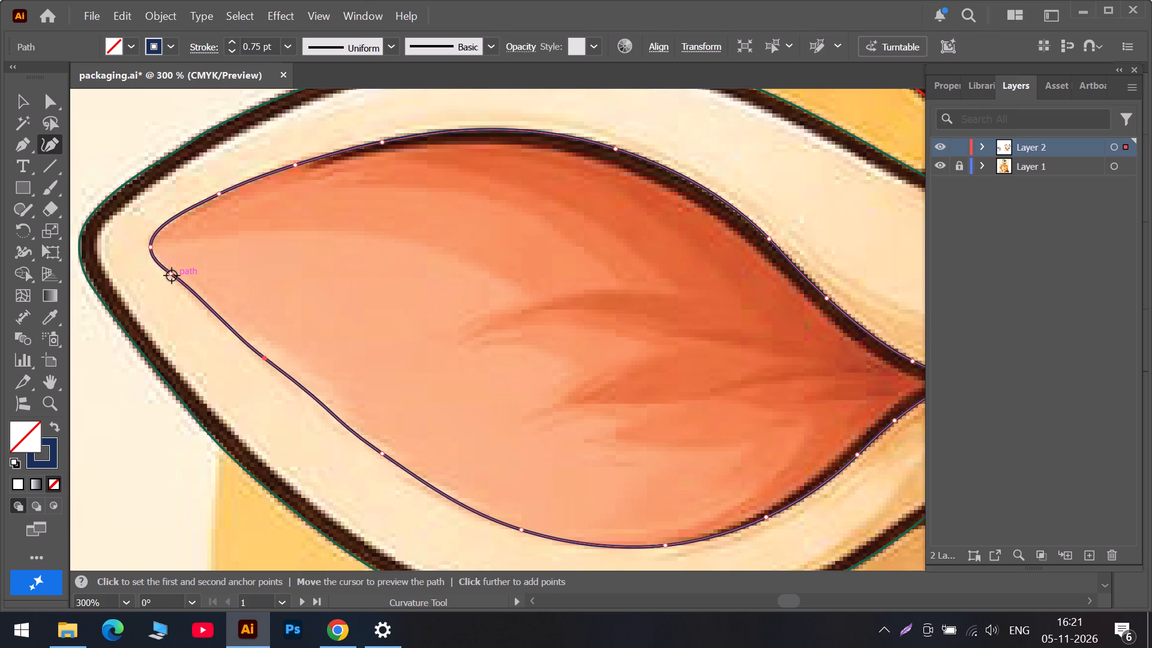
pyautogui.moveTo(172, 275); pyautogui.dragTo(207, 311)
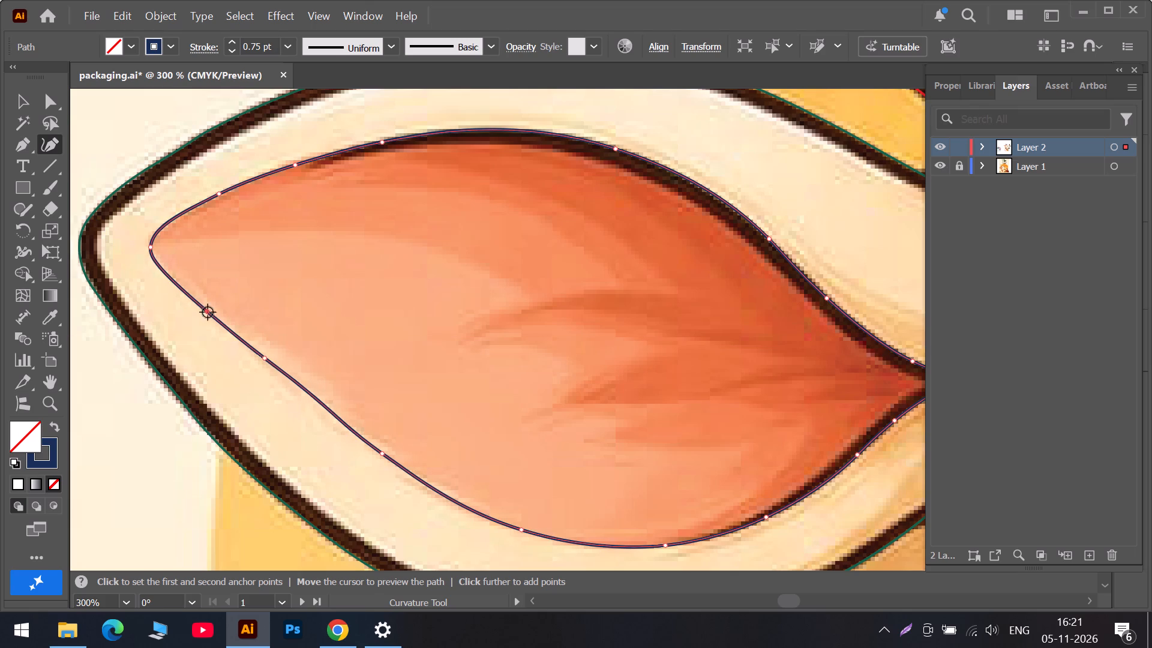
pyautogui.moveTo(263, 359); pyautogui.dragTo(275, 357)
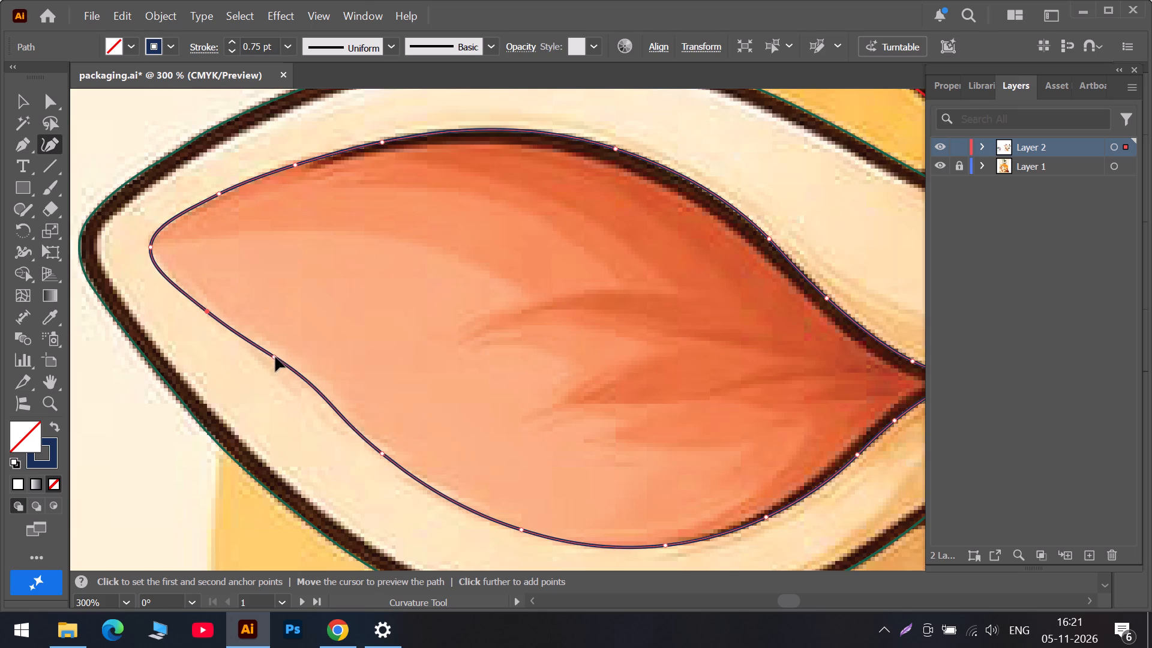
pyautogui.moveTo(275, 357); pyautogui.dragTo(272, 371)
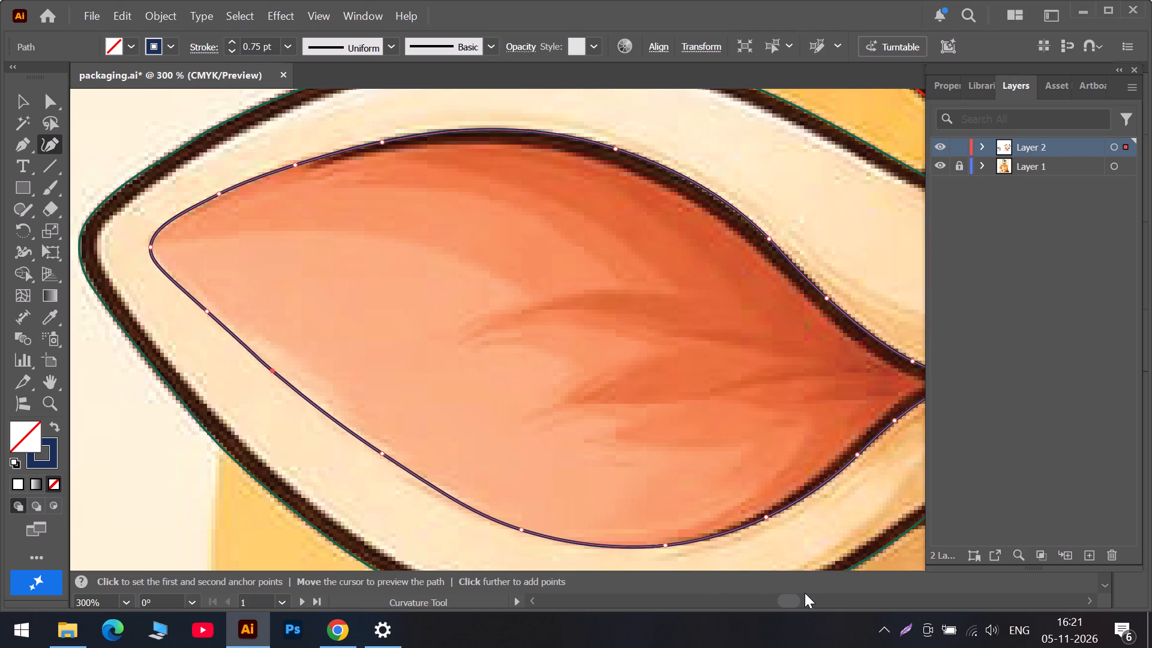
# Start outlining the near eye's pale sliver on the lash side, tracing its iris-side edge down and around the narrow bottom end.
pyautogui.click(820, 599)
pyautogui.click(820, 600)
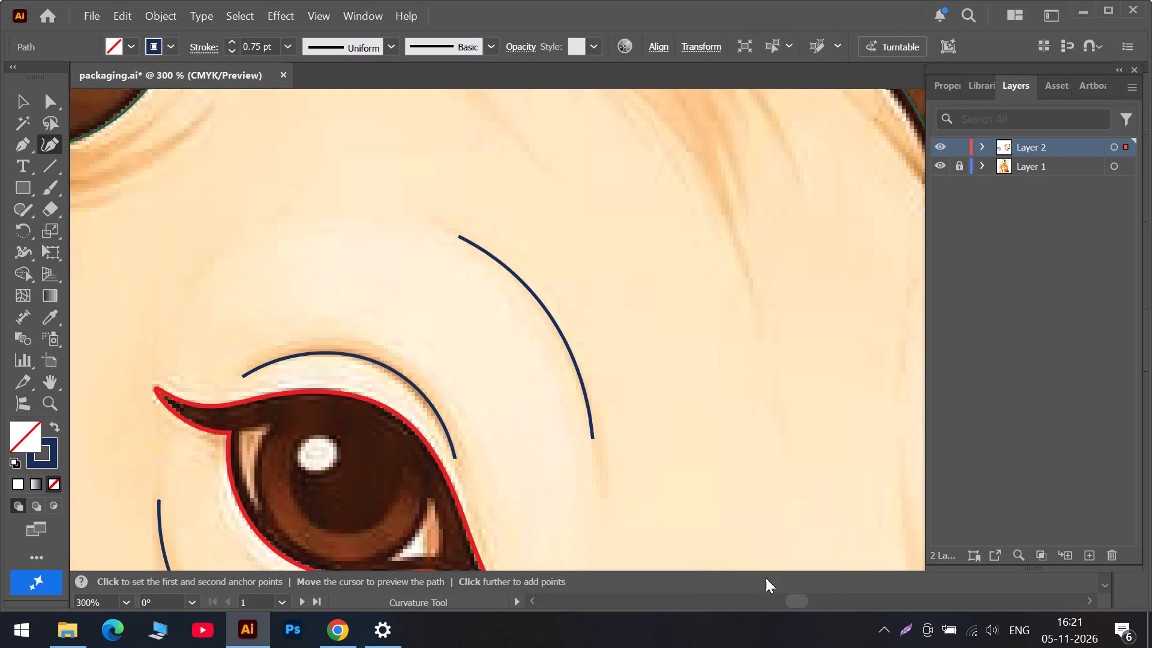
pyautogui.keyDown('alt'); pyautogui.scroll(-1, 614, 514); pyautogui.keyUp('alt')
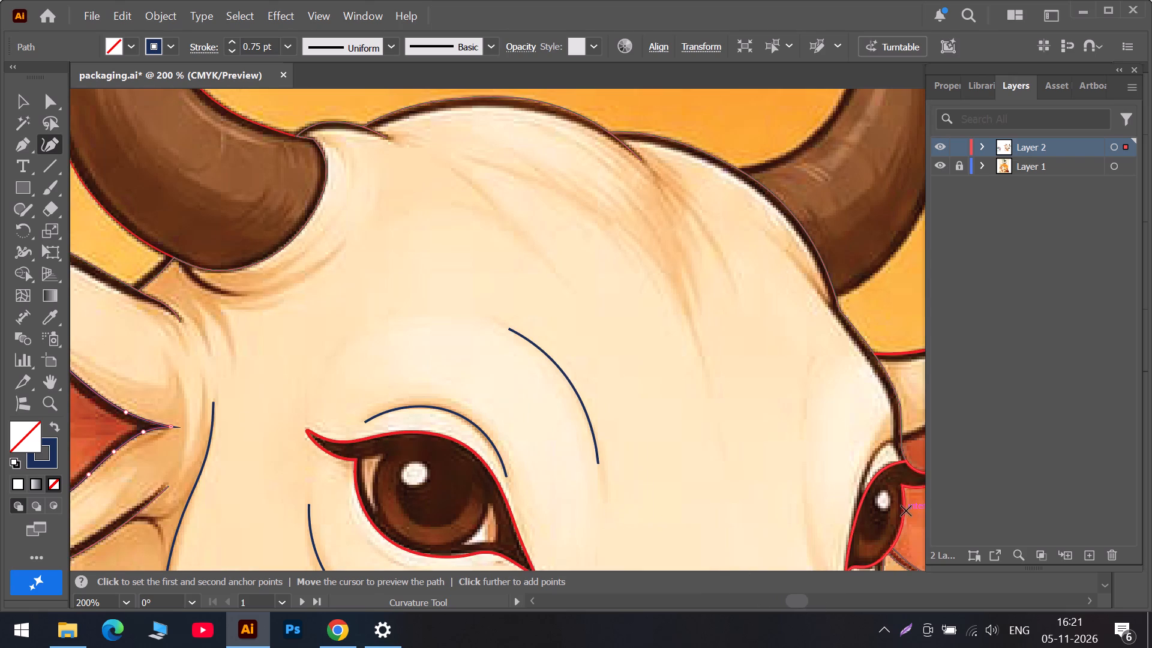
pyautogui.scroll(2, 904, 508)
pyautogui.scroll(-5, 490, 569)
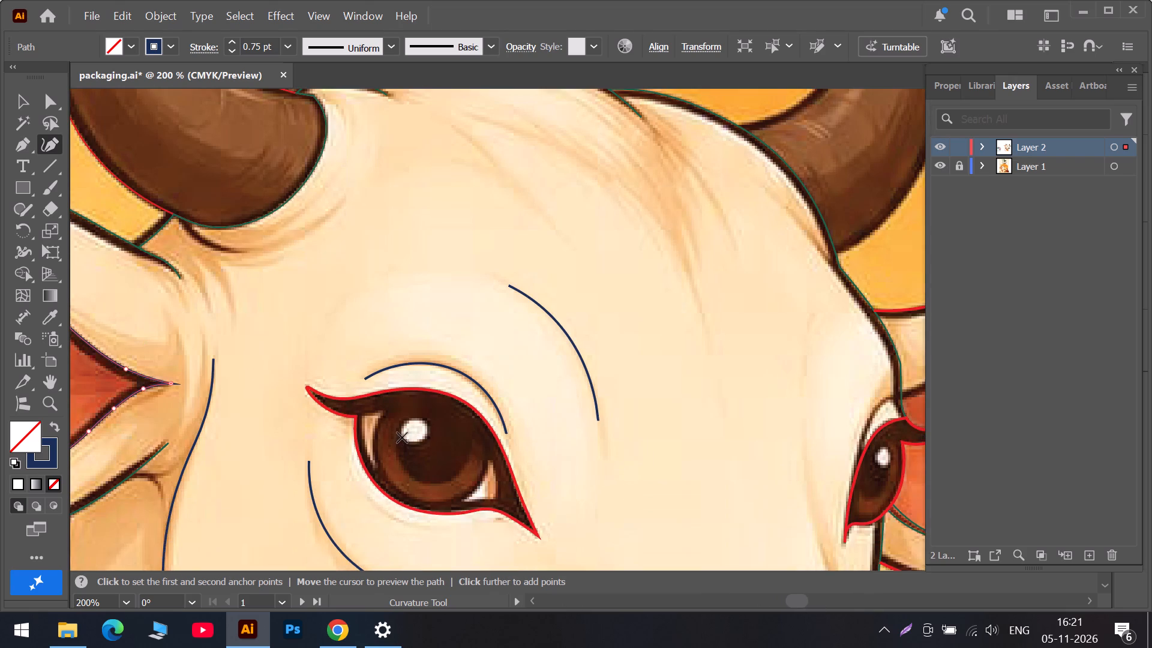
pyautogui.keyDown('alt'); pyautogui.scroll(3, 401, 436); pyautogui.keyUp('alt')
pyautogui.click(353, 369)
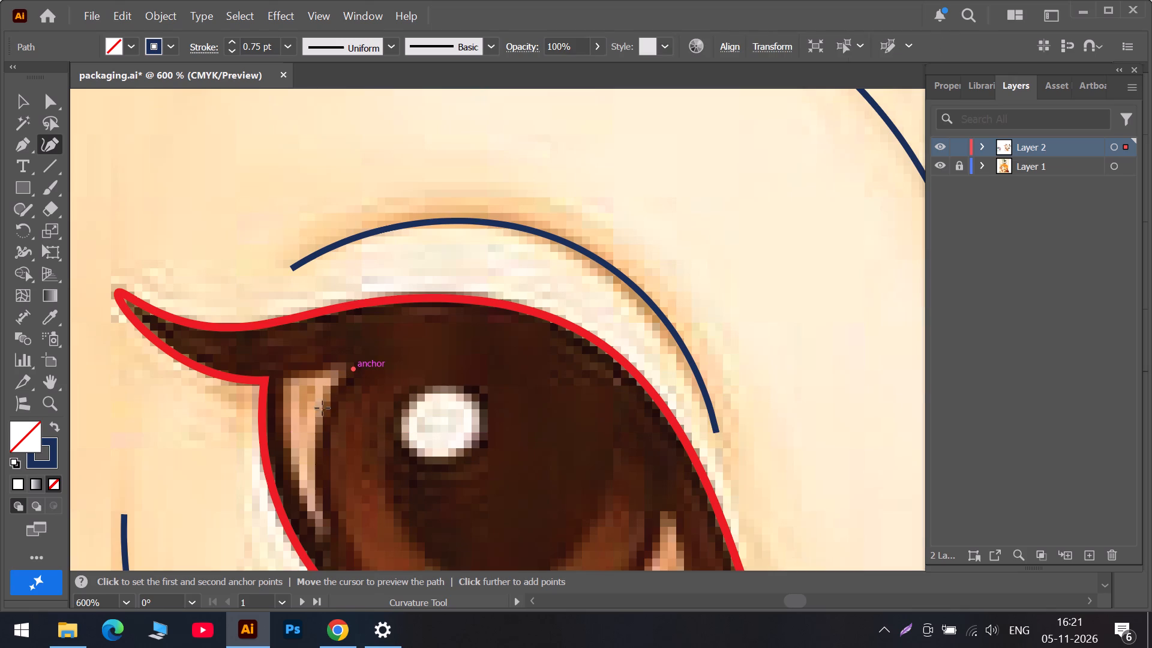
pyautogui.click(319, 413)
pyautogui.click(328, 526)
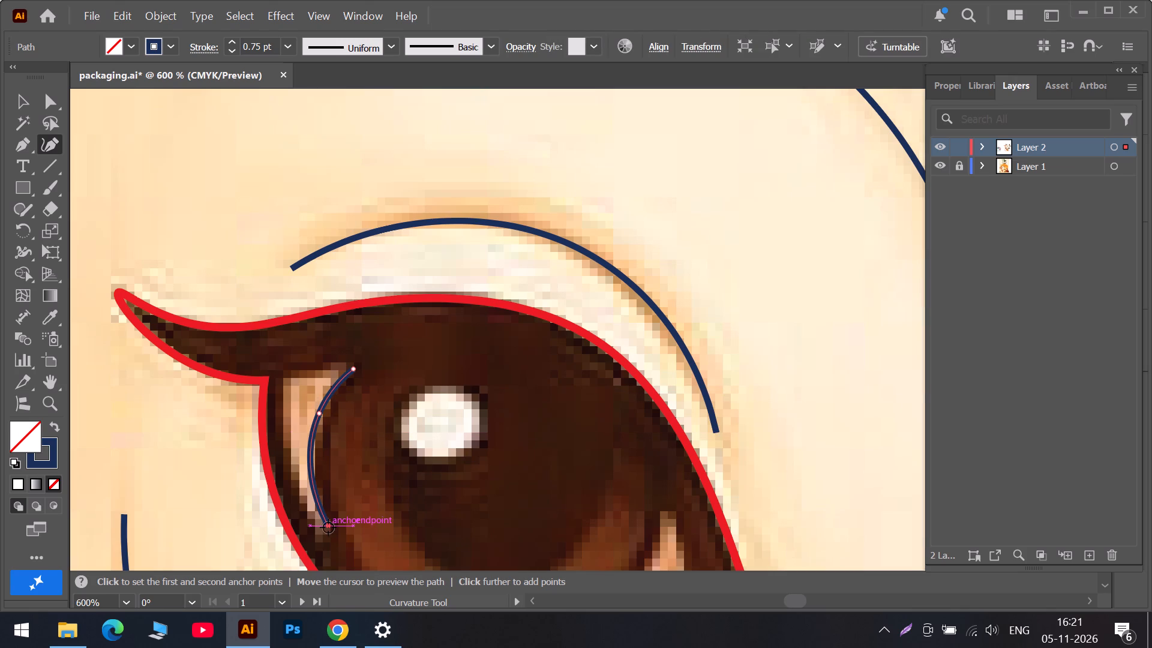
pyautogui.moveTo(319, 415); pyautogui.dragTo(323, 412)
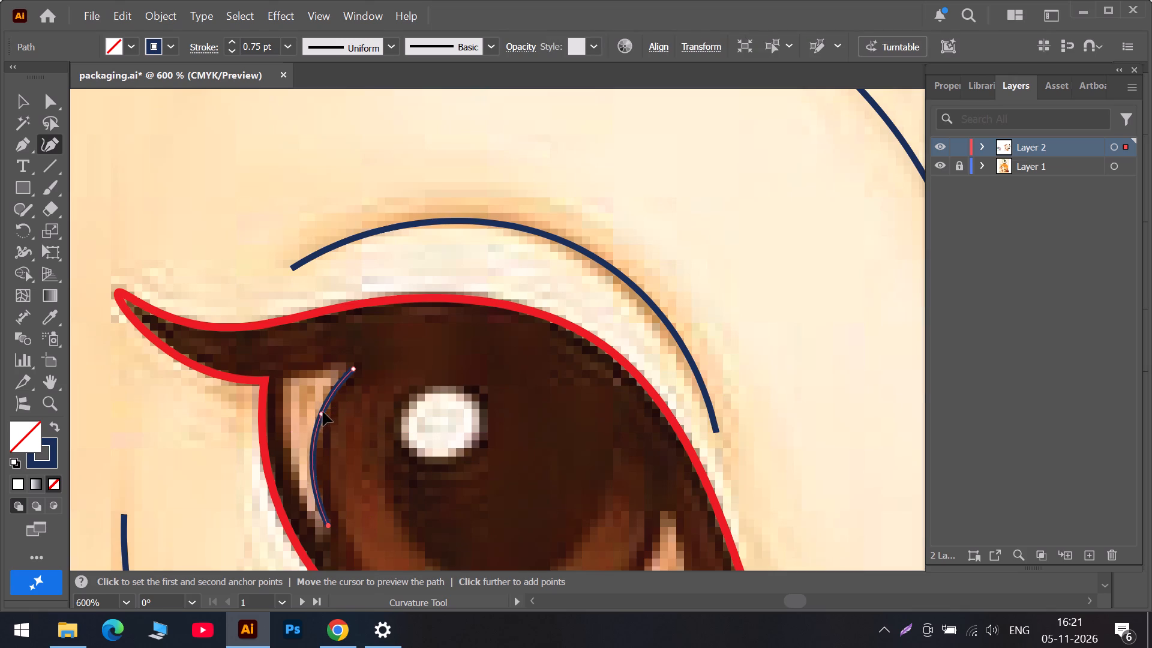
pyautogui.moveTo(323, 412); pyautogui.dragTo(324, 410)
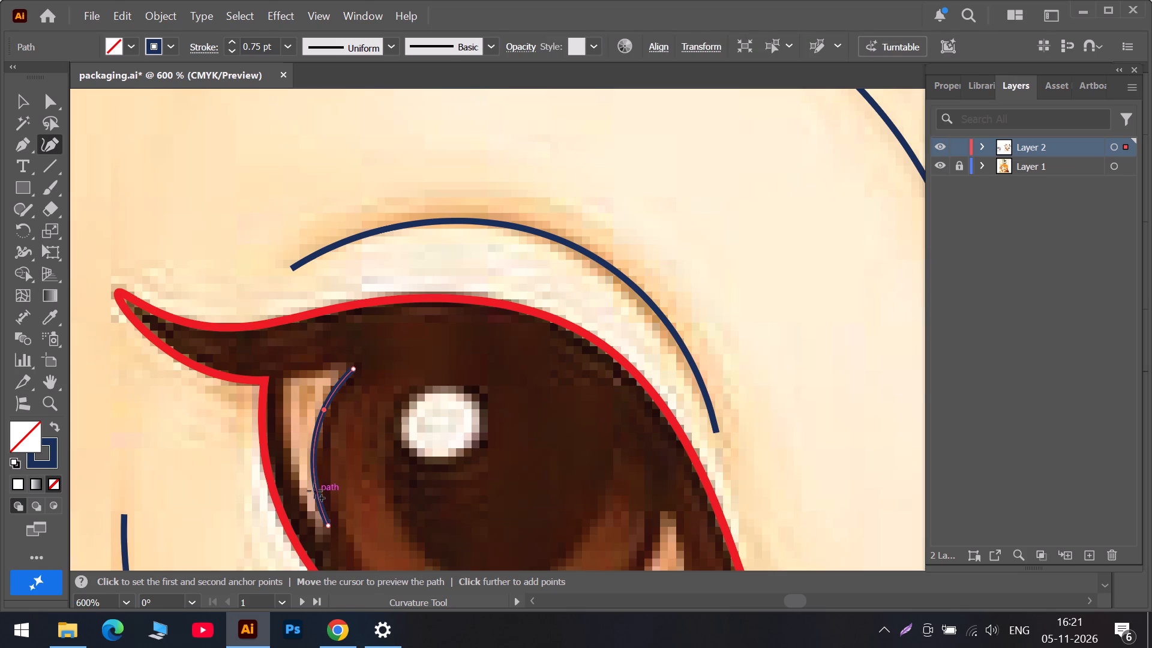
pyautogui.click(314, 491)
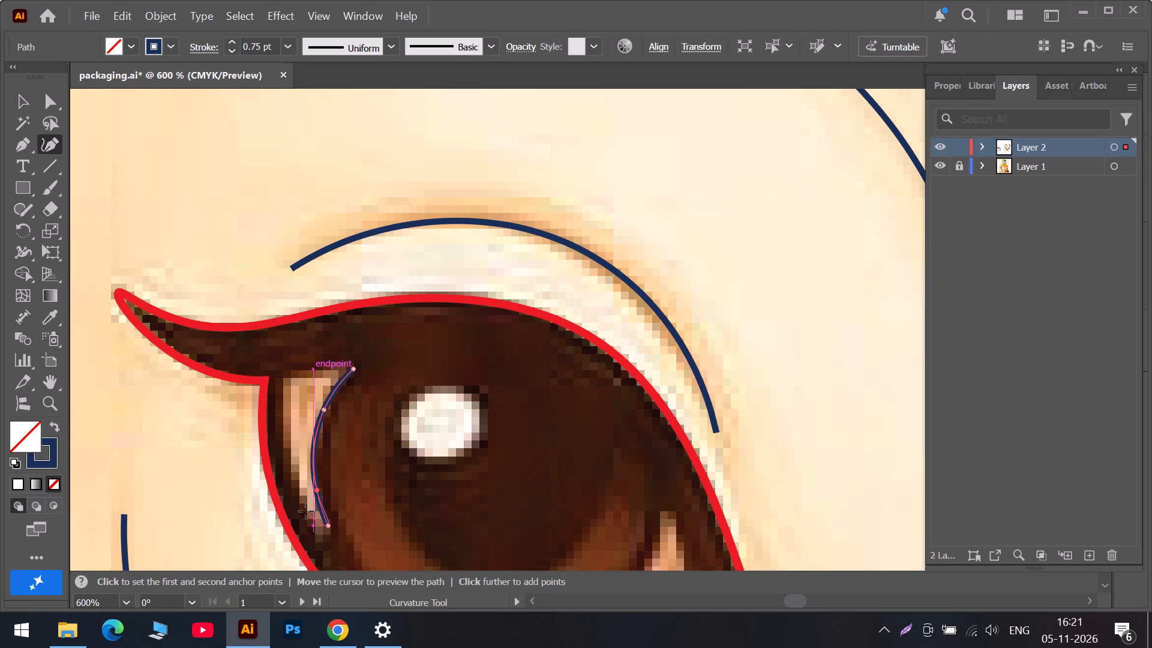
pyautogui.click(306, 511)
pyautogui.moveTo(326, 528); pyautogui.dragTo(328, 538)
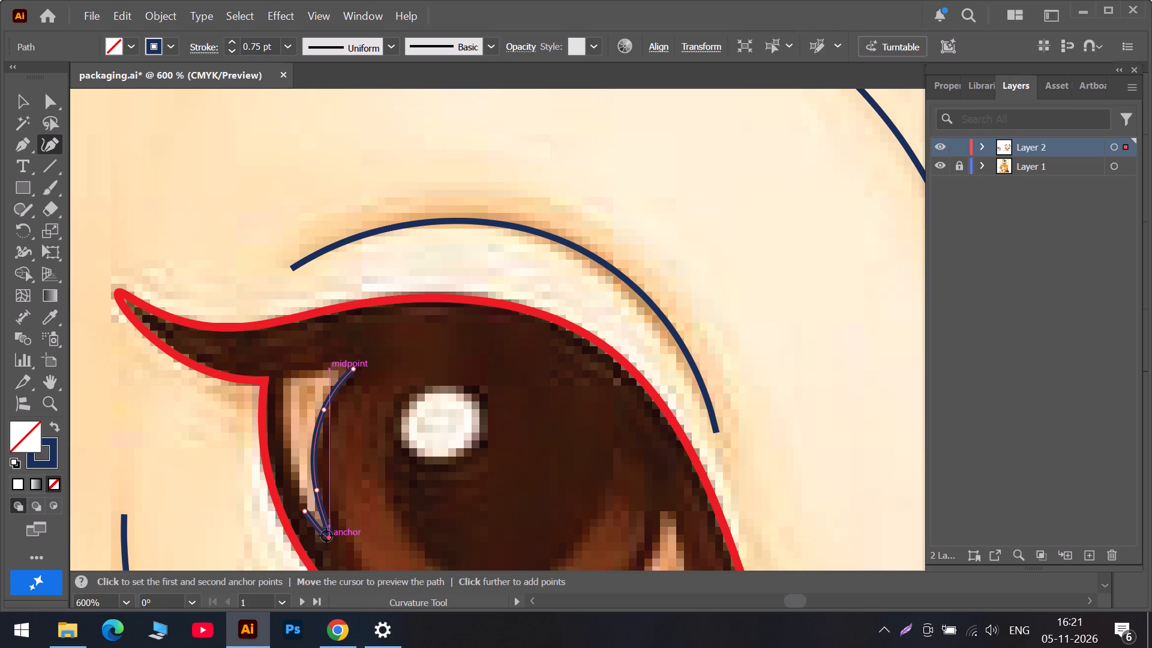
pyautogui.moveTo(322, 533); pyautogui.dragTo(322, 545)
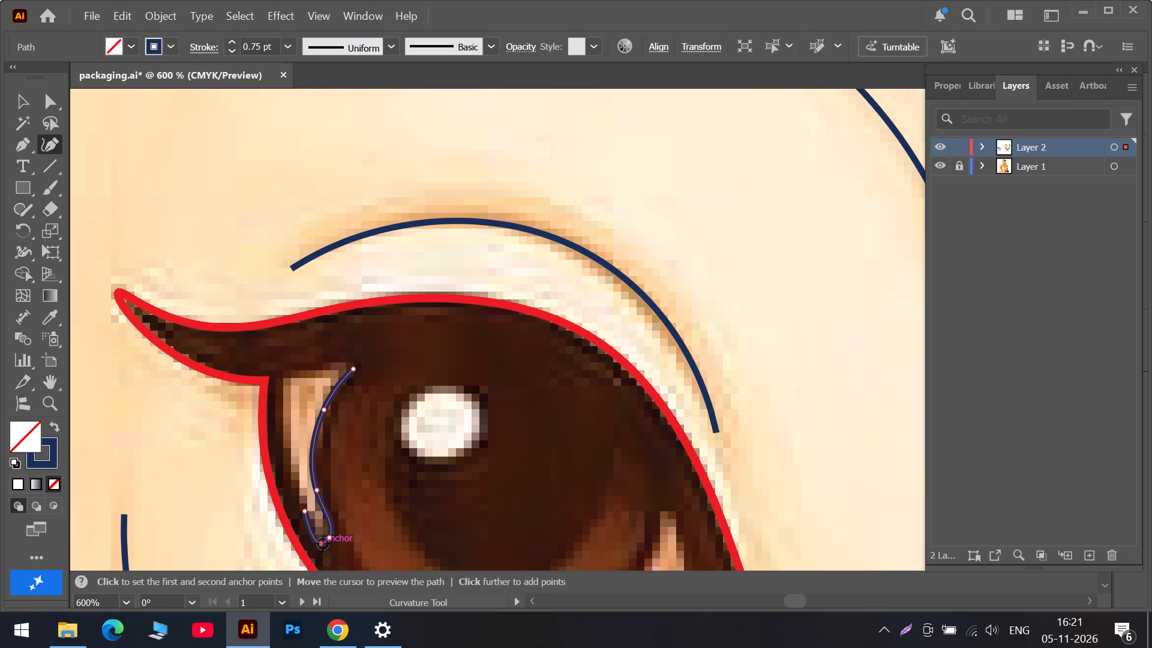
pyautogui.moveTo(329, 535); pyautogui.dragTo(332, 540)
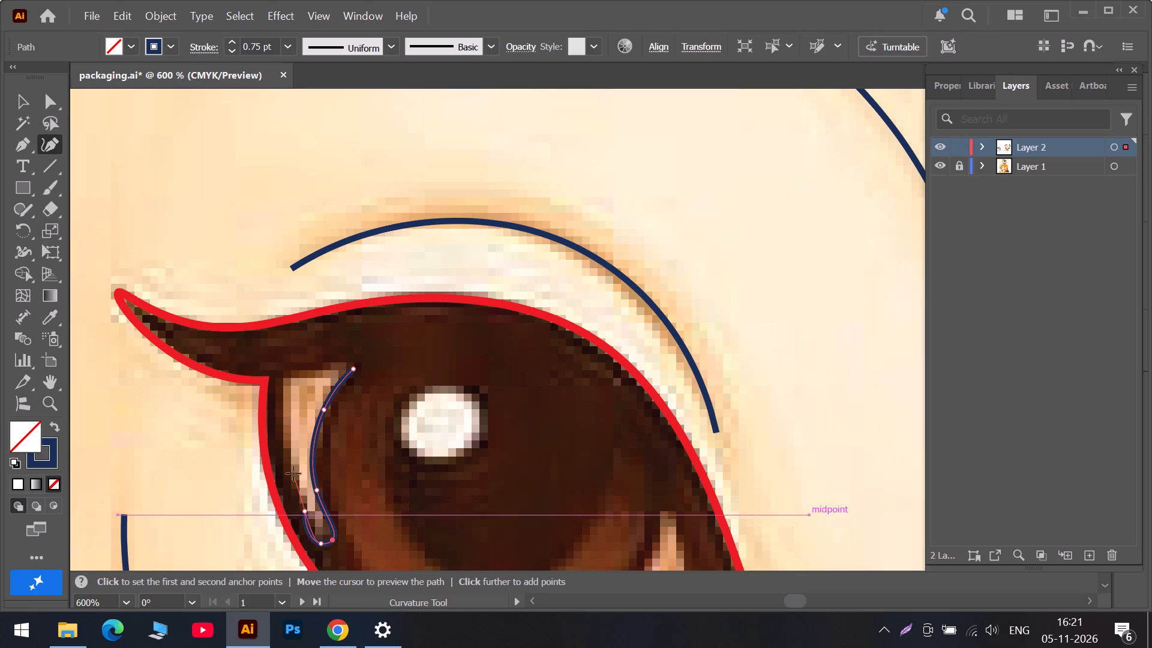
# Trace the sliver's outer edge up to a corner point and close the path along its top at a sharp corner.
pyautogui.click(290, 467)
pyautogui.click(284, 407)
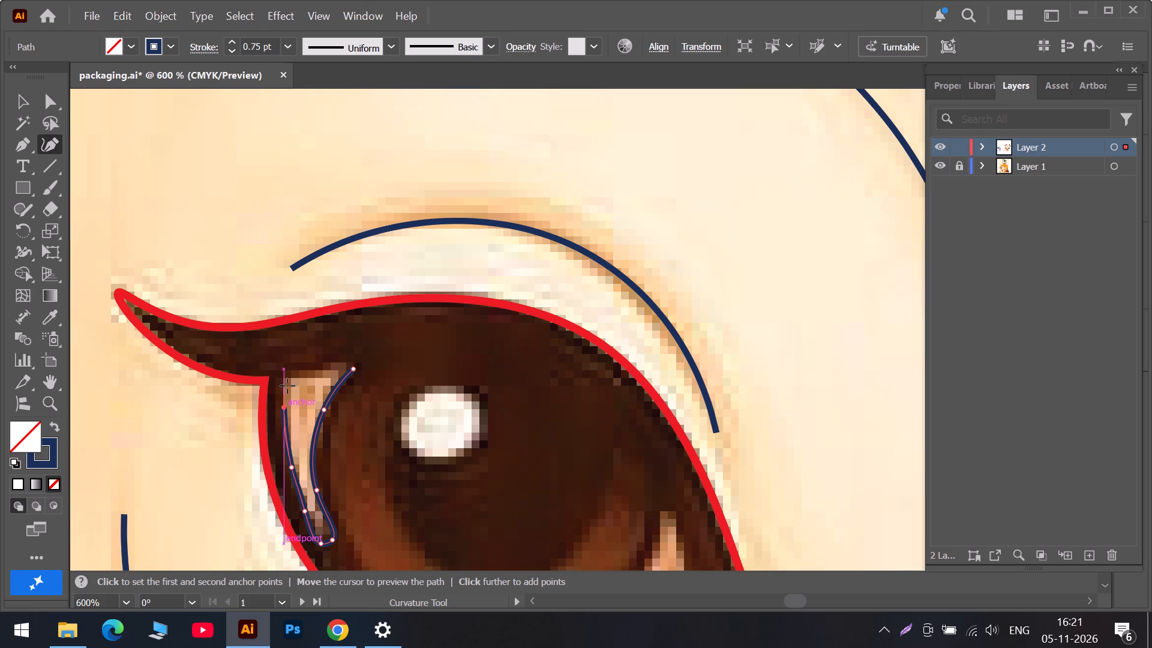
pyautogui.doubleClick(284, 374)
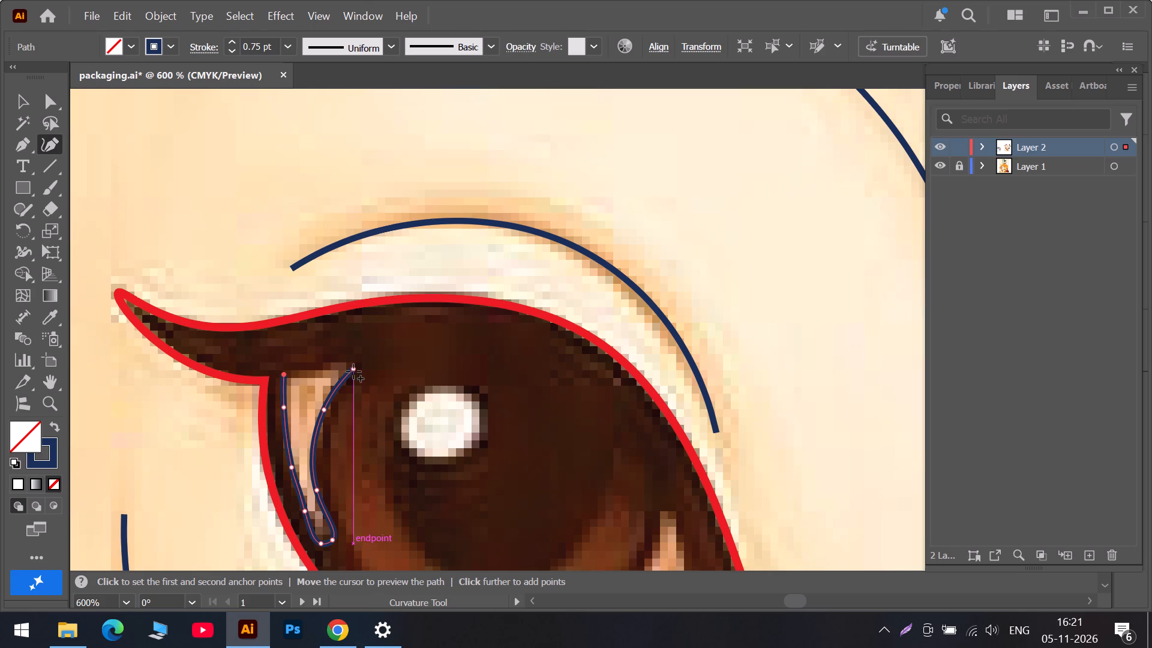
pyautogui.click(323, 367)
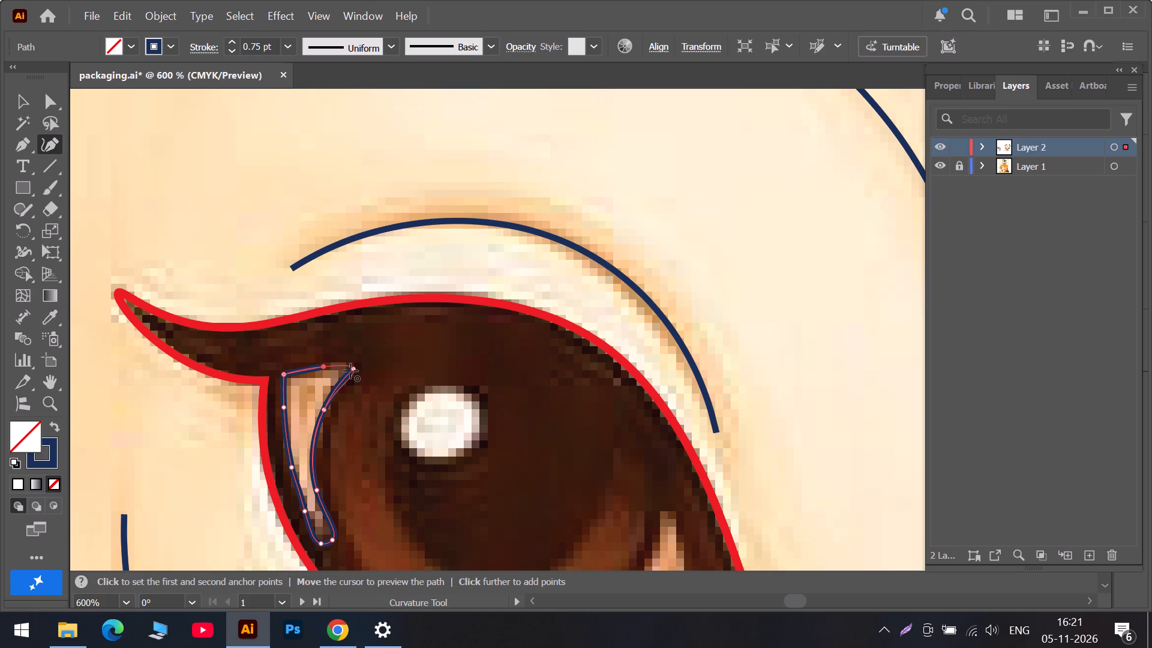
pyautogui.click(350, 371)
pyautogui.doubleClick(350, 371)
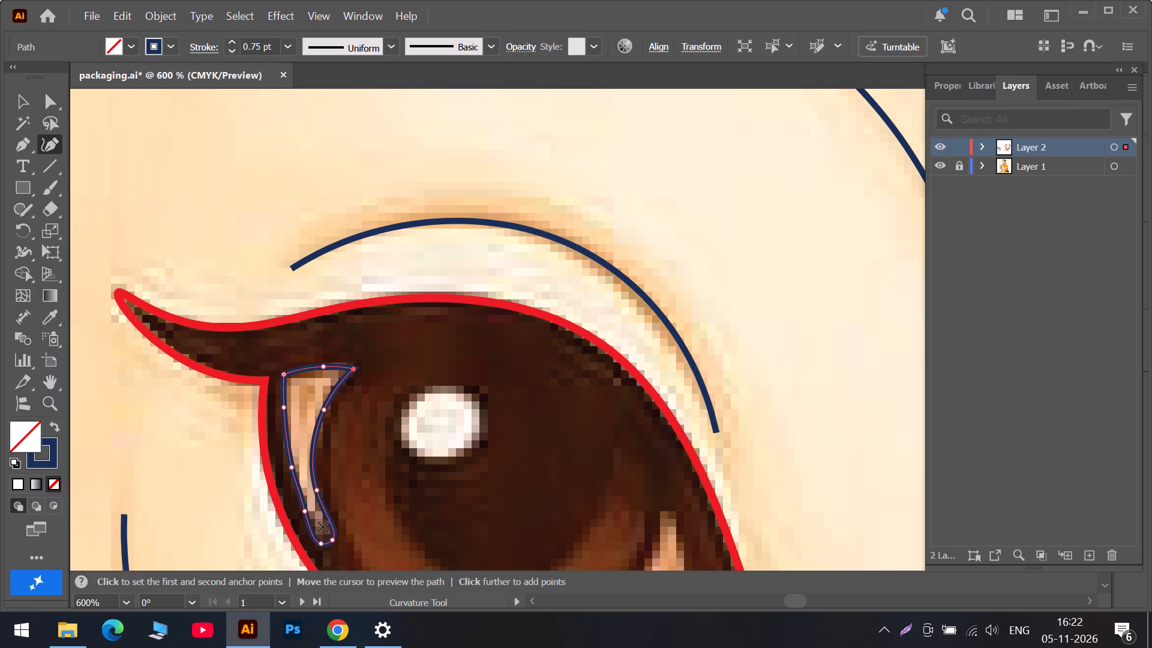
# Nudge the sliver's lower outer edge and convert its two bottom points to corner points.
pyautogui.click(305, 509)
pyautogui.doubleClick(319, 543)
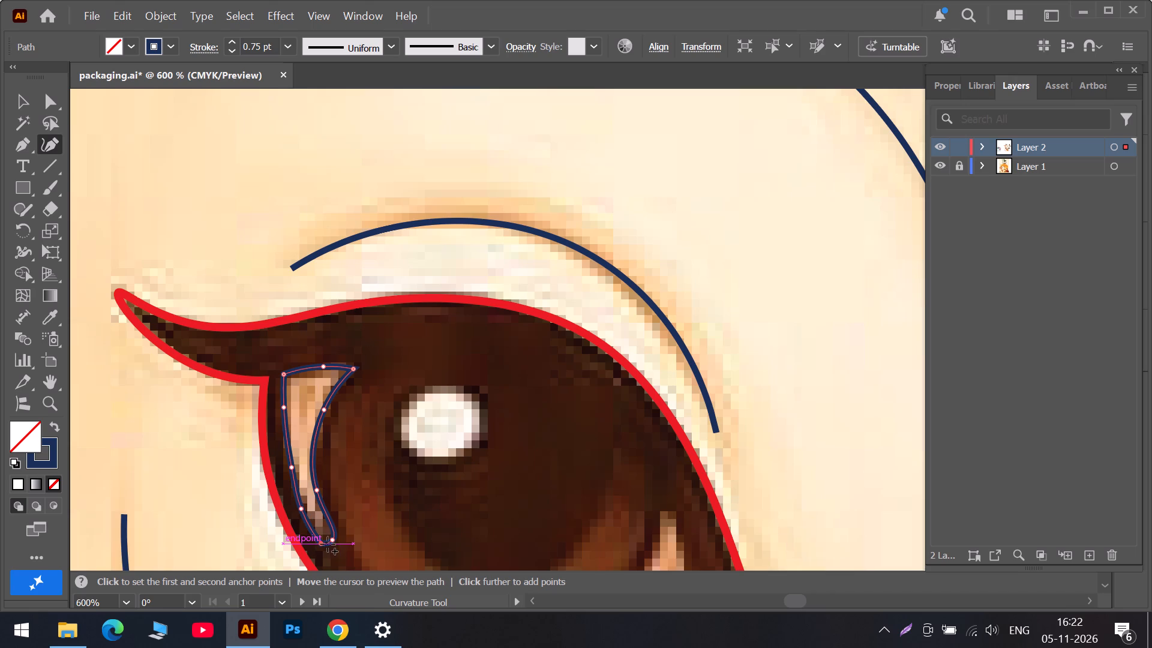
pyautogui.doubleClick(332, 539)
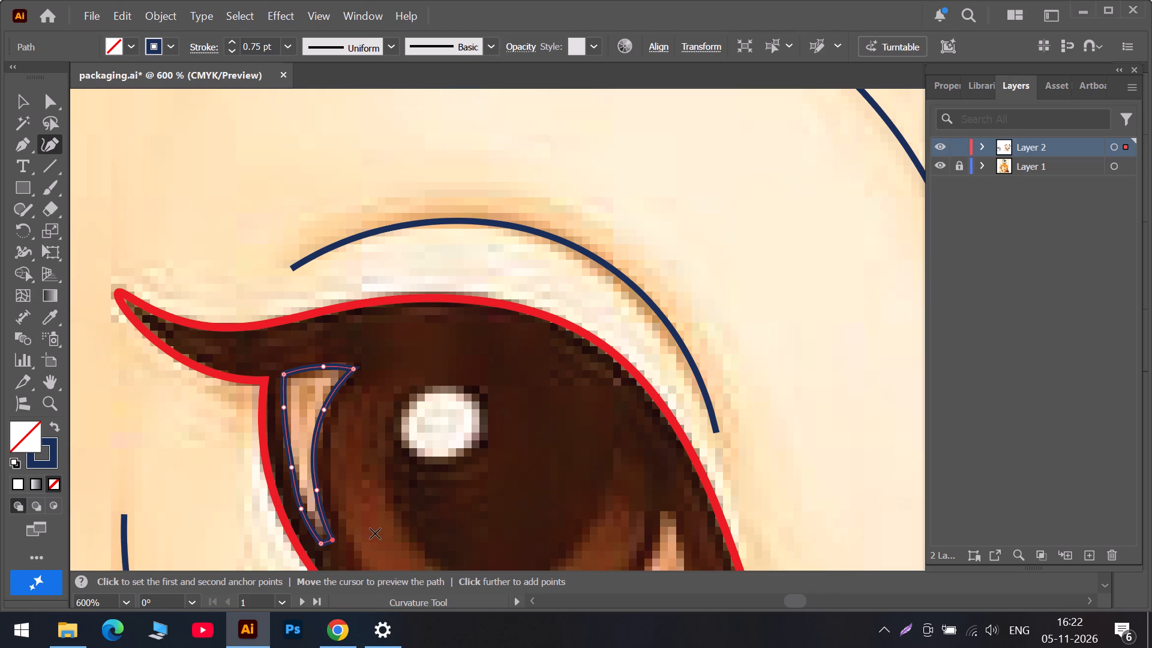
# Outline the near eye's pale triangular patch at the inner corner as a closed path, fitting its outer edge and sharpening both bottom corners.
pyautogui.scroll(-6, 376, 533)
pyautogui.scroll(-4, 479, 500)
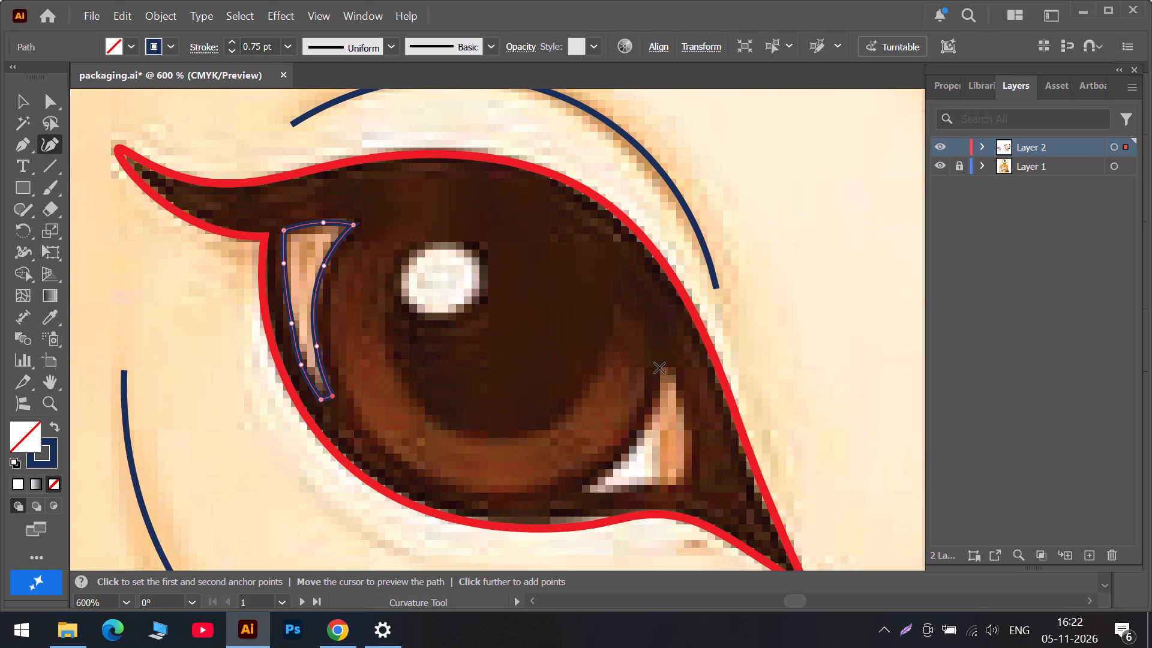
pyautogui.click(659, 368)
pyautogui.click(650, 406)
pyautogui.doubleClick(586, 487)
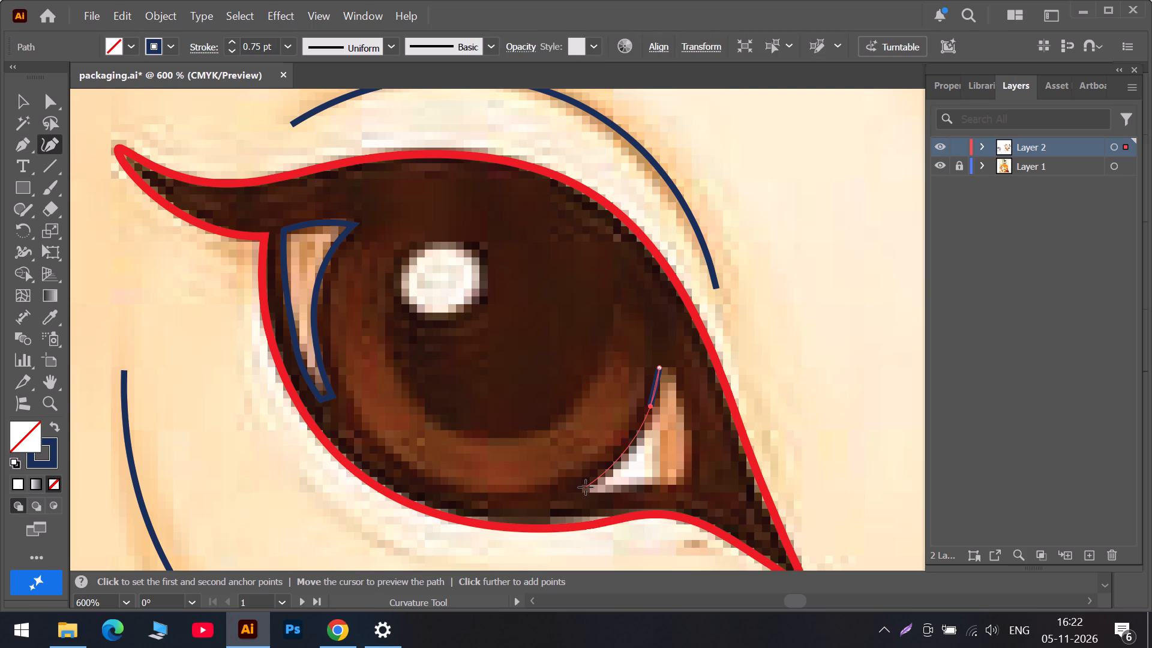
pyautogui.click(654, 486)
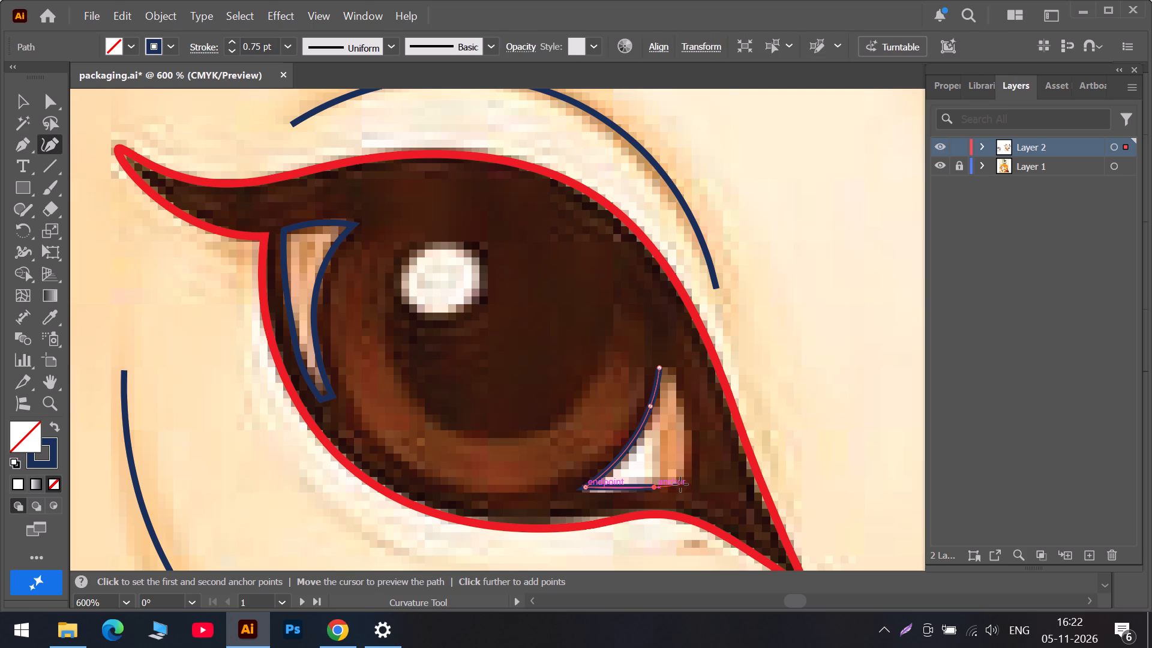
pyautogui.click(685, 481)
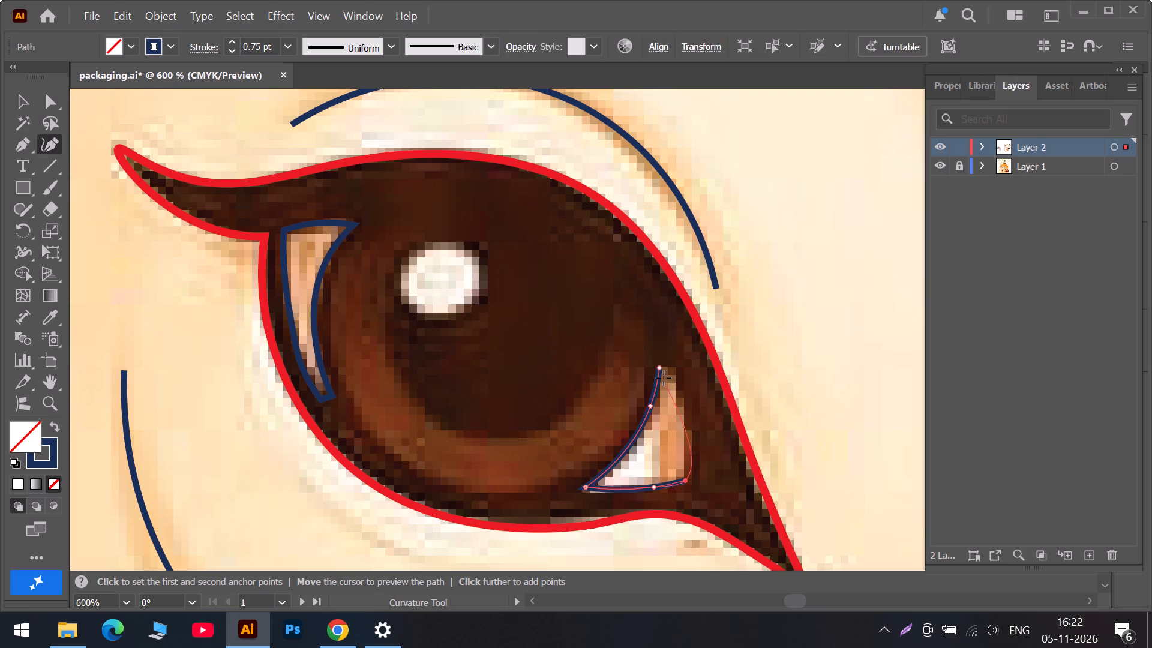
pyautogui.click(663, 370)
pyautogui.click(663, 370)
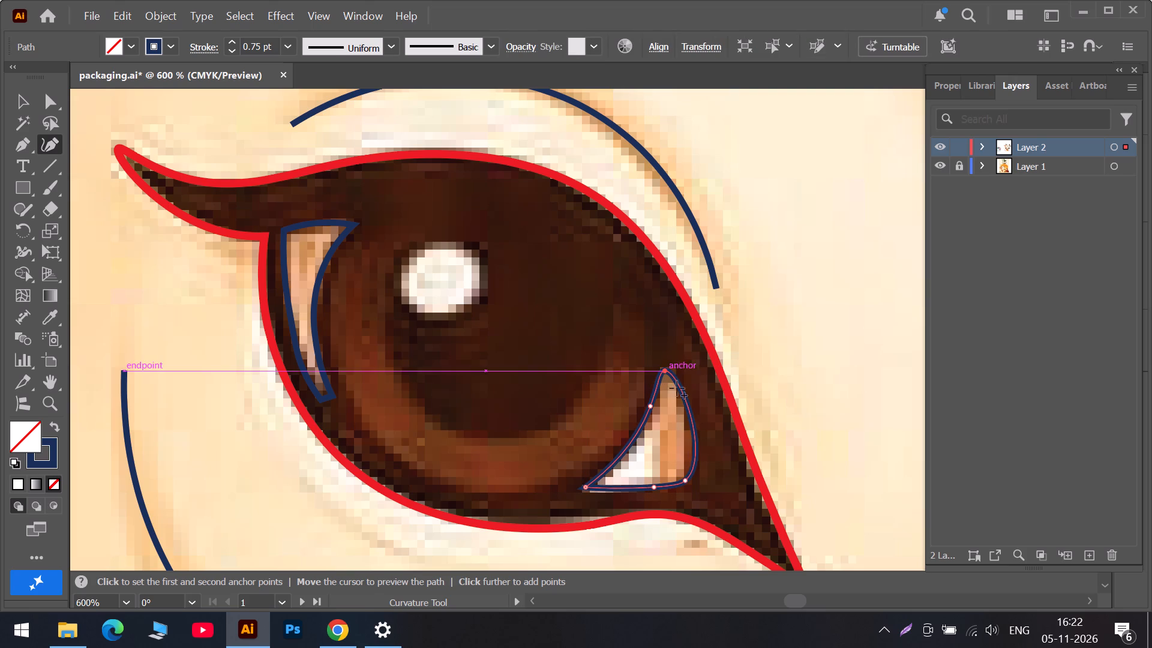
pyautogui.moveTo(692, 442); pyautogui.dragTo(686, 433)
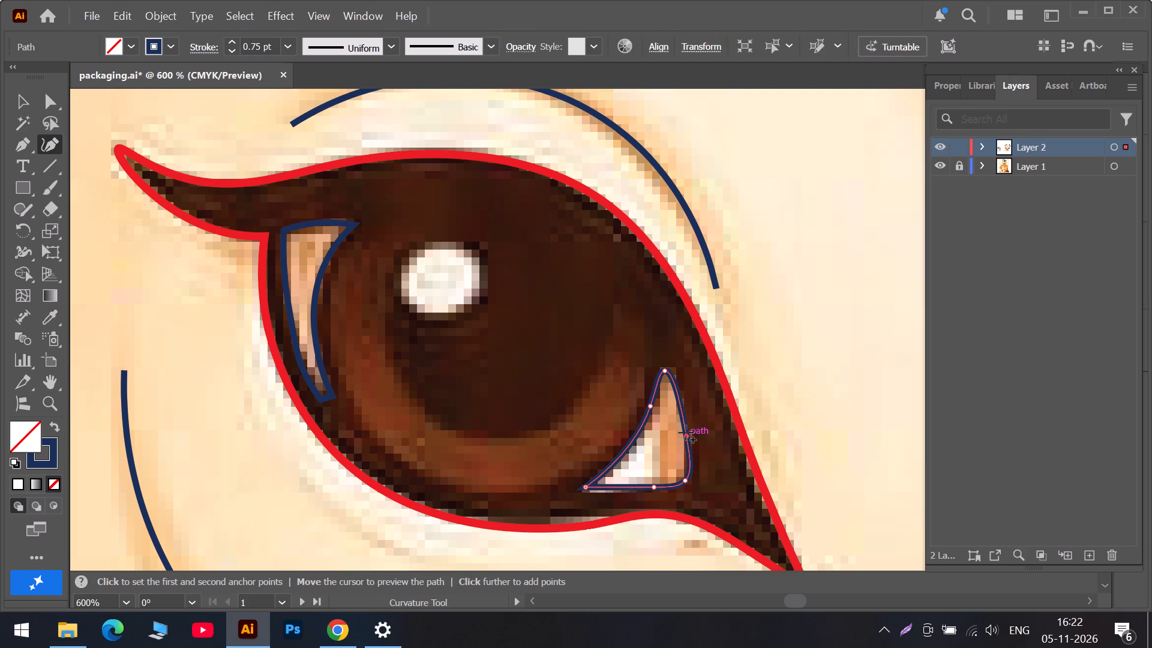
pyautogui.moveTo(686, 433); pyautogui.dragTo(686, 431)
pyautogui.doubleClick(683, 482)
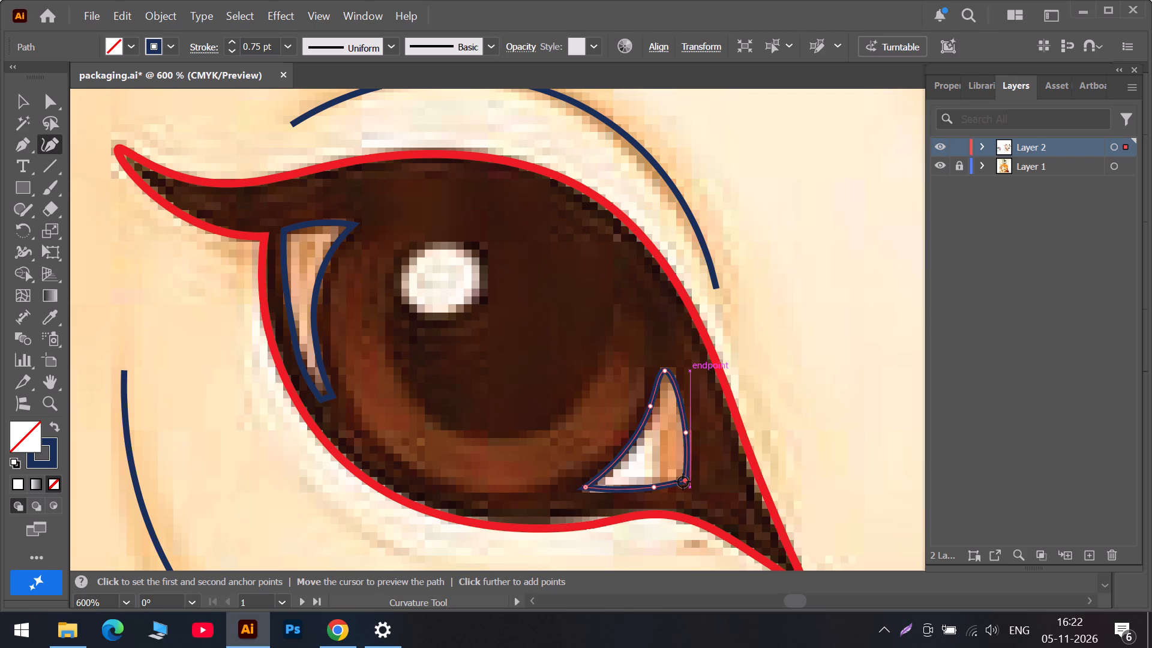
# Trace the near eye's round white highlight as a closed curved path.
pyautogui.scroll(4, 669, 451)
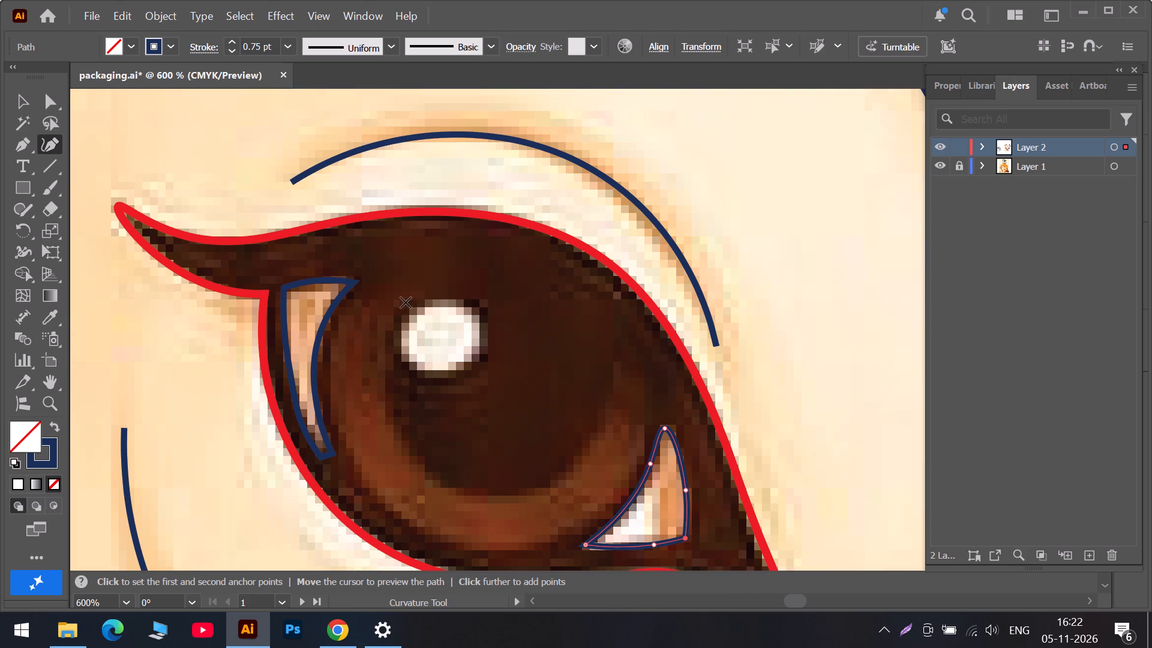
pyautogui.click(430, 302)
pyautogui.click(406, 316)
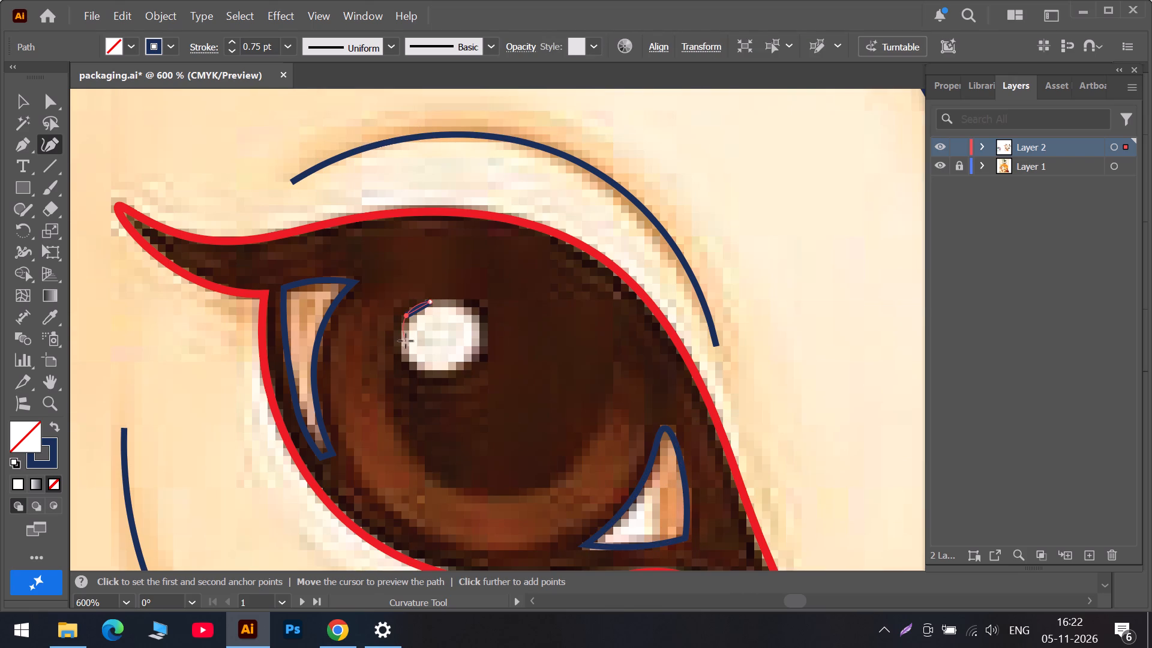
pyautogui.click(404, 358)
pyautogui.click(439, 377)
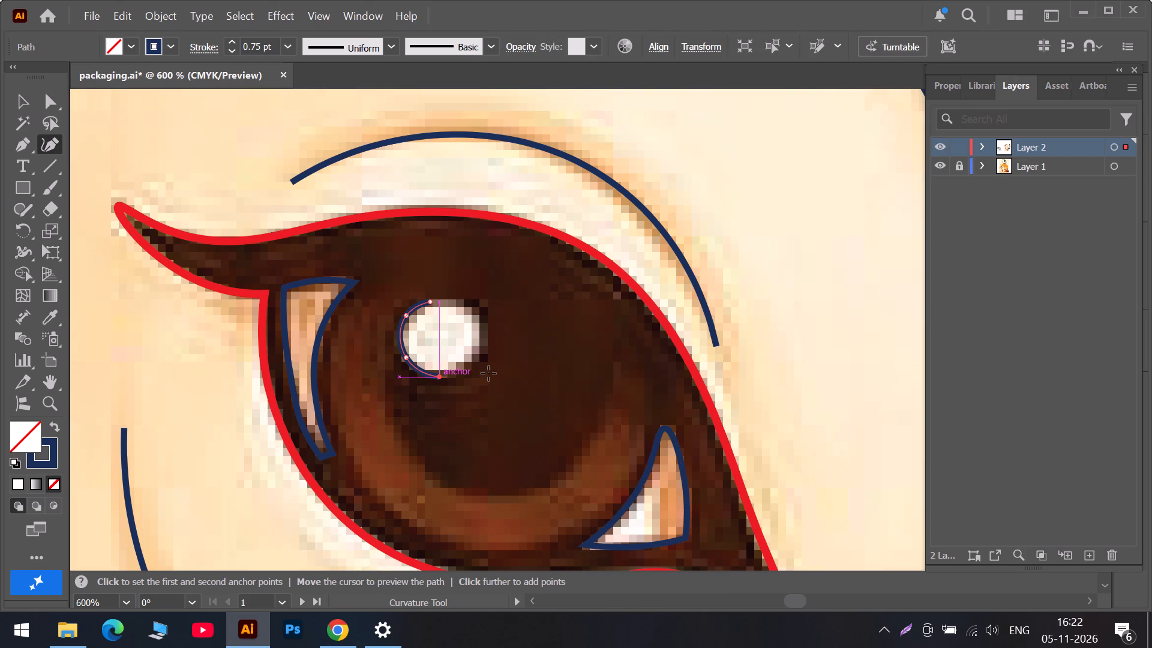
pyautogui.click(488, 347)
pyautogui.click(474, 310)
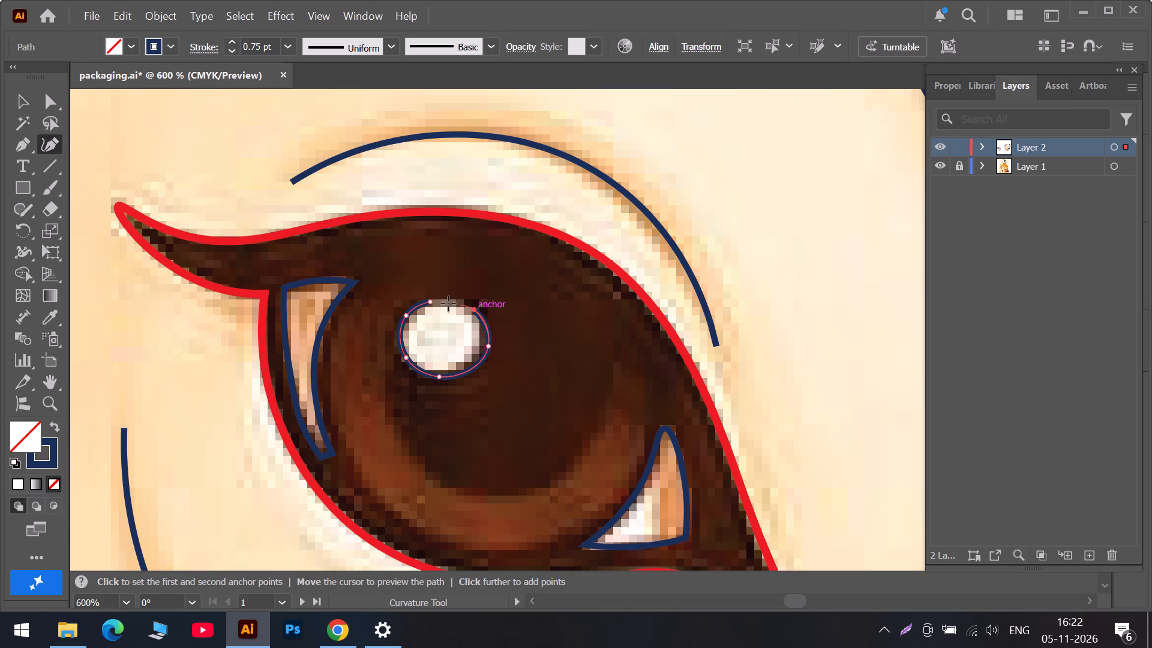
pyautogui.click(431, 303)
# Adjust the near-eye highlight outline's points along both sides and the top to fit the white spot.
pyautogui.moveTo(489, 346); pyautogui.dragTo(482, 346)
pyautogui.click(409, 361)
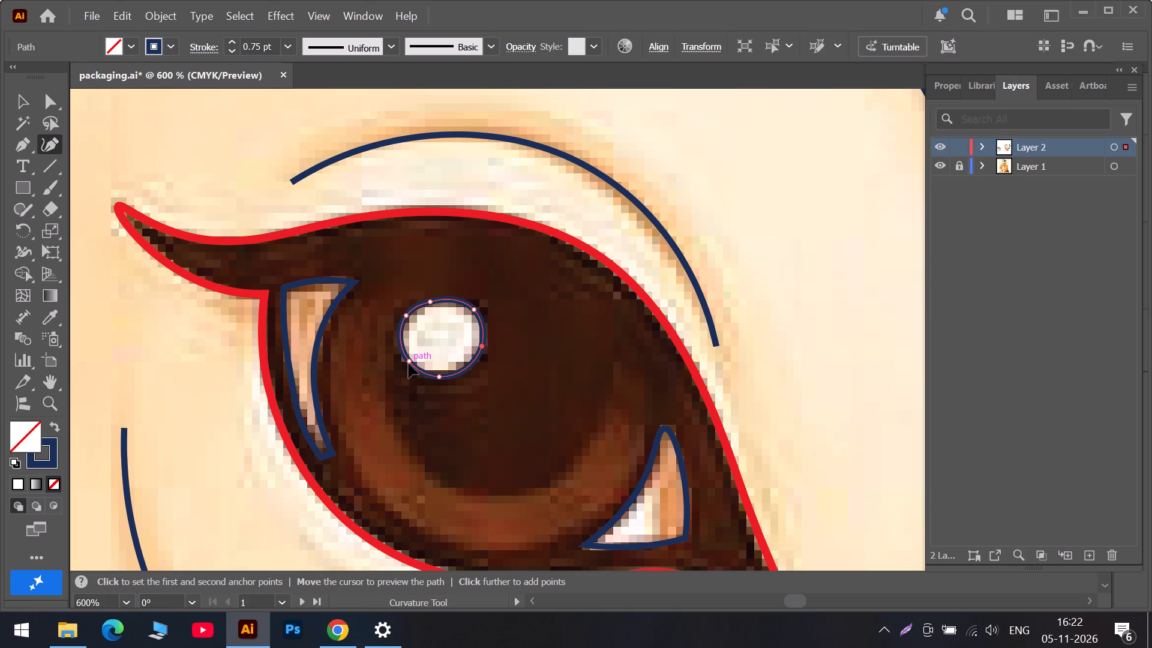
pyautogui.click(428, 301)
pyautogui.moveTo(406, 317); pyautogui.dragTo(407, 316)
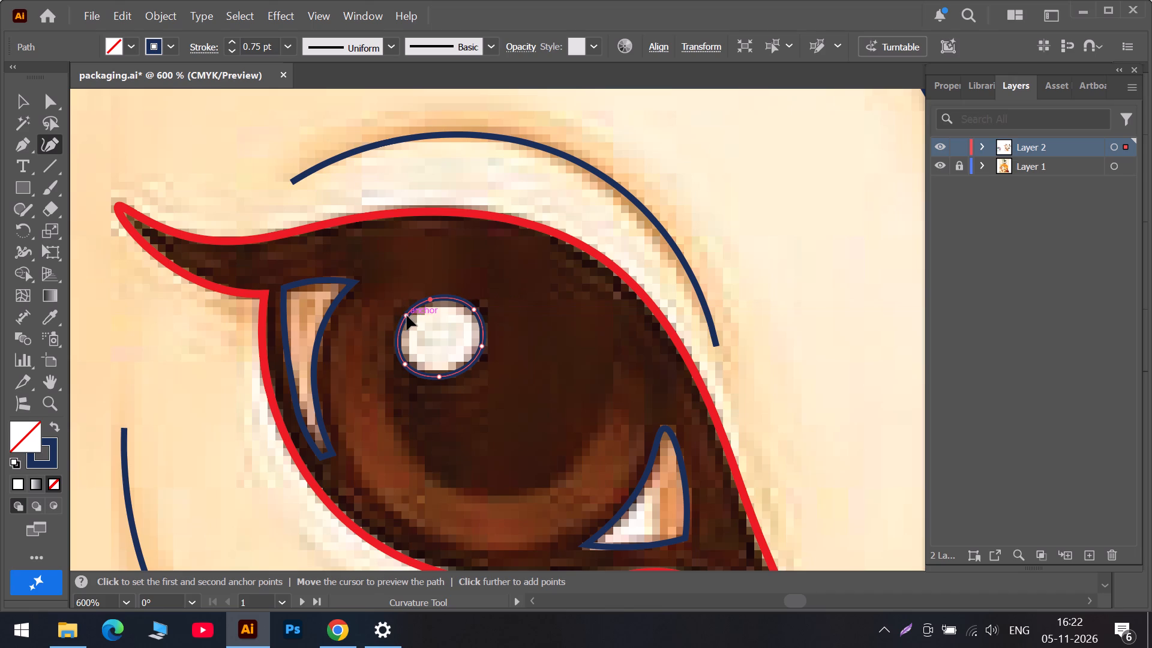
pyautogui.moveTo(407, 316); pyautogui.dragTo(407, 311)
# Start outlining the near eye's lighter brown iris crescent, tracing its inner edge from the lash-side tip to the inner-corner tip.
pyautogui.scroll(-3, 422, 371)
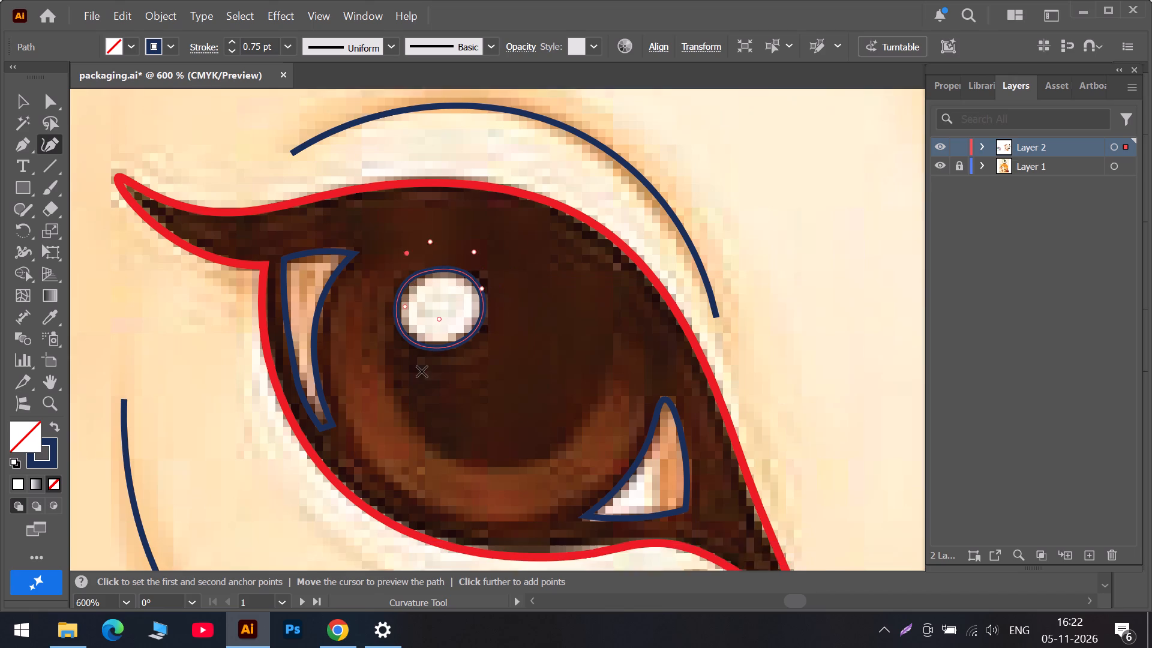
pyautogui.scroll(-3, 422, 371)
pyautogui.click(377, 266)
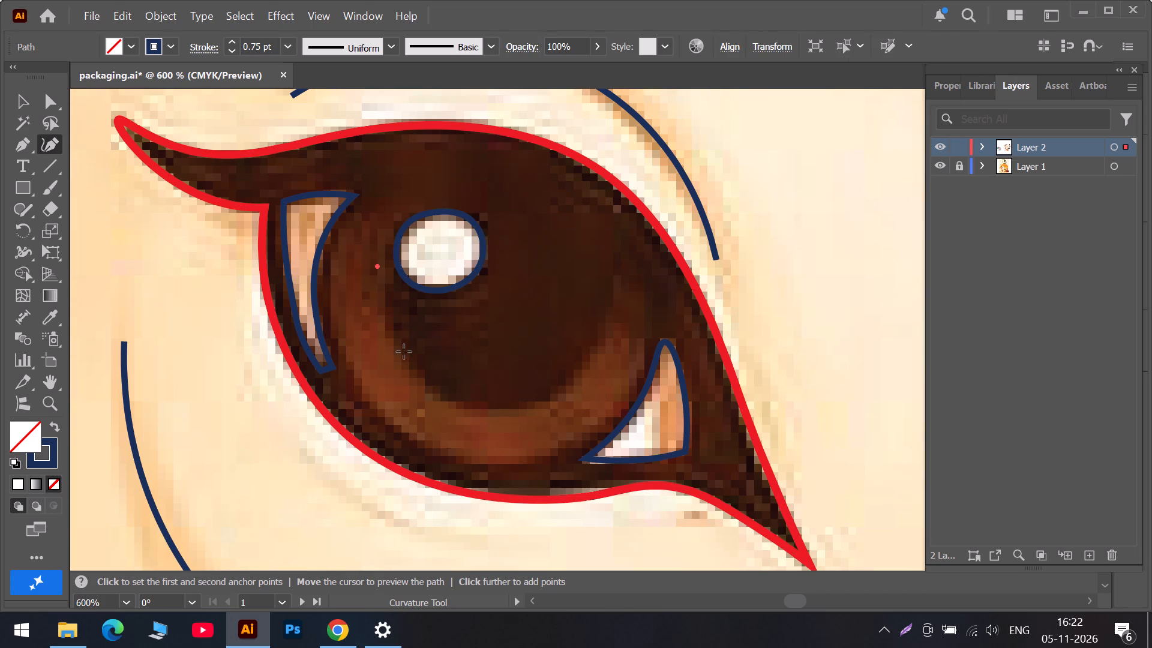
pyautogui.click(404, 352)
pyautogui.click(443, 398)
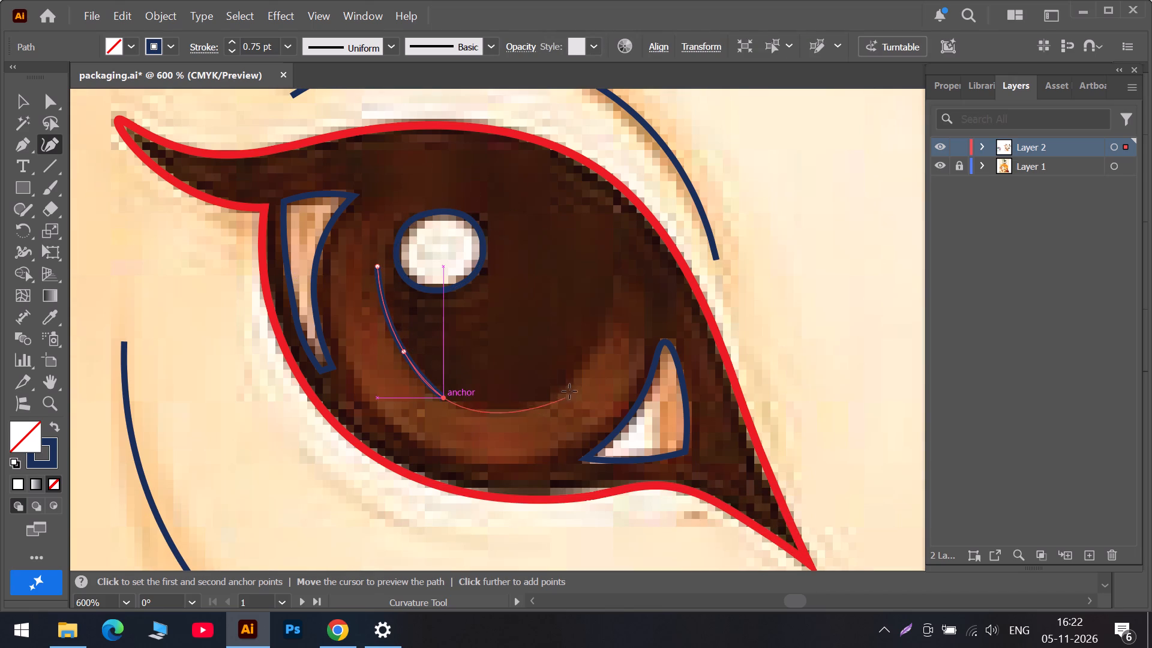
pyautogui.click(579, 370)
pyautogui.click(614, 281)
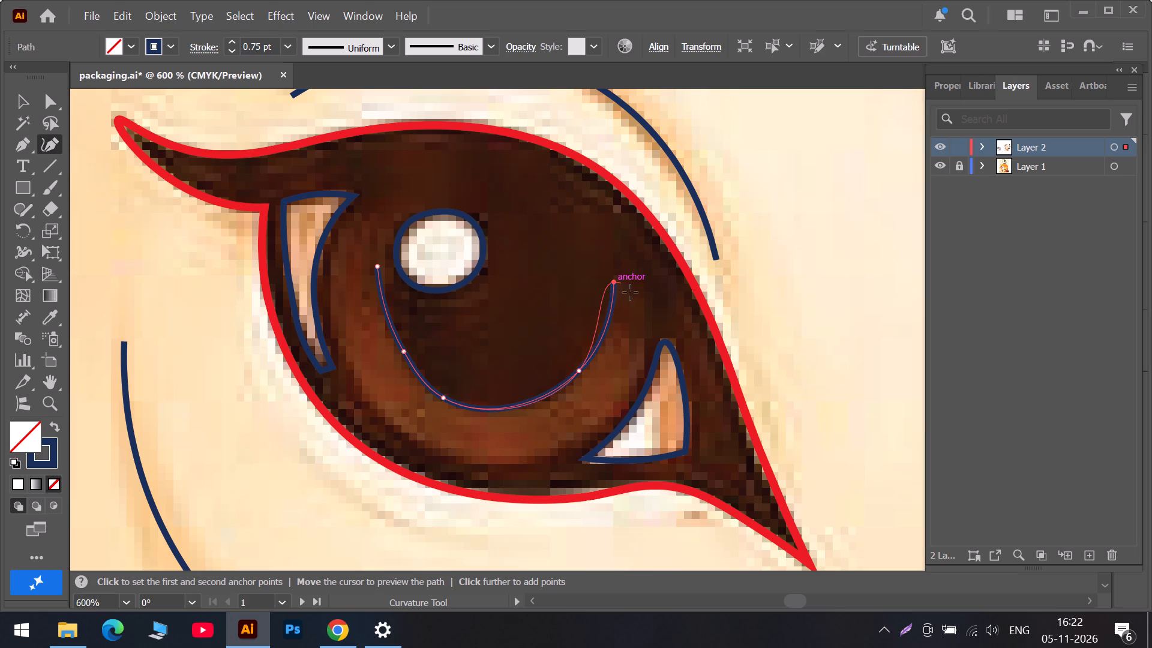
# Trace the crescent's outer edge back around to close the path, and refine its lash-side tip and upper outer edge.
pyautogui.click(646, 348)
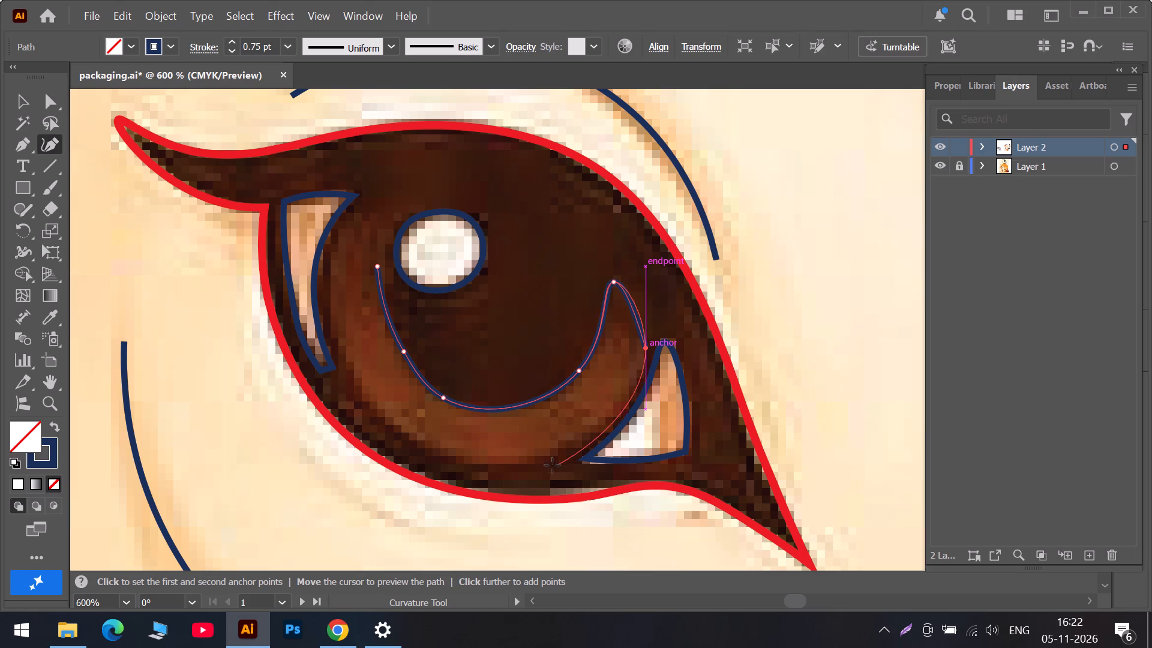
pyautogui.click(540, 463)
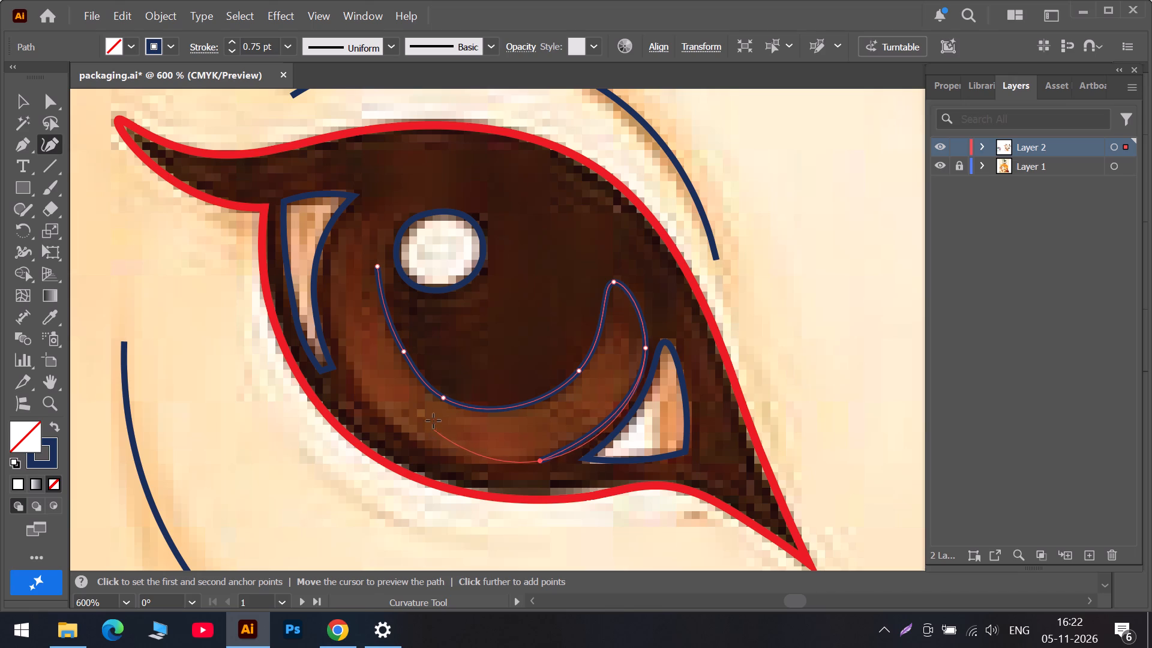
pyautogui.click(377, 408)
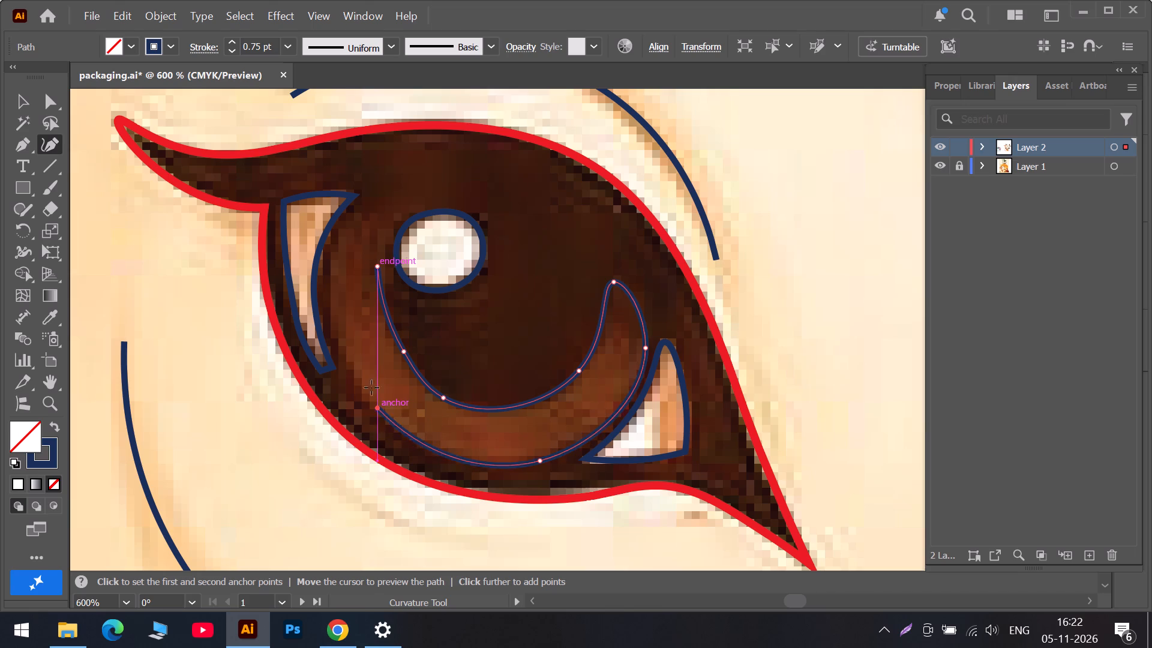
pyautogui.click(338, 315)
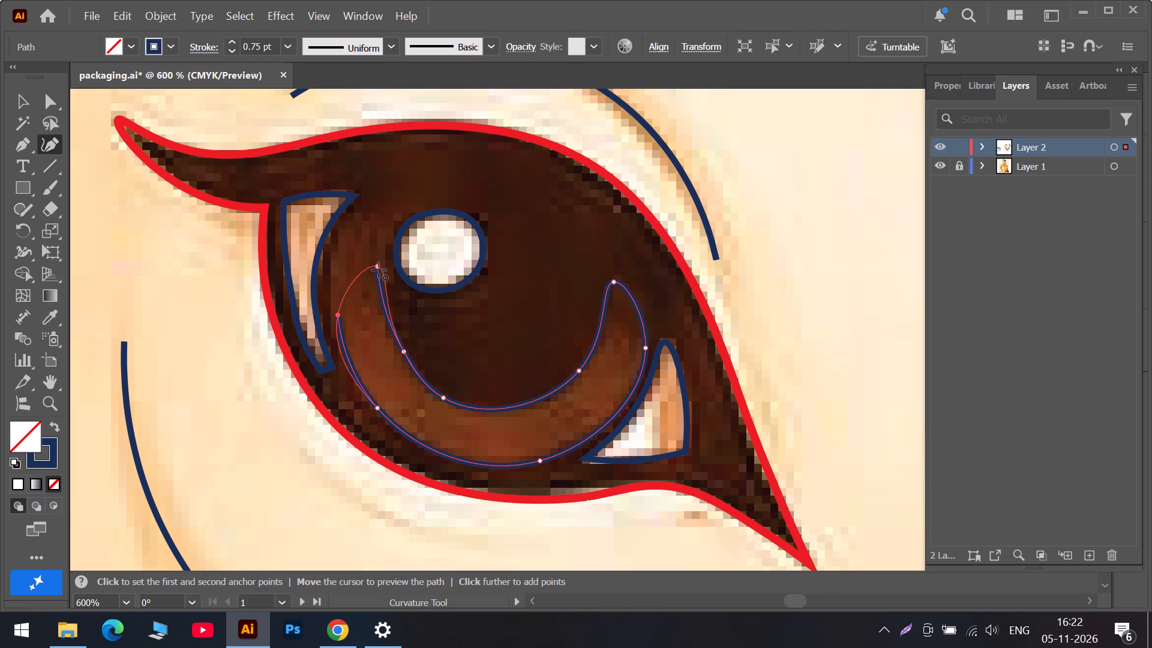
pyautogui.click(377, 271)
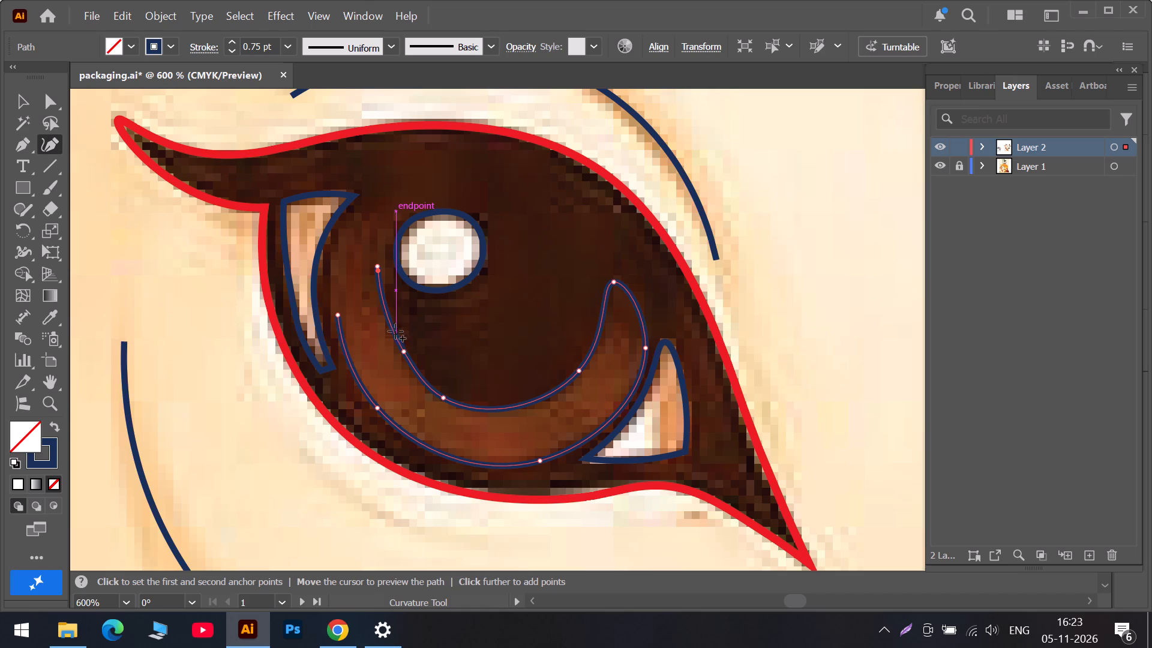
pyautogui.hotkey('ctrl', 'z')
pyautogui.click(377, 265)
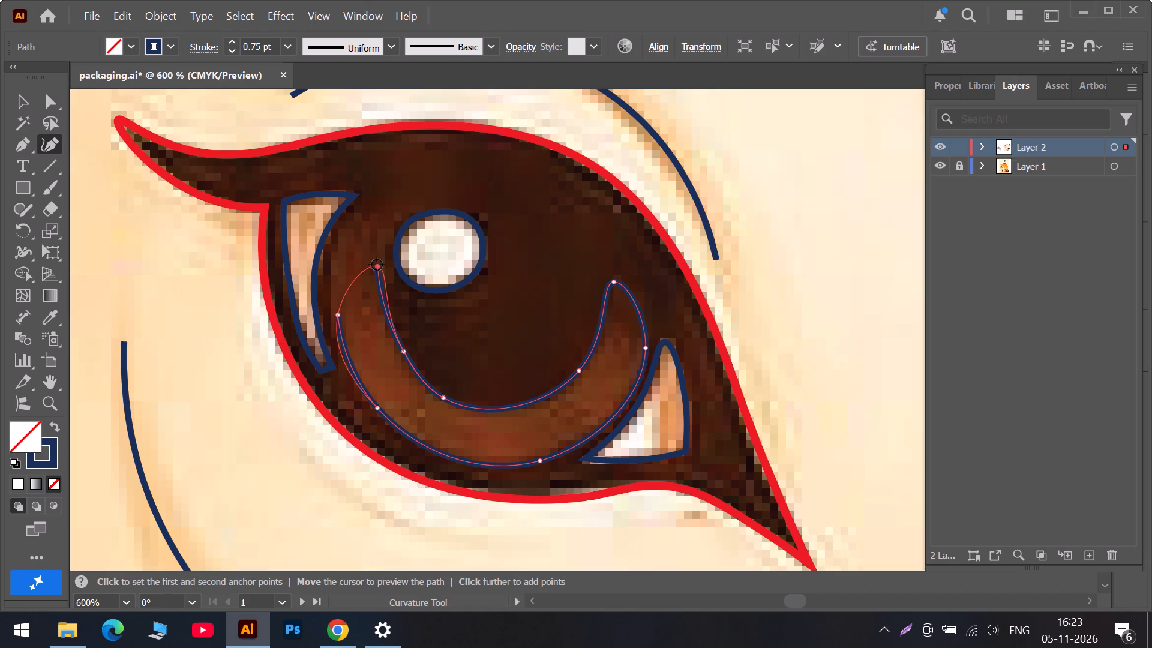
pyautogui.moveTo(377, 265); pyautogui.dragTo(367, 260)
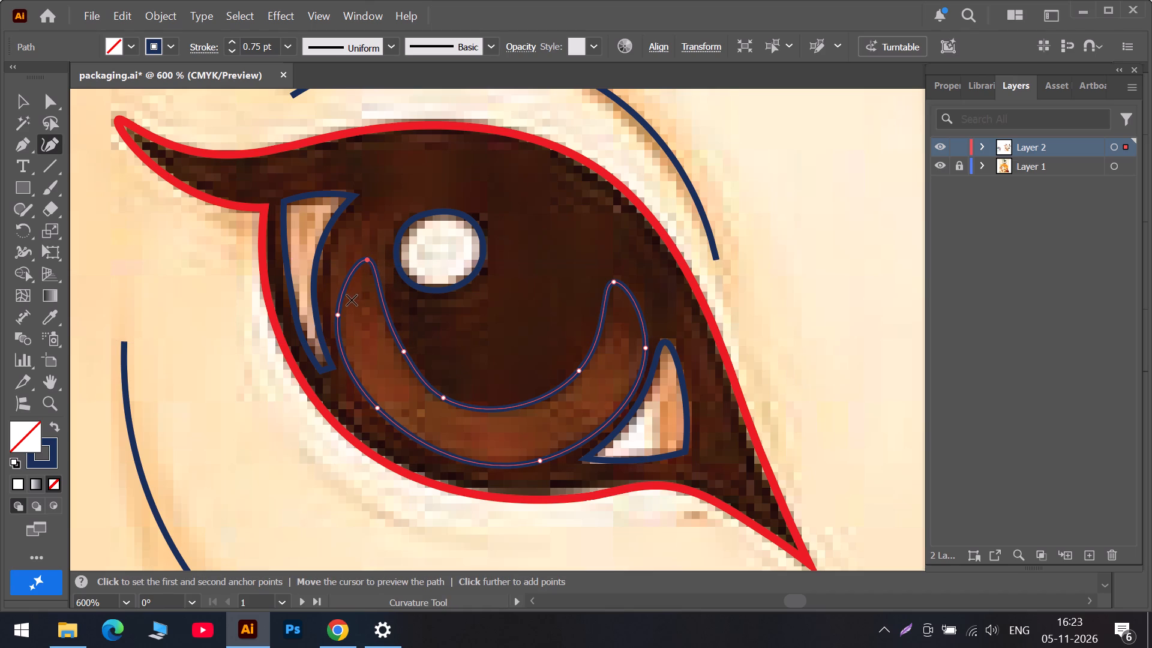
pyautogui.moveTo(340, 313); pyautogui.dragTo(343, 300)
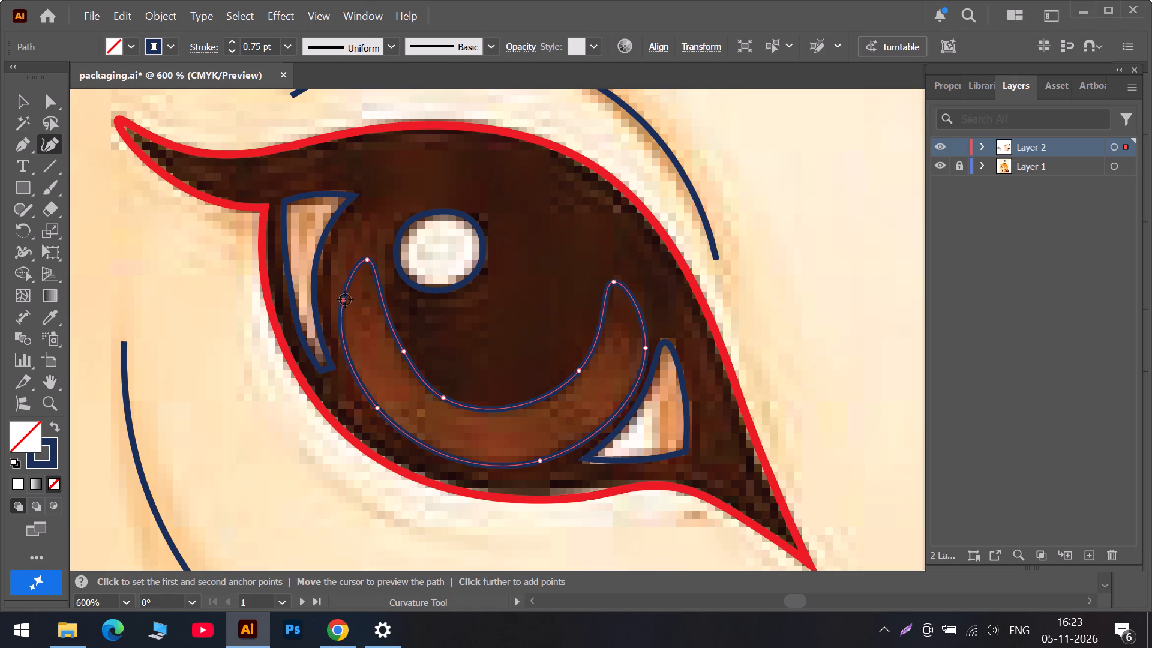
# Outline the far eye's oval white highlight as a closed curved path and adjust its upper points to fit.
pyautogui.keyDown('alt'); pyautogui.scroll(-3, 503, 388); pyautogui.keyUp('alt')
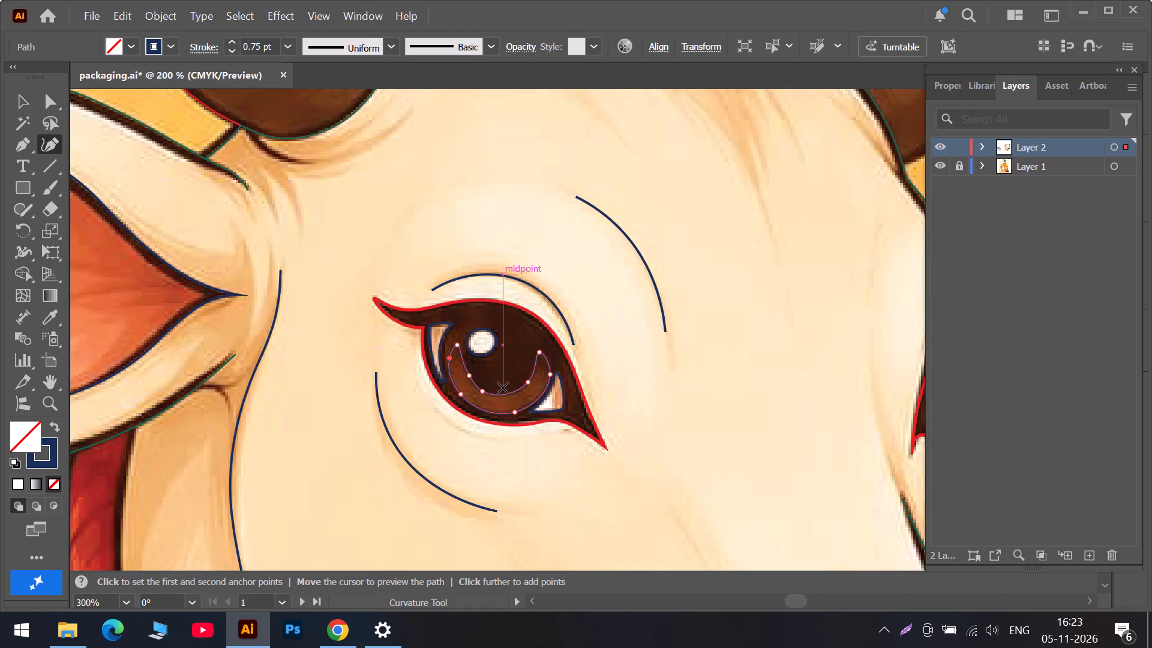
pyautogui.click(847, 604)
pyautogui.keyDown('alt'); pyautogui.scroll(4, 456, 397); pyautogui.keyUp('alt')
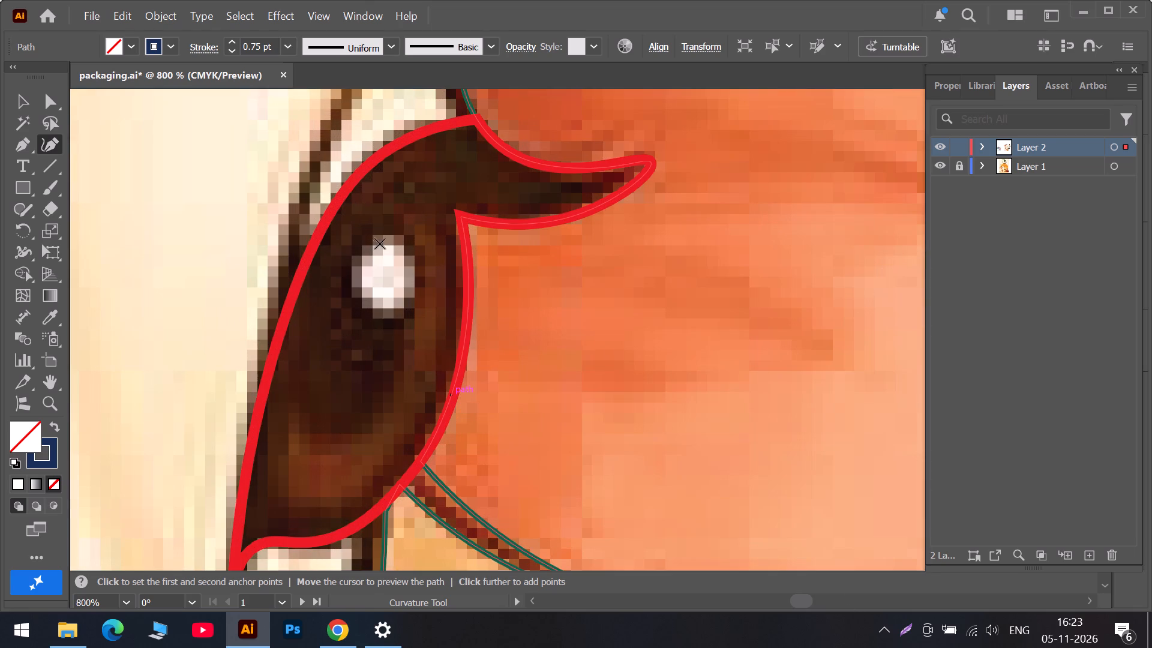
pyautogui.click(376, 241)
pyautogui.click(358, 260)
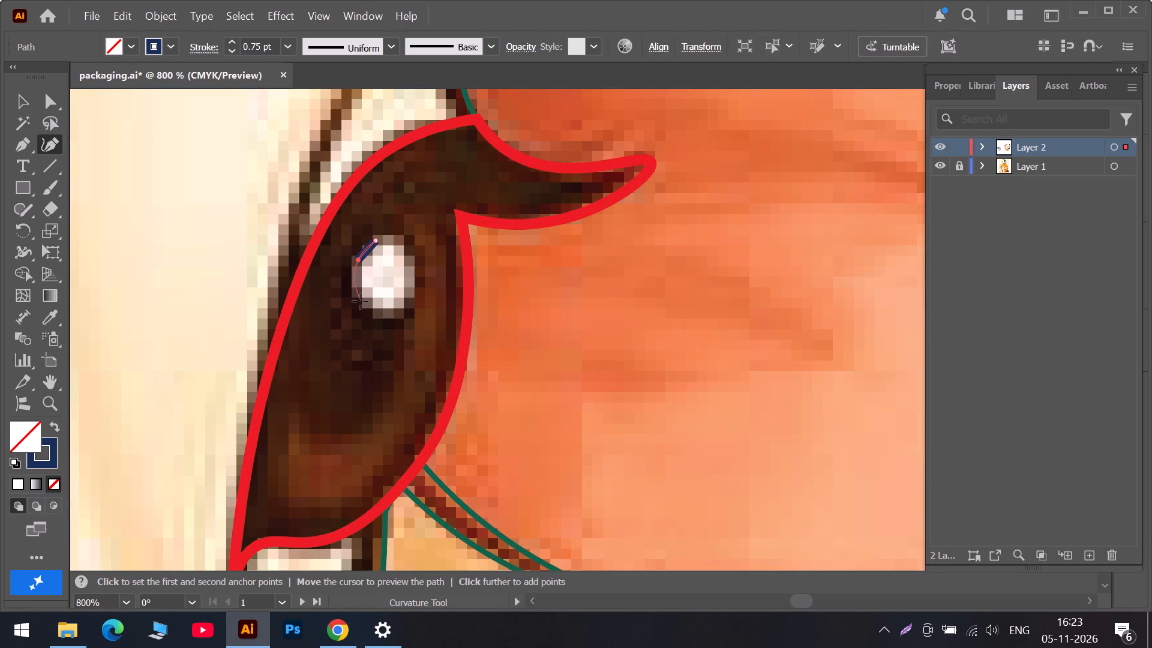
pyautogui.click(360, 305)
pyautogui.click(404, 316)
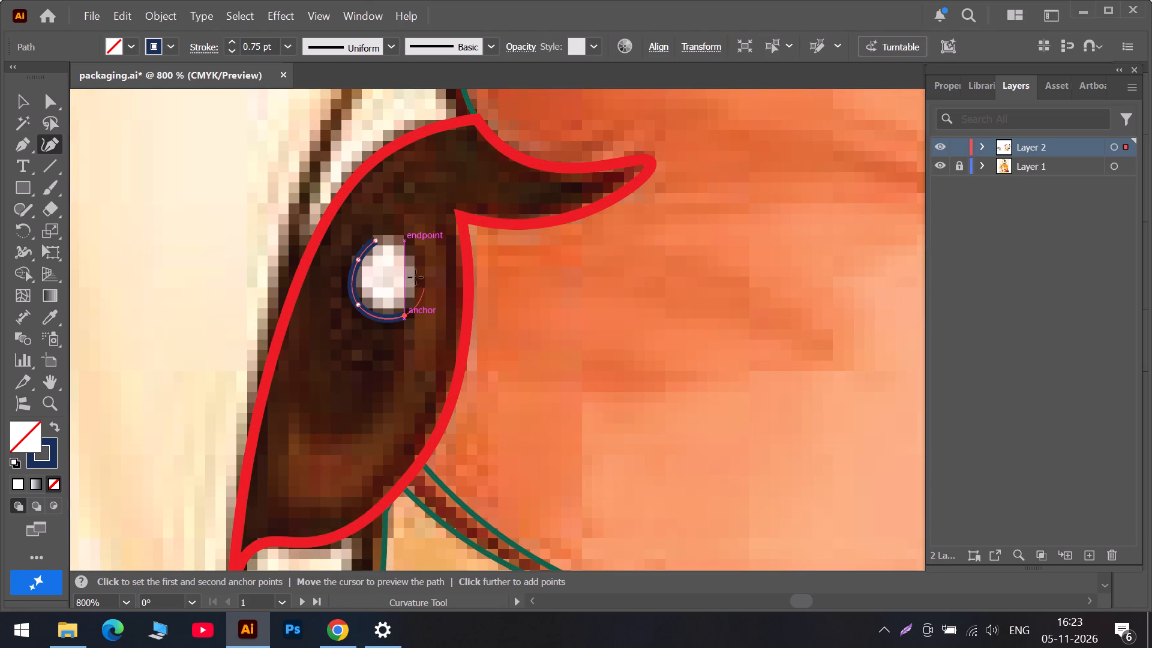
pyautogui.click(415, 267)
pyautogui.click(377, 240)
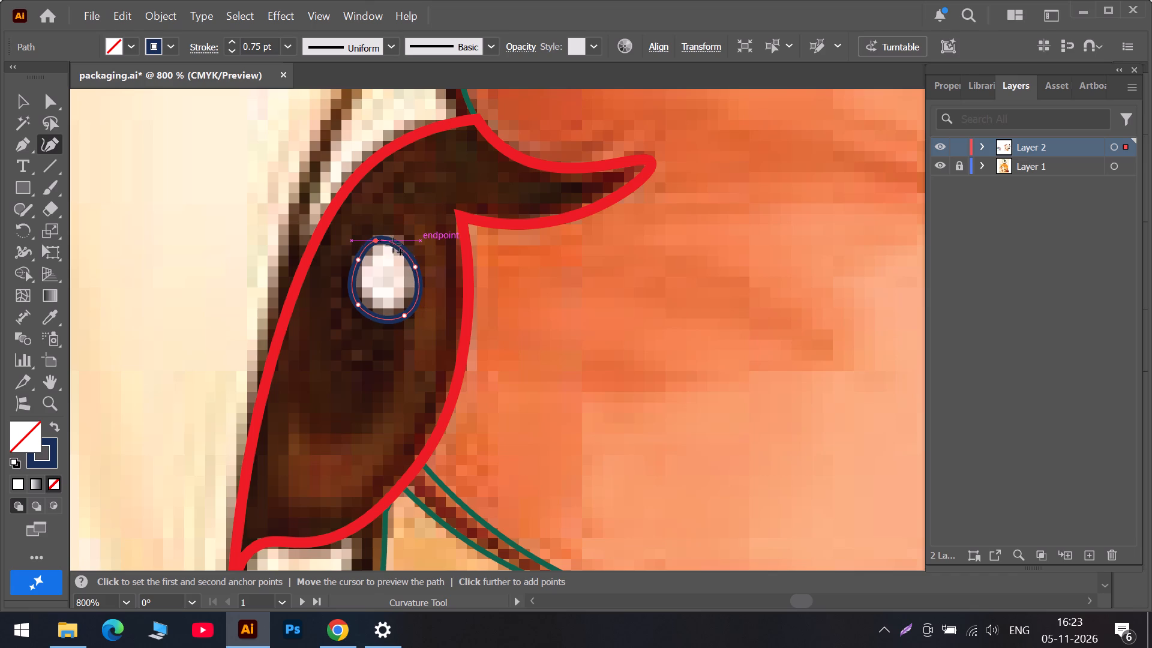
pyautogui.moveTo(414, 263); pyautogui.dragTo(407, 245)
pyautogui.click(359, 260)
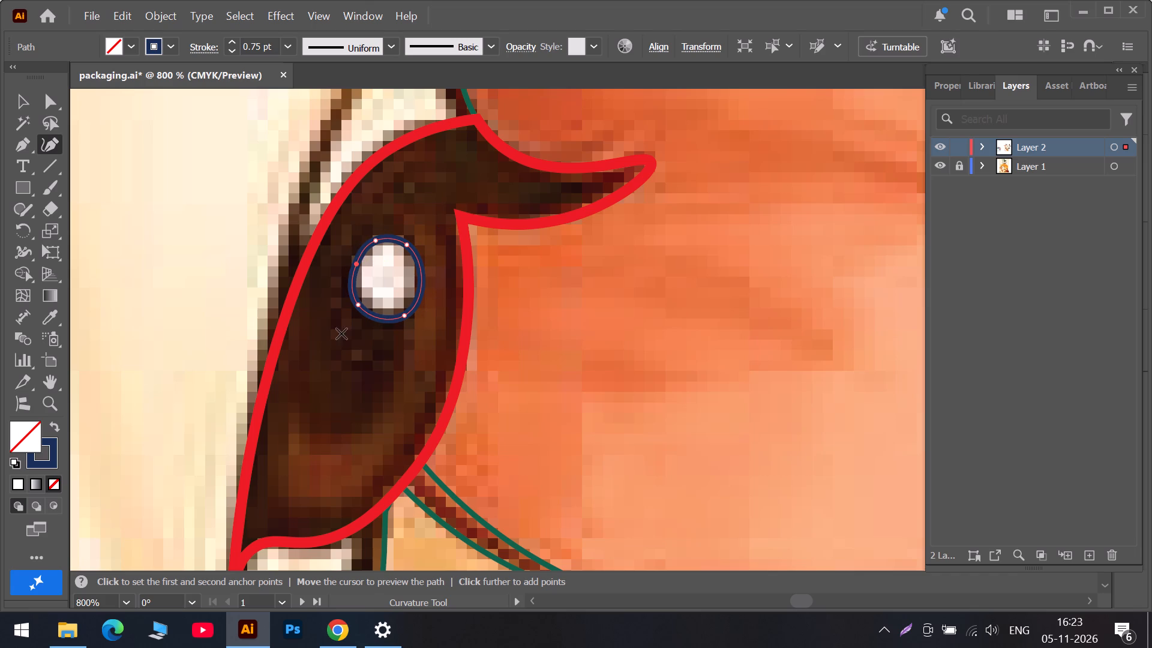
# Outline the far eye's lighter brown iris crescent as a closed curved path, from its lower tip up past the white highlight and back.
pyautogui.click(299, 410)
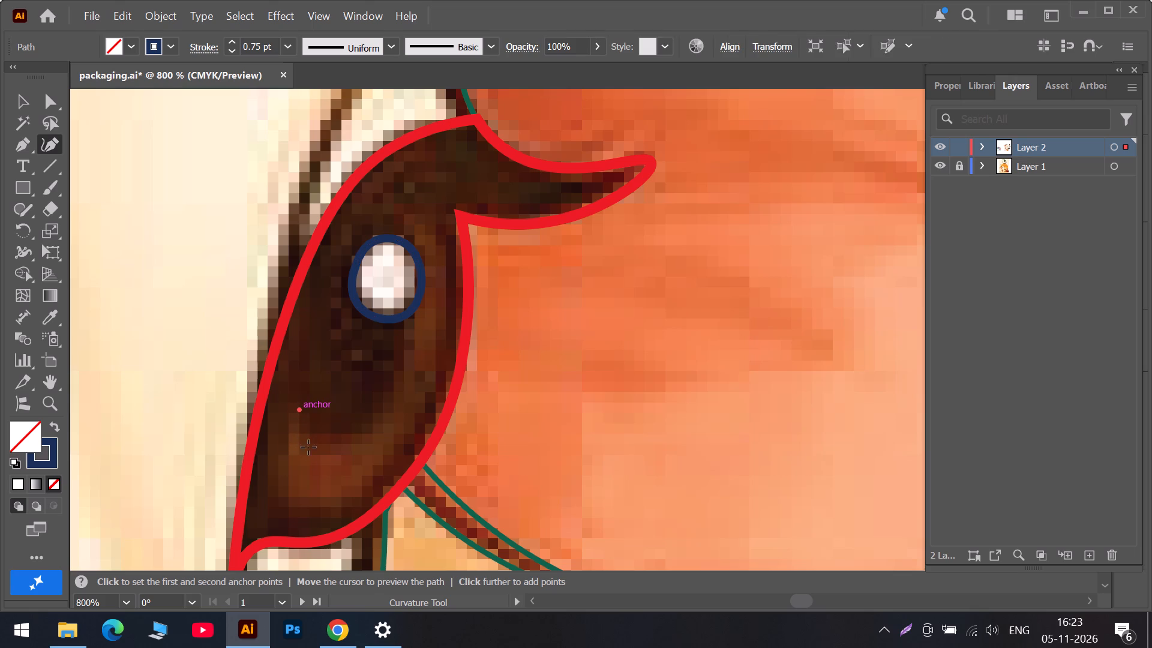
pyautogui.click(330, 444)
pyautogui.click(403, 362)
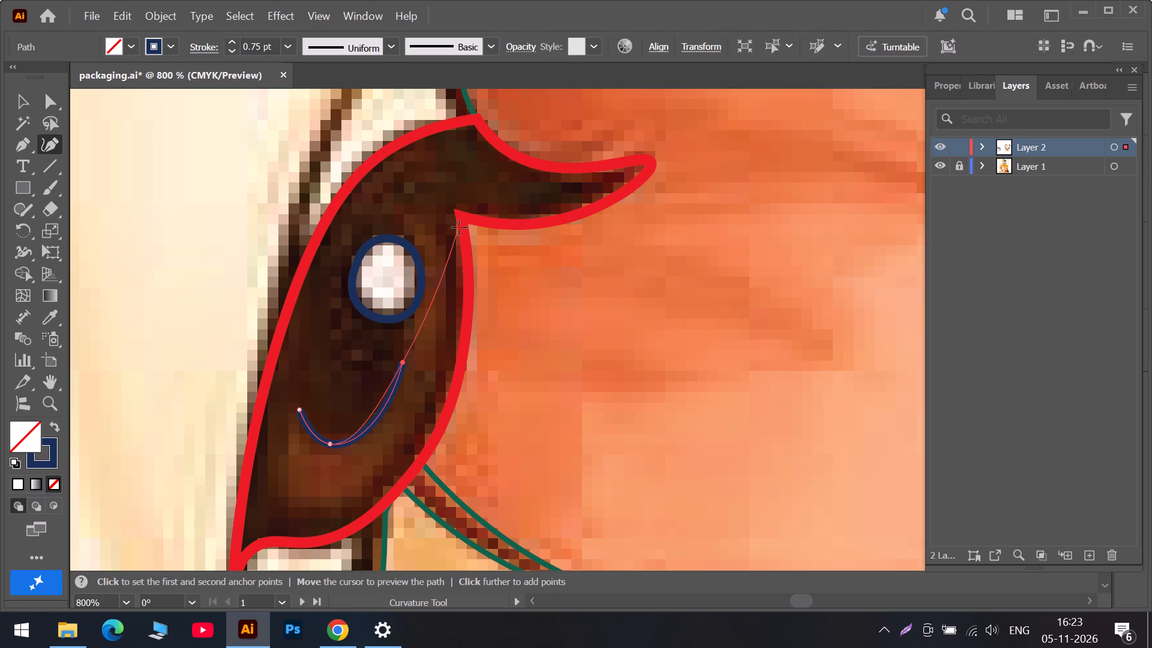
pyautogui.click(416, 226)
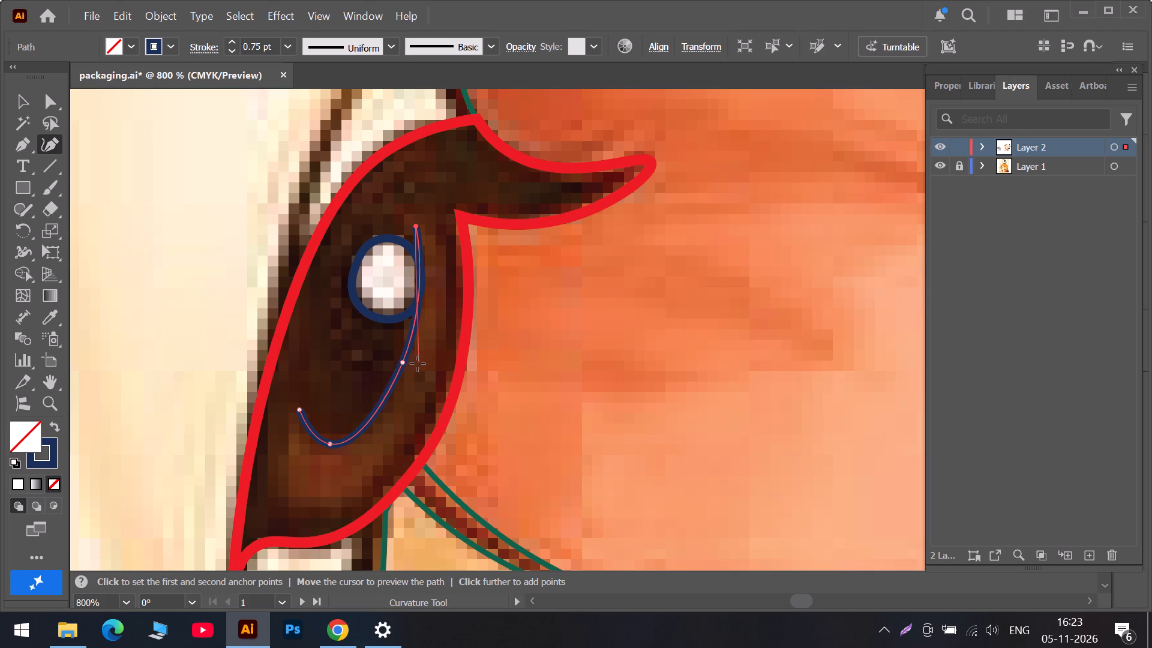
pyautogui.click(418, 286)
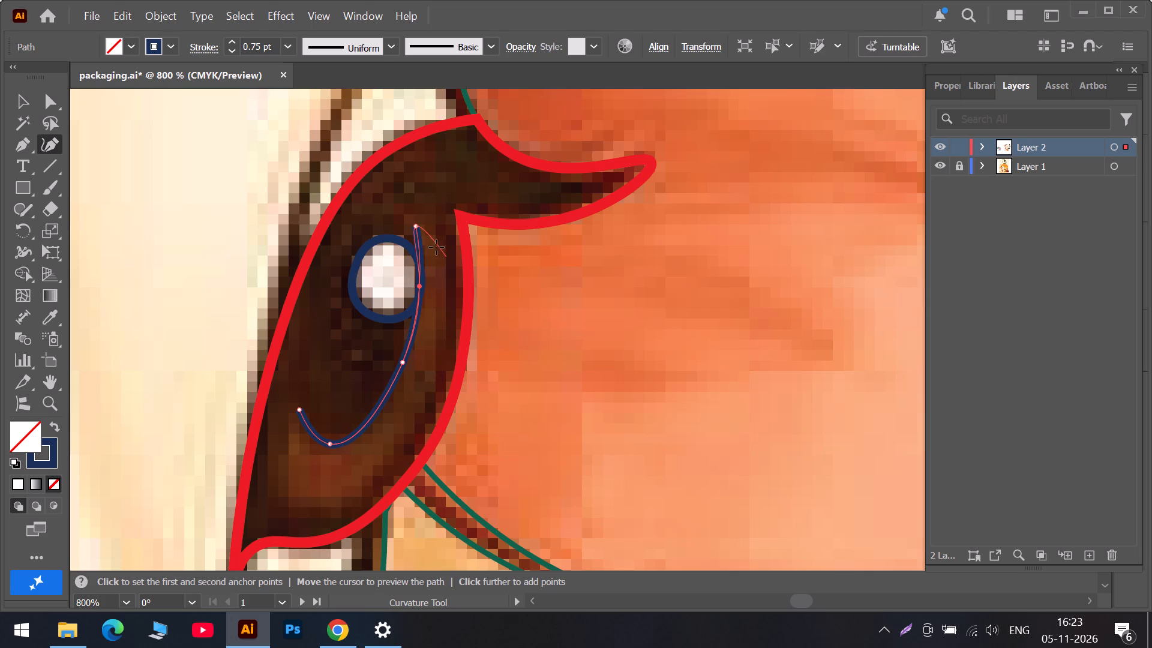
pyautogui.click(443, 234)
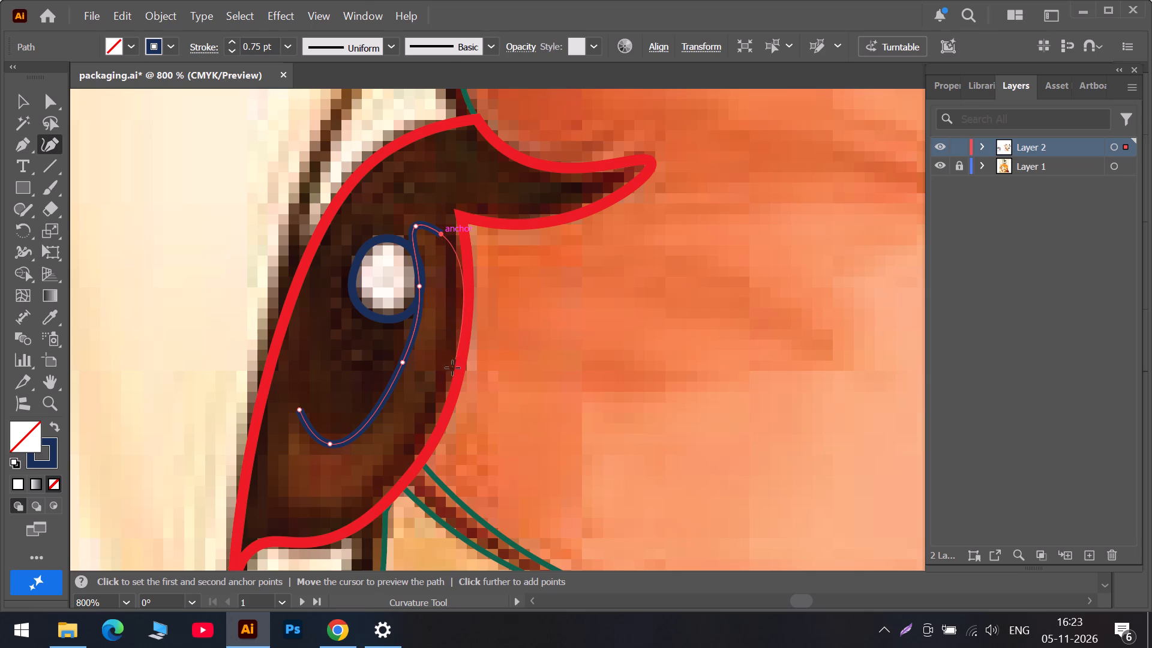
pyautogui.click(432, 421)
pyautogui.click(356, 503)
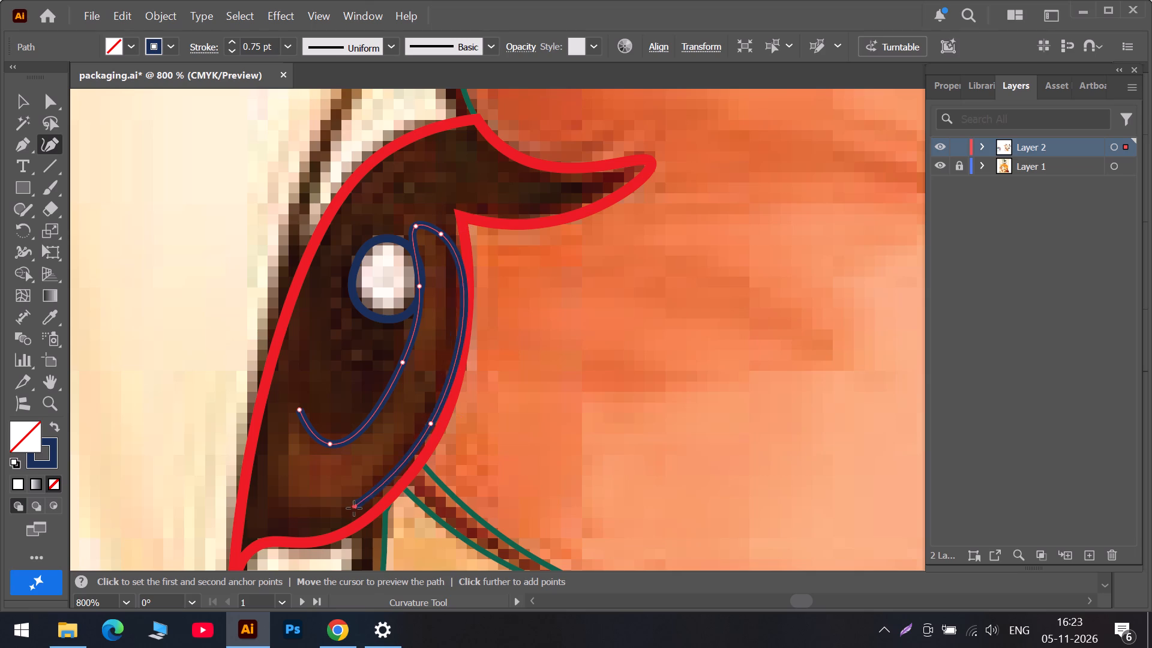
pyautogui.click(282, 500)
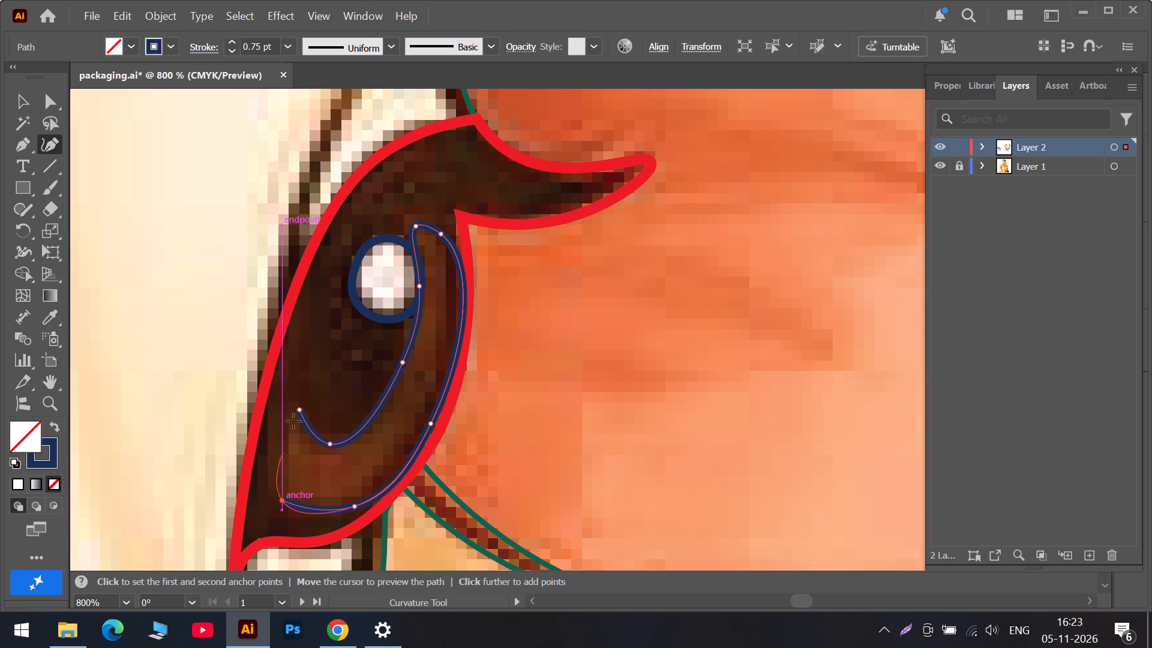
pyautogui.click(297, 412)
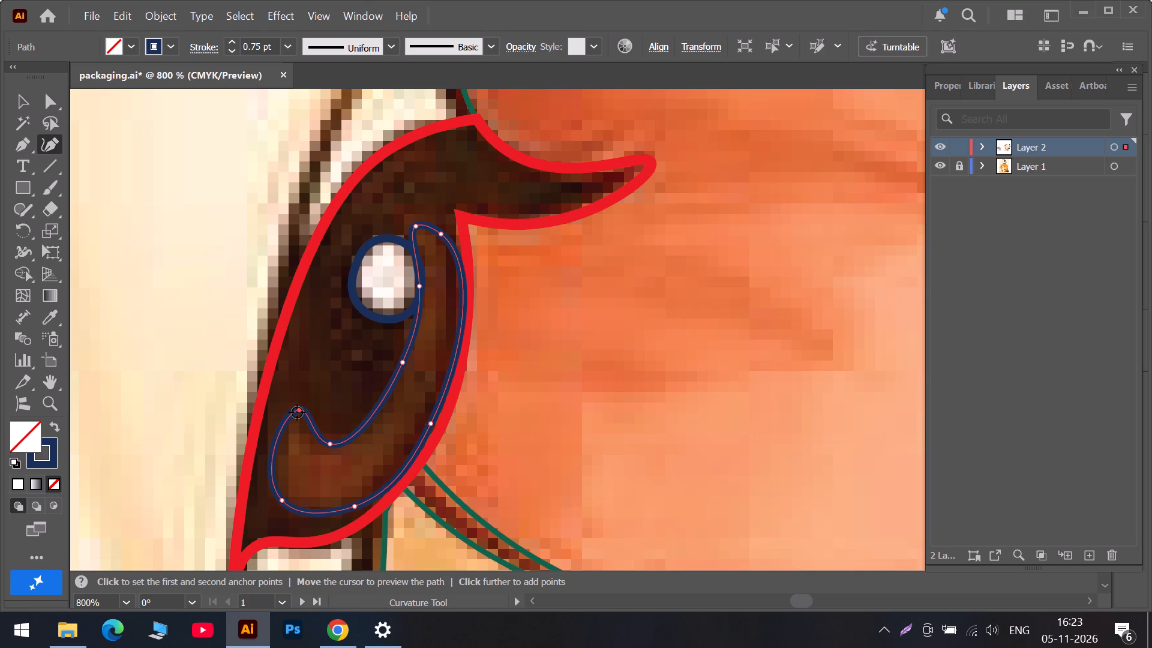
# Refine the far-eye crescent's lower tip, bottom and outer edge, adding a point on the upper outer edge to fit the brown area.
pyautogui.moveTo(297, 413); pyautogui.dragTo(297, 419)
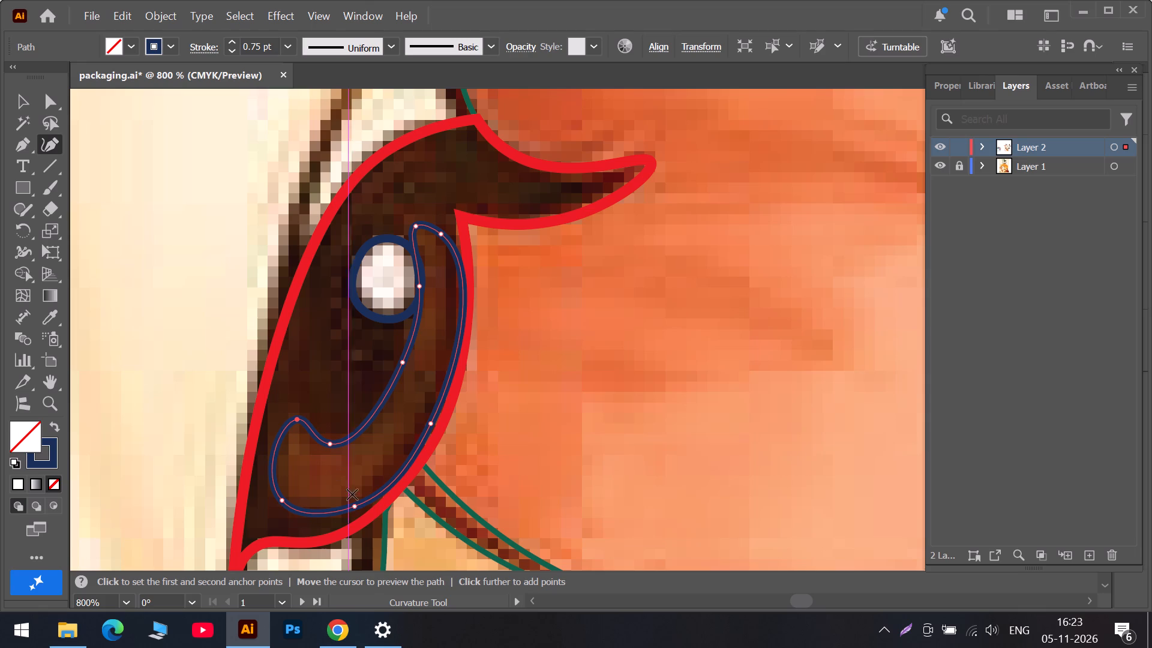
pyautogui.moveTo(355, 506); pyautogui.dragTo(339, 507)
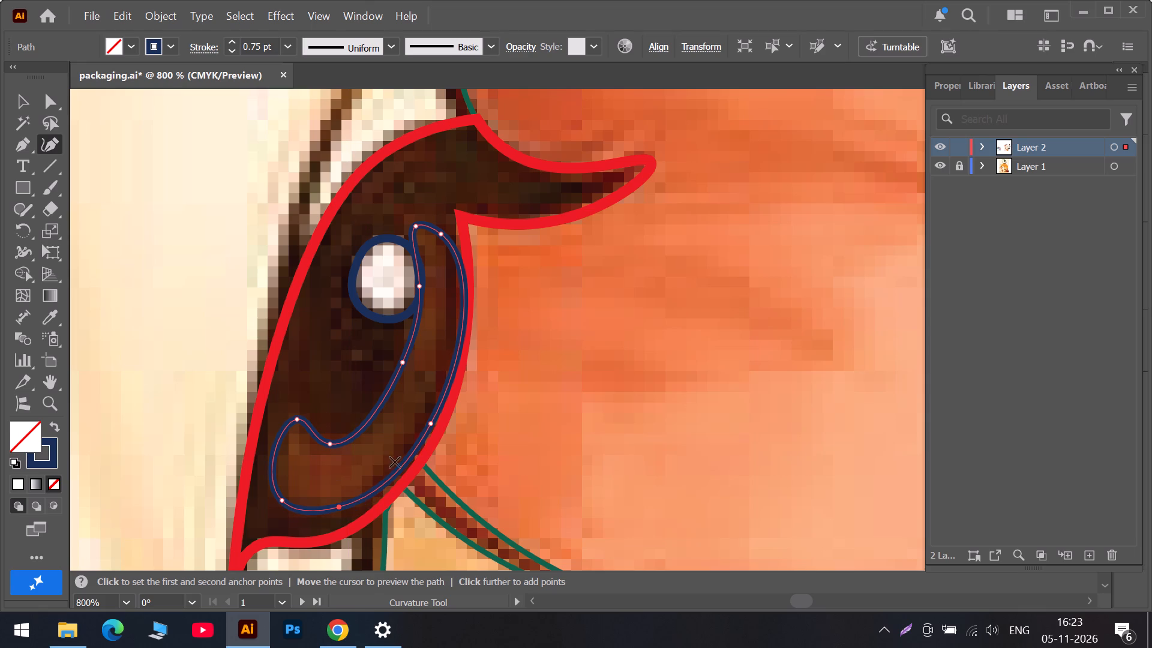
pyautogui.moveTo(431, 427); pyautogui.dragTo(416, 434)
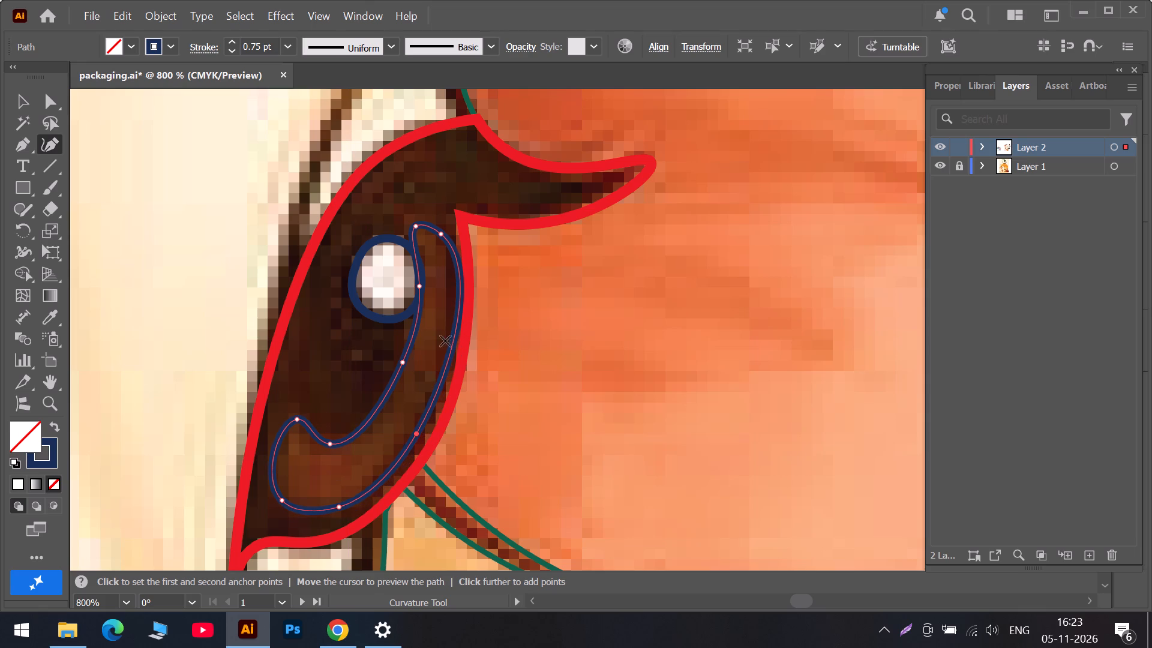
pyautogui.moveTo(459, 268); pyautogui.dragTo(450, 275)
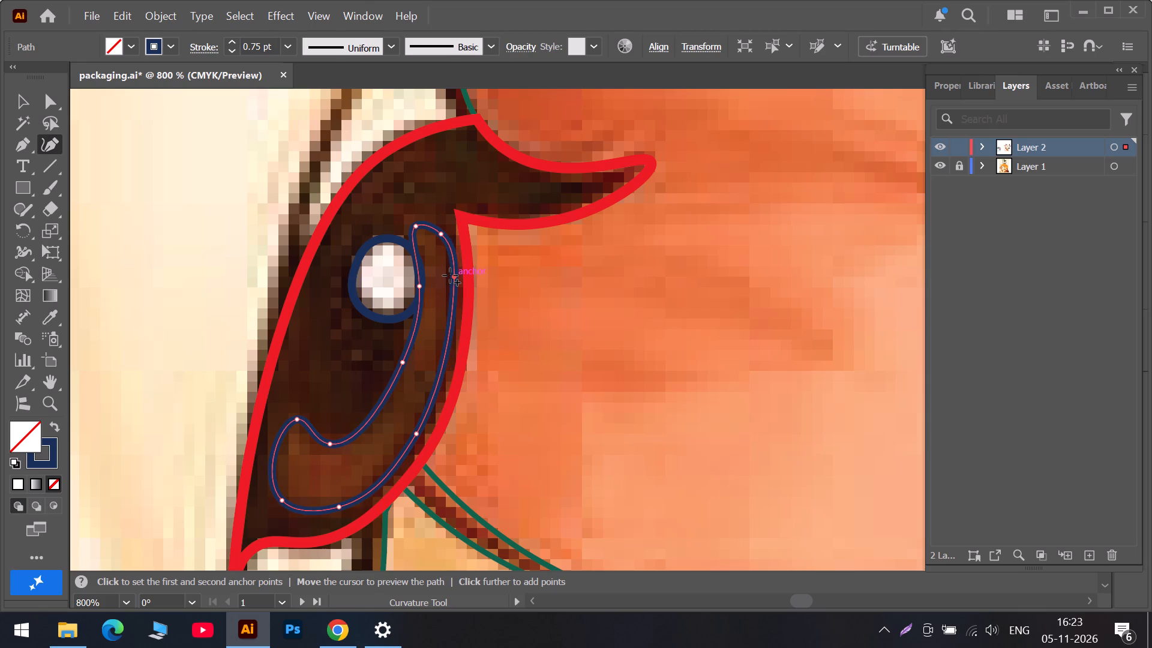
pyautogui.moveTo(450, 275); pyautogui.dragTo(460, 305)
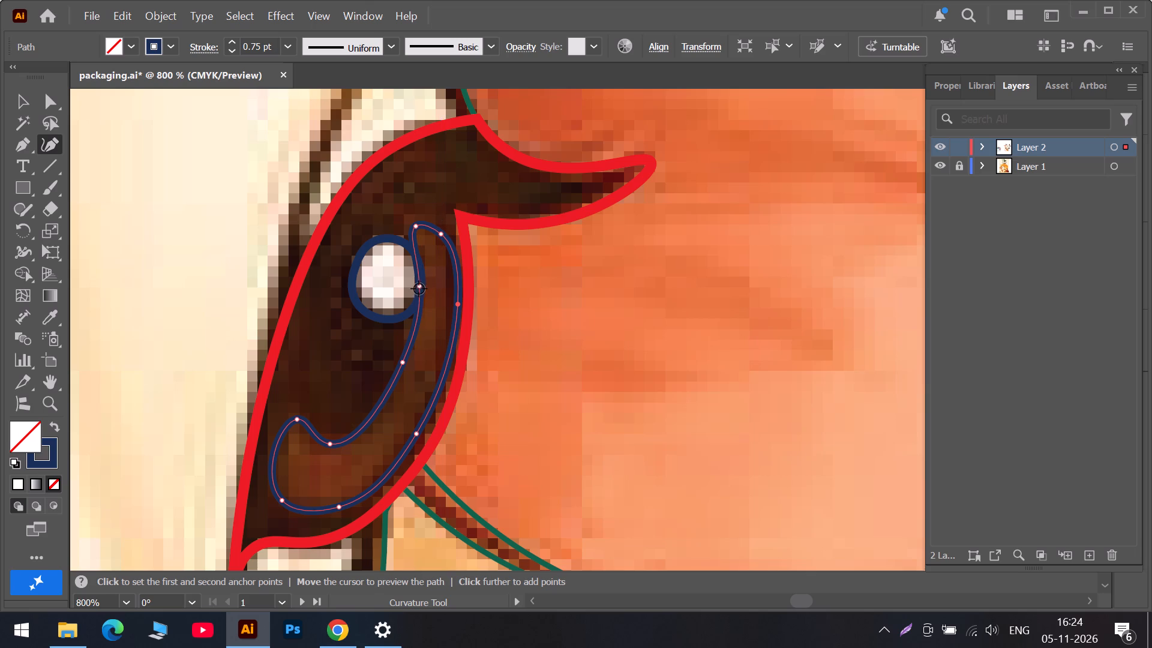
# Reshape the far-eye crescent's upper inner edge beside the white highlight, adding a point near its top to curve around the oval.
pyautogui.moveTo(418, 287); pyautogui.dragTo(433, 272)
pyautogui.doubleClick(434, 271)
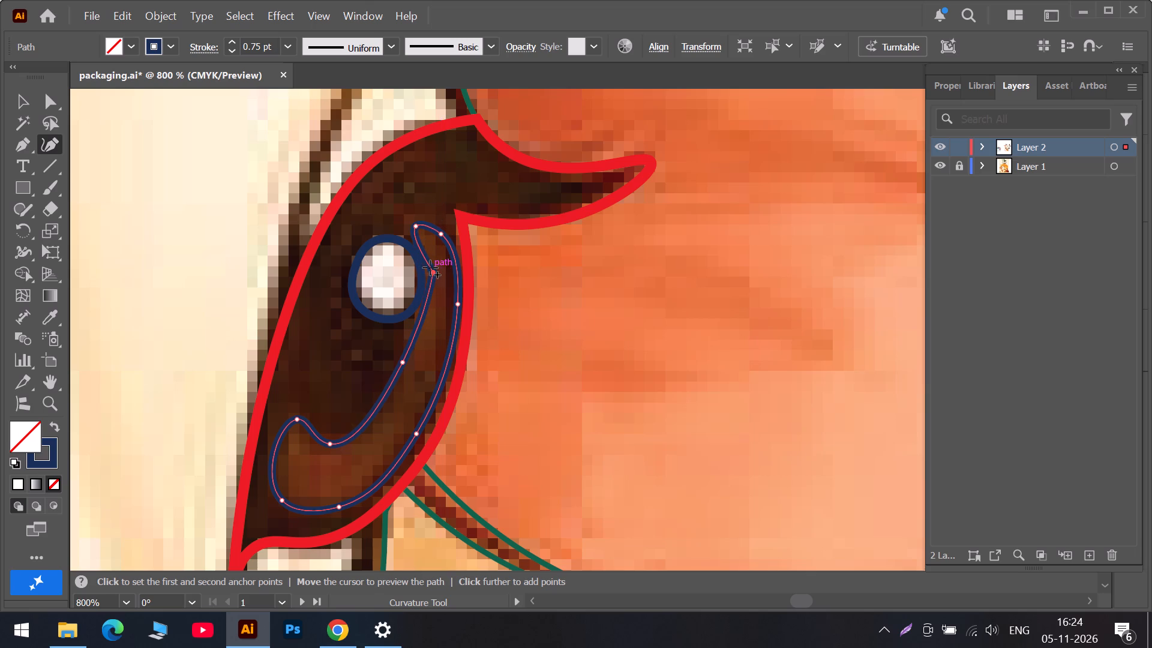
pyautogui.moveTo(430, 268); pyautogui.dragTo(412, 248)
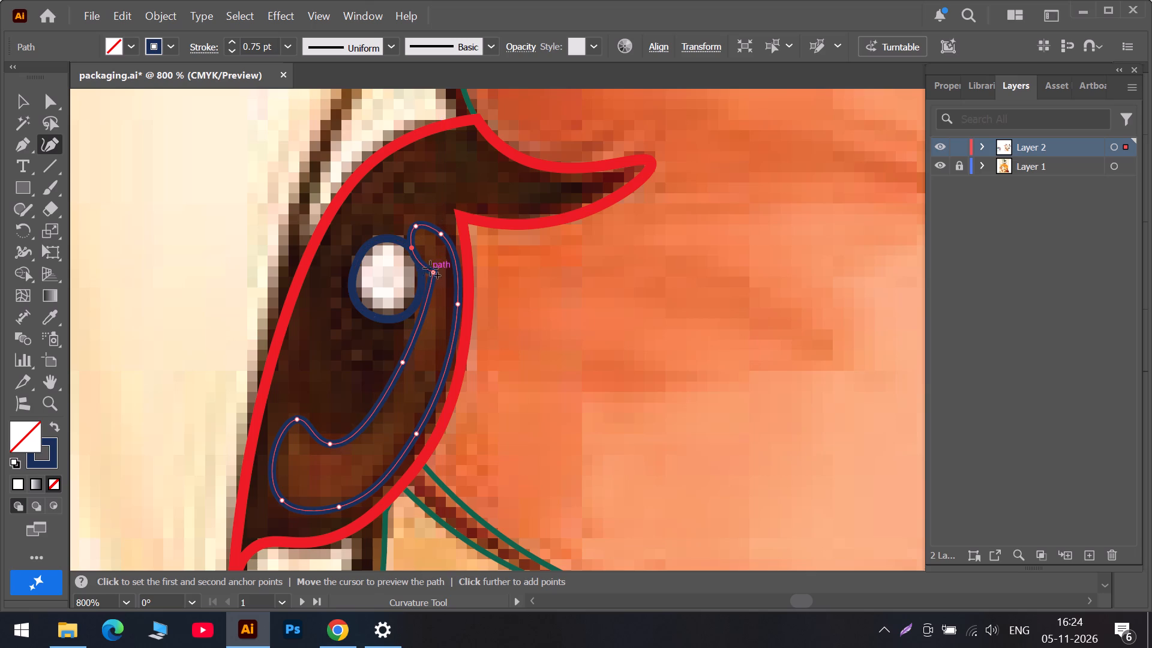
pyautogui.click(435, 274)
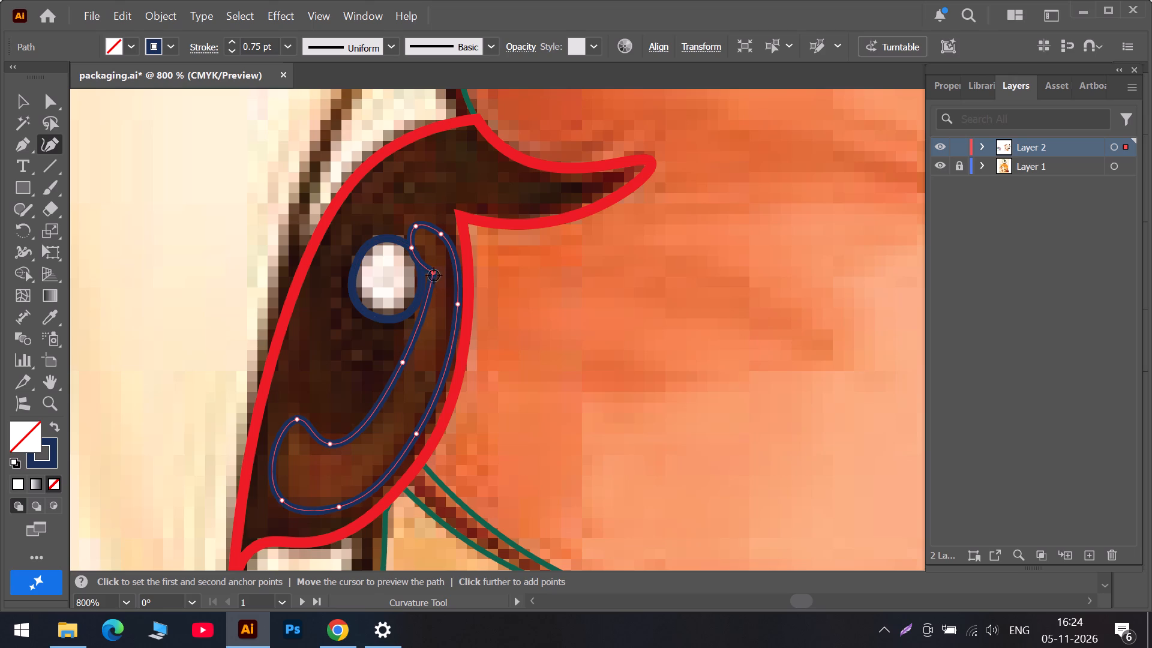
pyautogui.doubleClick(436, 273)
pyautogui.click(432, 275)
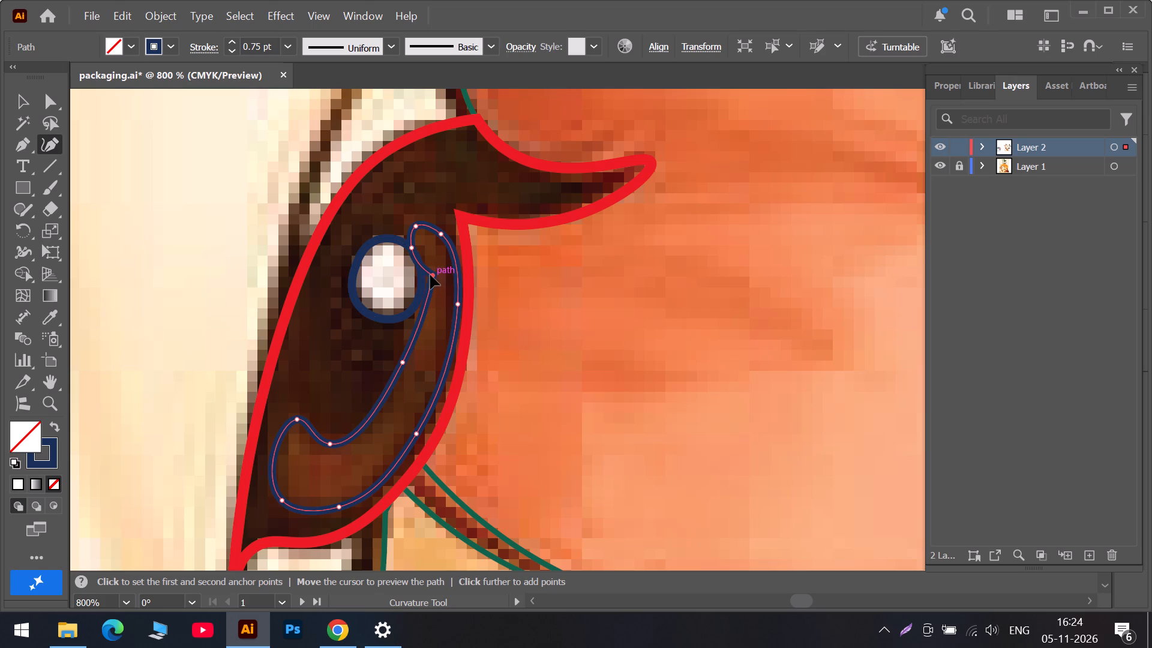
pyautogui.doubleClick(432, 274)
pyautogui.doubleClick(432, 276)
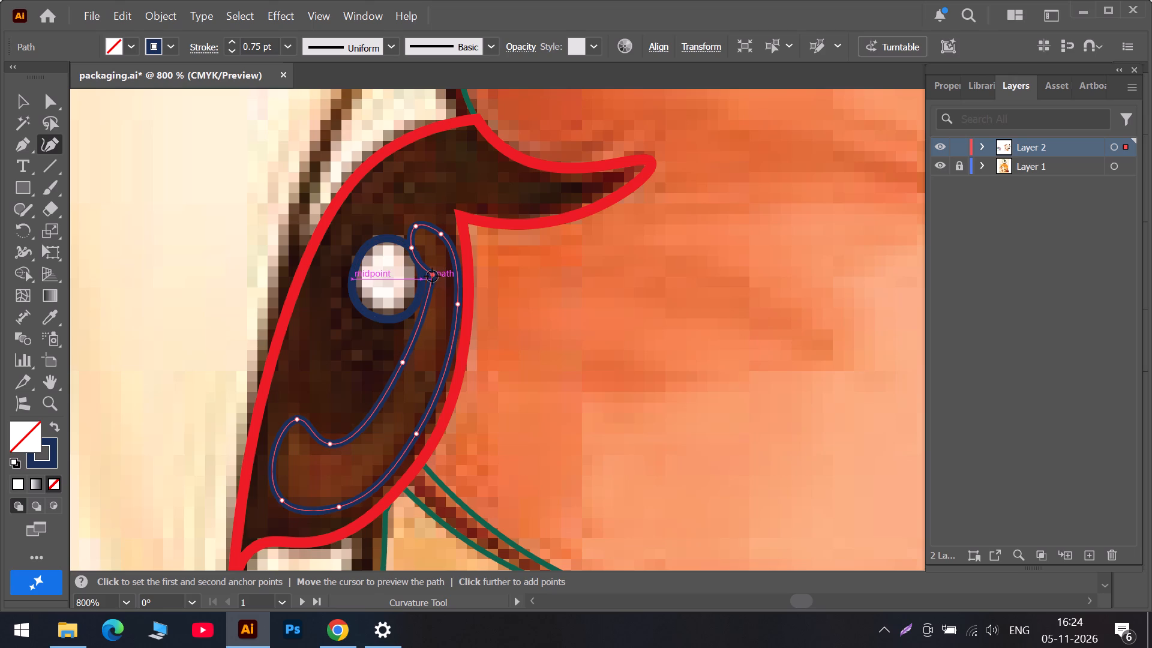
pyautogui.moveTo(432, 277); pyautogui.dragTo(421, 280)
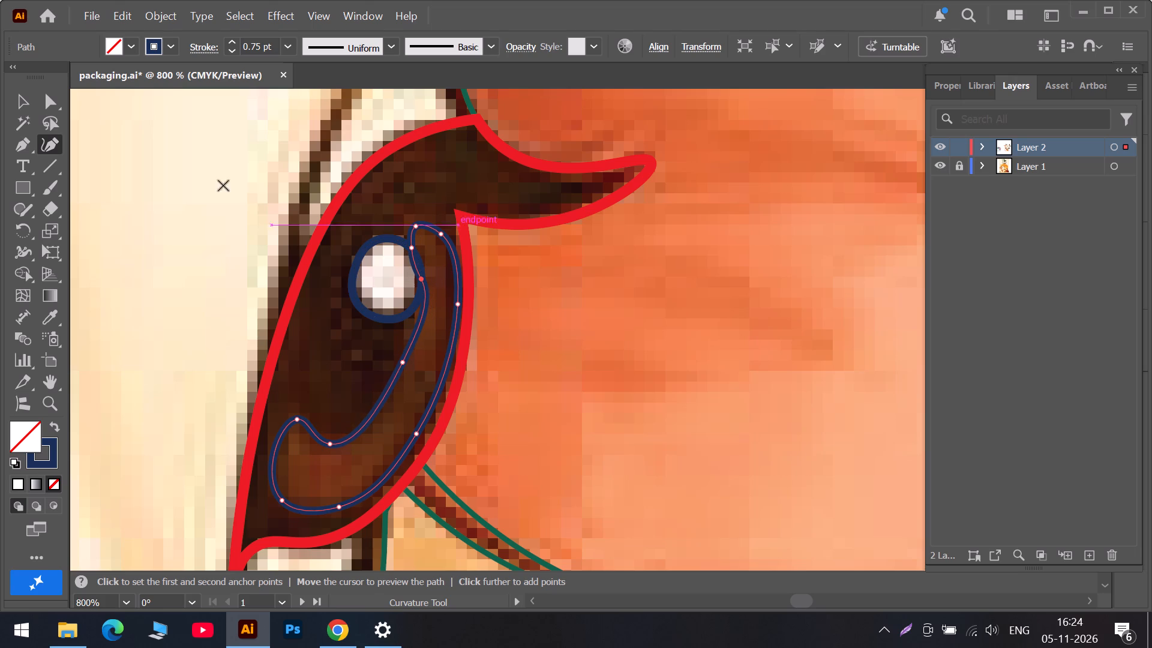
# Change the far-eye crescent outline's stroke colour to yellow.
pyautogui.click(172, 49)
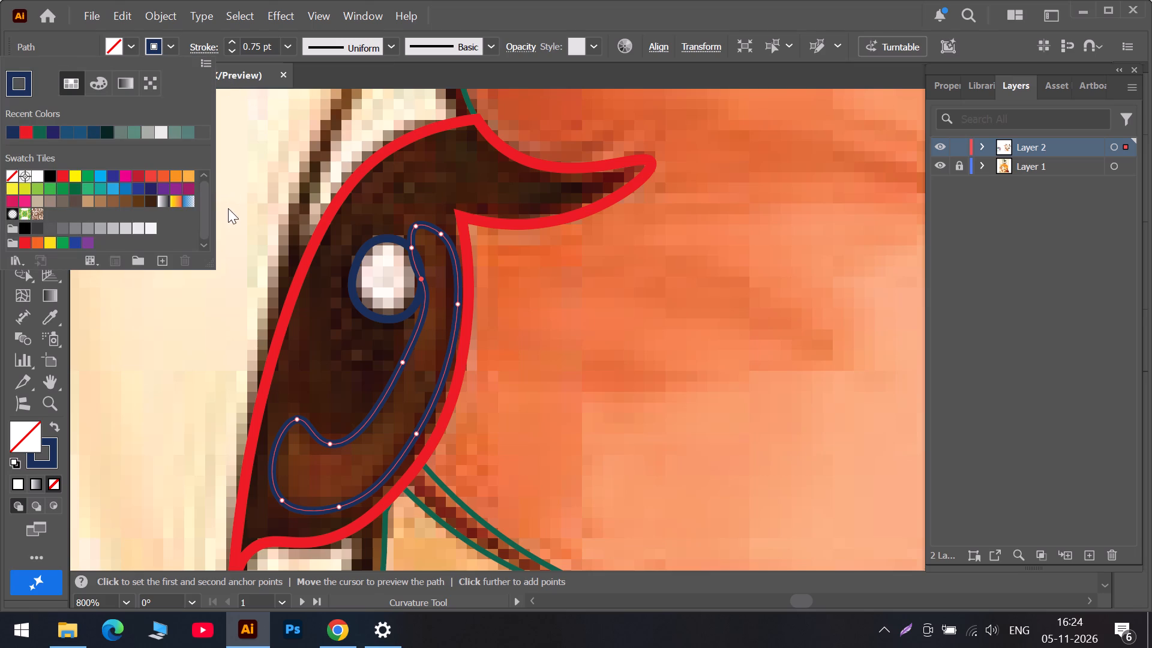
pyautogui.click(74, 178)
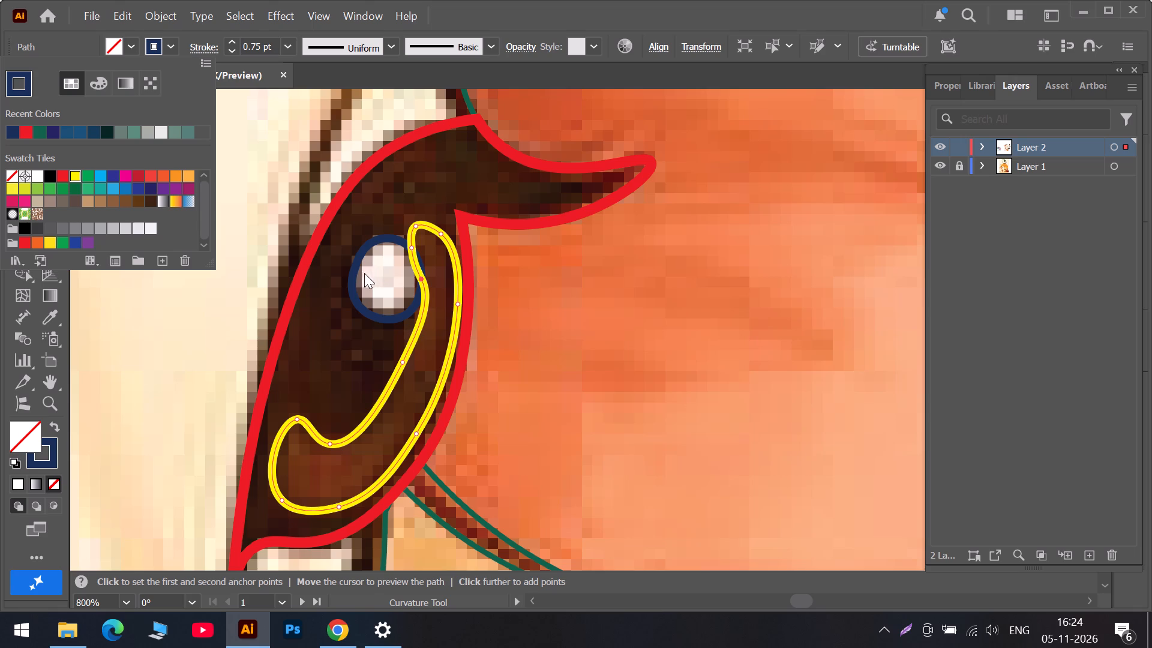
# Move the crescent's middle inner point up to the highlight's lower edge and adjust the neighbouring points to follow the highlight's side.
pyautogui.click(402, 364)
pyautogui.doubleClick(401, 362)
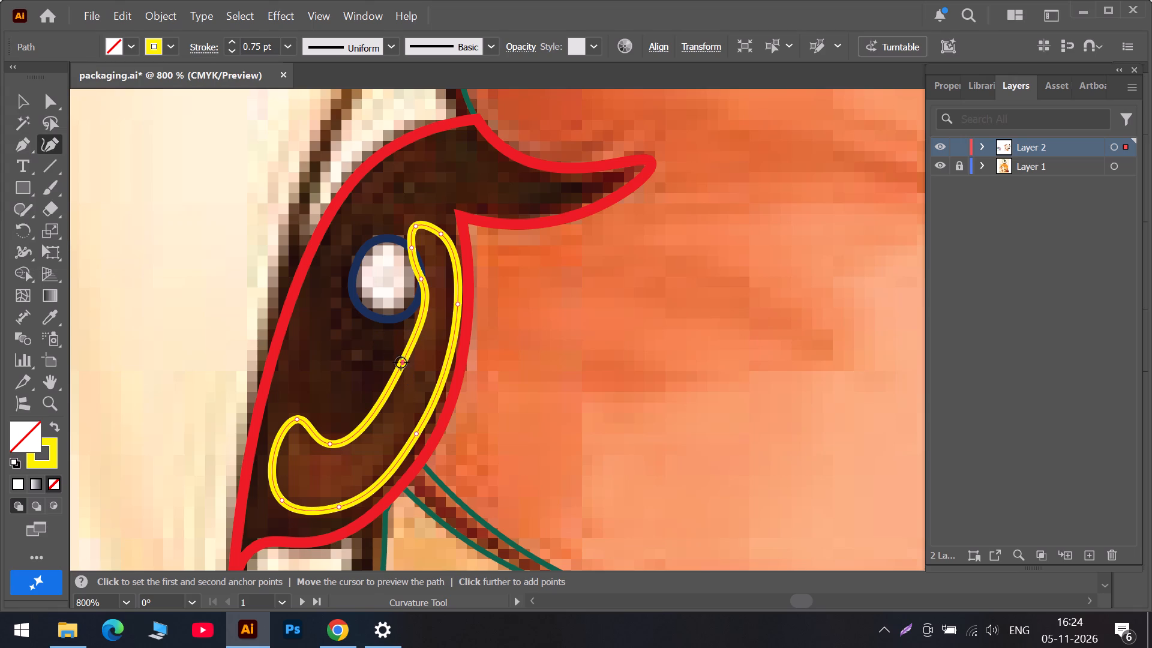
pyautogui.moveTo(401, 362); pyautogui.dragTo(403, 319)
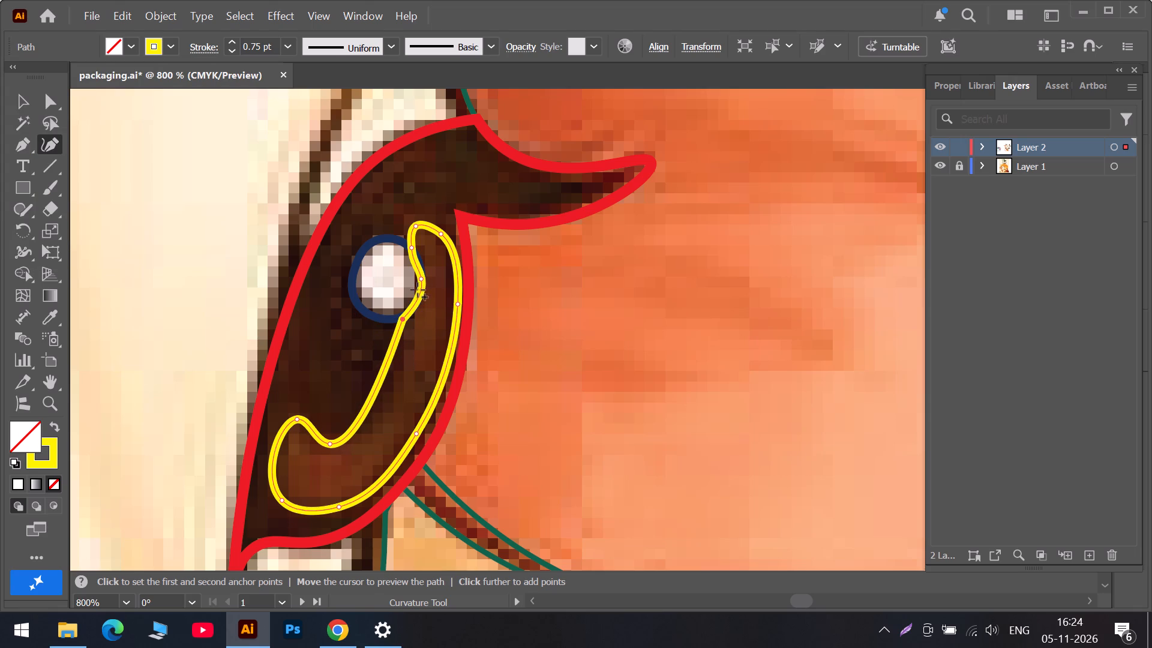
pyautogui.click(422, 279)
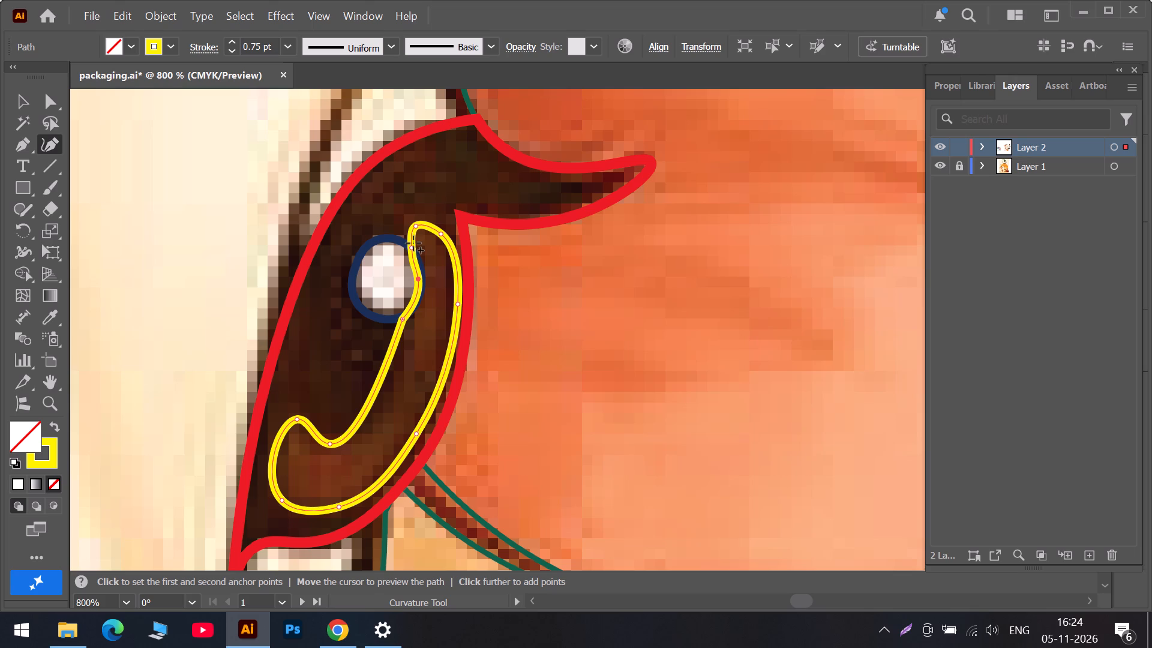
pyautogui.doubleClick(413, 249)
pyautogui.click(413, 249)
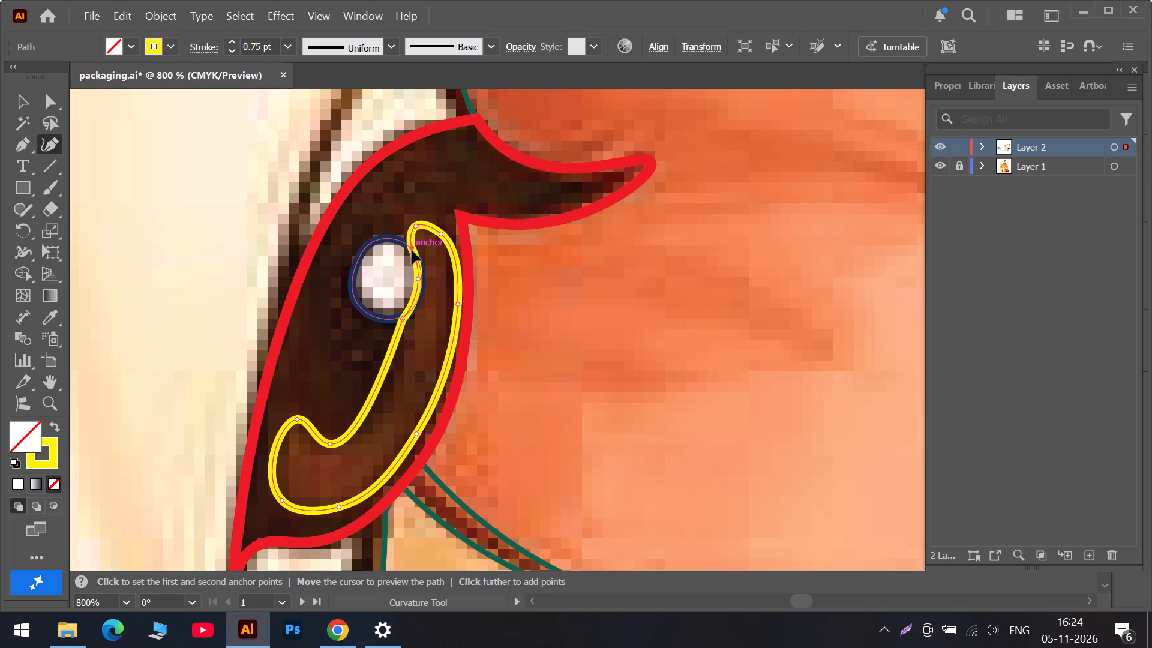
pyautogui.click(419, 279)
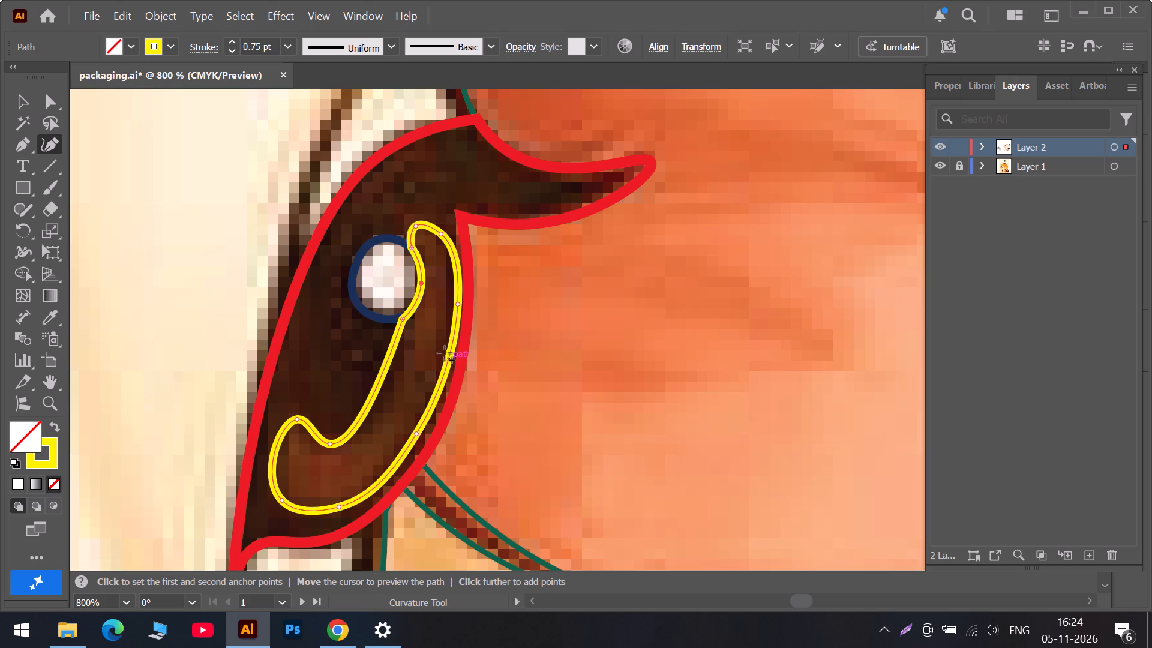
# Push the crescent's outer edge out to the red eye outline, adding a corner point near its upper end.
pyautogui.scroll(-3, 441, 347)
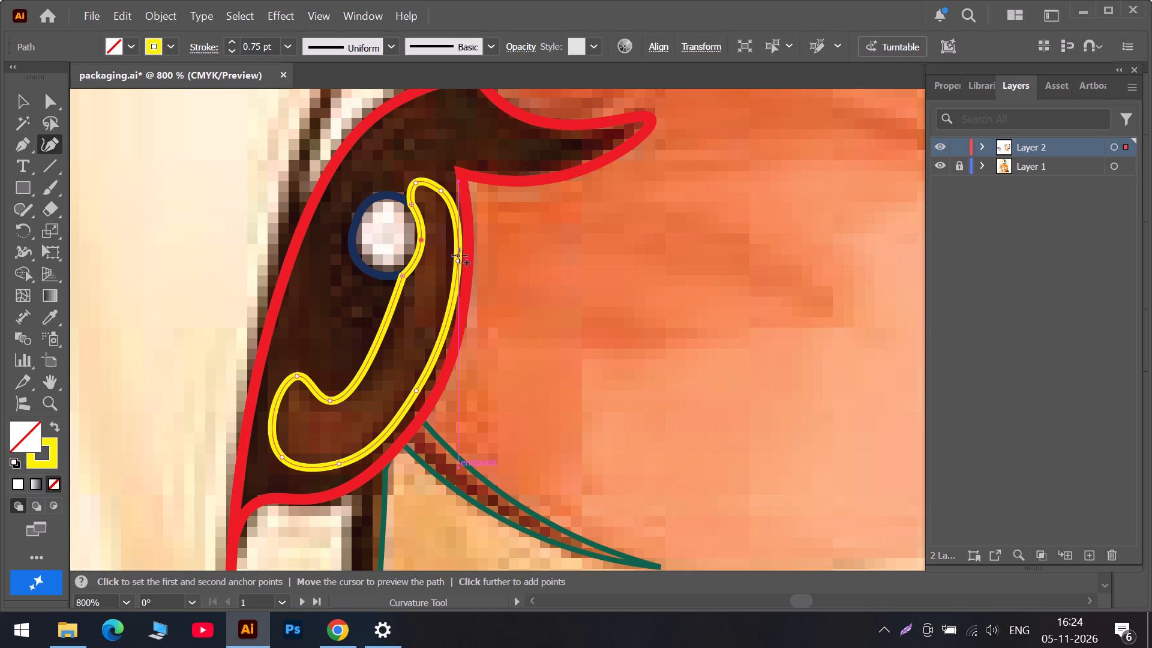
pyautogui.moveTo(458, 262); pyautogui.dragTo(466, 266)
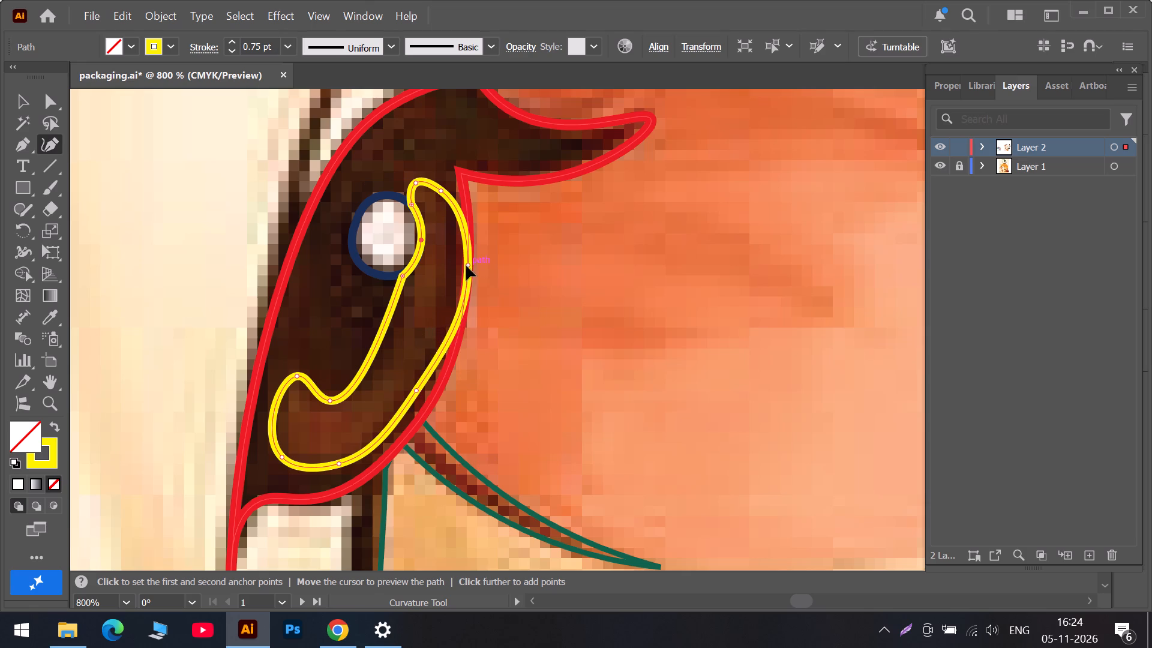
pyautogui.moveTo(466, 266); pyautogui.dragTo(466, 266)
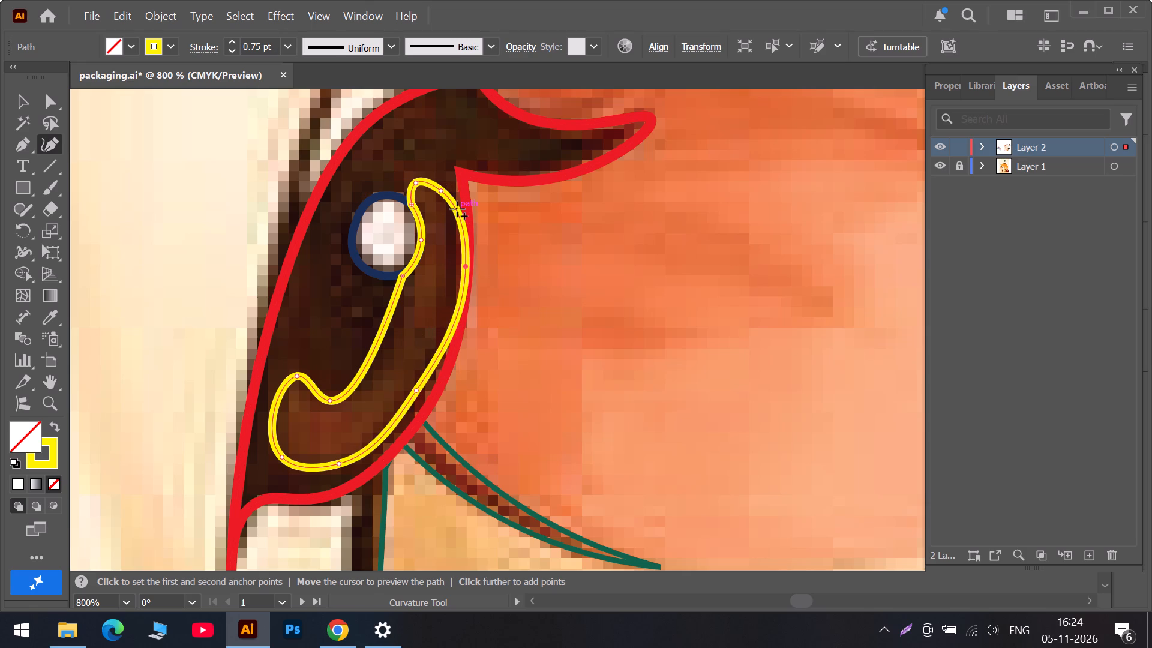
pyautogui.doubleClick(457, 209)
pyautogui.moveTo(457, 209); pyautogui.dragTo(468, 214)
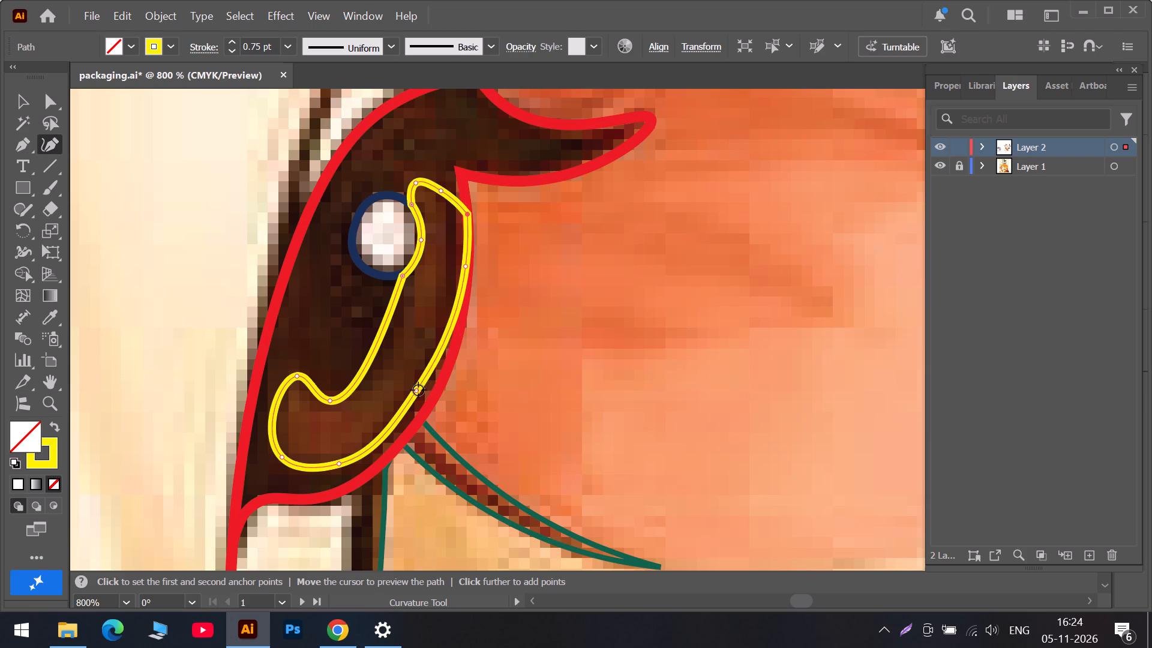
pyautogui.moveTo(418, 391); pyautogui.dragTo(425, 381)
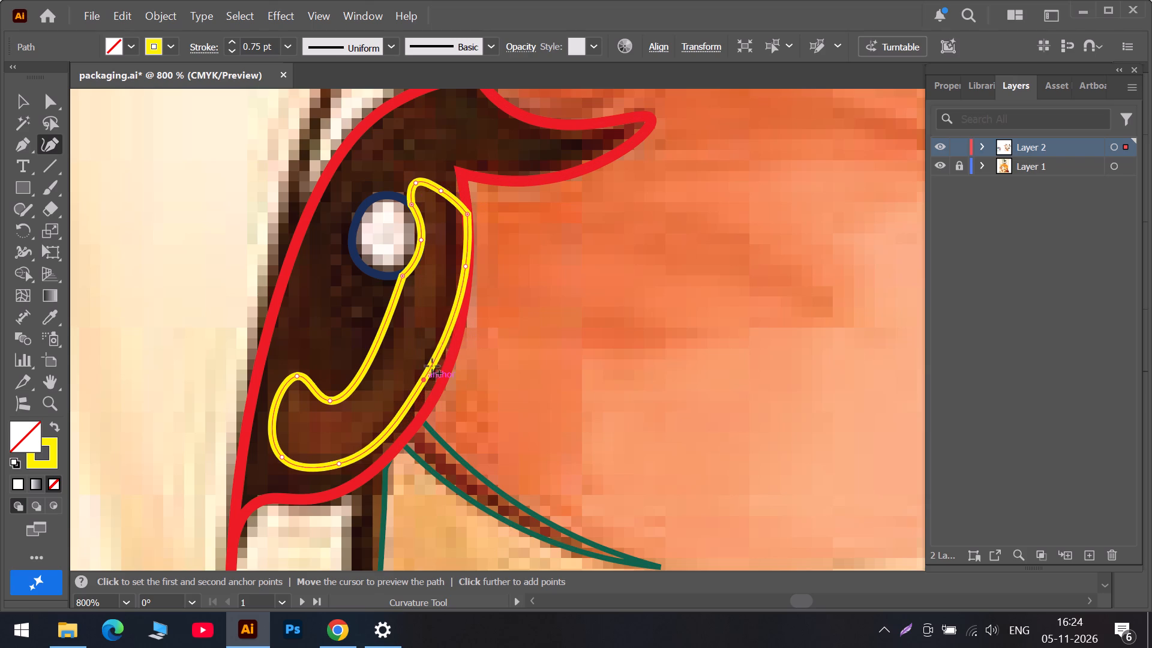
pyautogui.click(467, 268)
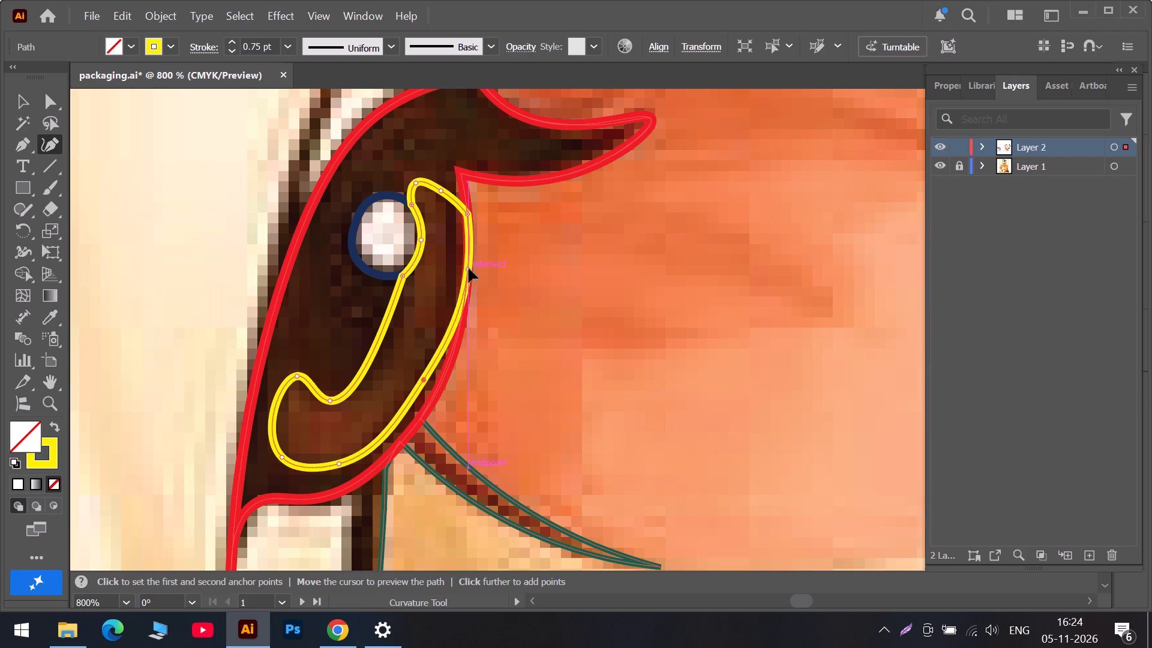
pyautogui.click(467, 216)
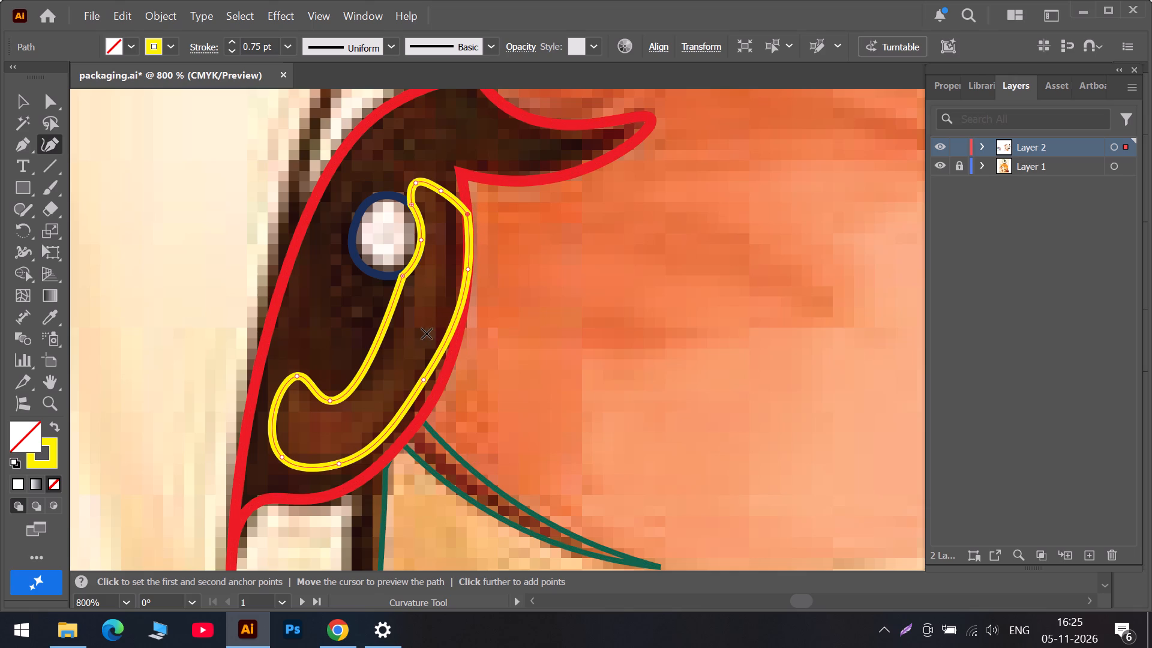
# Draw a closed curved outline around the pale eyelid fold above the far eye, with a pointed lower end.
pyautogui.keyDown('alt'); pyautogui.scroll(-3, 427, 334); pyautogui.keyUp('alt')
pyautogui.keyDown('alt'); pyautogui.scroll(3, 407, 218); pyautogui.keyUp('alt')
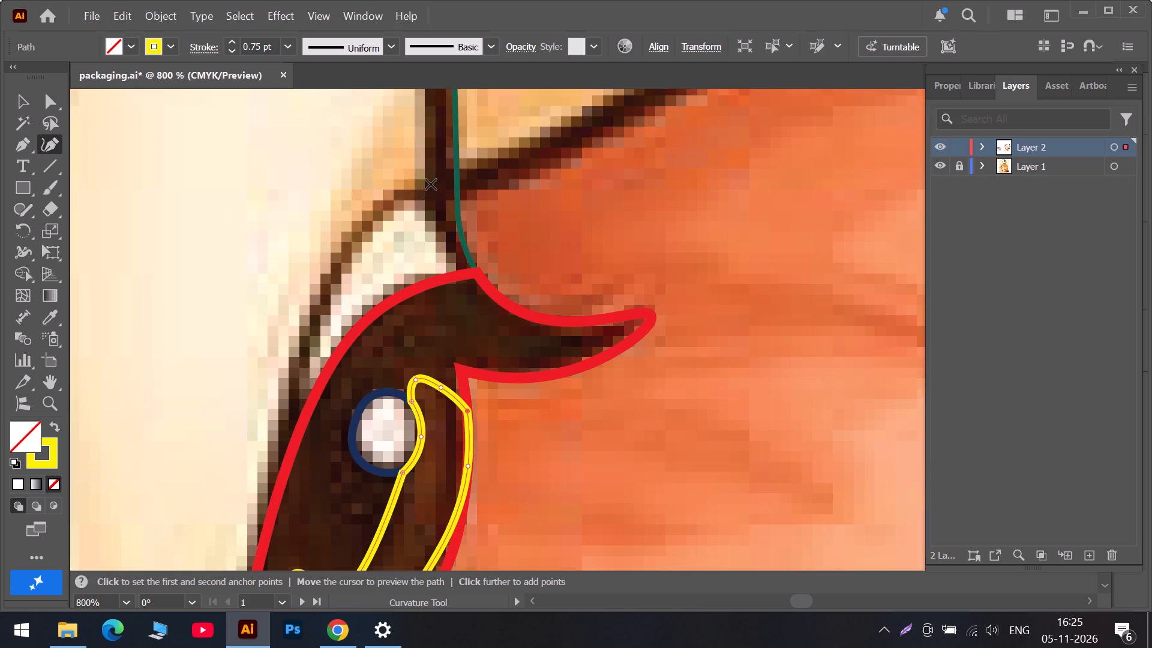
pyautogui.click(430, 194)
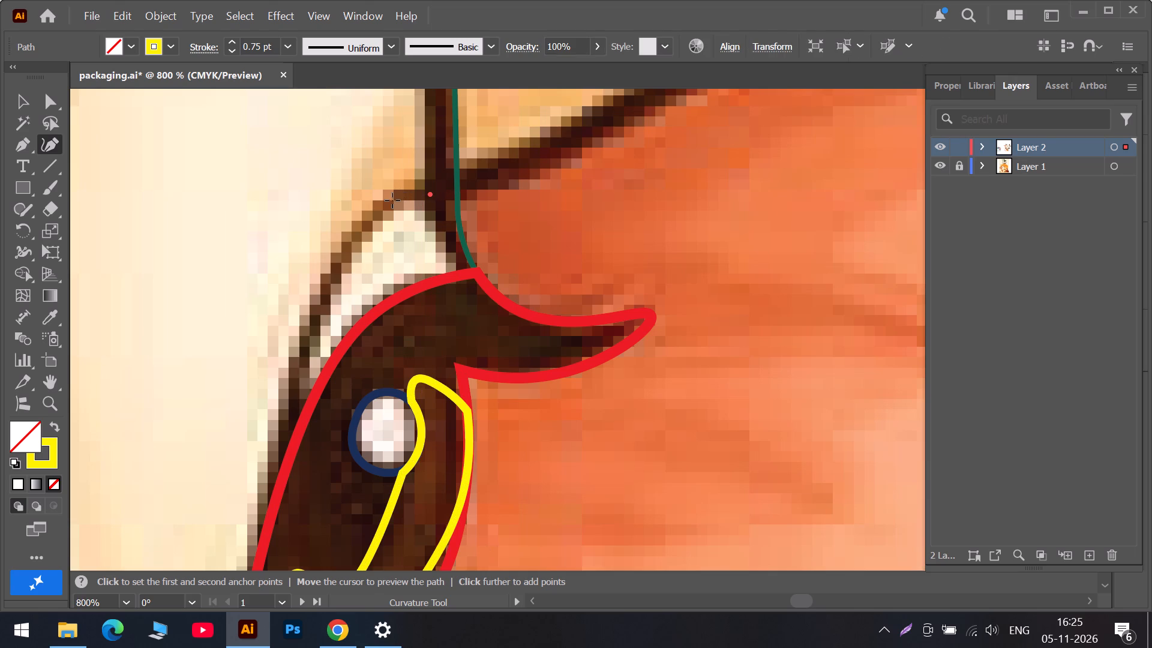
pyautogui.click(392, 200)
pyautogui.click(294, 353)
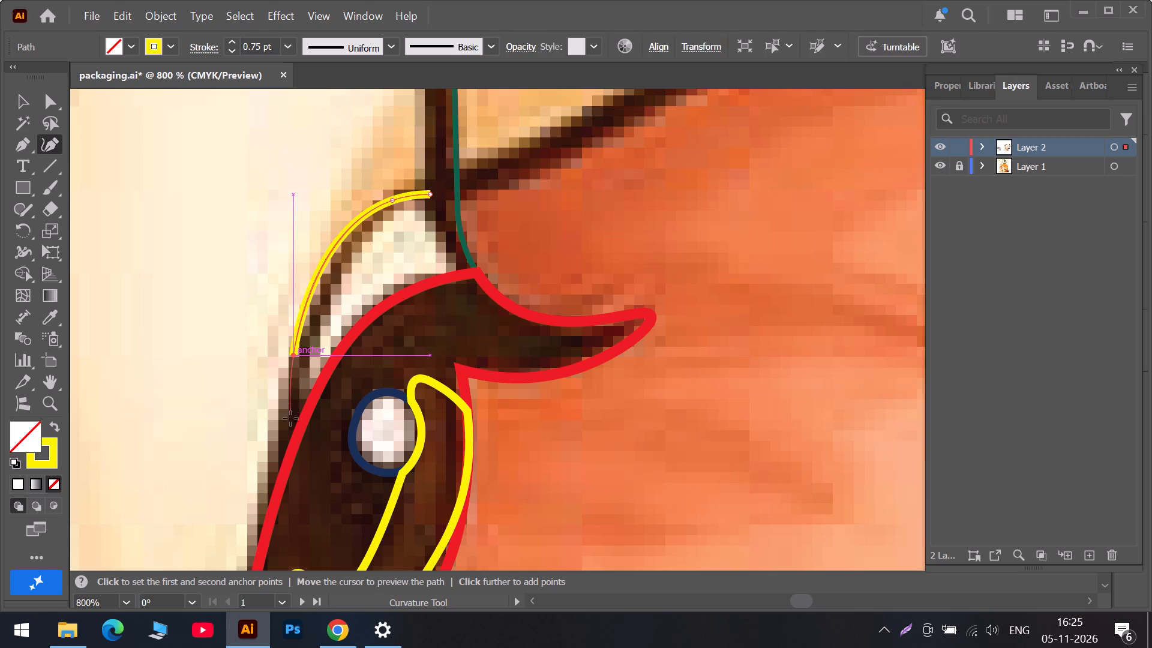
pyautogui.doubleClick(287, 430)
pyautogui.click(325, 346)
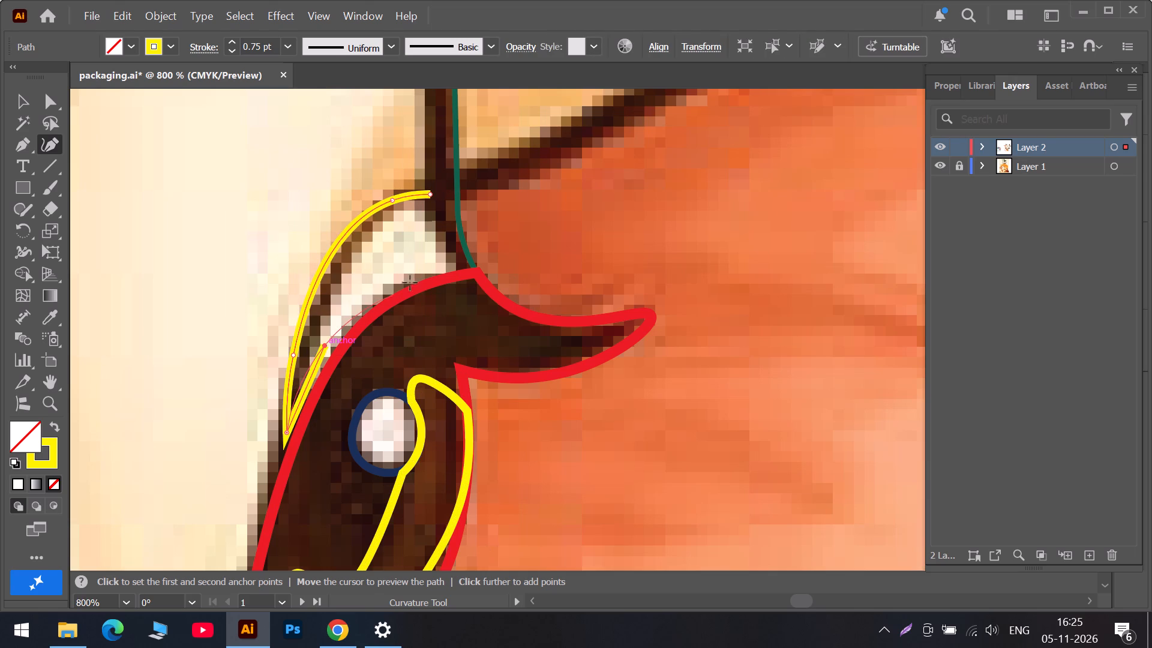
pyautogui.doubleClick(460, 266)
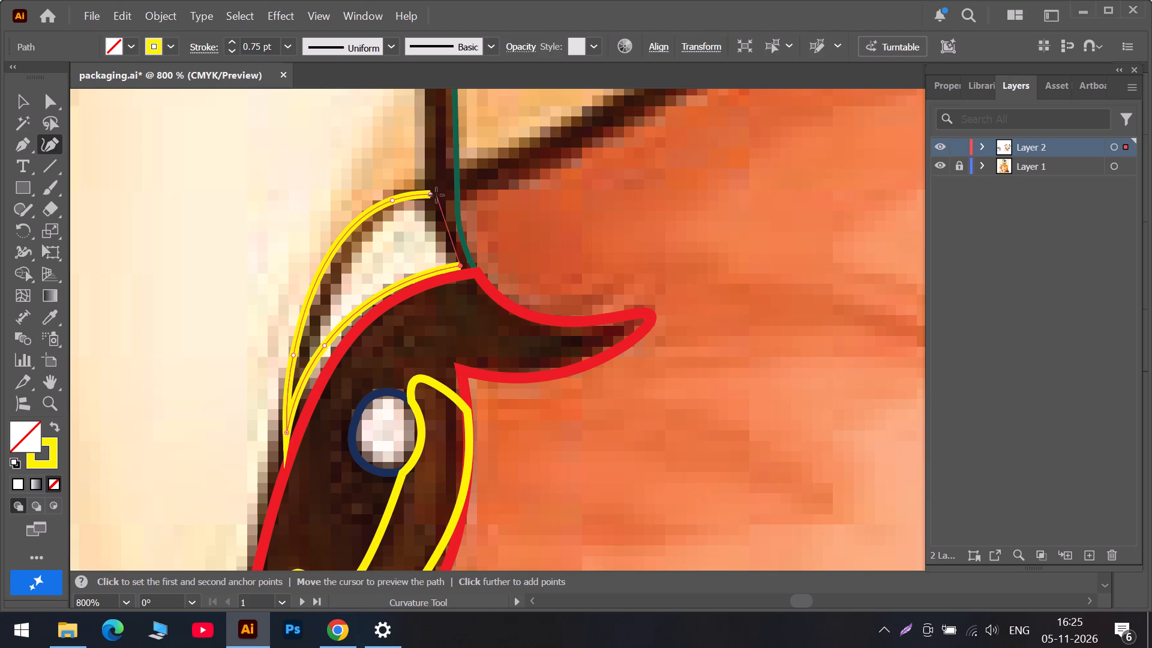
pyautogui.tripleClick(431, 192)
pyautogui.moveTo(431, 192); pyautogui.dragTo(435, 191)
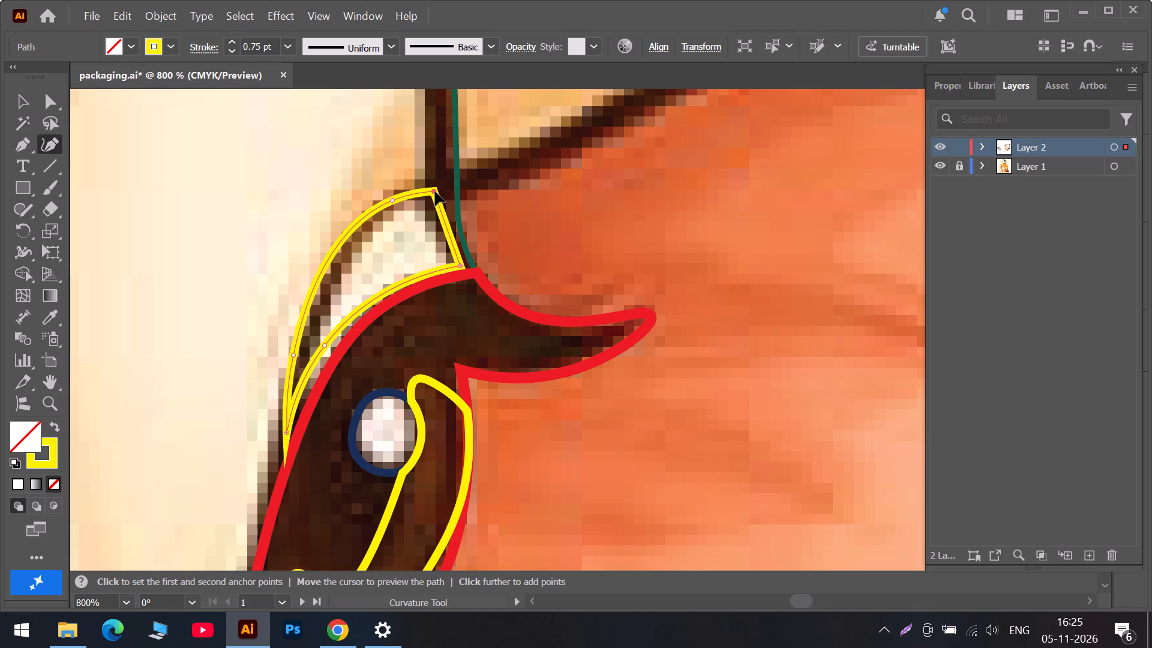
# Move the fold outline's two ear-side corners outward to the teal face contour and the red eye outline's top corner.
pyautogui.moveTo(435, 191); pyautogui.dragTo(454, 188)
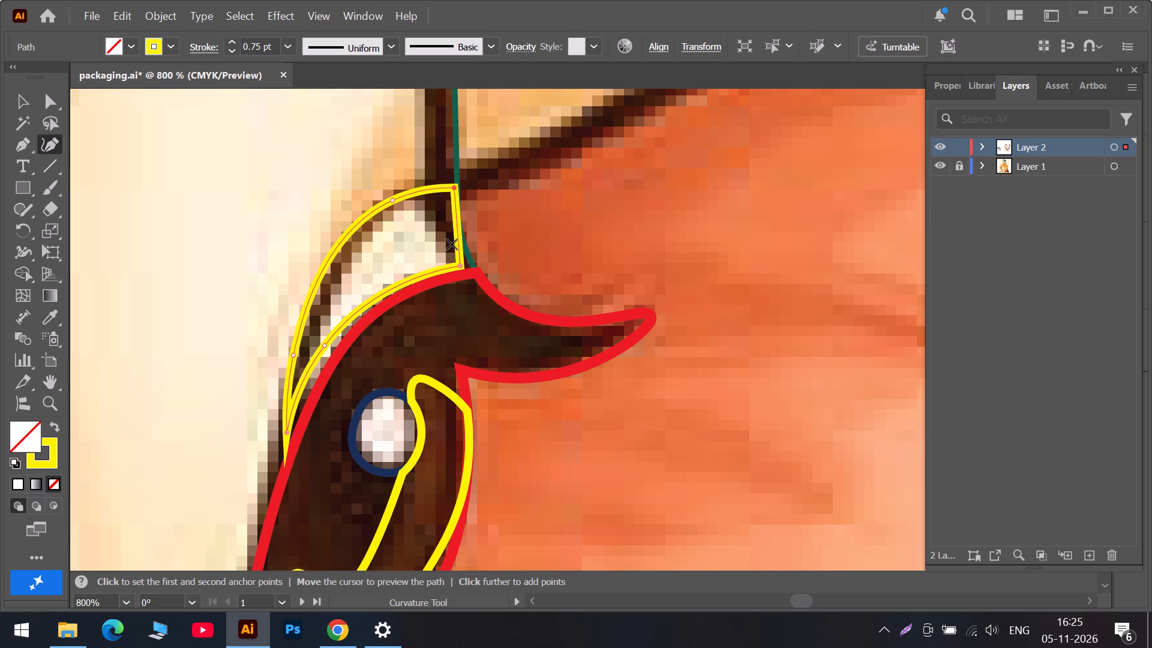
pyautogui.moveTo(459, 263); pyautogui.dragTo(470, 264)
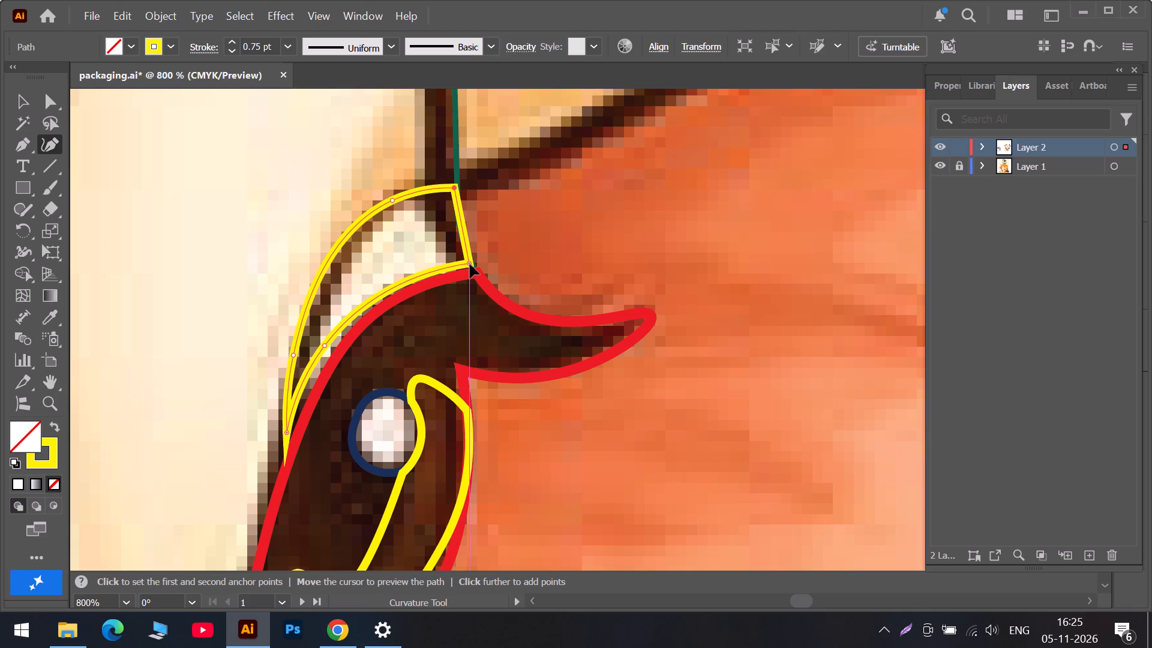
pyautogui.moveTo(470, 264); pyautogui.dragTo(470, 268)
# Set the eyelid fold outline's stroke weight to 0.5 pt.
pyautogui.scroll(12, 453, 228)
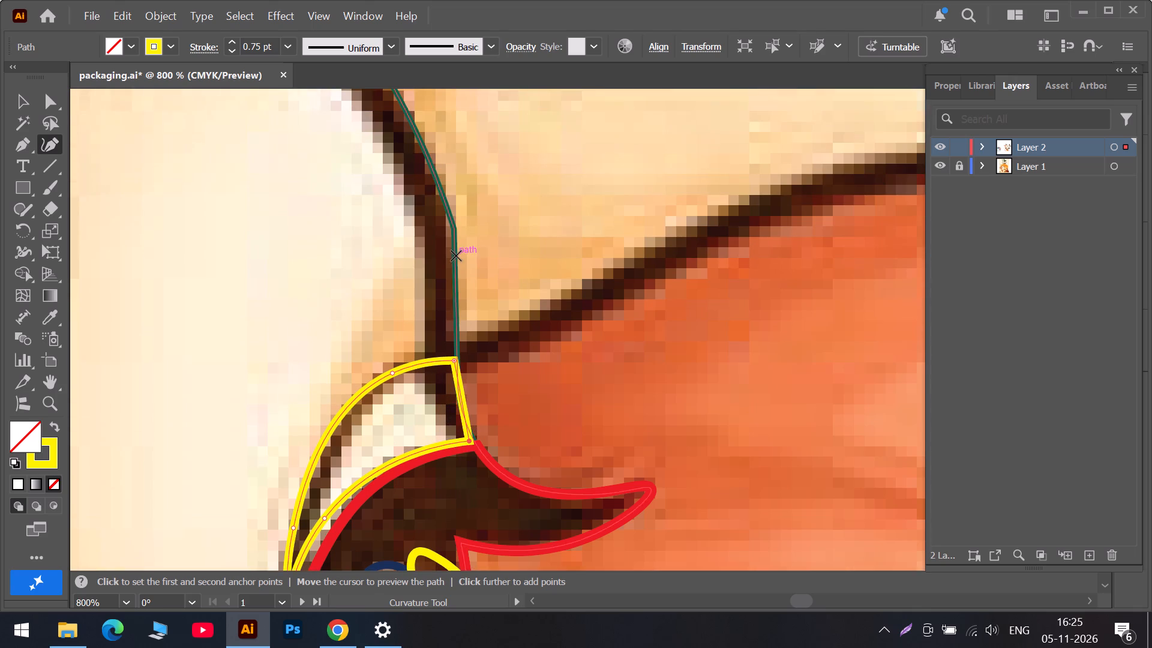
pyautogui.scroll(5, 445, 248)
pyautogui.click(235, 51)
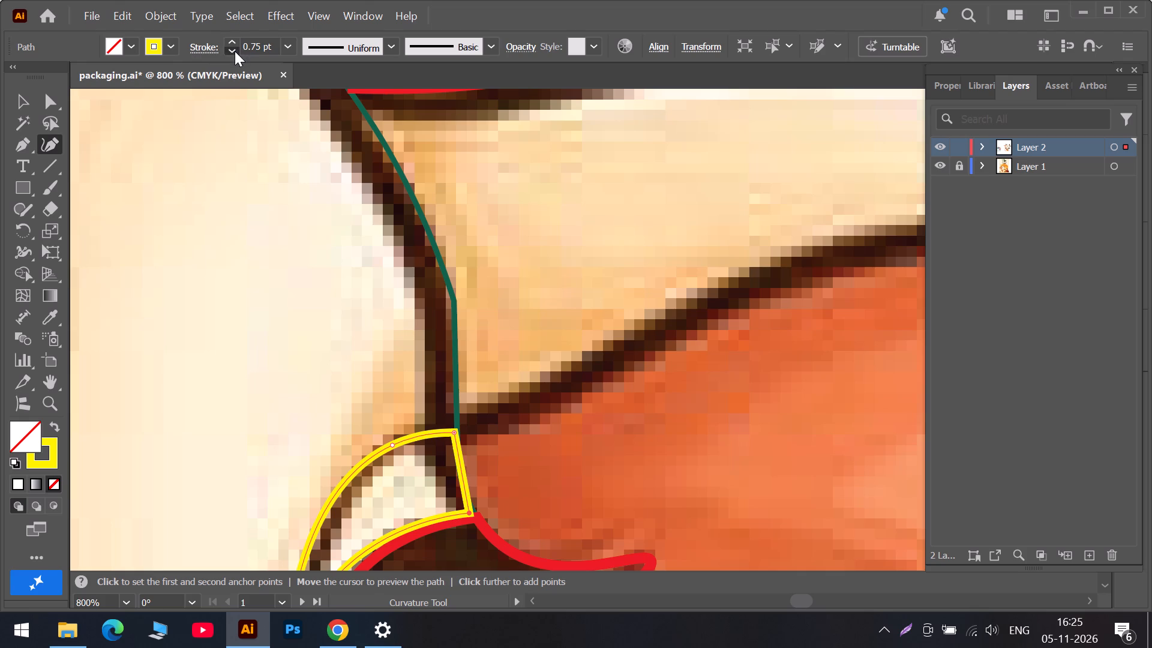
pyautogui.click(235, 51)
pyautogui.scroll(6, 363, 301)
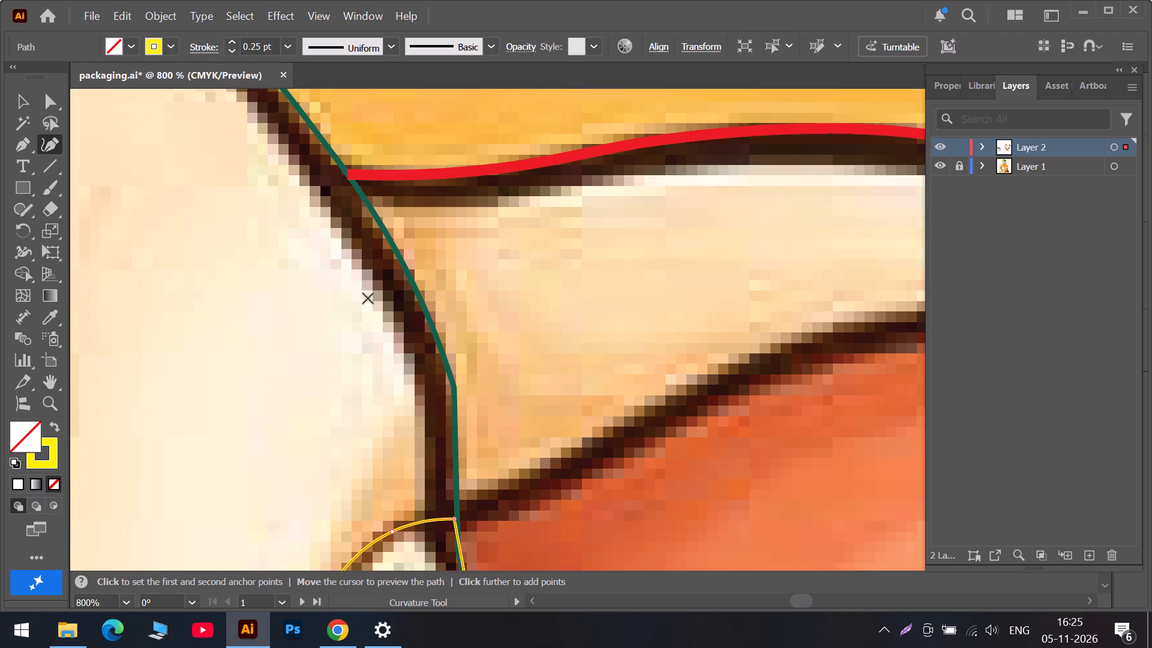
pyautogui.scroll(-13, 362, 285)
pyautogui.click(233, 39)
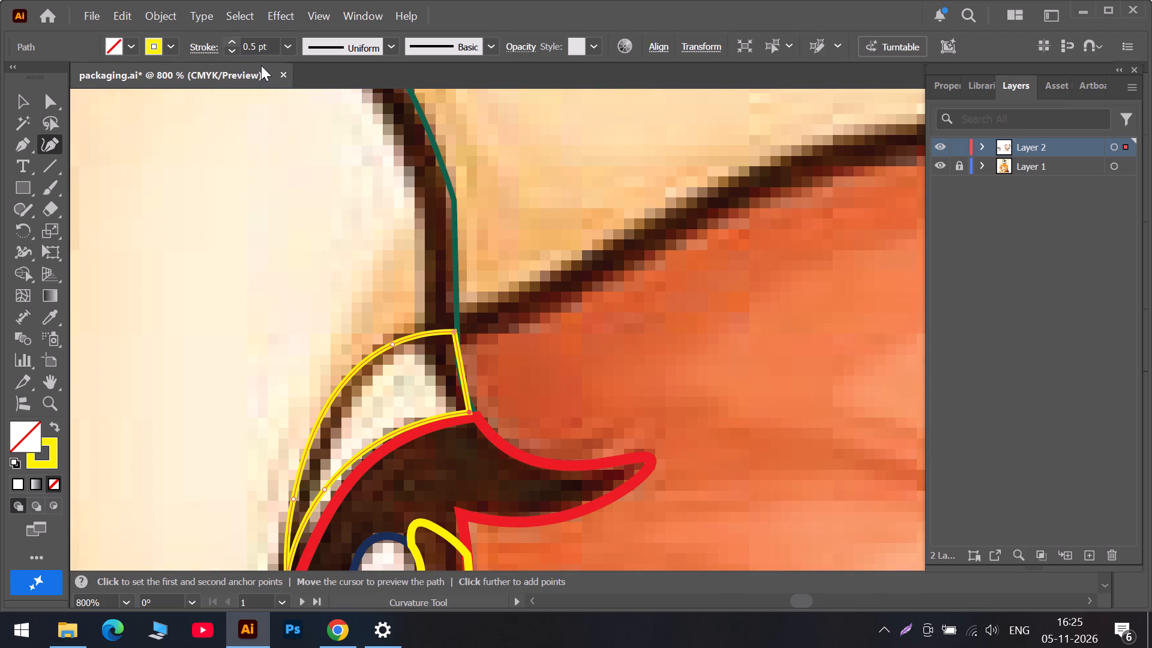
# Fit the fold outline's inner edge along the red eye outline, extending the lower tip and adding a point near it.
pyautogui.scroll(-3, 413, 290)
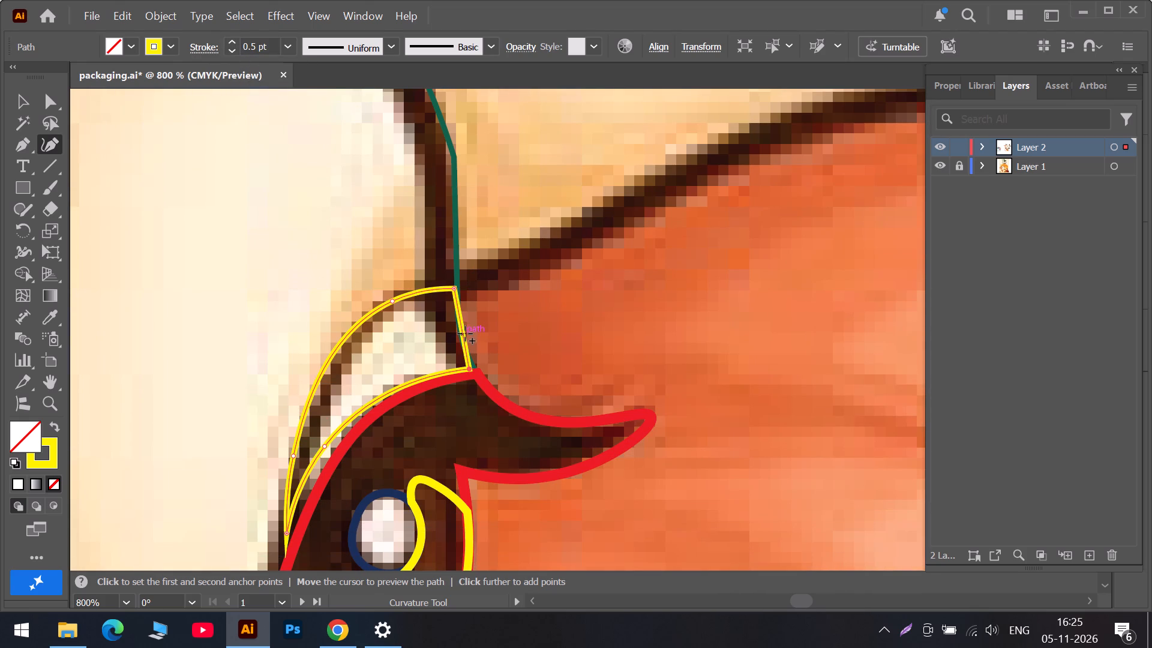
pyautogui.keyDown('alt'); pyautogui.scroll(1, 465, 334); pyautogui.keyUp('alt')
pyautogui.scroll(-6, 342, 464)
pyautogui.scroll(-5, 256, 452)
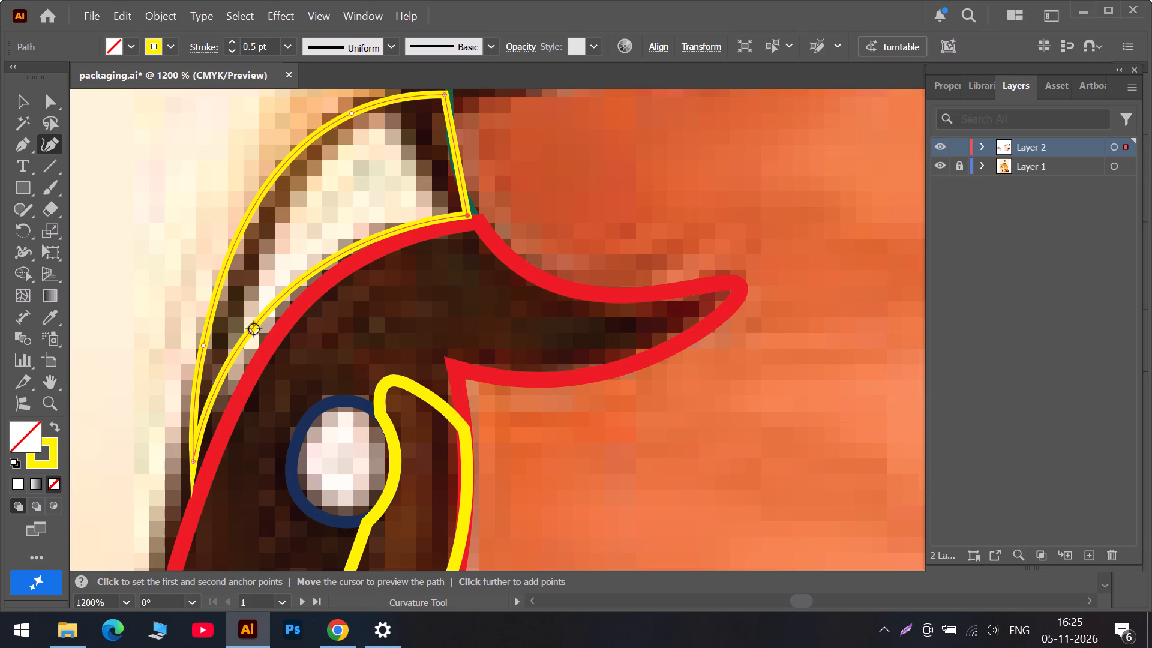
pyautogui.moveTo(251, 332); pyautogui.dragTo(353, 255)
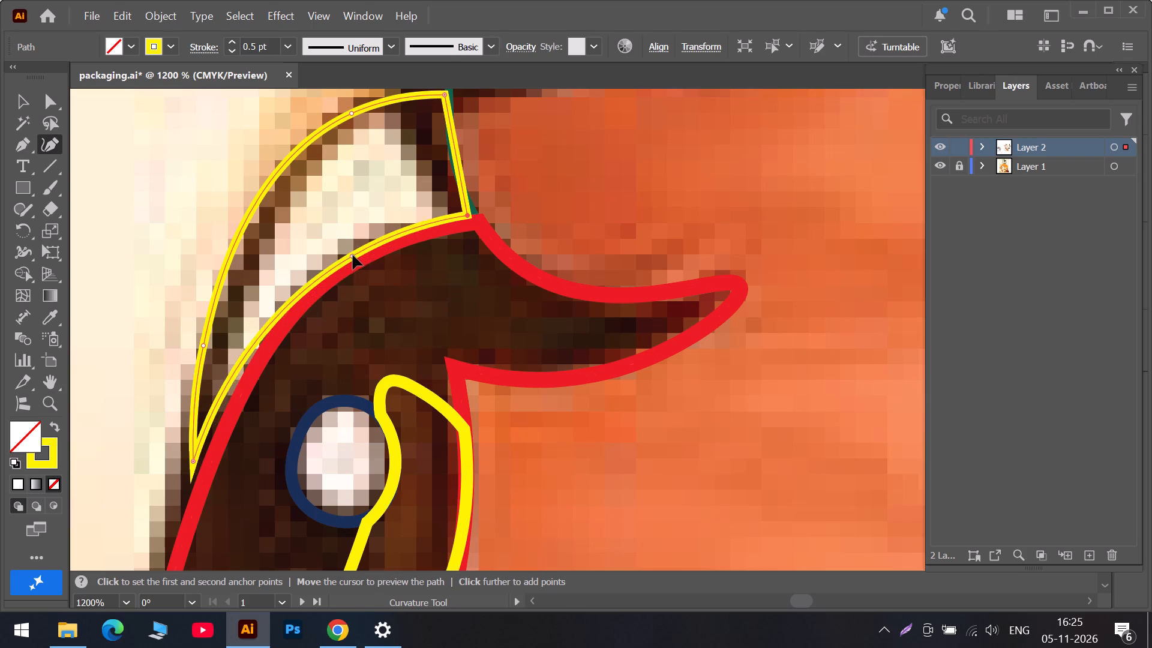
pyautogui.moveTo(353, 255); pyautogui.dragTo(361, 250)
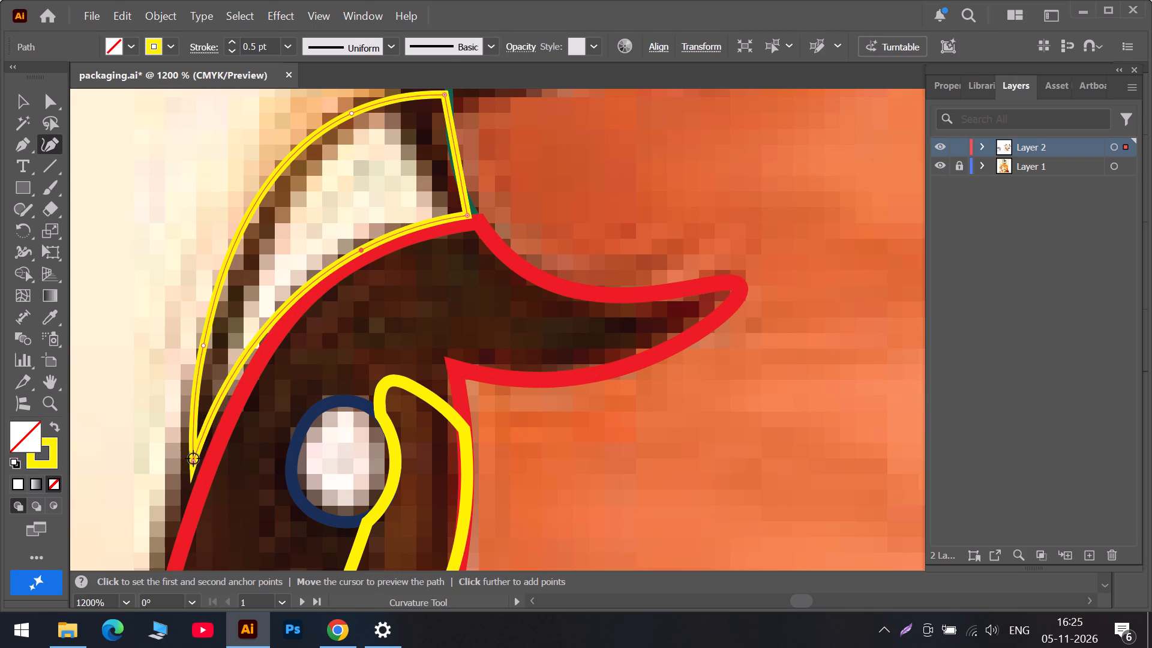
pyautogui.moveTo(193, 458); pyautogui.dragTo(195, 491)
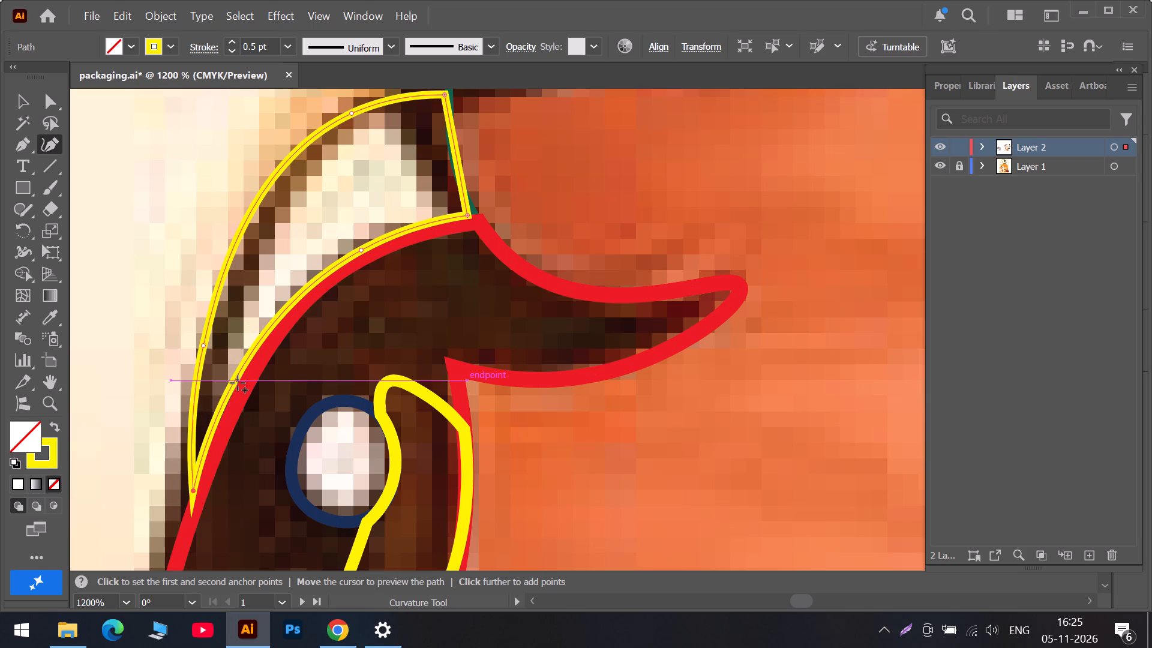
pyautogui.moveTo(233, 382); pyautogui.dragTo(242, 385)
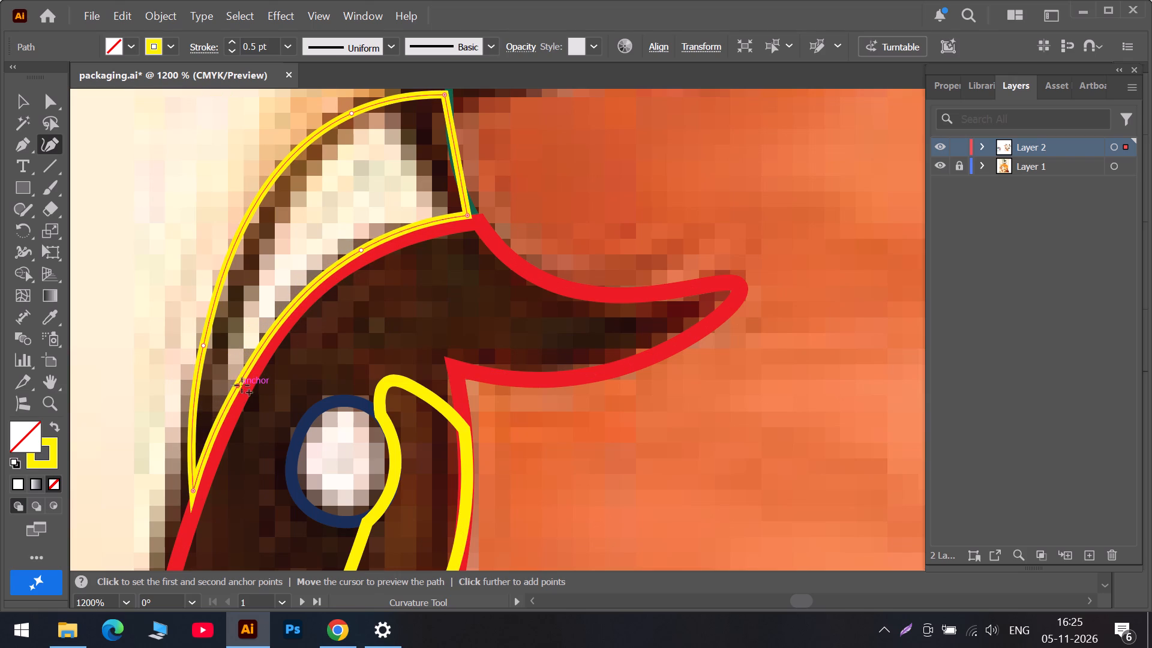
pyautogui.moveTo(242, 385); pyautogui.dragTo(248, 371)
# Adjust the two points on the fold outline's outer curve to follow the outside of the dark fold line.
pyautogui.moveTo(202, 346); pyautogui.dragTo(202, 355)
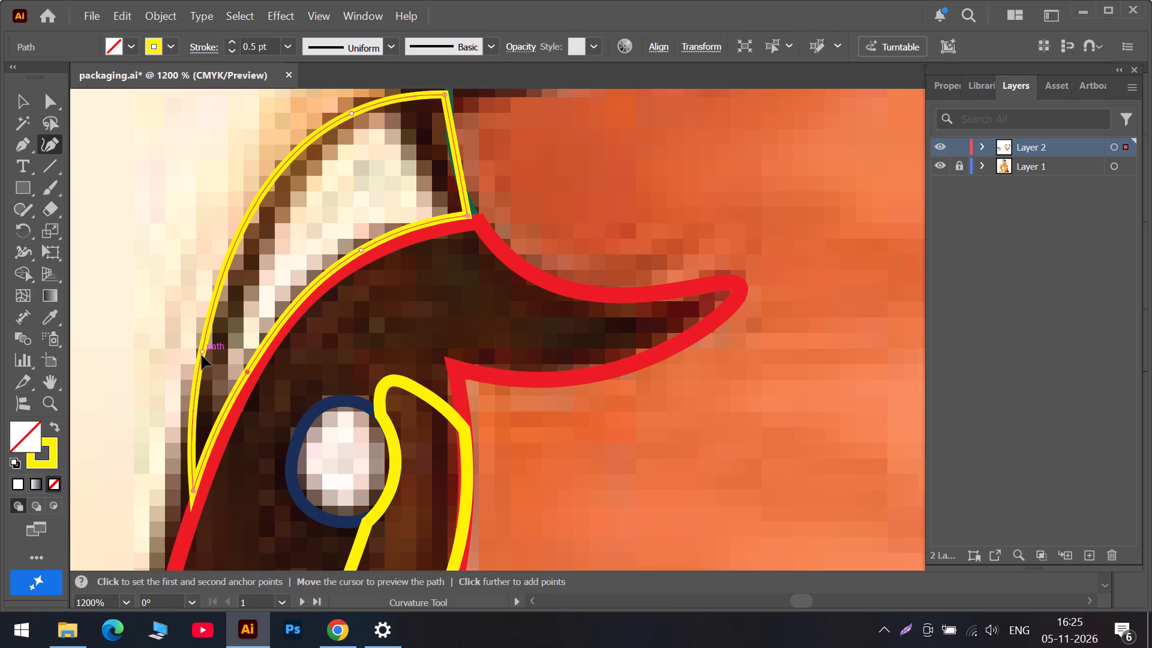
pyautogui.moveTo(202, 355); pyautogui.dragTo(200, 395)
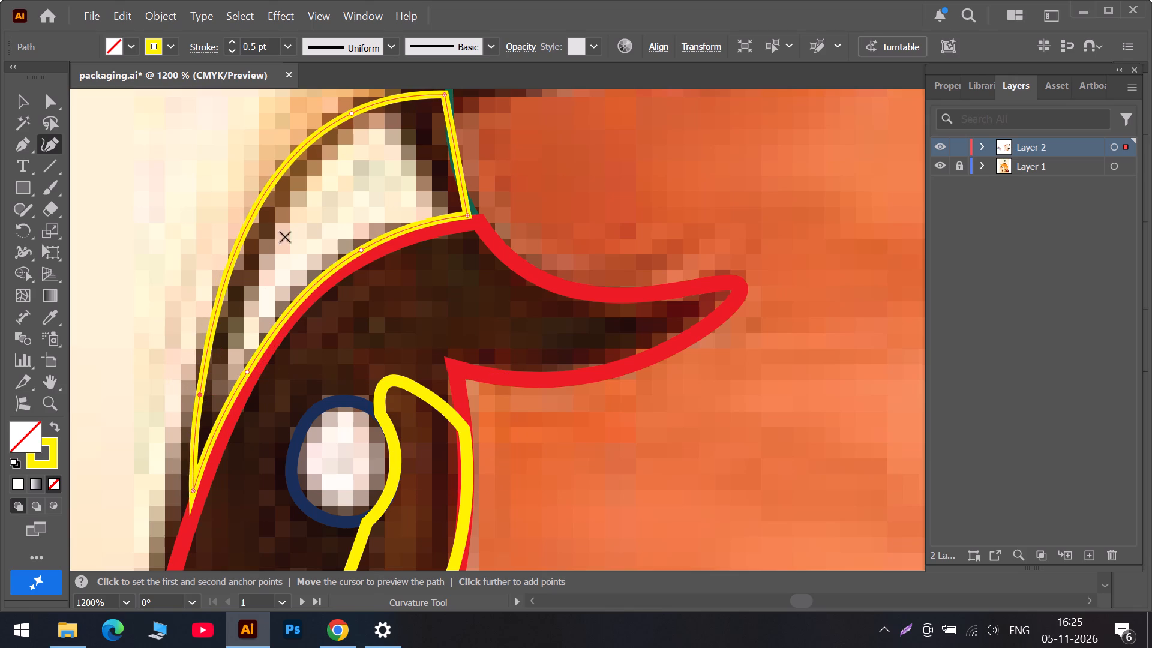
pyautogui.scroll(6, 285, 237)
pyautogui.moveTo(353, 208); pyautogui.dragTo(350, 218)
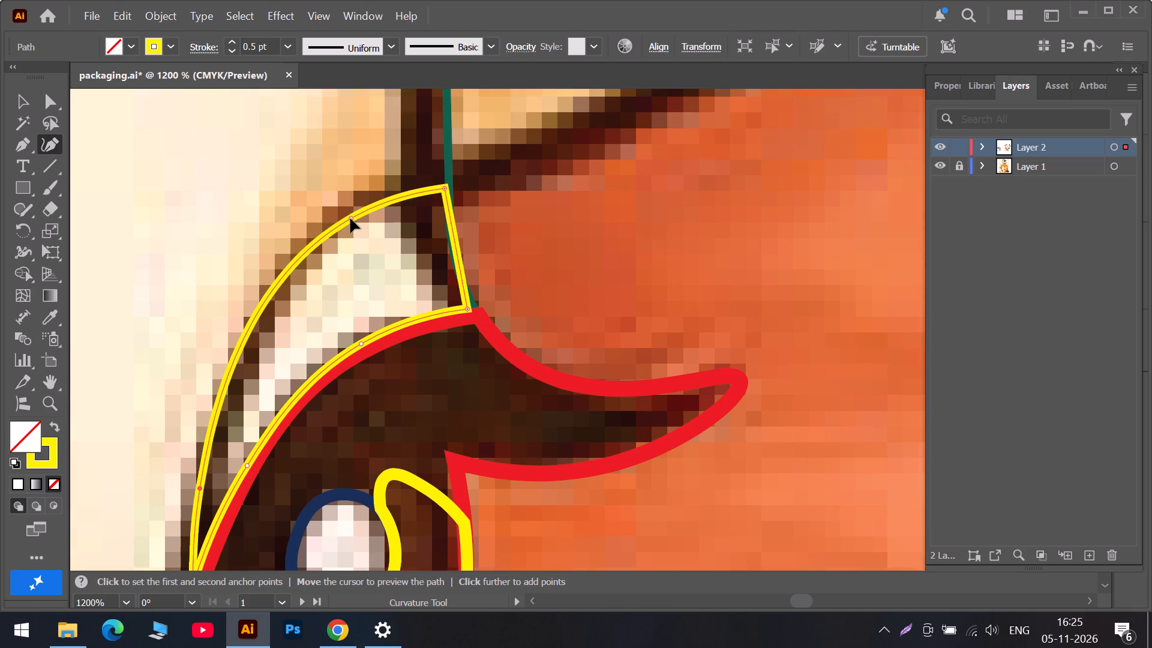
pyautogui.moveTo(350, 218); pyautogui.dragTo(344, 221)
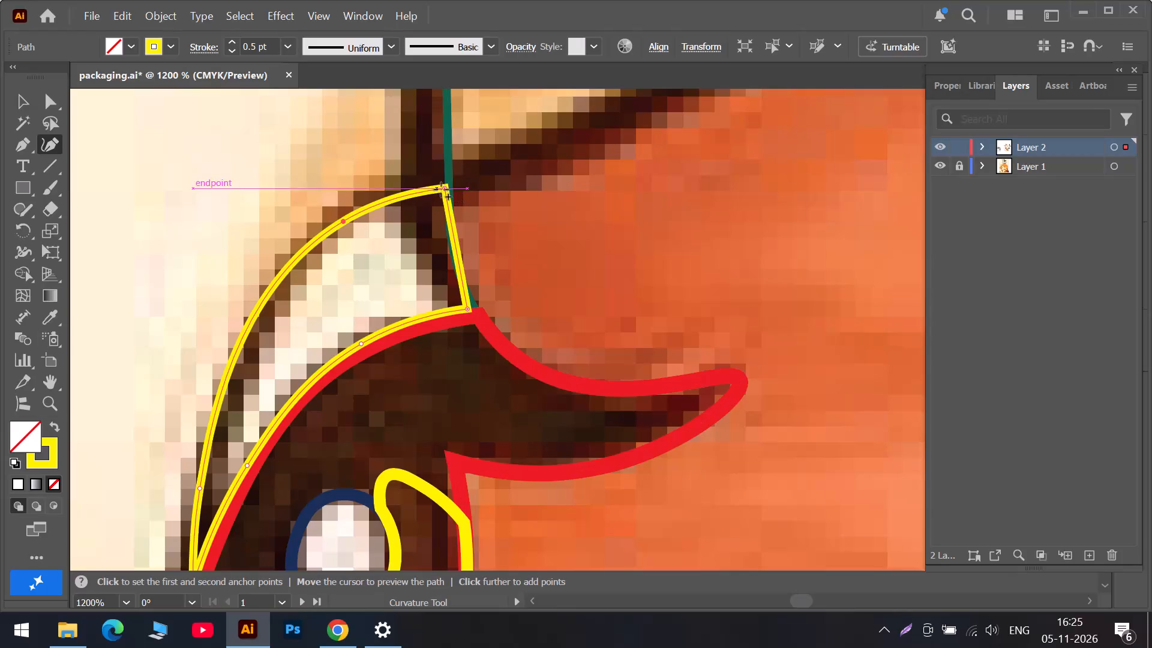
# Bend the fold outline's ear-side edge along the teal contour with an added middle point, aligning both of its corners.
pyautogui.click(445, 189)
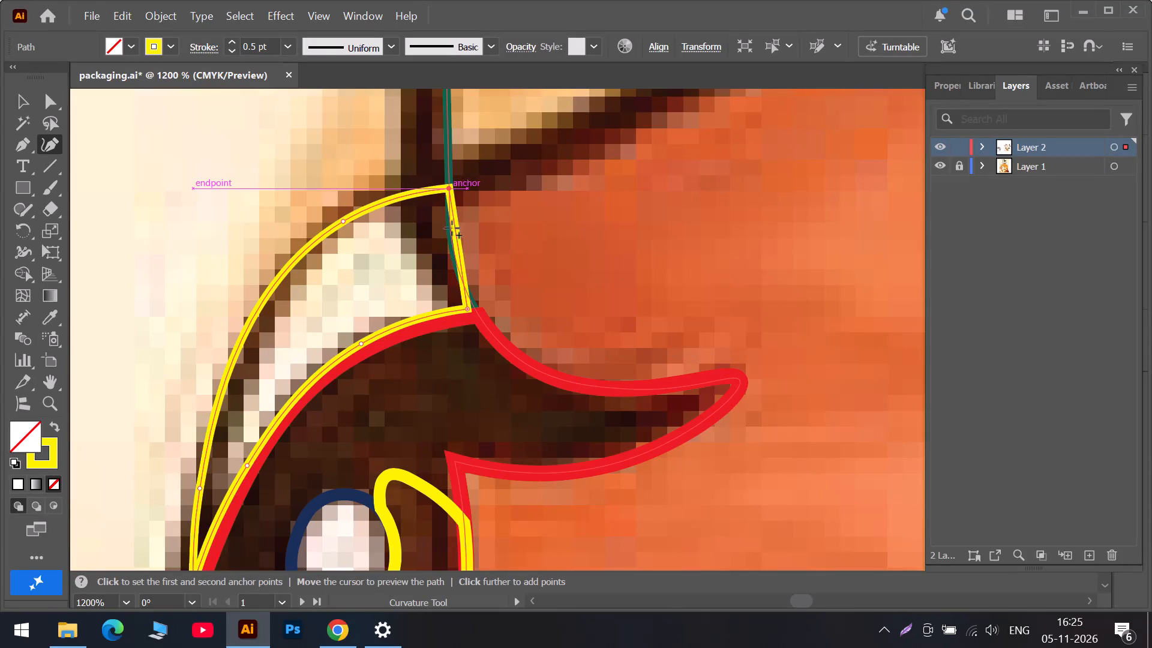
pyautogui.click(459, 247)
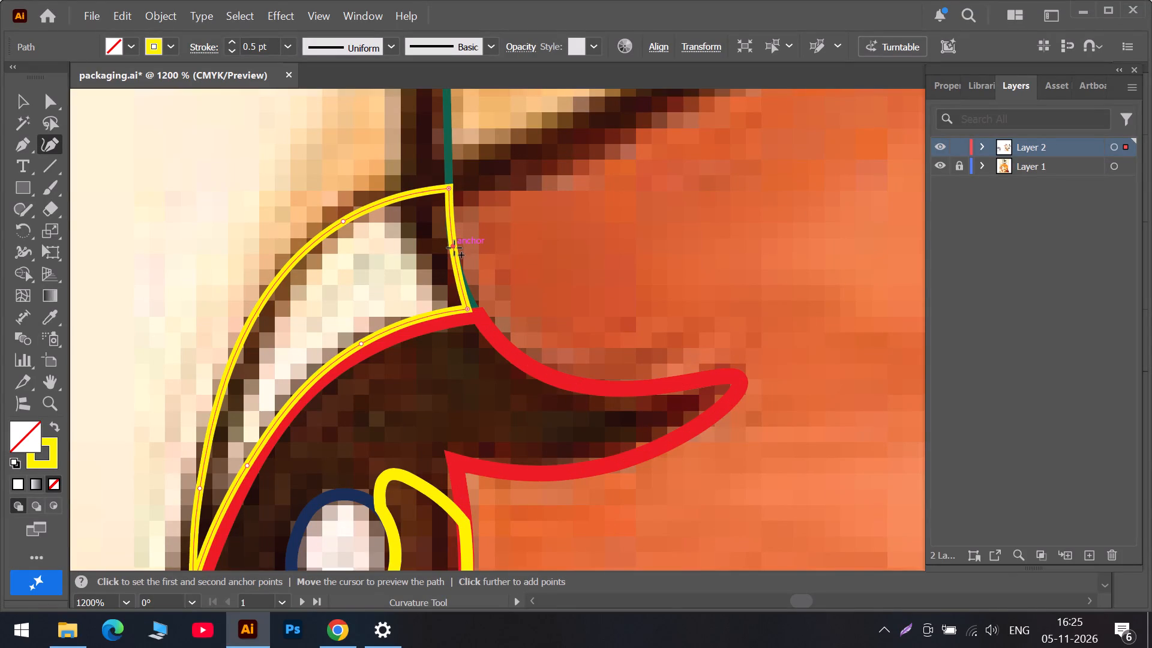
pyautogui.moveTo(468, 310); pyautogui.dragTo(473, 309)
# Start a curved path along the dark upper inner-ear line from the face contour over the crest, adjusting its second point.
pyautogui.keyDown('alt'); pyautogui.scroll(-3, 377, 328); pyautogui.keyUp('alt')
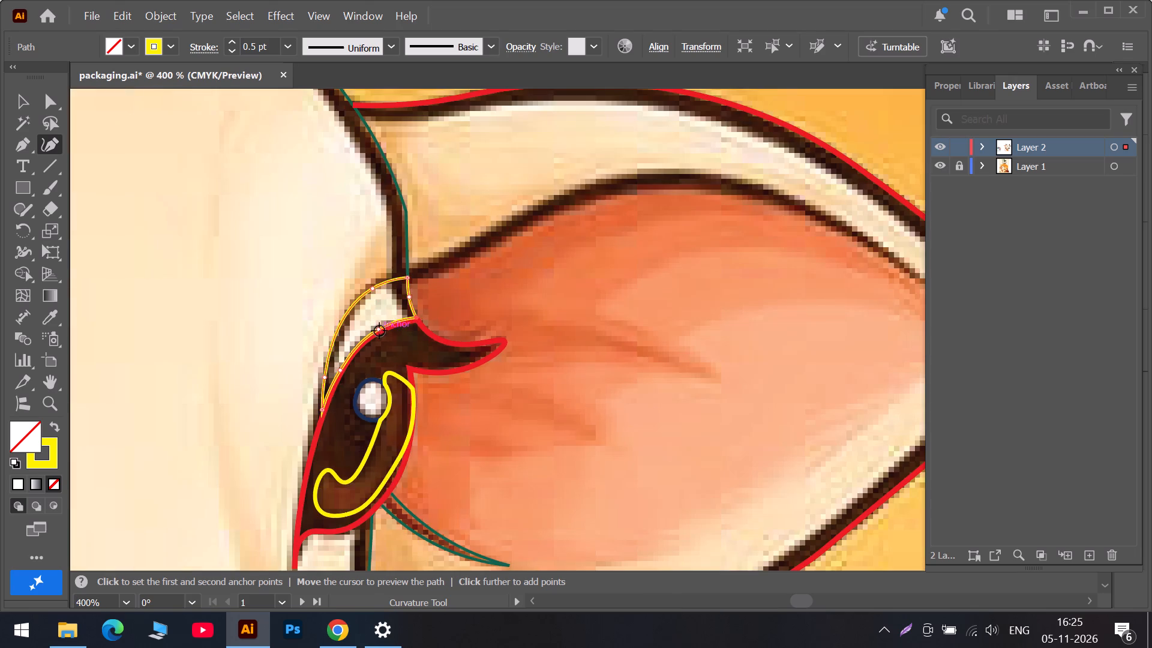
pyautogui.keyDown('alt'); pyautogui.scroll(-2, 379, 331); pyautogui.keyUp('alt')
pyautogui.scroll(-3, 451, 330)
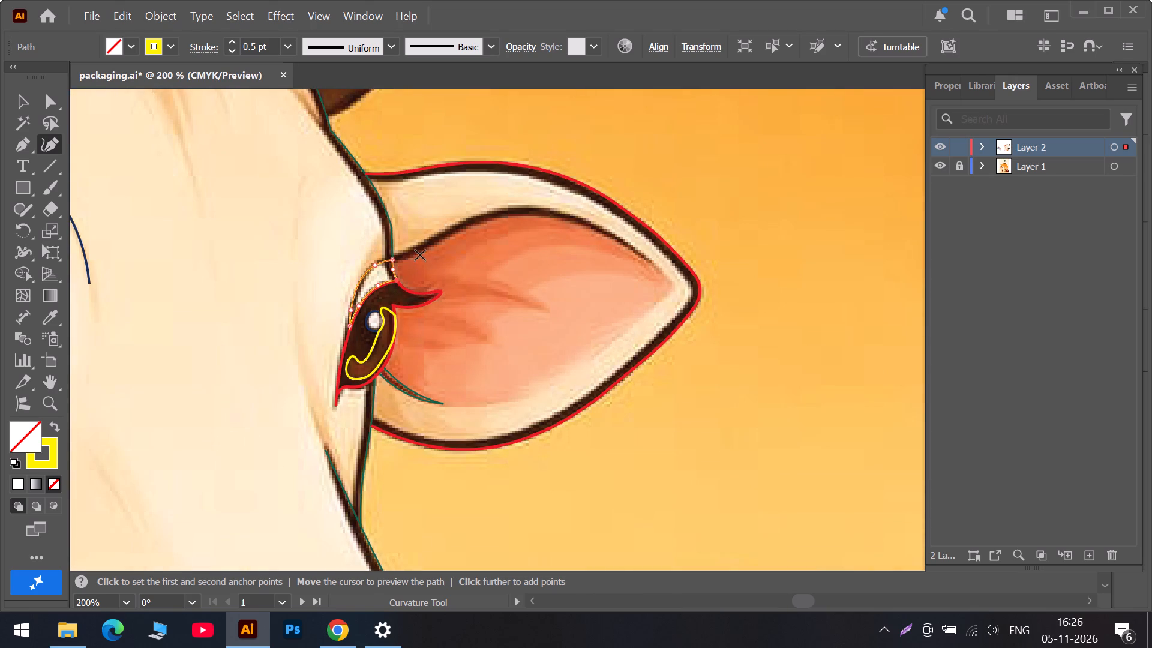
pyautogui.keyDown('alt'); pyautogui.scroll(3, 425, 304); pyautogui.keyUp('alt')
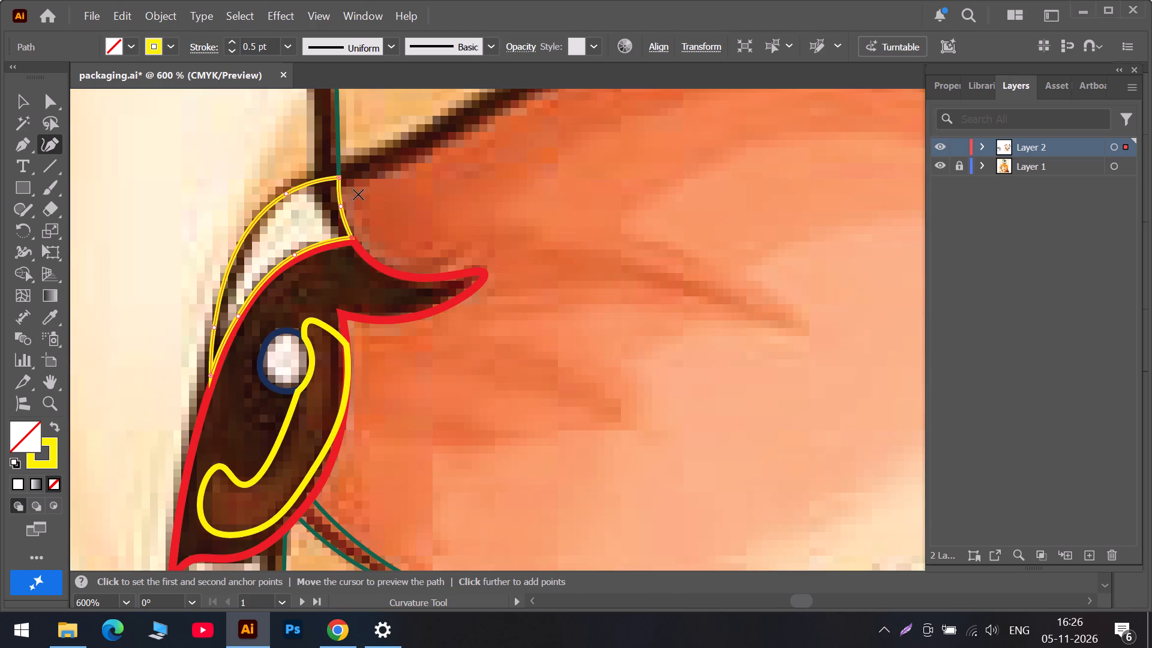
pyautogui.click(358, 164)
pyautogui.click(445, 129)
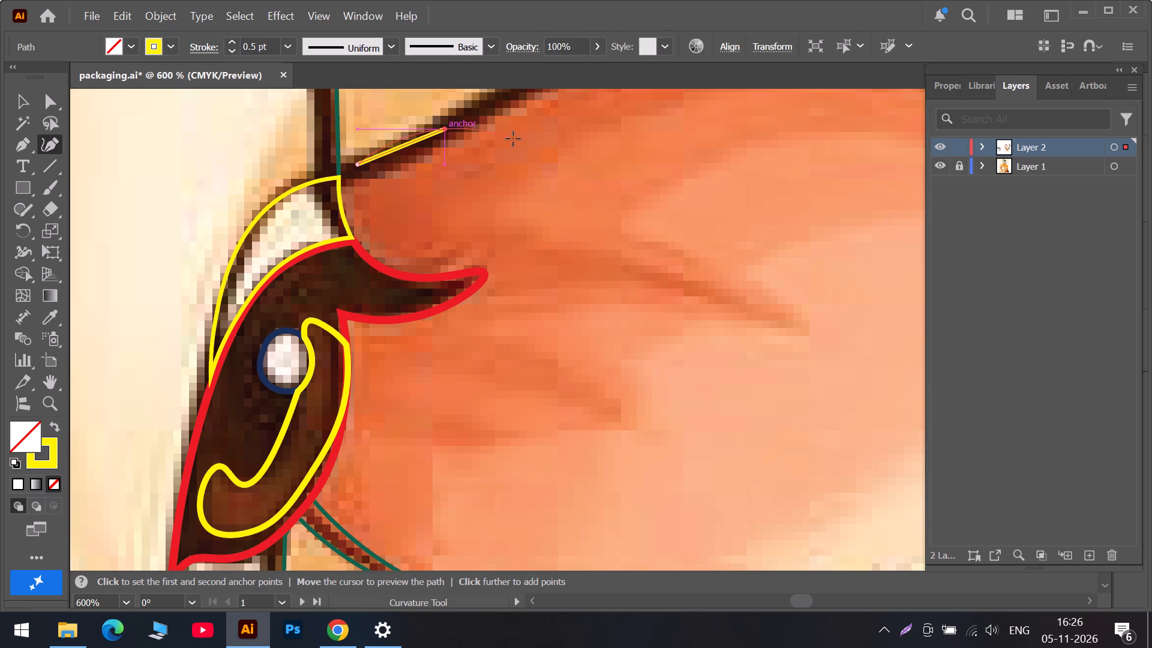
pyautogui.scroll(7, 513, 139)
pyautogui.click(641, 137)
pyautogui.click(819, 142)
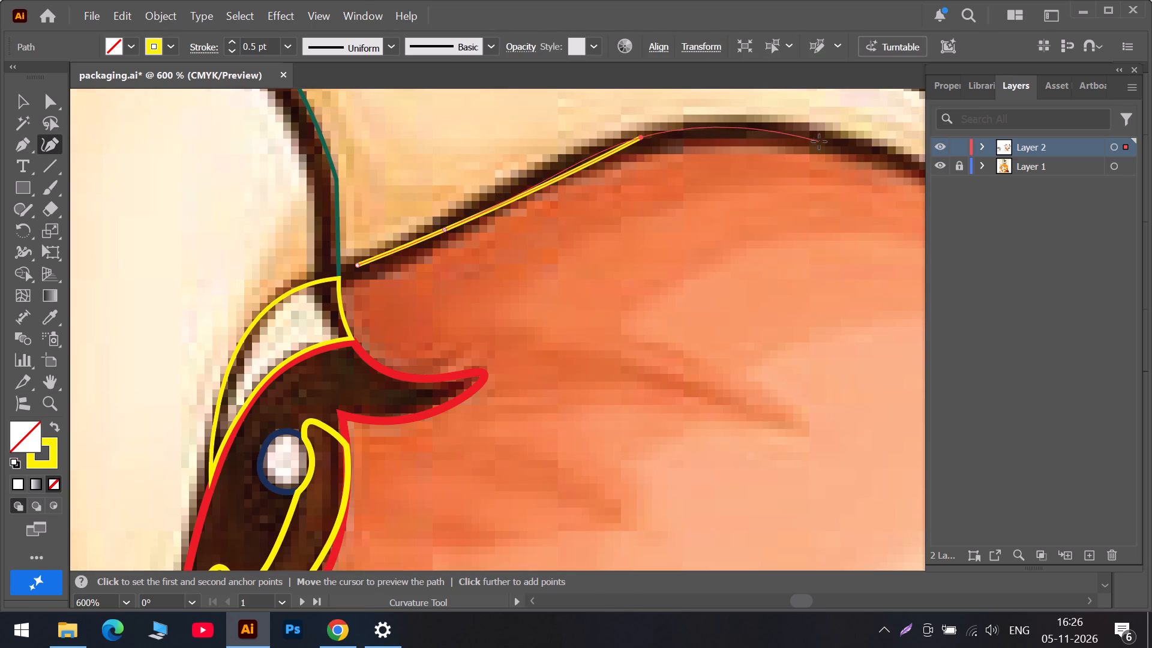
pyautogui.moveTo(446, 230); pyautogui.dragTo(441, 229)
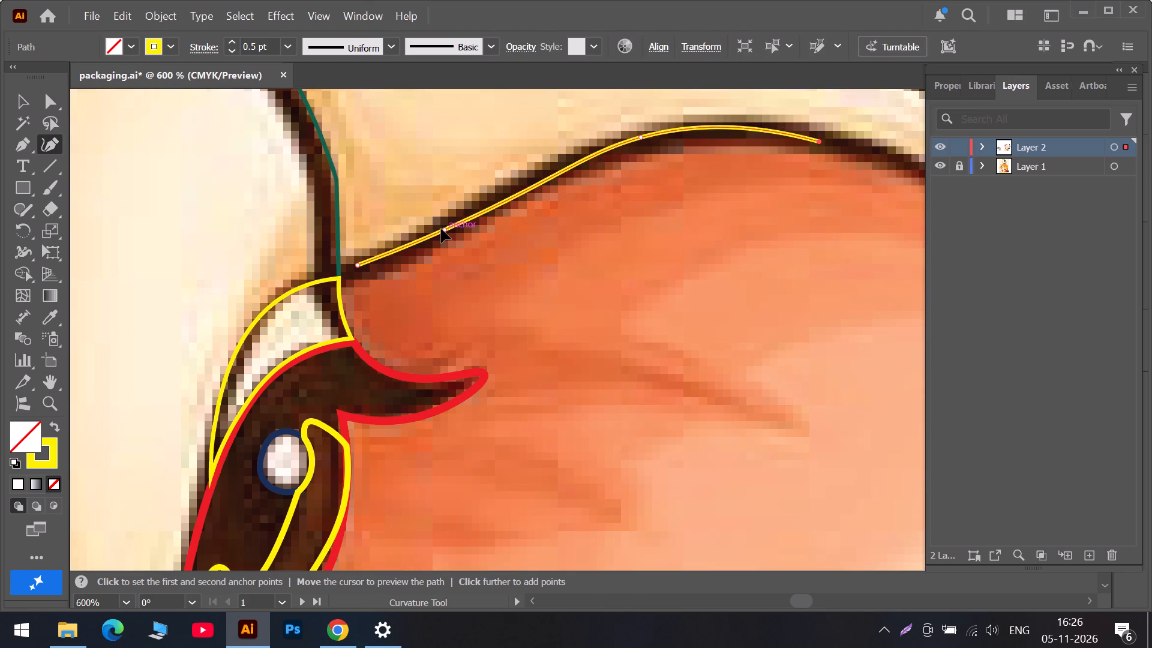
pyautogui.moveTo(441, 229); pyautogui.dragTo(434, 230)
# Extend the curved path along the dark upper inner-ear line toward the ear tip, adjusting the point just past the crest.
pyautogui.scroll(-3, 761, 239)
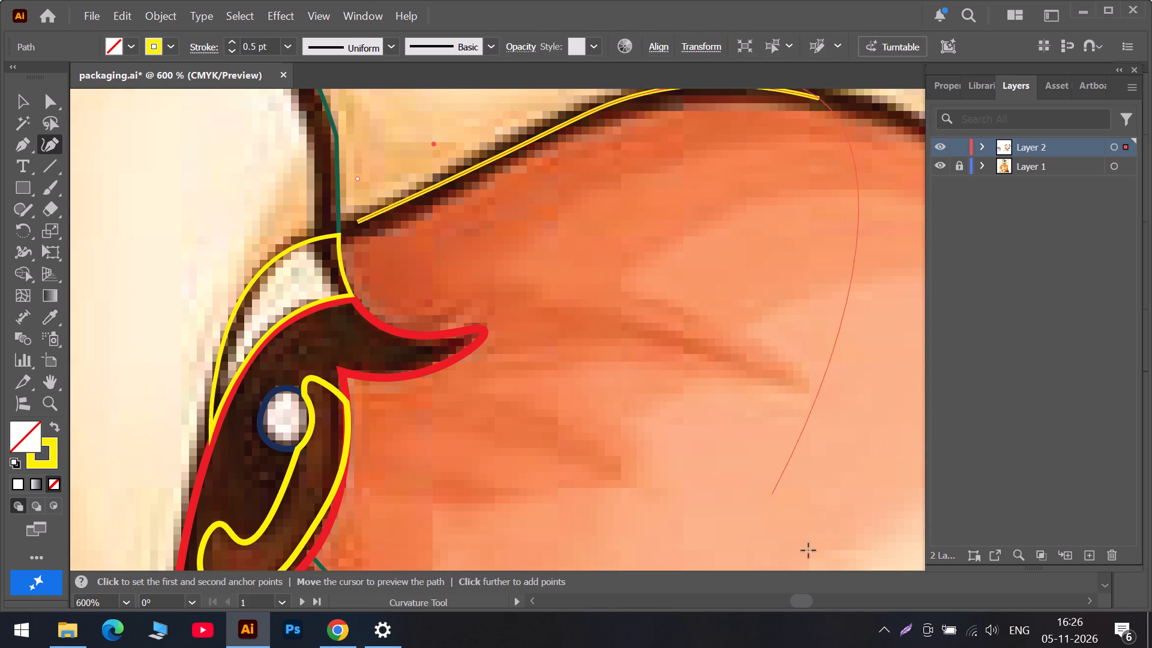
pyautogui.click(852, 599)
pyautogui.scroll(-2, 628, 487)
pyautogui.scroll(5, 584, 338)
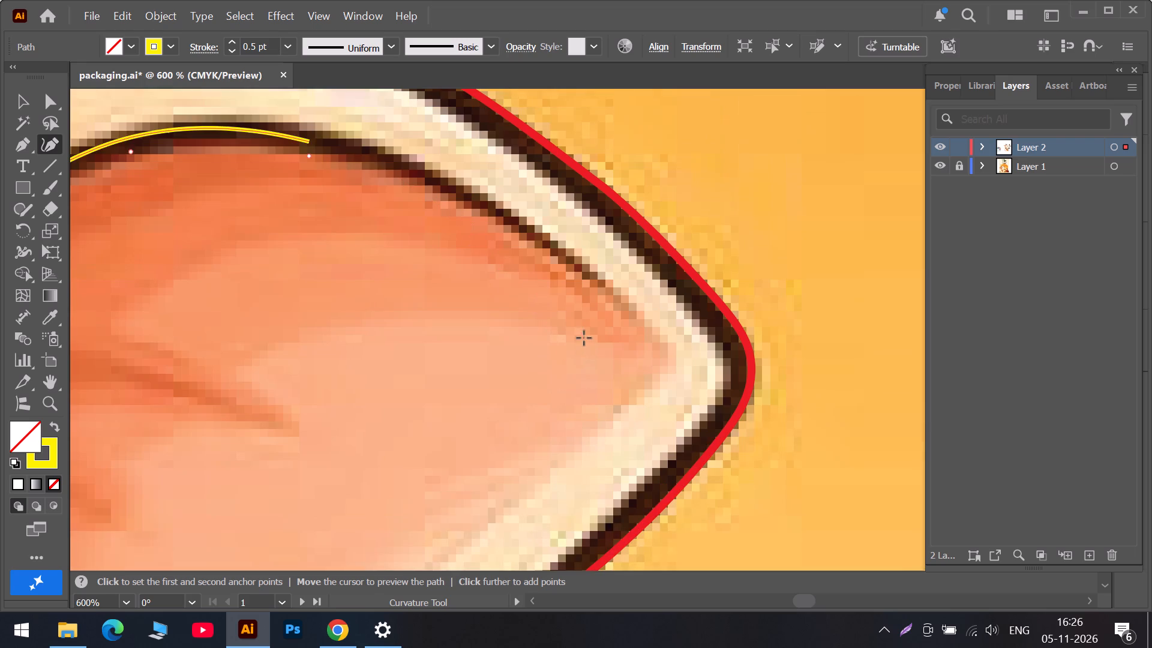
pyautogui.click(601, 283)
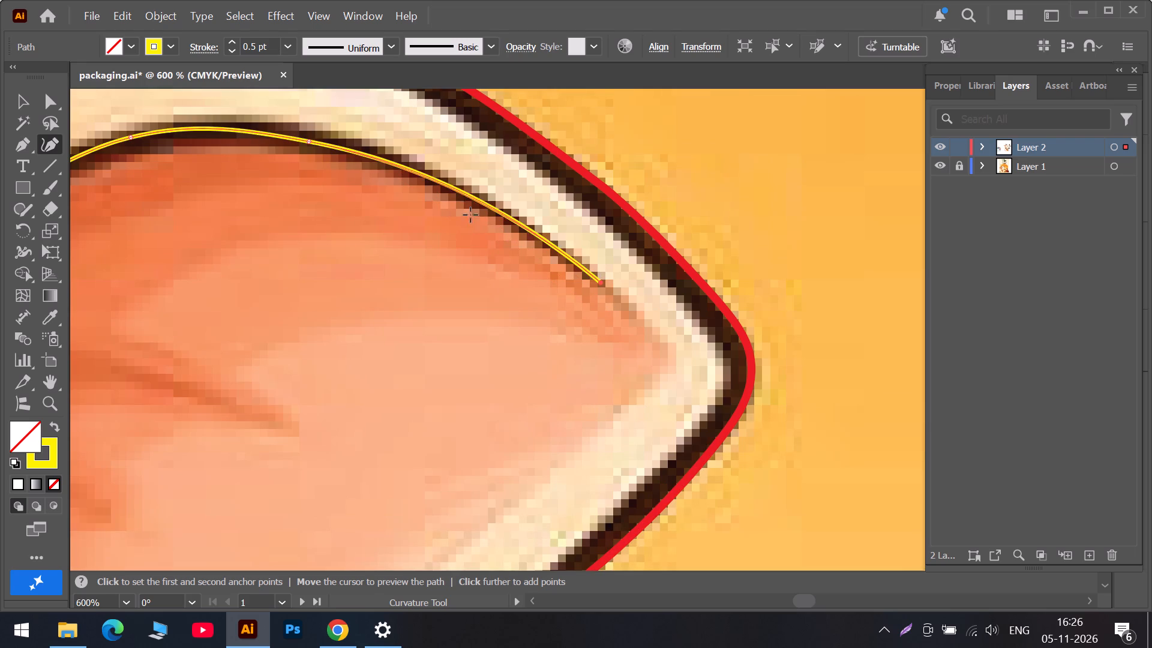
pyautogui.moveTo(310, 142); pyautogui.dragTo(313, 138)
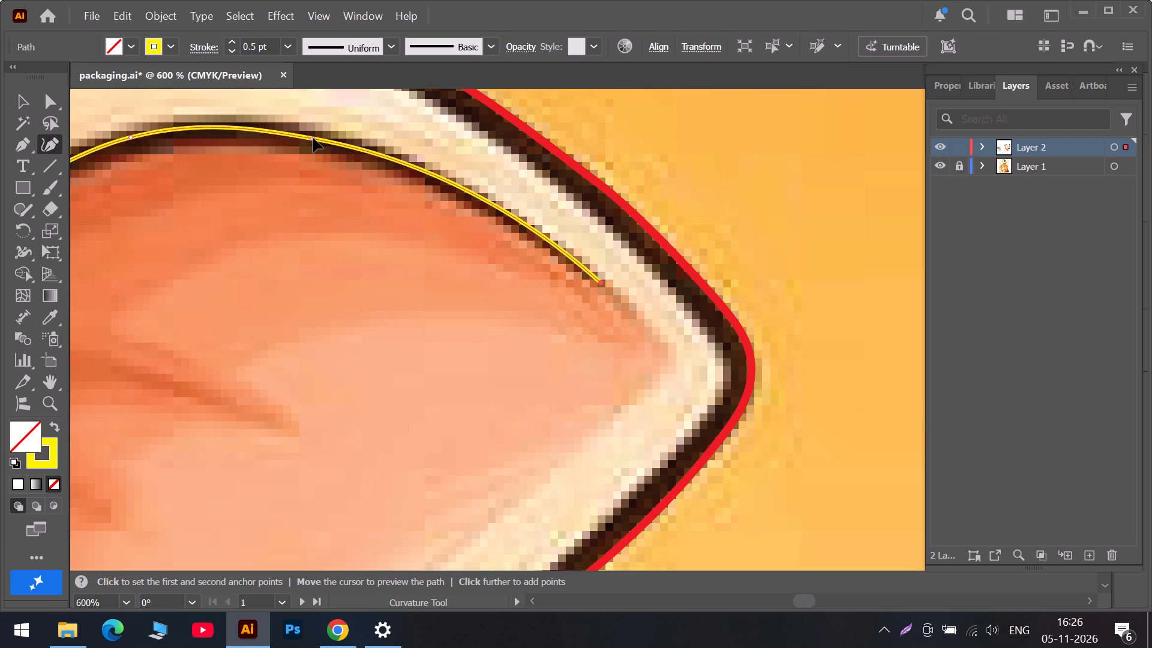
pyautogui.moveTo(313, 138); pyautogui.dragTo(321, 137)
# Carry the path around the inner ear's pointed tip, placing points just before, at and below the tip.
pyautogui.scroll(-1, 557, 268)
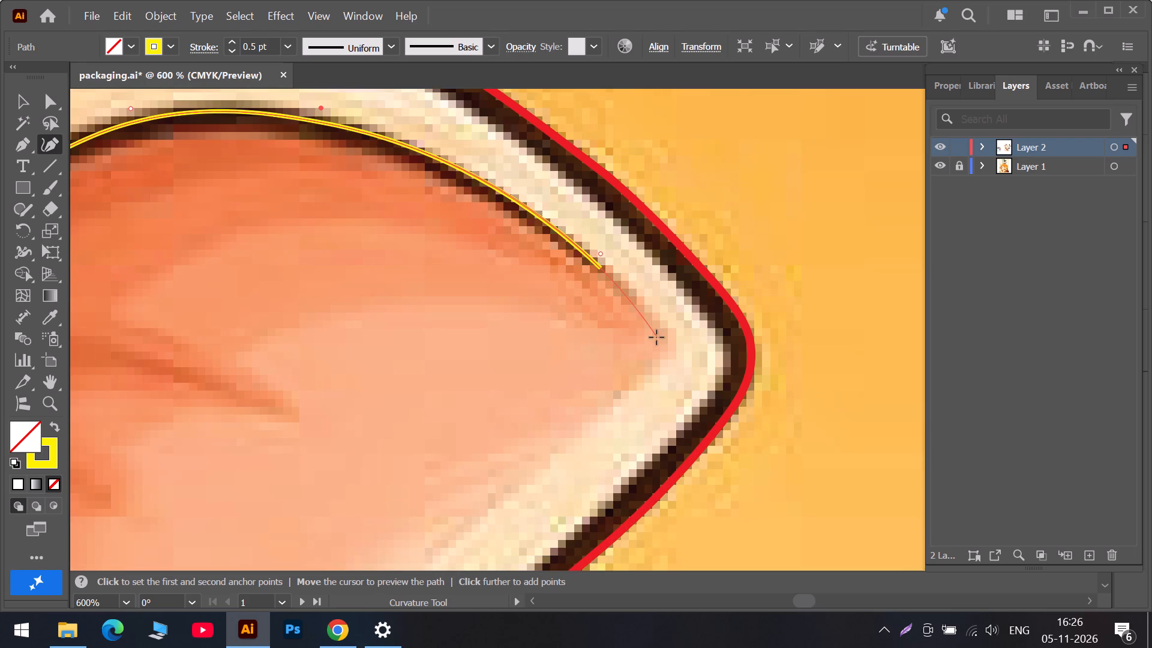
pyautogui.click(671, 343)
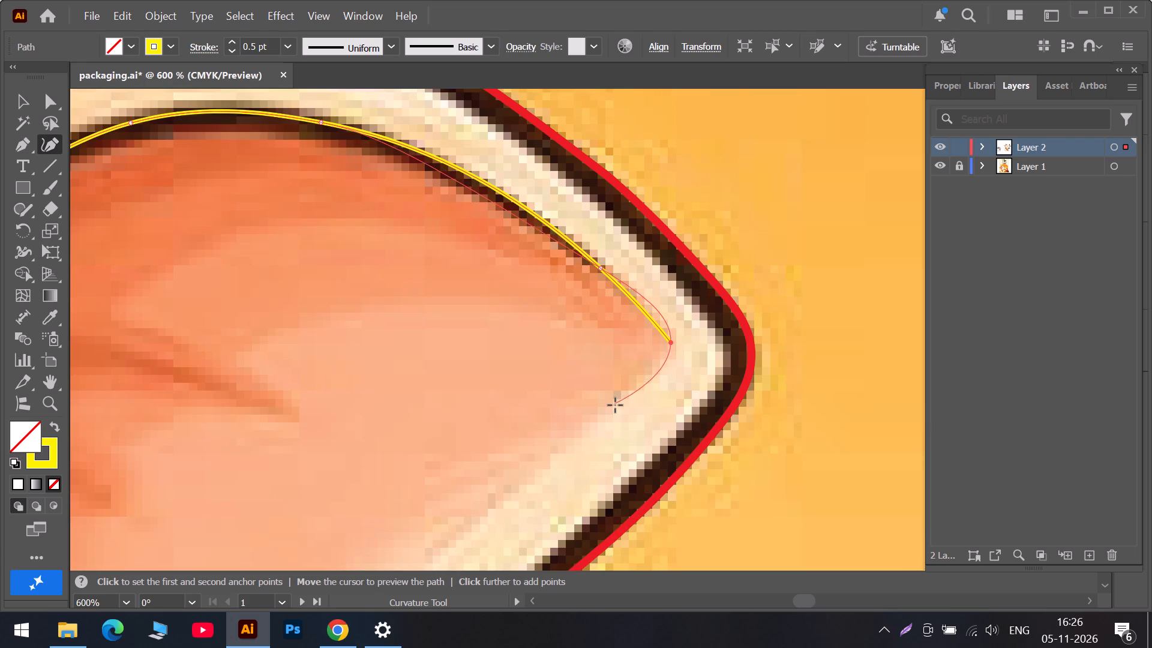
pyautogui.click(644, 313)
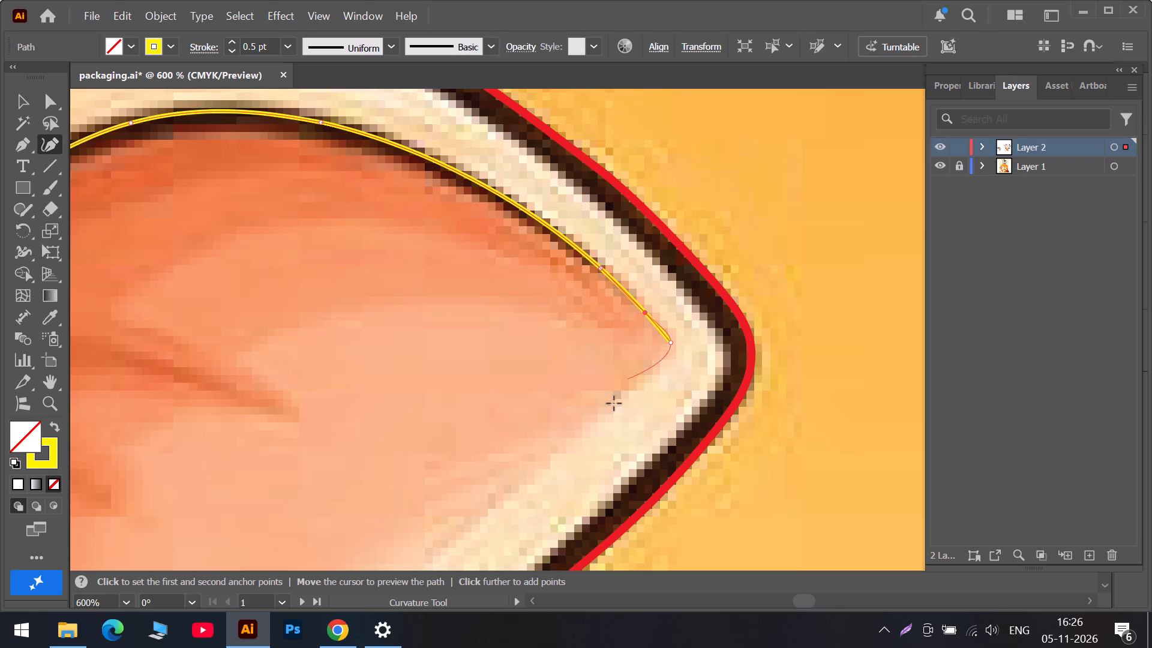
pyautogui.click(659, 363)
# Refit the path's upper edge near the ear tip by shifting its points along the dark line and deleting the surplus one.
pyautogui.moveTo(646, 310); pyautogui.dragTo(643, 299)
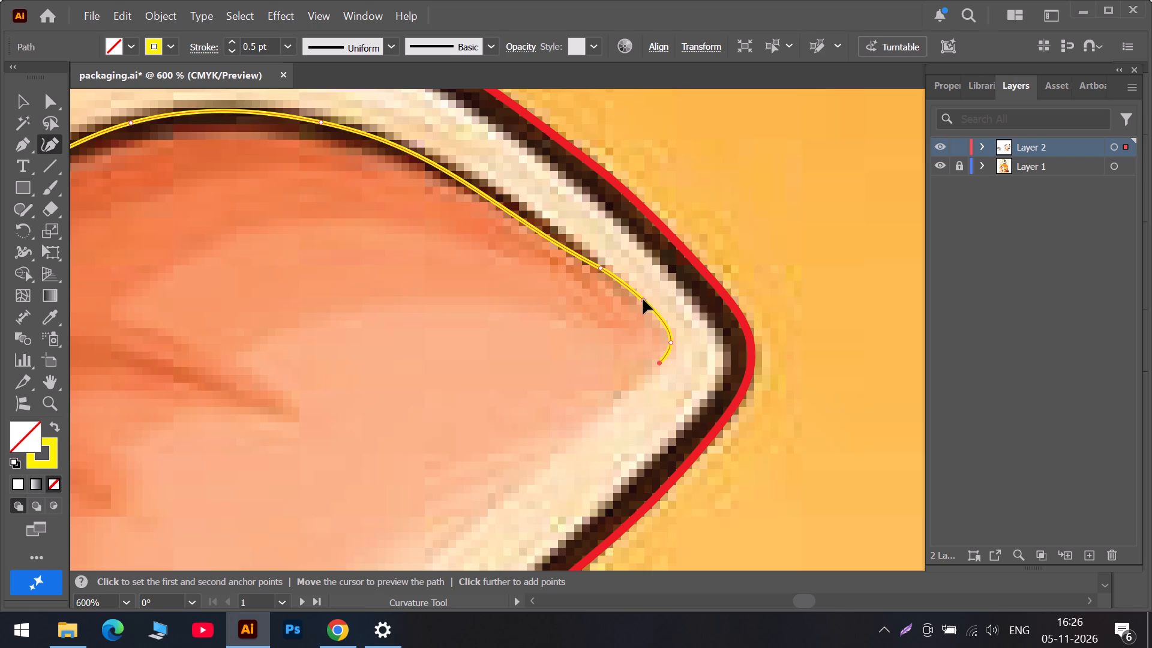
pyautogui.moveTo(643, 299); pyautogui.dragTo(644, 305)
pyautogui.moveTo(601, 266); pyautogui.dragTo(594, 262)
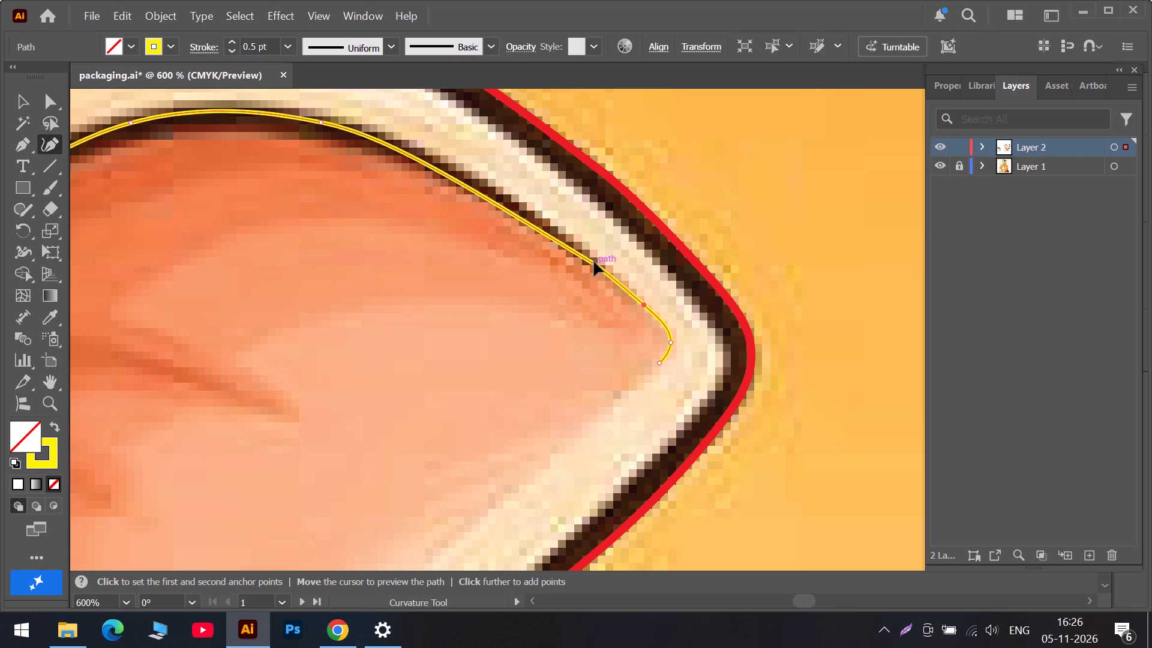
pyautogui.moveTo(594, 262); pyautogui.dragTo(561, 236)
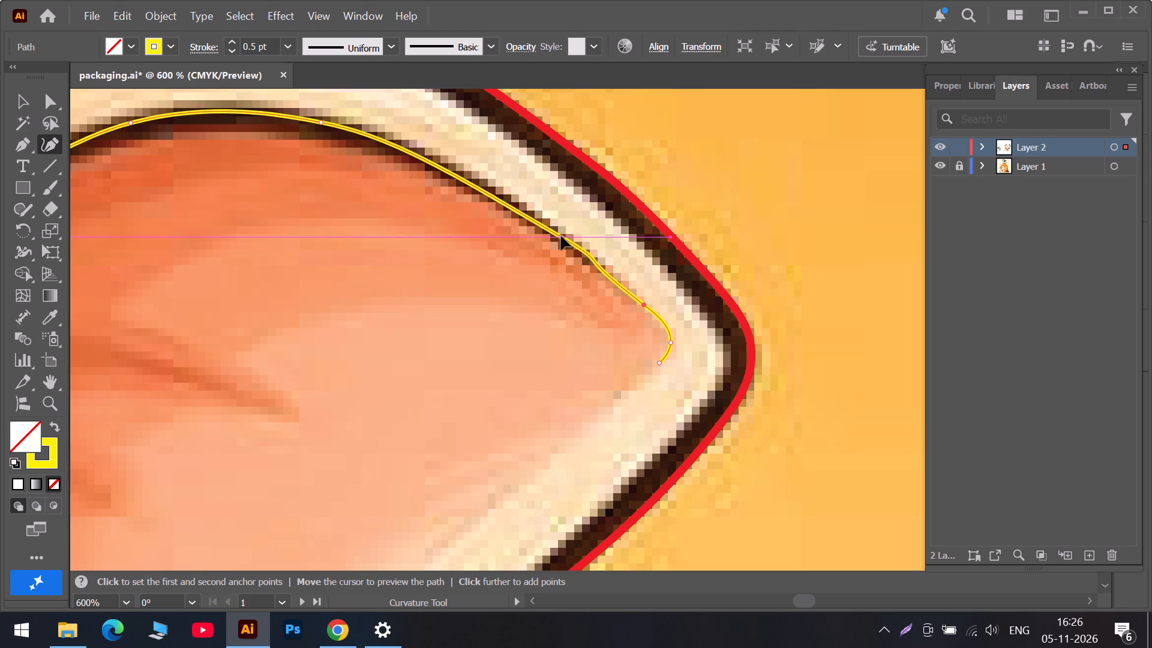
pyautogui.moveTo(561, 236); pyautogui.dragTo(550, 231)
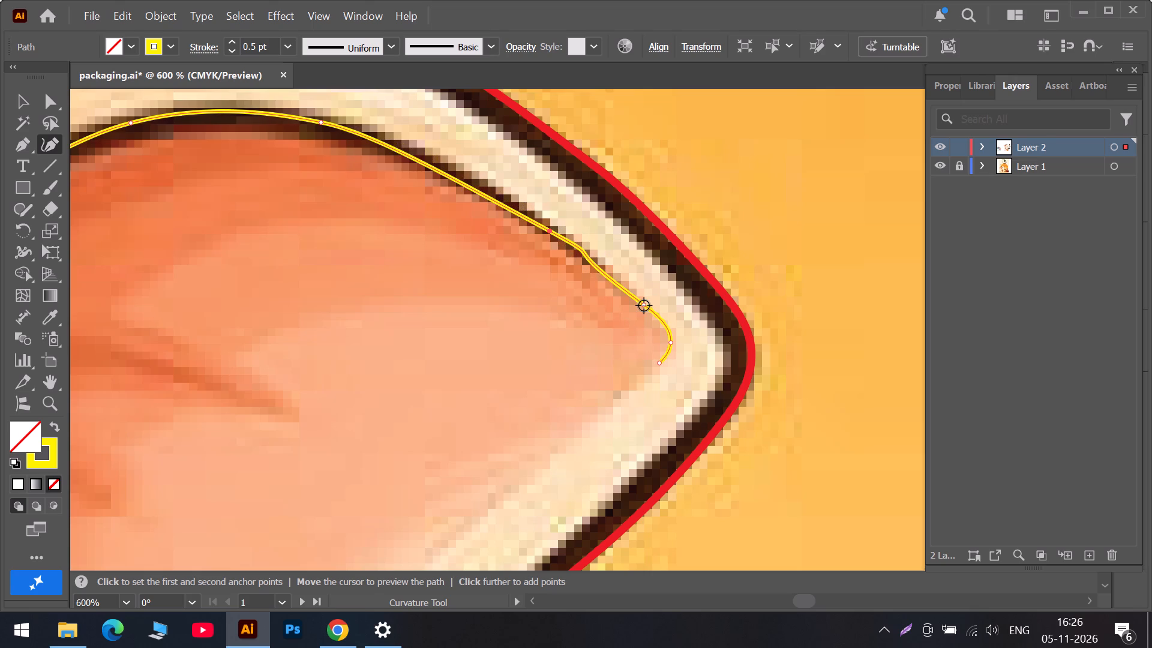
pyautogui.click(644, 305)
pyautogui.press('Delete')
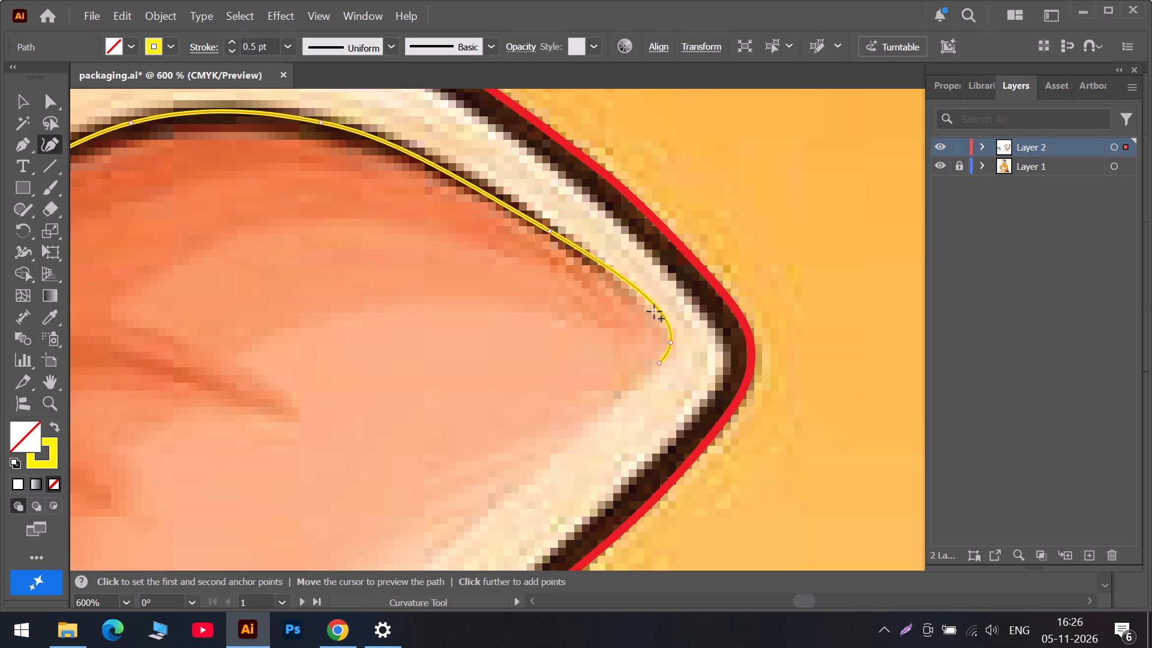
# Round the path at the inner-ear tip, moving its end point farther along the pink area's lower edge and adjusting the tip point.
pyautogui.moveTo(661, 365); pyautogui.dragTo(626, 399)
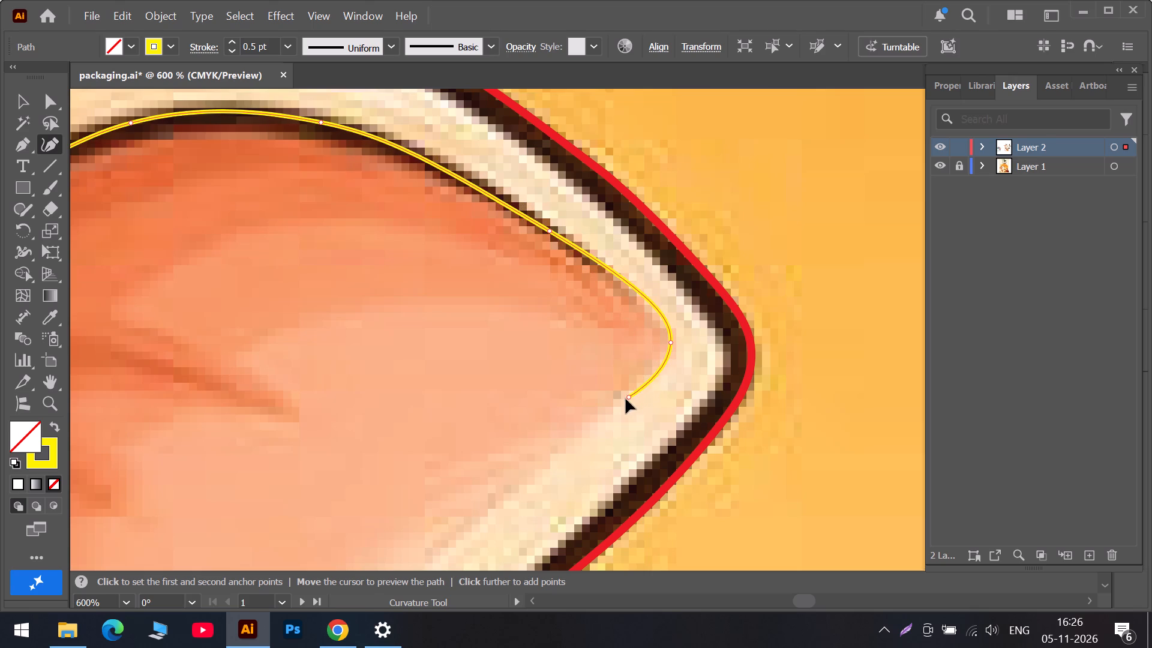
pyautogui.moveTo(626, 399); pyautogui.dragTo(611, 411)
pyautogui.moveTo(671, 343); pyautogui.dragTo(665, 353)
# Continue the path along the pink area's lower edge and beneath the teal fold, ending in a corner beside the red eye outline.
pyautogui.scroll(-4, 629, 385)
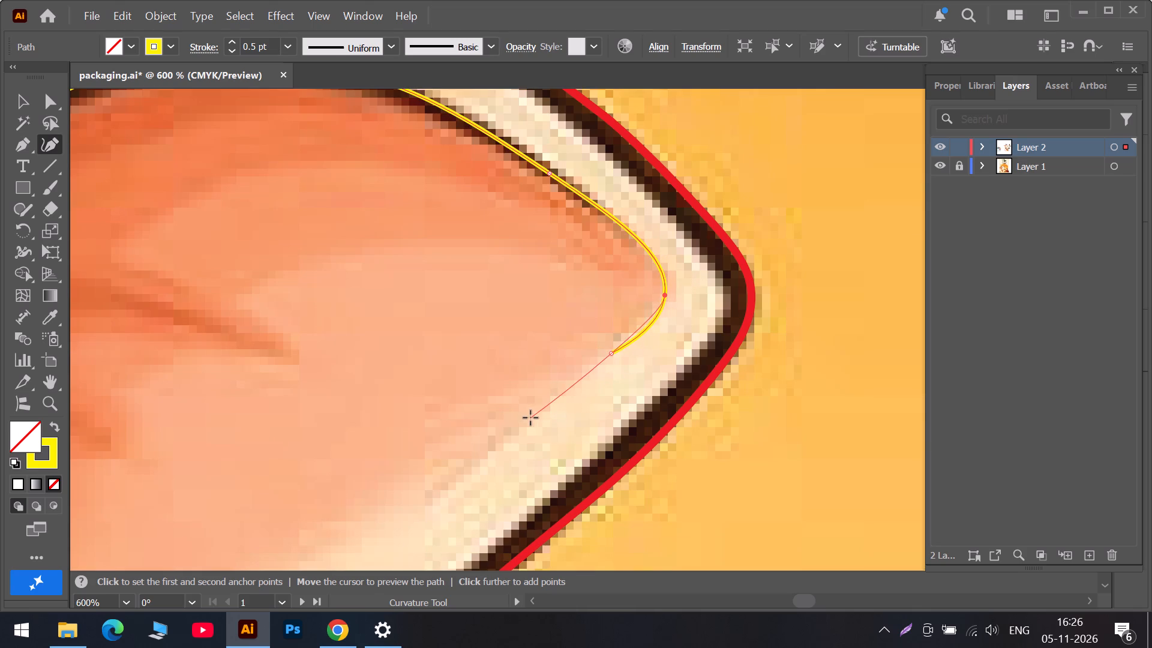
pyautogui.click(530, 418)
pyautogui.scroll(-5, 577, 394)
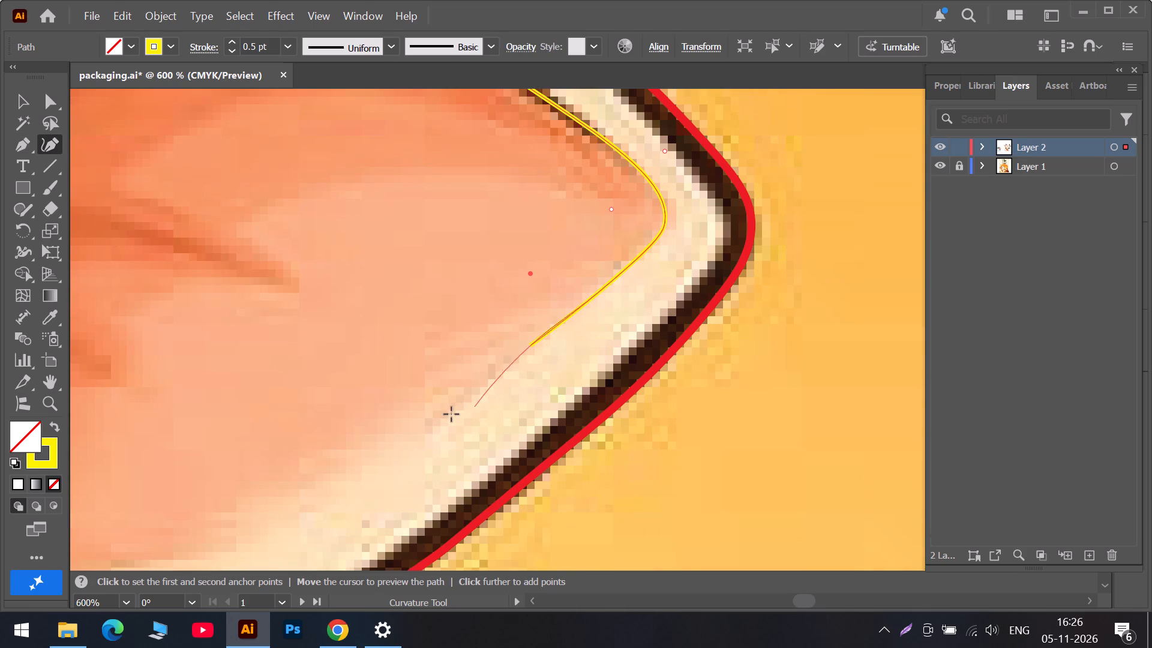
pyautogui.click(410, 428)
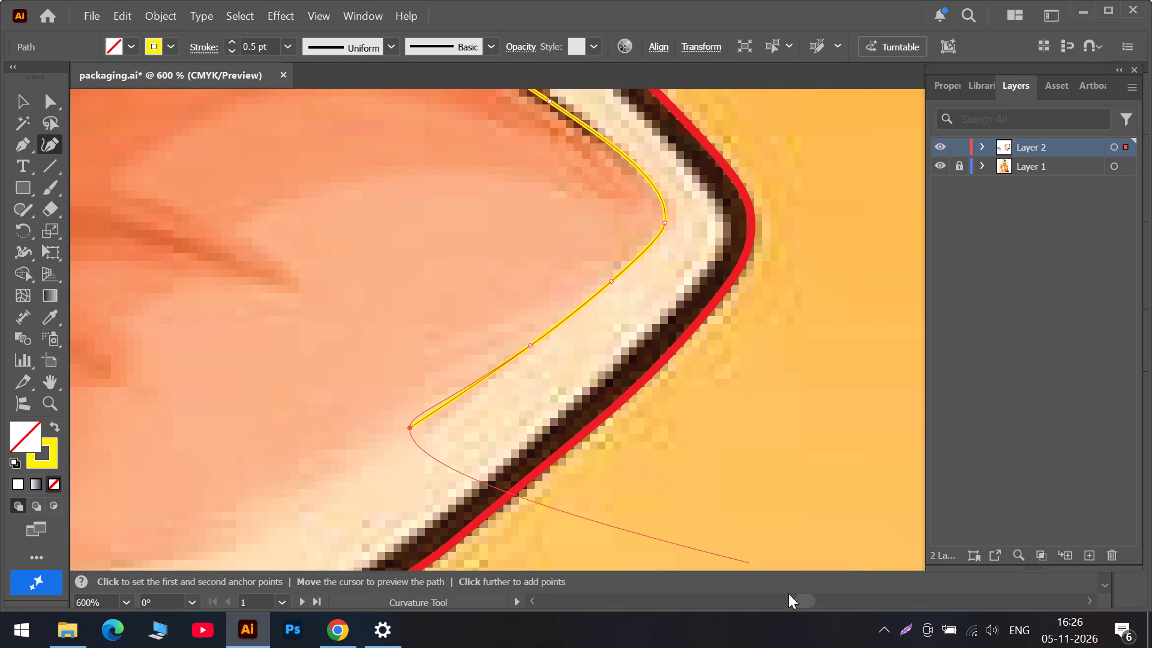
pyautogui.click(776, 605)
pyautogui.scroll(-6, 706, 532)
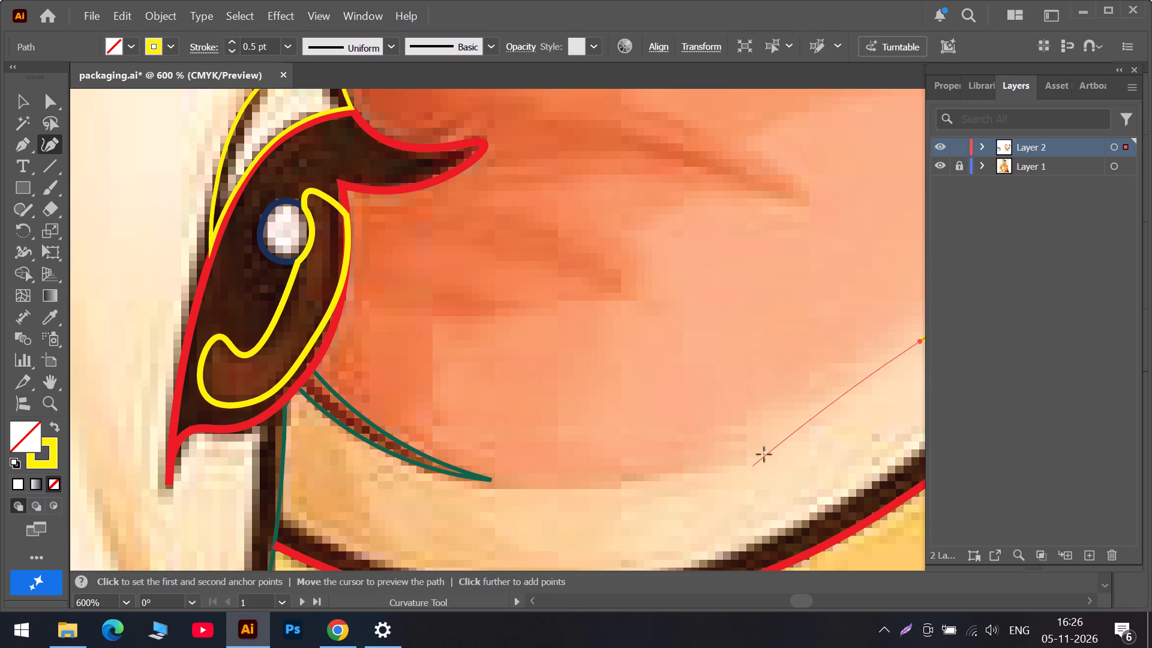
pyautogui.click(778, 437)
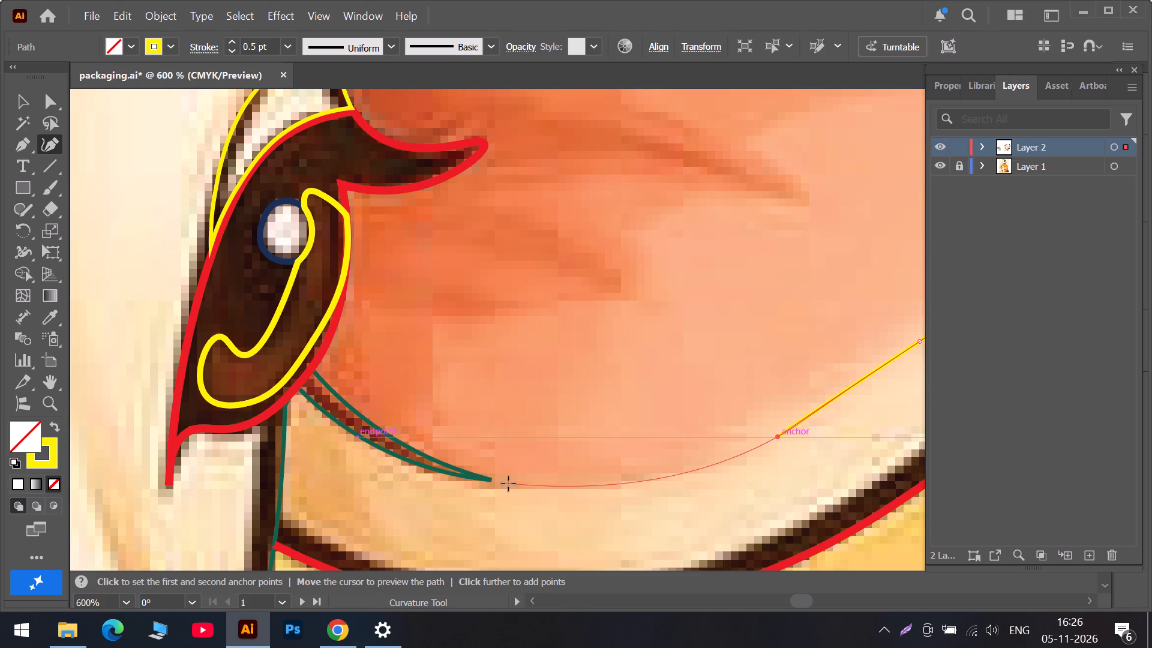
pyautogui.click(500, 488)
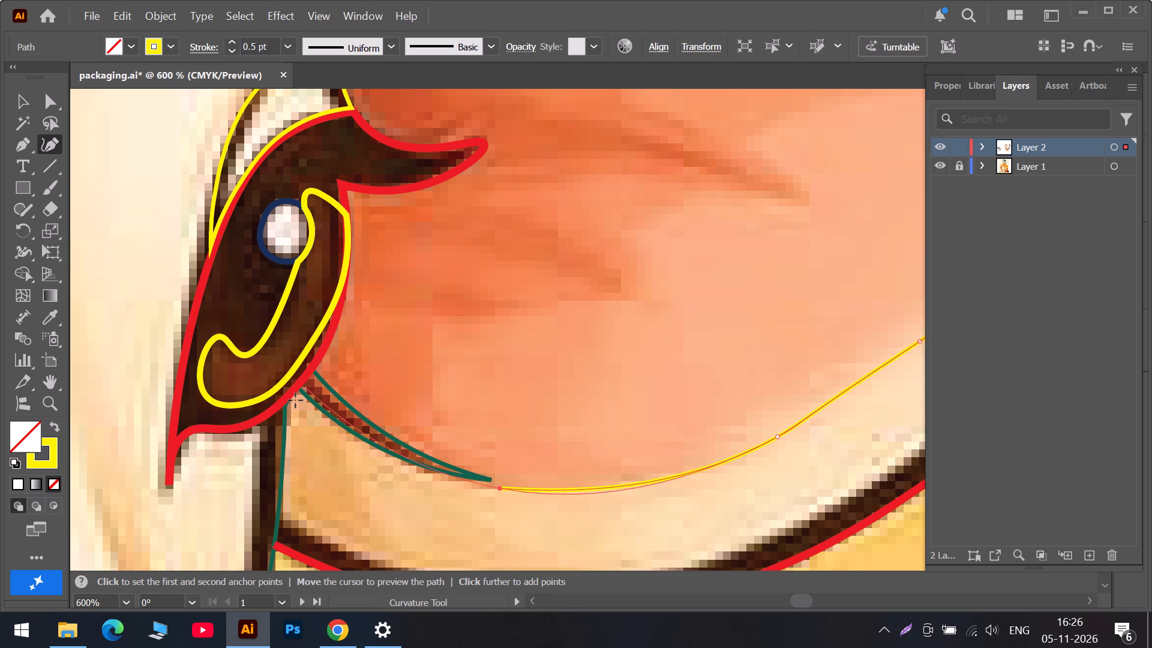
pyautogui.doubleClick(301, 398)
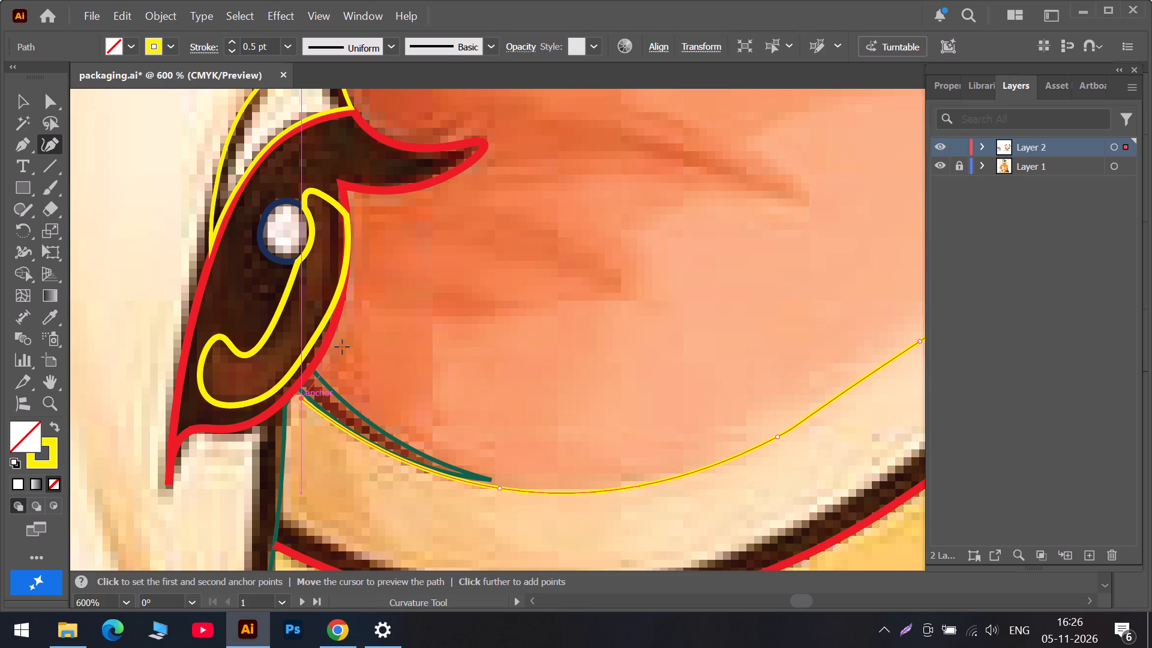
# Trace the path up beside the red eye outline, around the lash with a corner at its base, and close it at the start.
pyautogui.click(342, 346)
pyautogui.scroll(6, 359, 244)
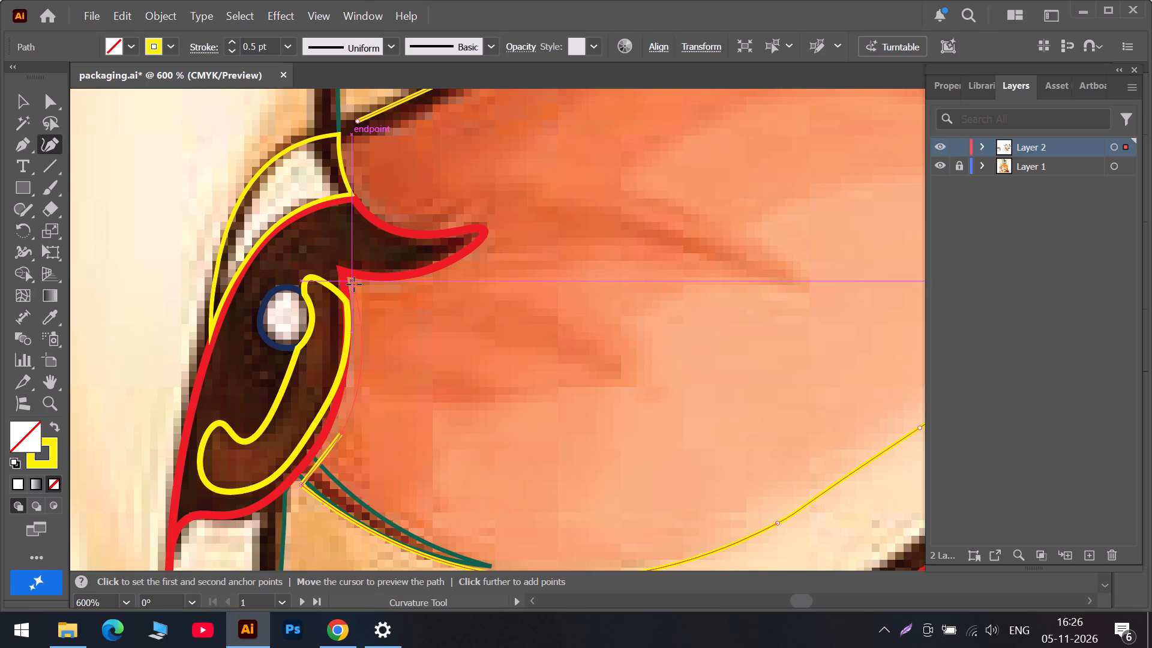
pyautogui.doubleClick(354, 287)
pyautogui.click(416, 288)
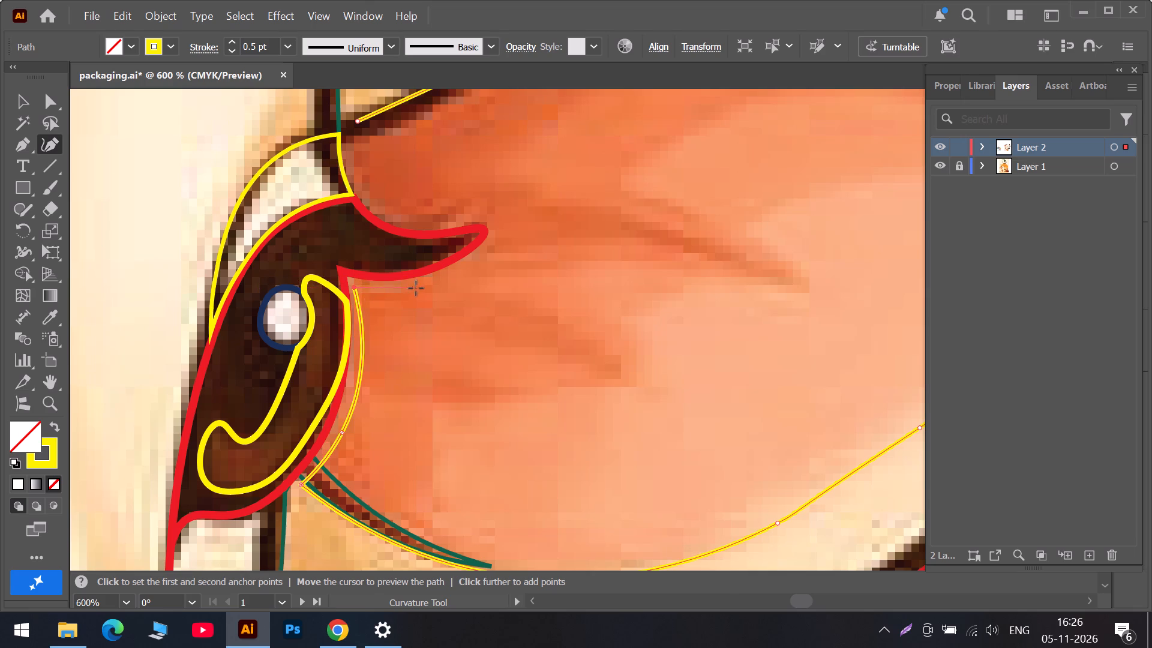
pyautogui.click(500, 230)
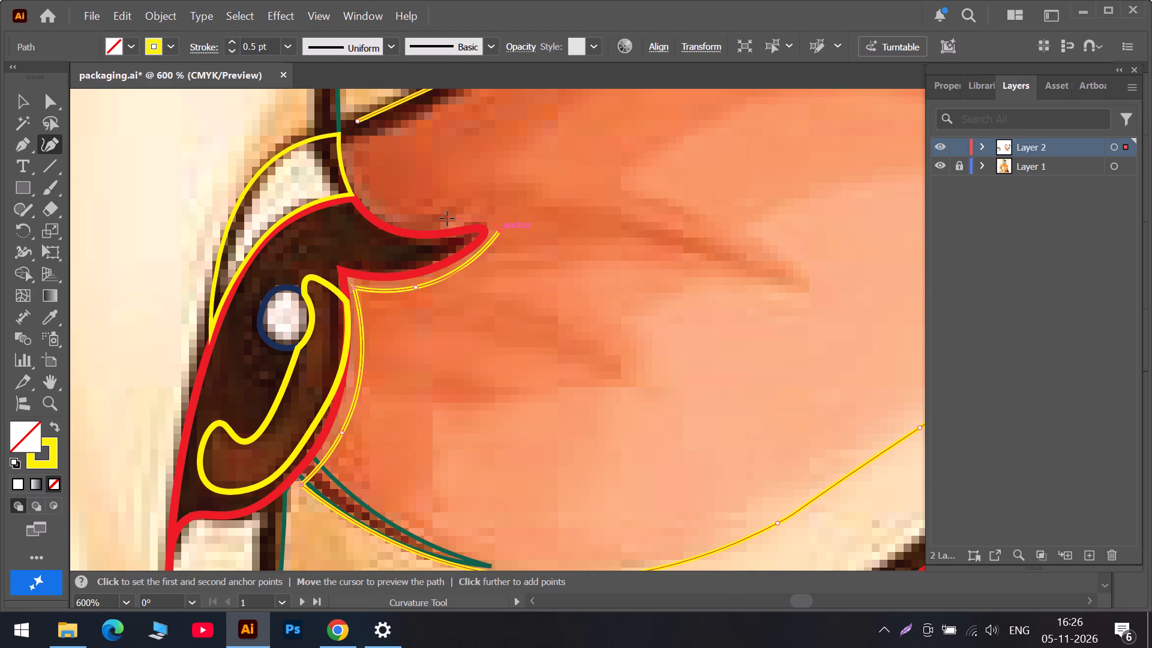
pyautogui.click(447, 218)
pyautogui.scroll(5, 385, 199)
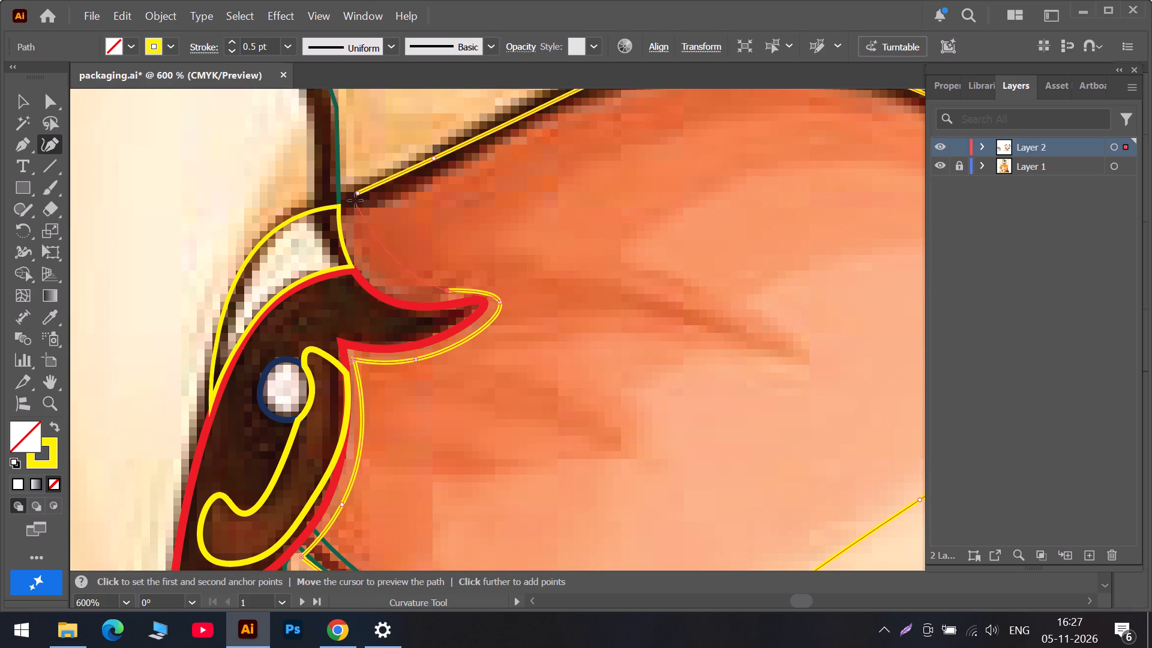
pyautogui.tripleClick(354, 191)
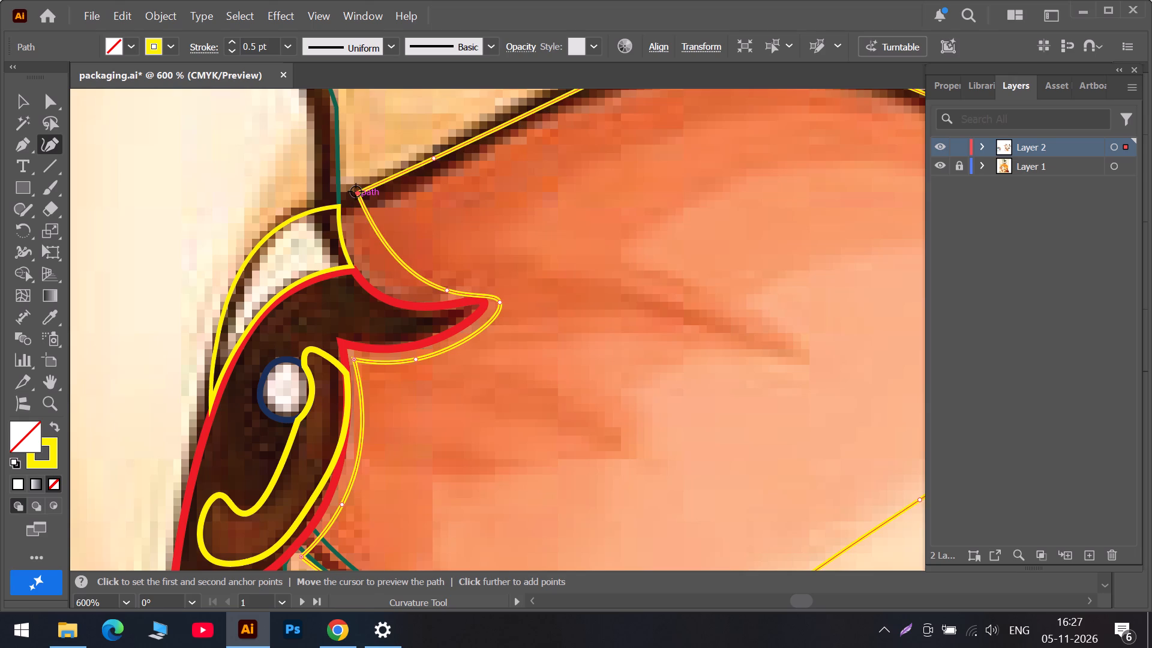
# Move the inner-ear outline's closing corner to the face contour and bend its adjoining edge along the top of the lash.
pyautogui.moveTo(356, 191); pyautogui.dragTo(341, 199)
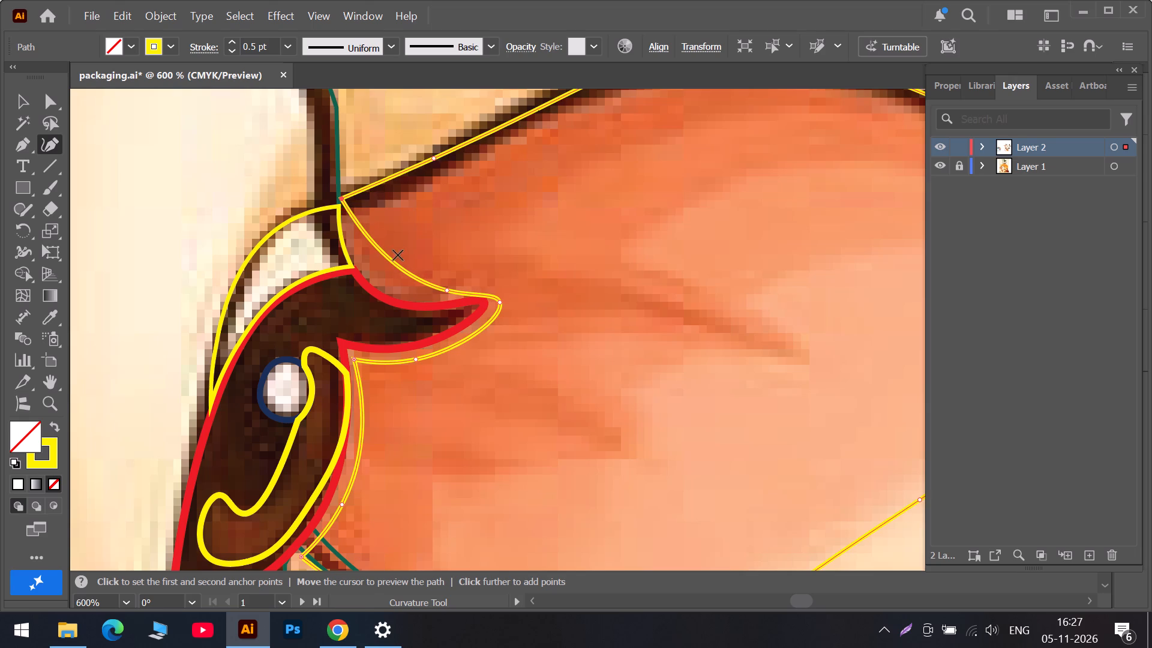
pyautogui.moveTo(446, 293); pyautogui.dragTo(376, 289)
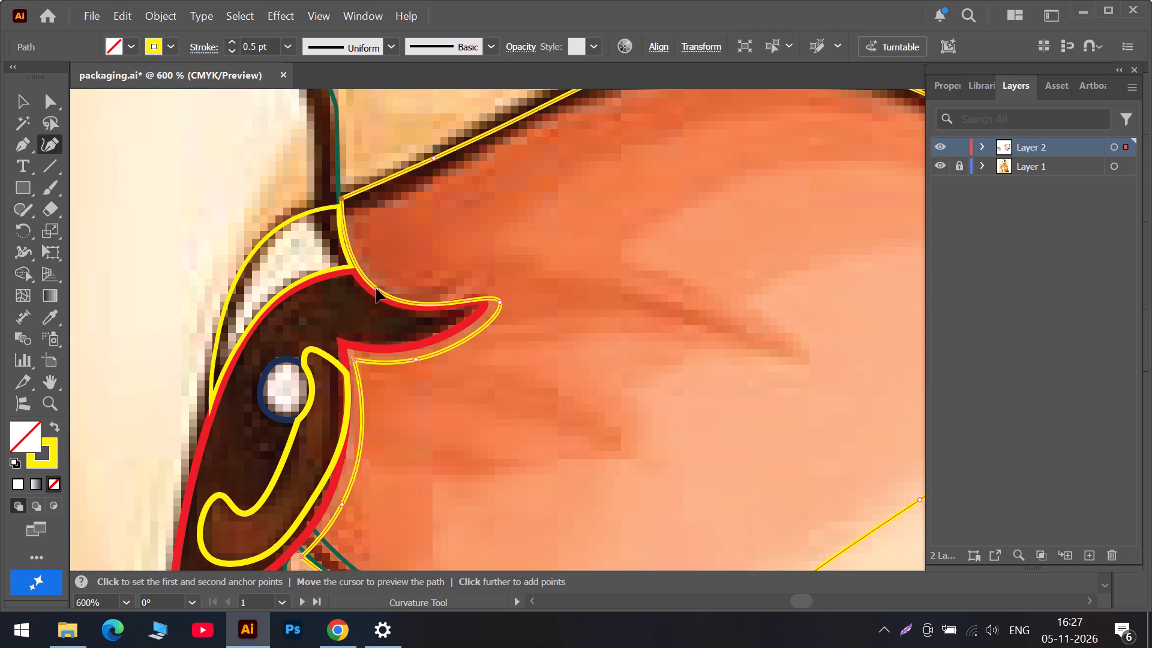
pyautogui.moveTo(376, 289); pyautogui.dragTo(366, 283)
# Set the inner-ear outline's stroke colour to magenta.
pyautogui.click(172, 44)
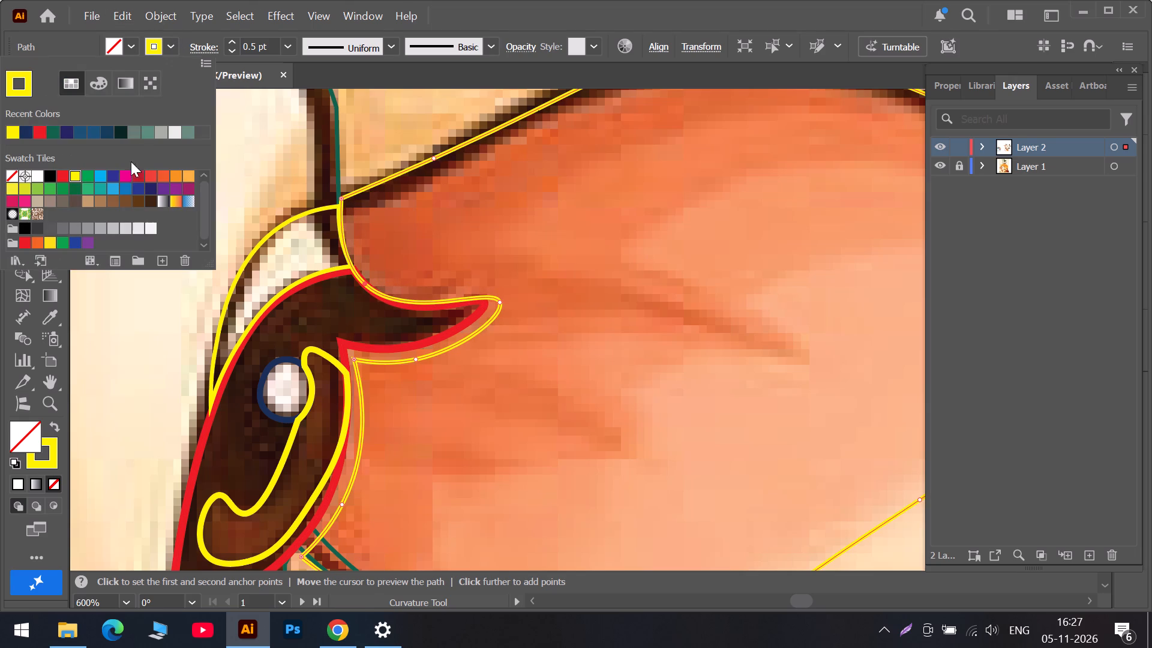
pyautogui.click(127, 179)
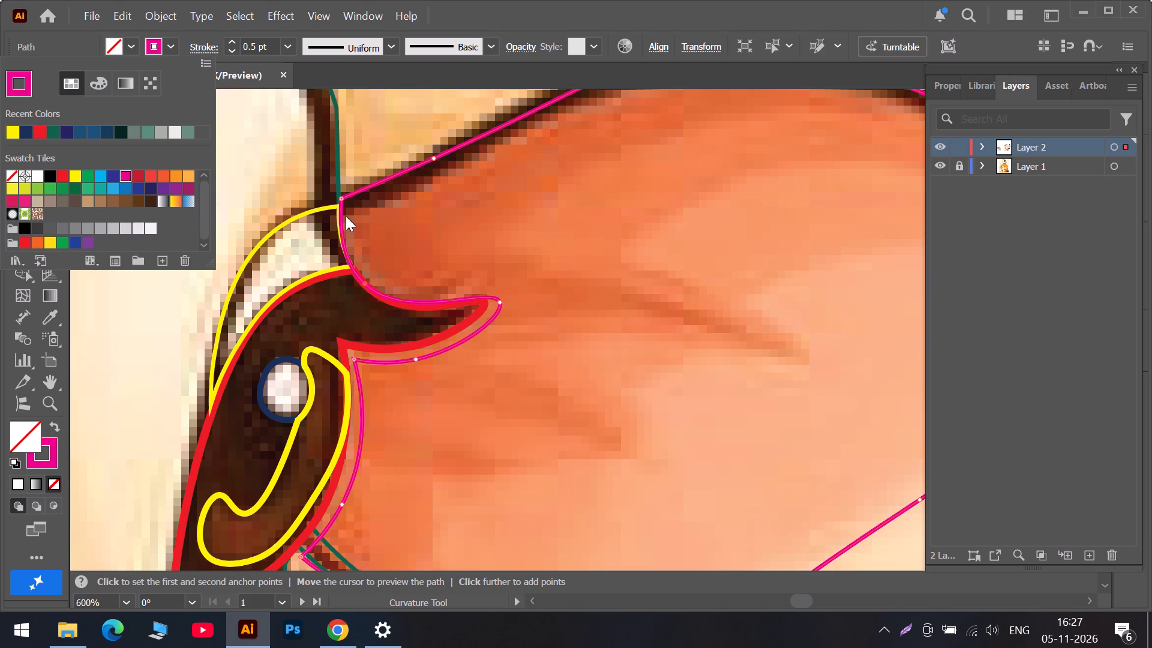
pyautogui.click(339, 199)
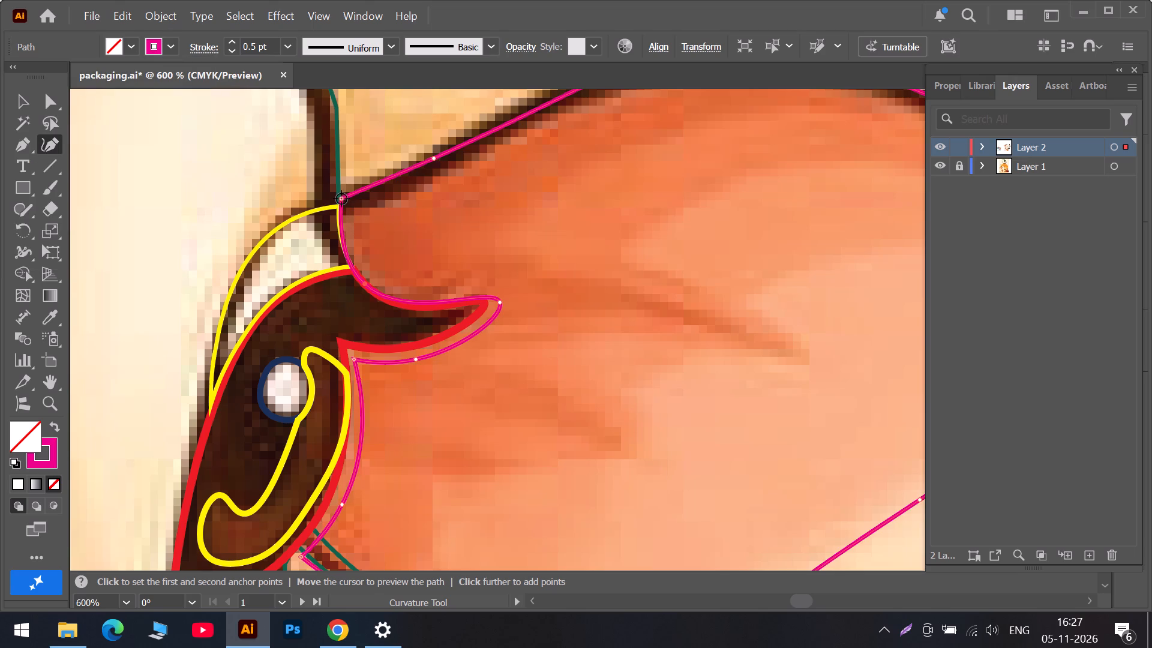
# Refit the magenta inner-ear outline along the top of the lash, bringing its tip corner onto the red lash tip.
pyautogui.click(341, 199)
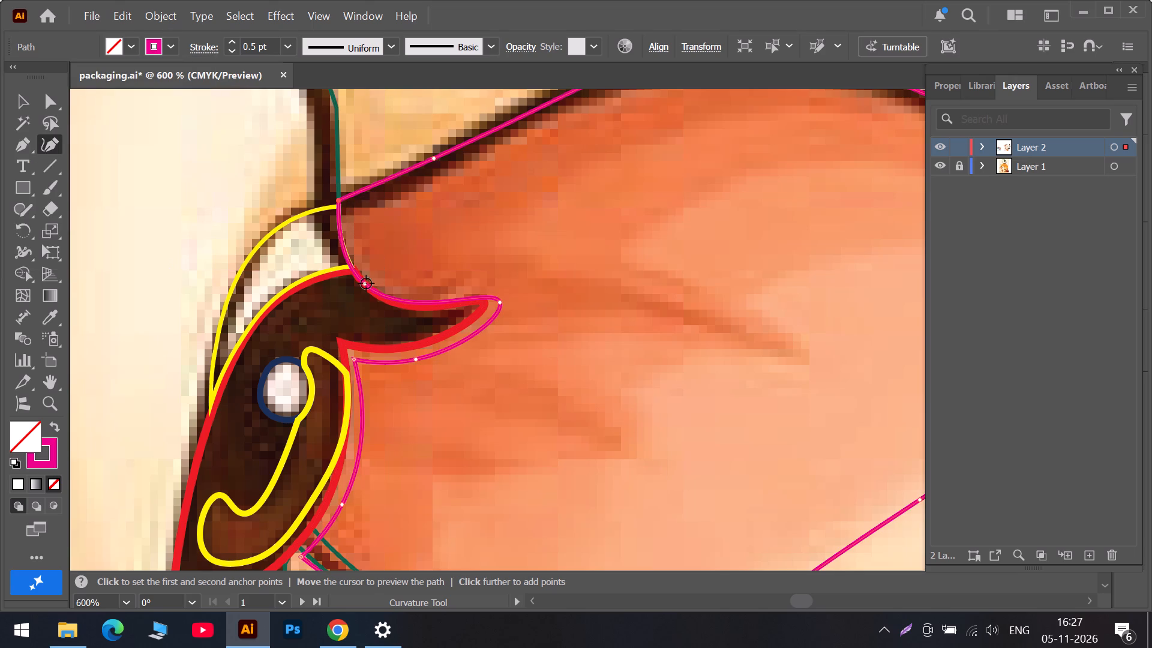
pyautogui.moveTo(366, 283); pyautogui.dragTo(371, 287)
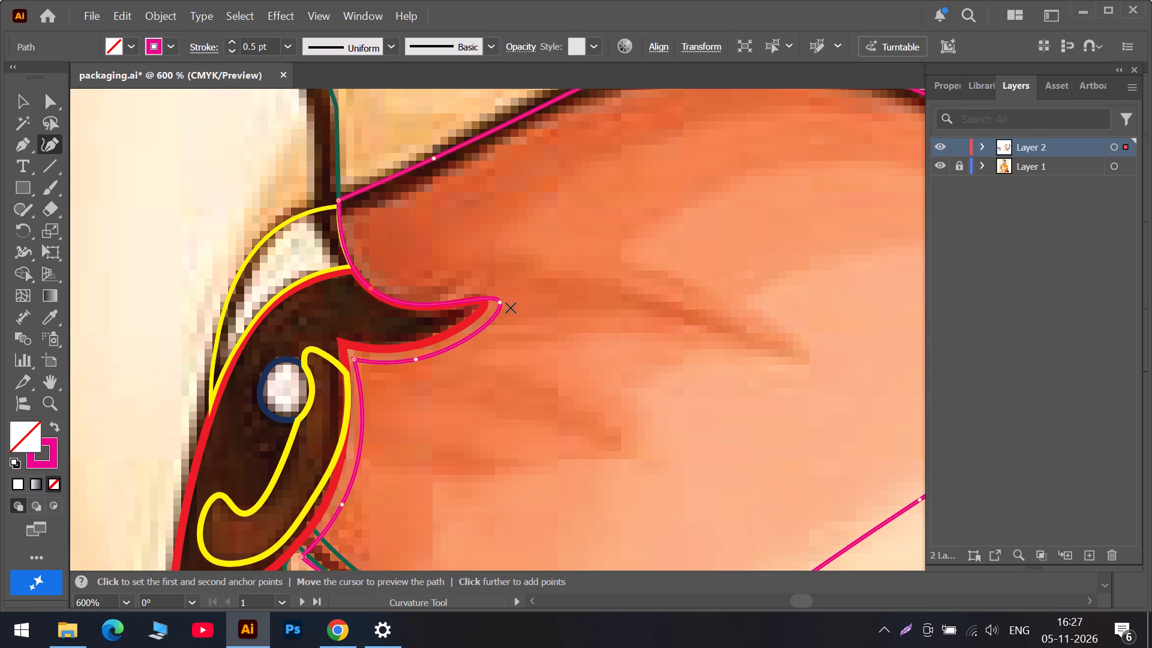
pyautogui.moveTo(500, 304); pyautogui.dragTo(482, 299)
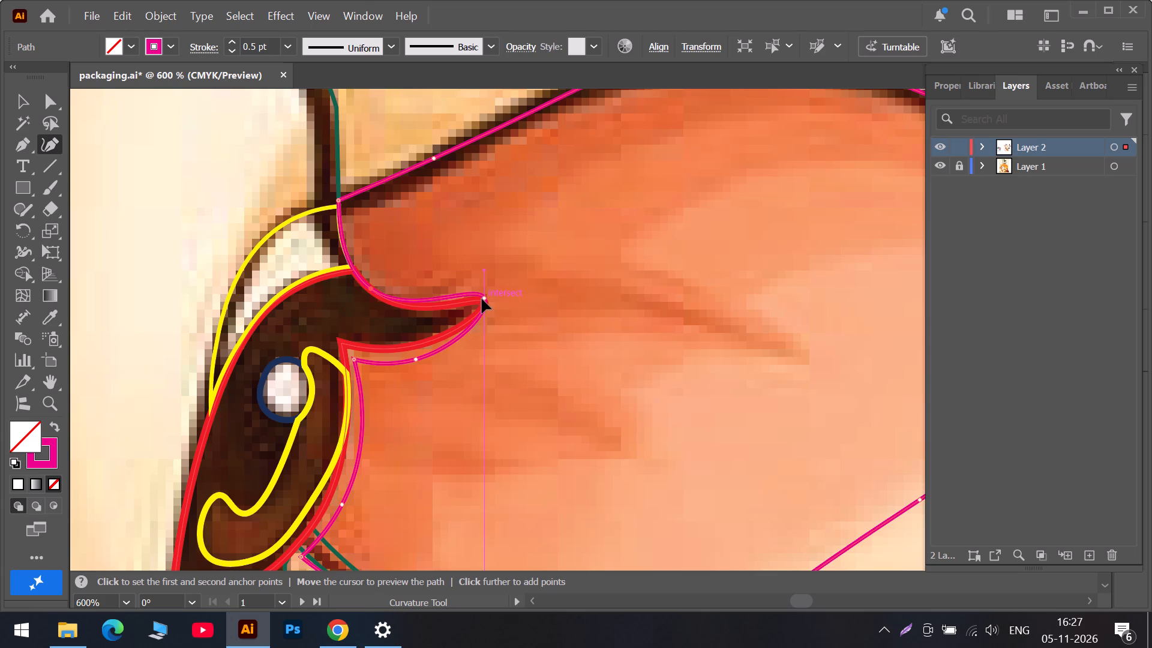
pyautogui.moveTo(482, 299); pyautogui.dragTo(484, 299)
pyautogui.moveTo(473, 293); pyautogui.dragTo(464, 297)
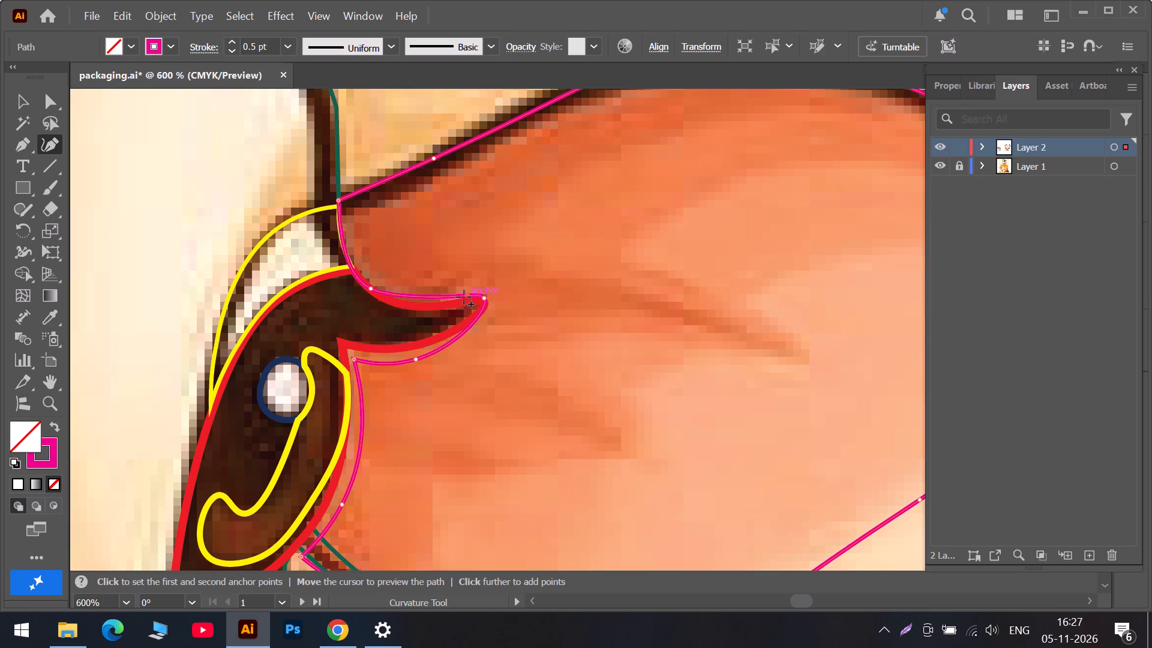
pyautogui.moveTo(464, 297); pyautogui.dragTo(446, 304)
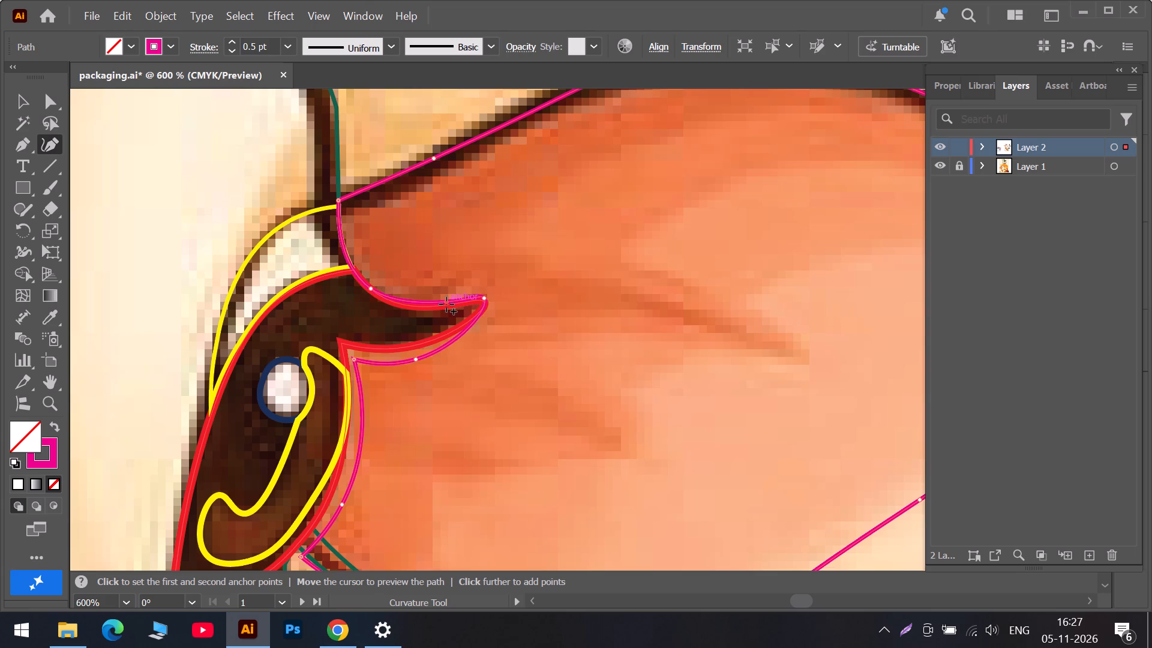
pyautogui.moveTo(446, 304); pyautogui.dragTo(448, 305)
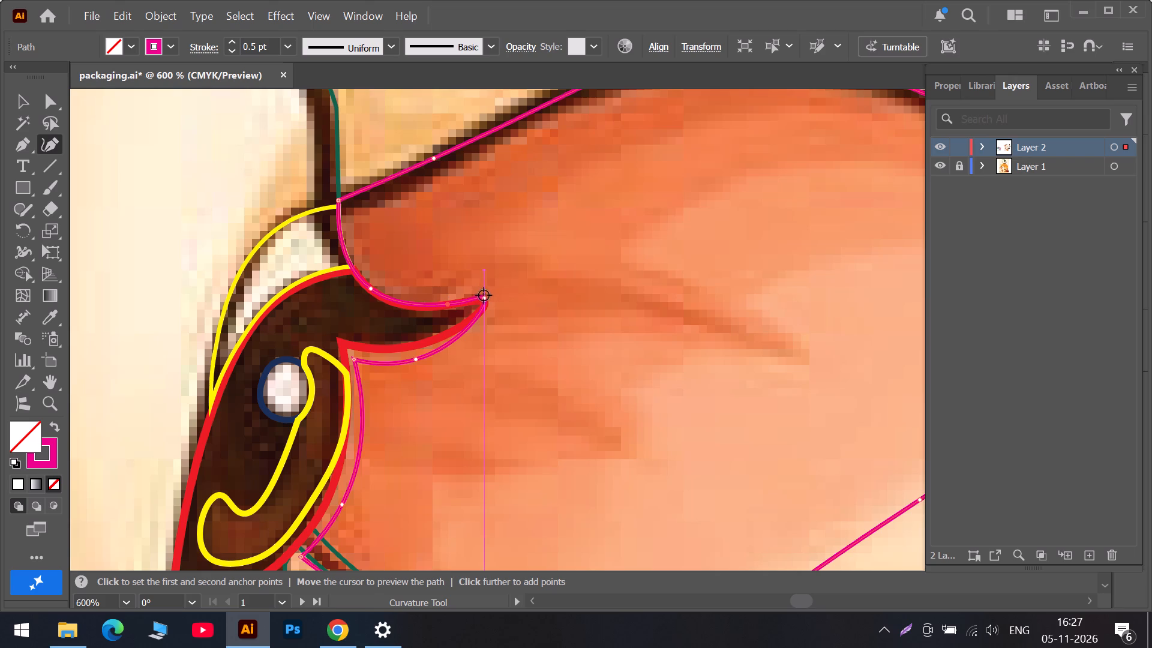
pyautogui.click(484, 297)
# Pull the inner-ear outline snugly against the underside of the lash and set its corner at the lash's base.
pyautogui.scroll(-4, 448, 311)
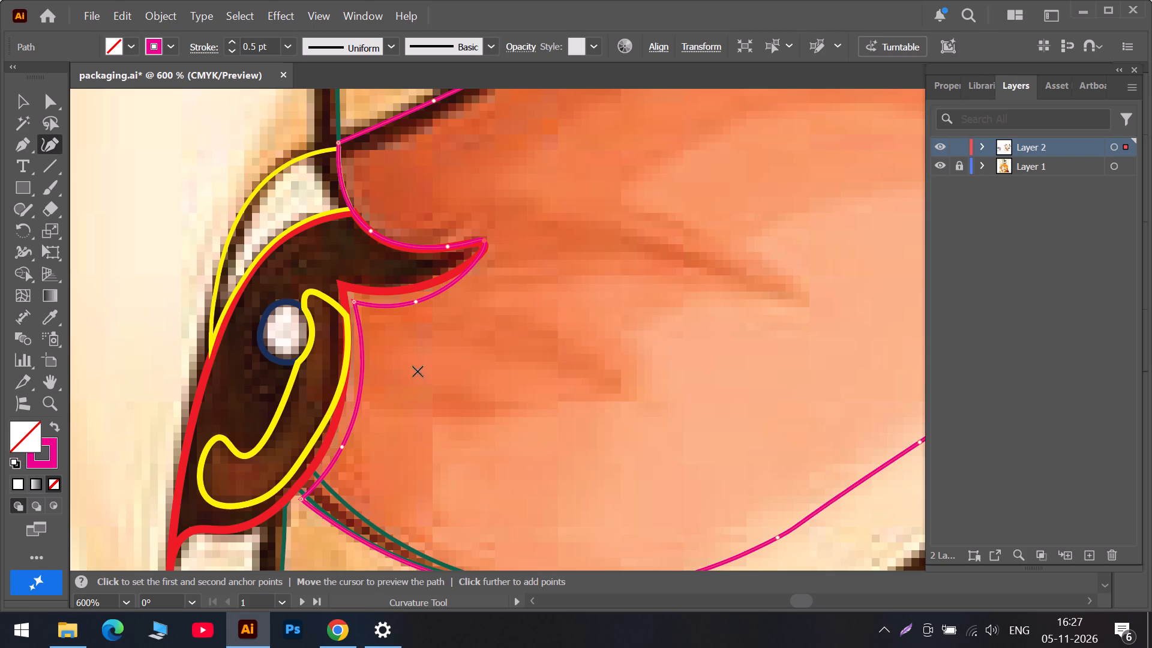
pyautogui.moveTo(418, 303); pyautogui.dragTo(426, 287)
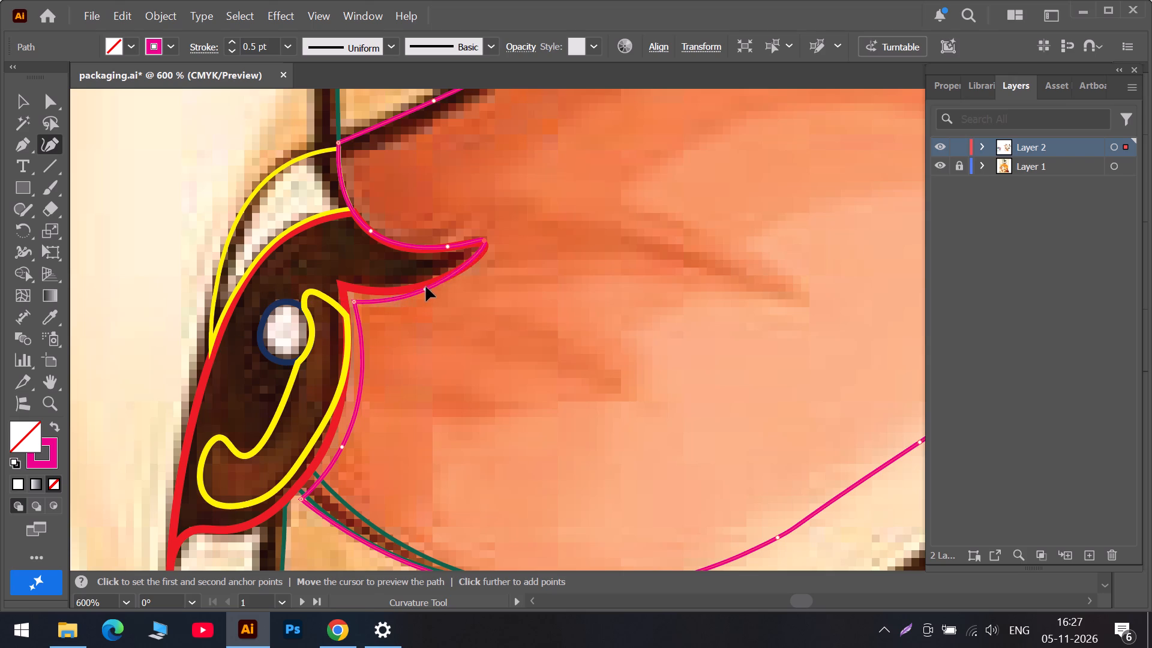
pyautogui.moveTo(426, 287); pyautogui.dragTo(458, 271)
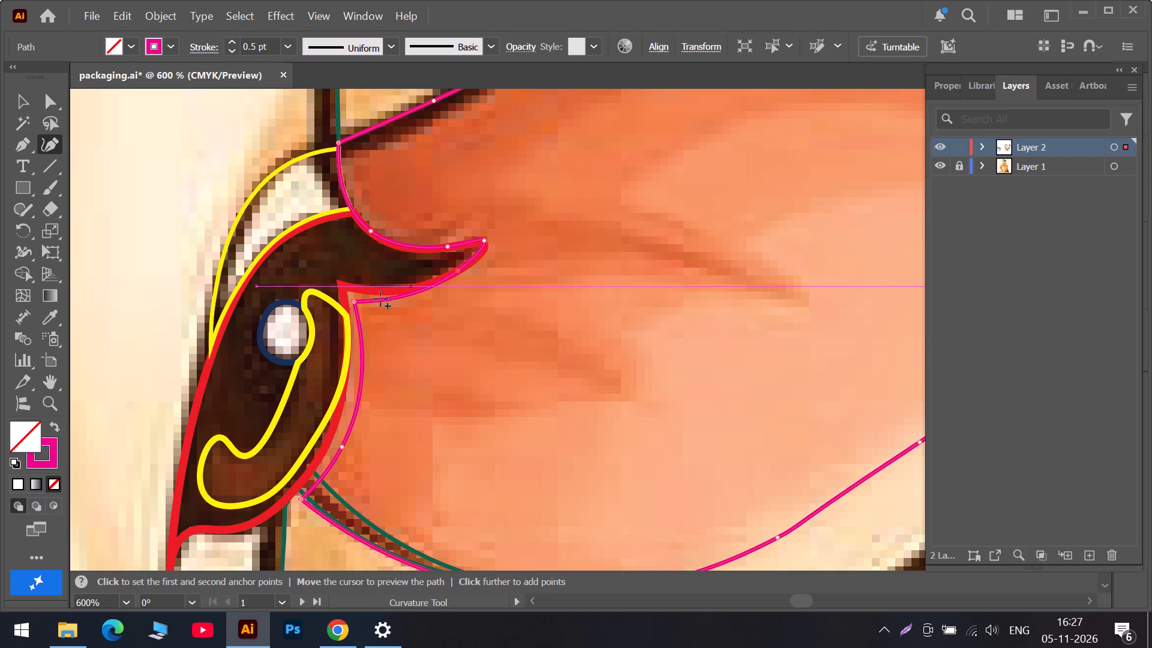
pyautogui.moveTo(351, 303); pyautogui.dragTo(340, 286)
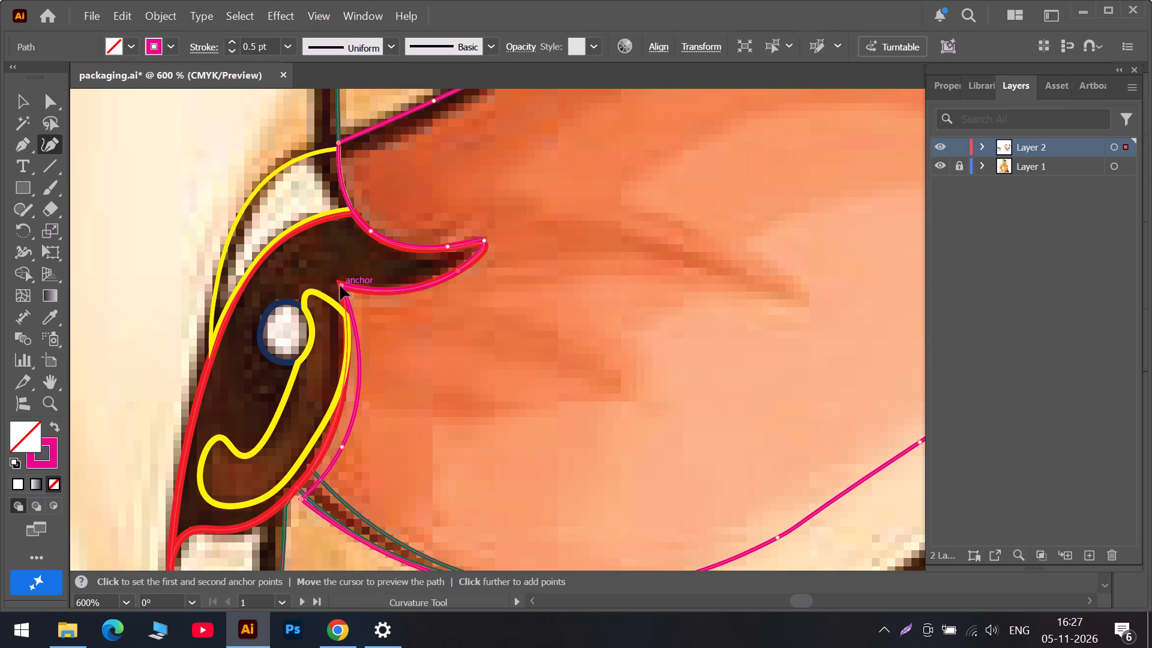
pyautogui.moveTo(340, 286); pyautogui.dragTo(341, 281)
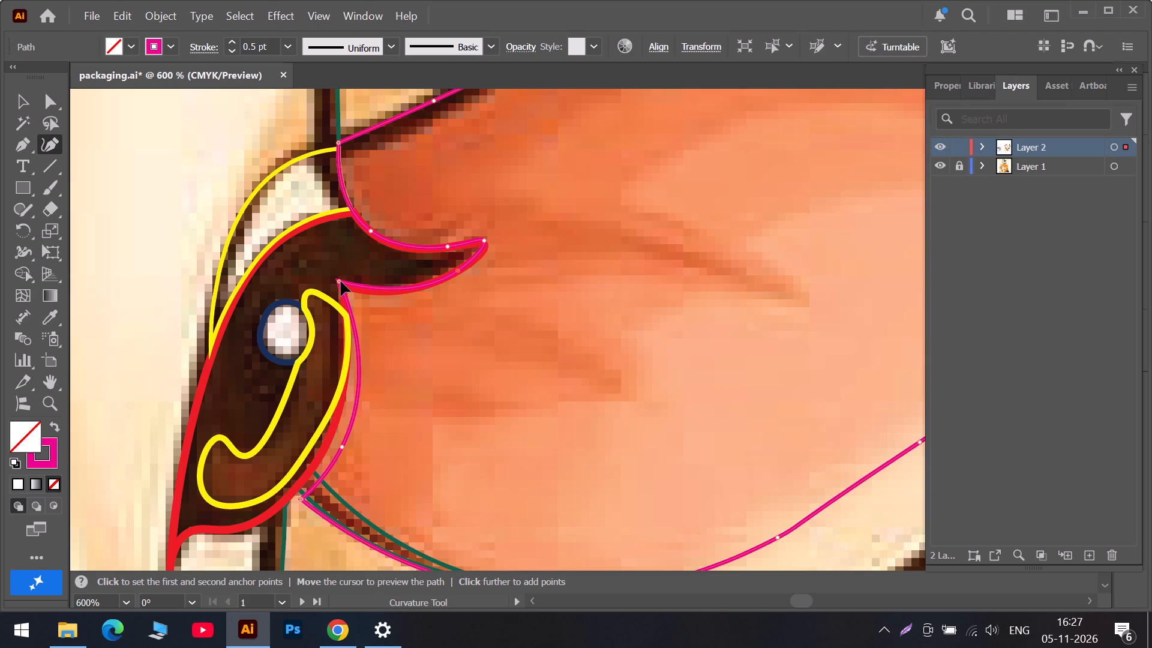
pyautogui.moveTo(341, 281); pyautogui.dragTo(340, 283)
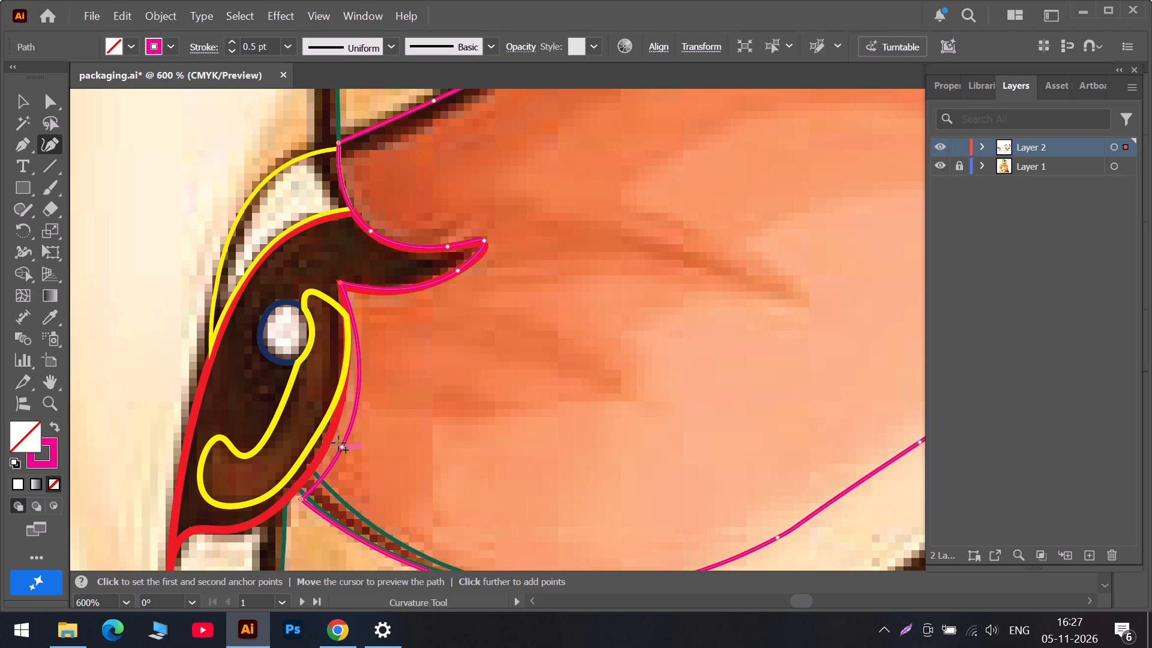
# Reshape the inner-ear outline between the lash base and the lower corner so it follows the eye's red edge.
pyautogui.moveTo(342, 447); pyautogui.dragTo(338, 408)
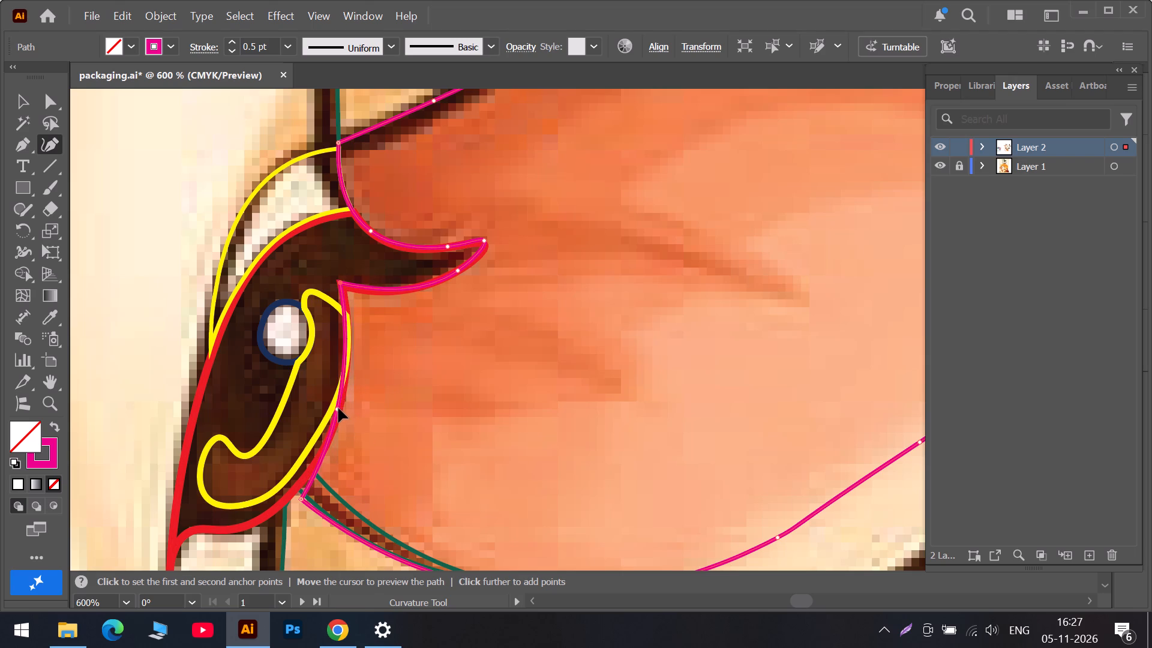
pyautogui.moveTo(338, 408); pyautogui.dragTo(341, 402)
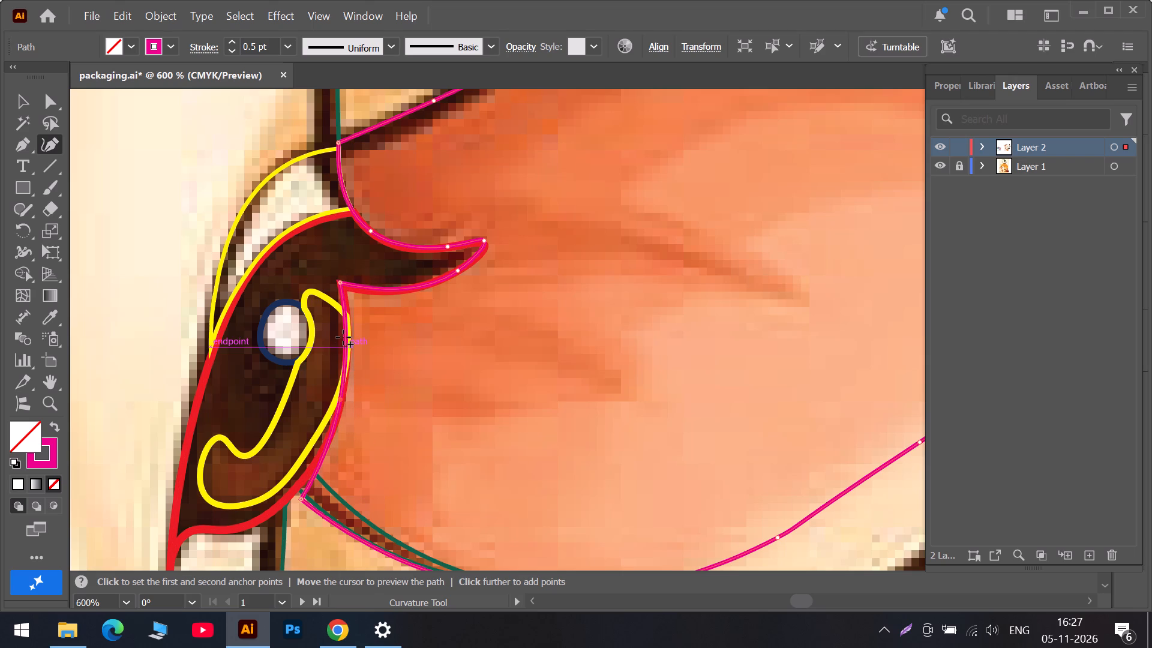
pyautogui.moveTo(343, 337); pyautogui.dragTo(350, 334)
pyautogui.scroll(-2, 521, 601)
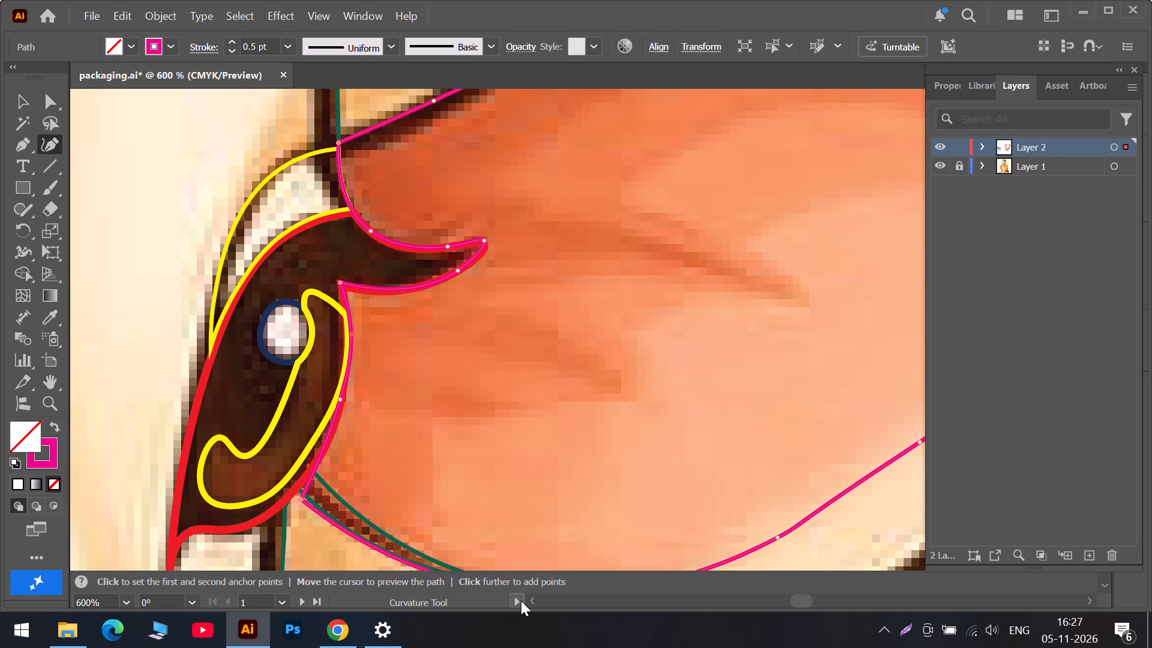
pyautogui.scroll(-1, 521, 601)
pyautogui.scroll(-3, 321, 529)
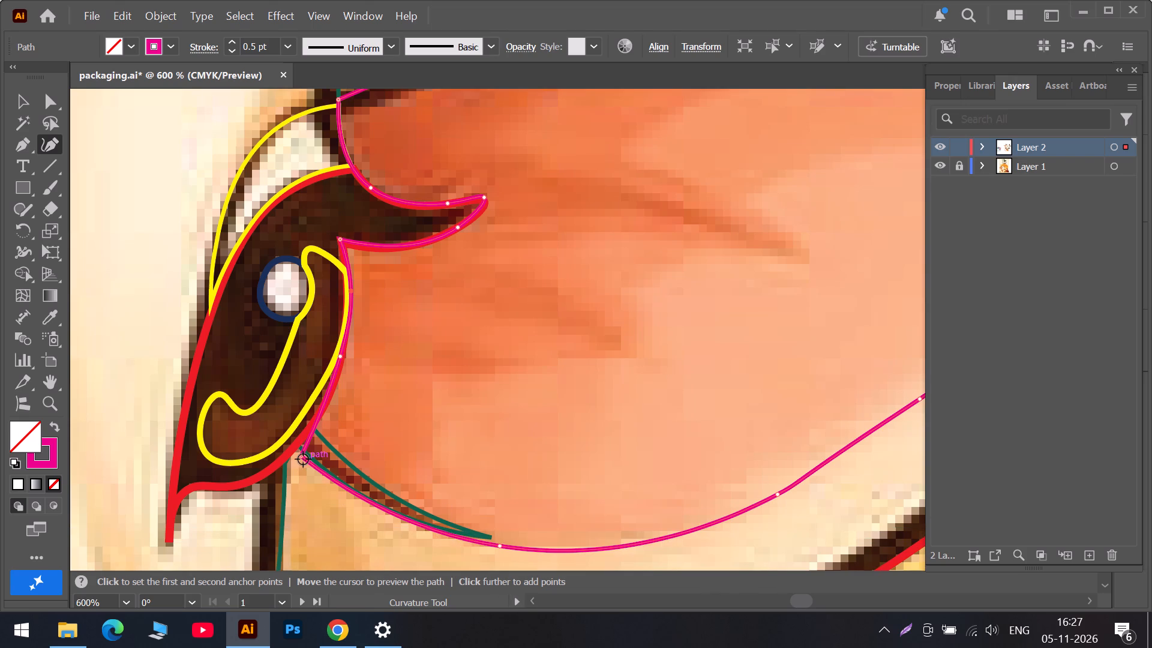
pyautogui.moveTo(303, 459); pyautogui.dragTo(299, 446)
pyautogui.moveTo(329, 383); pyautogui.dragTo(332, 392)
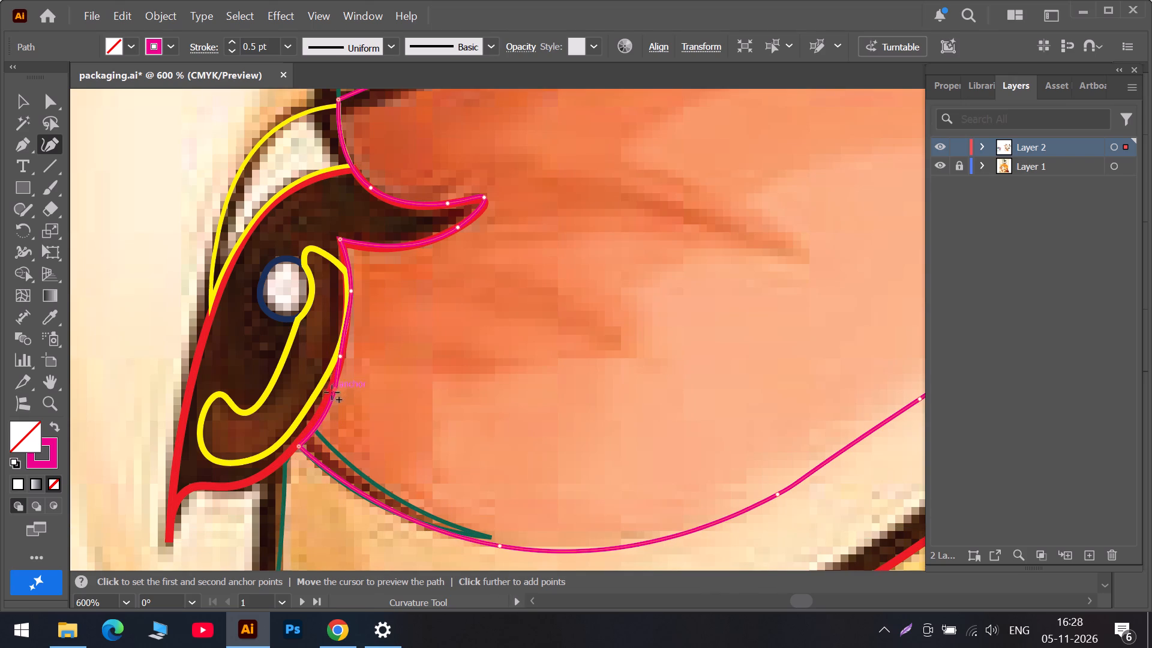
pyautogui.moveTo(332, 392); pyautogui.dragTo(329, 394)
pyautogui.click(343, 356)
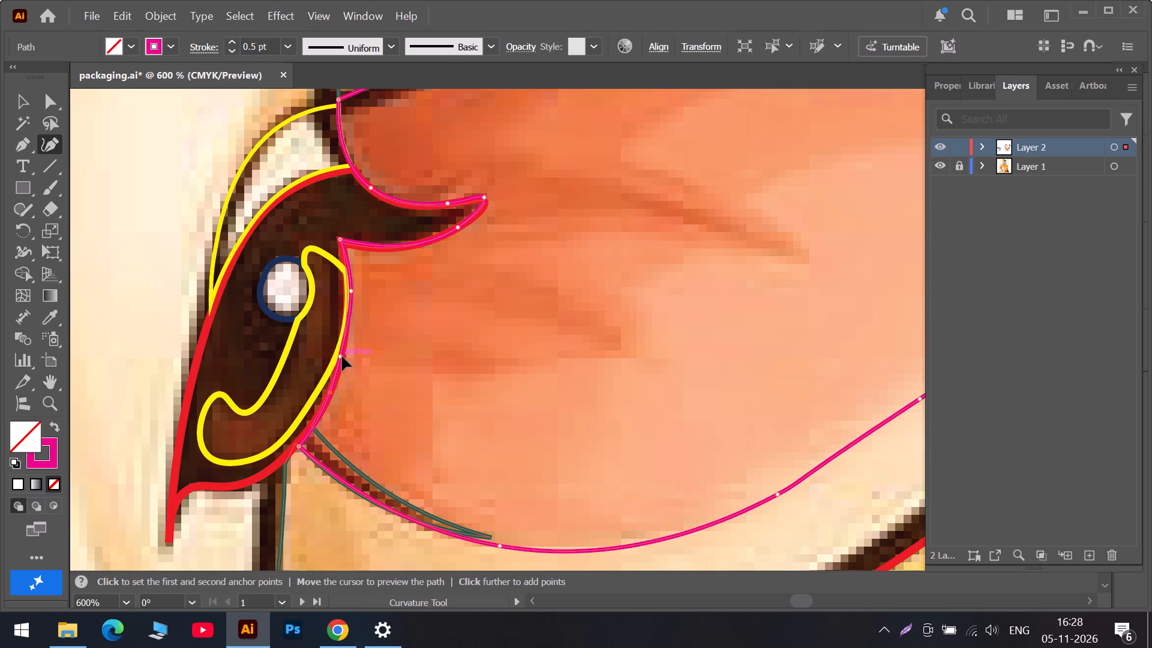
pyautogui.click(350, 293)
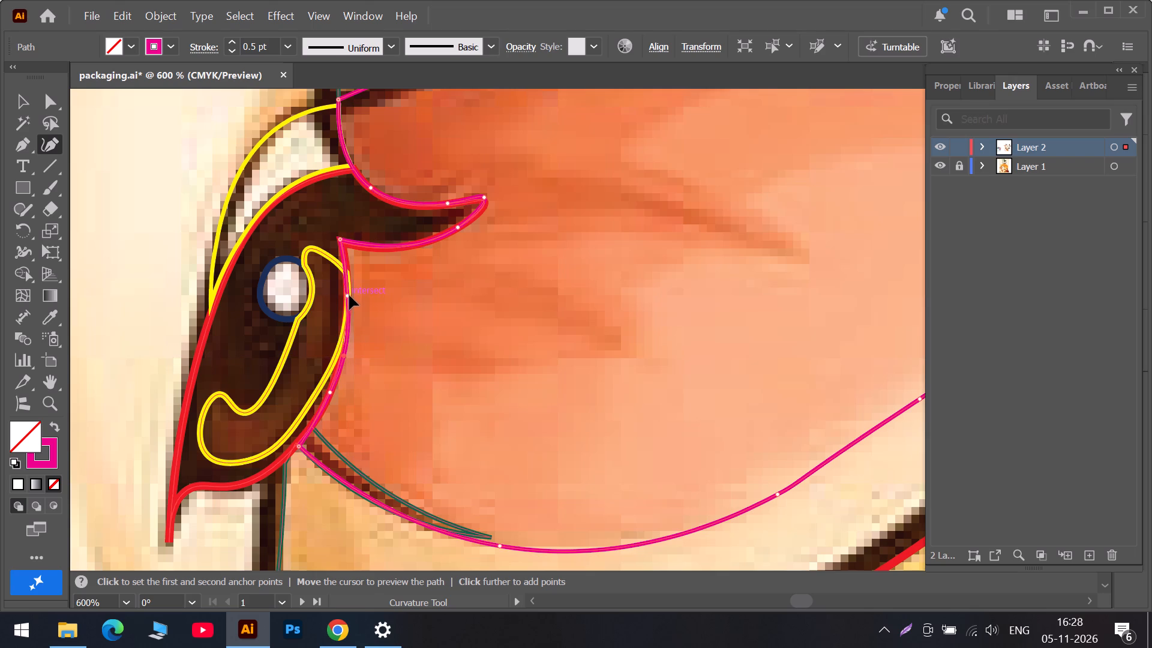
# Bend the inner-ear outline's lower edge beneath the teal fold to follow the dark fold's underside.
pyautogui.scroll(-4, 351, 368)
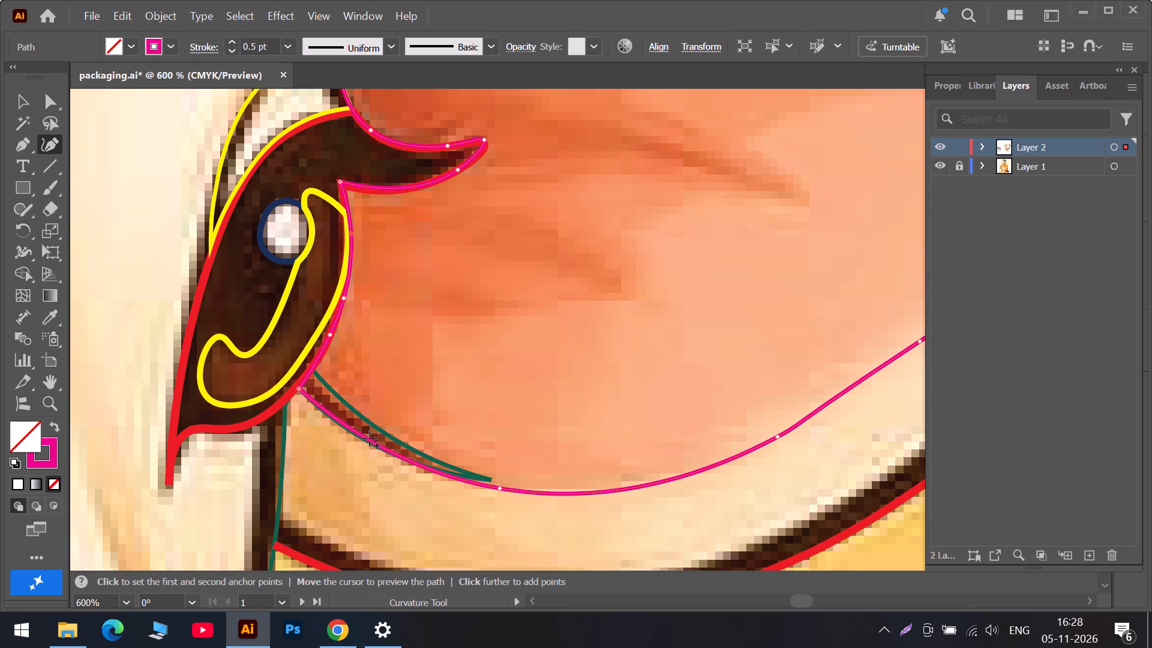
pyautogui.moveTo(371, 442); pyautogui.dragTo(355, 434)
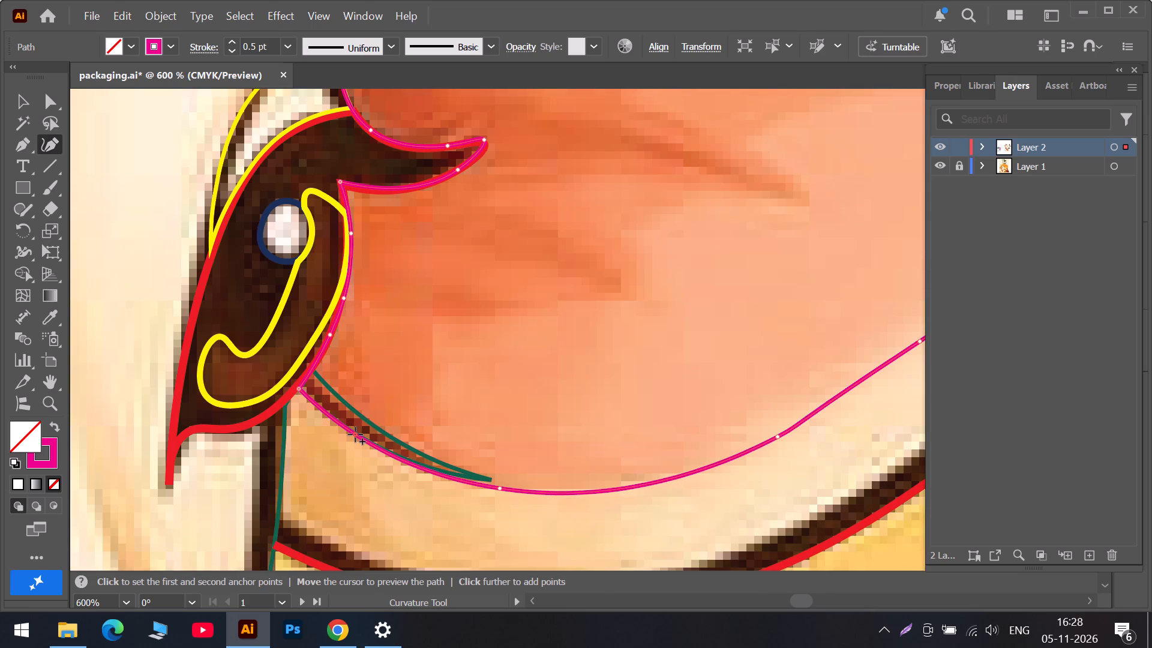
pyautogui.moveTo(355, 434); pyautogui.dragTo(350, 432)
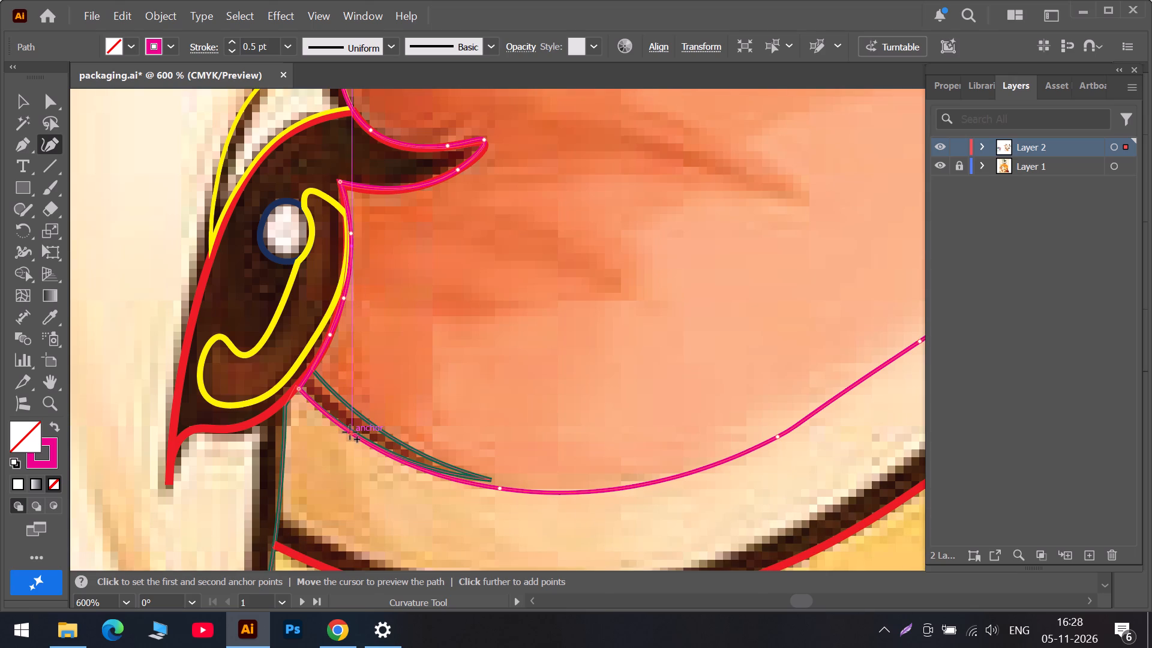
pyautogui.moveTo(350, 432); pyautogui.dragTo(349, 428)
# Start an open Pen path on the faint facial crease beside the narrow eye, with a first segment about 30 pt long.
pyautogui.click(844, 598)
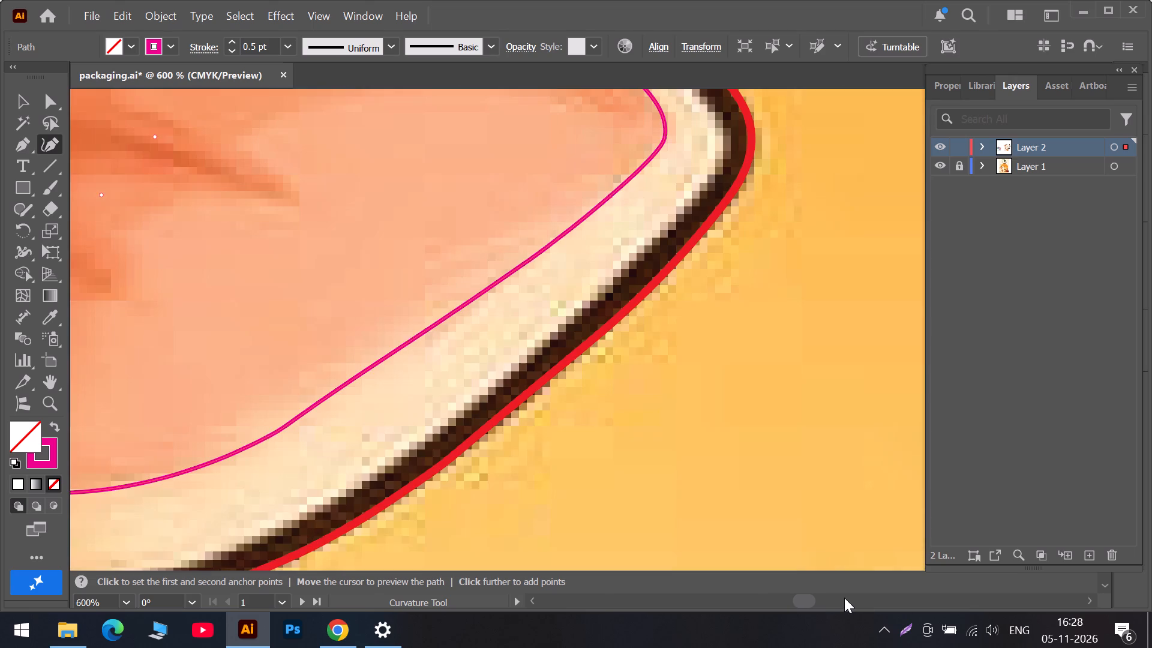
pyautogui.scroll(5, 612, 374)
pyautogui.scroll(7, 608, 305)
pyautogui.scroll(5, 561, 294)
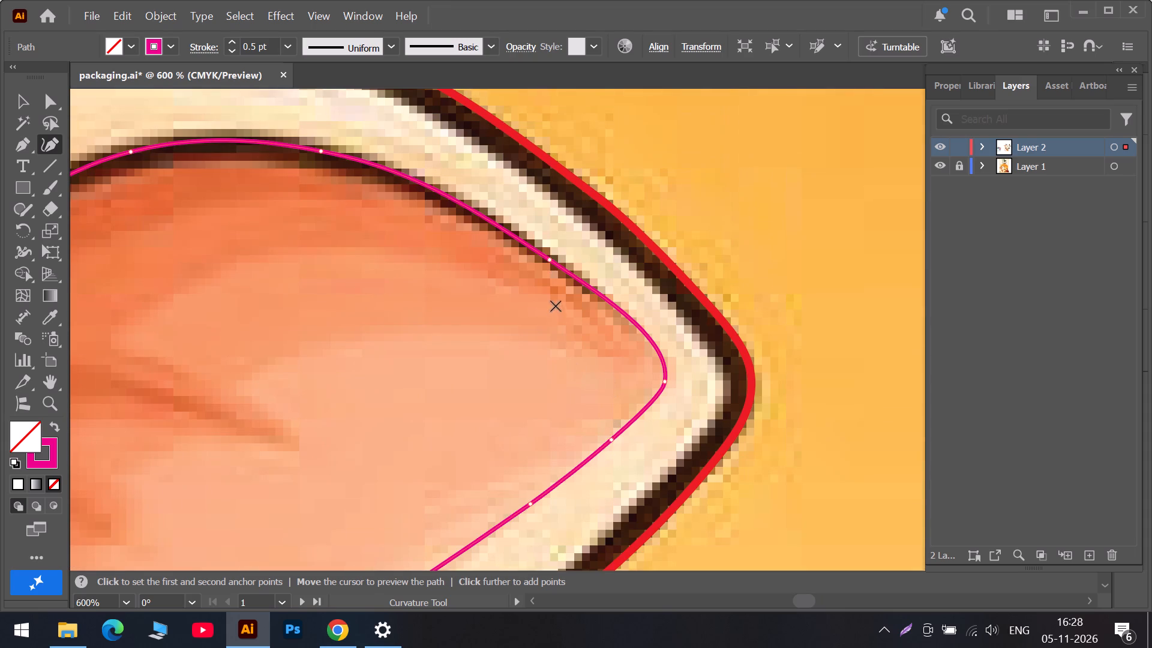
pyautogui.keyDown('alt'); pyautogui.scroll(-4, 523, 361); pyautogui.keyUp('alt')
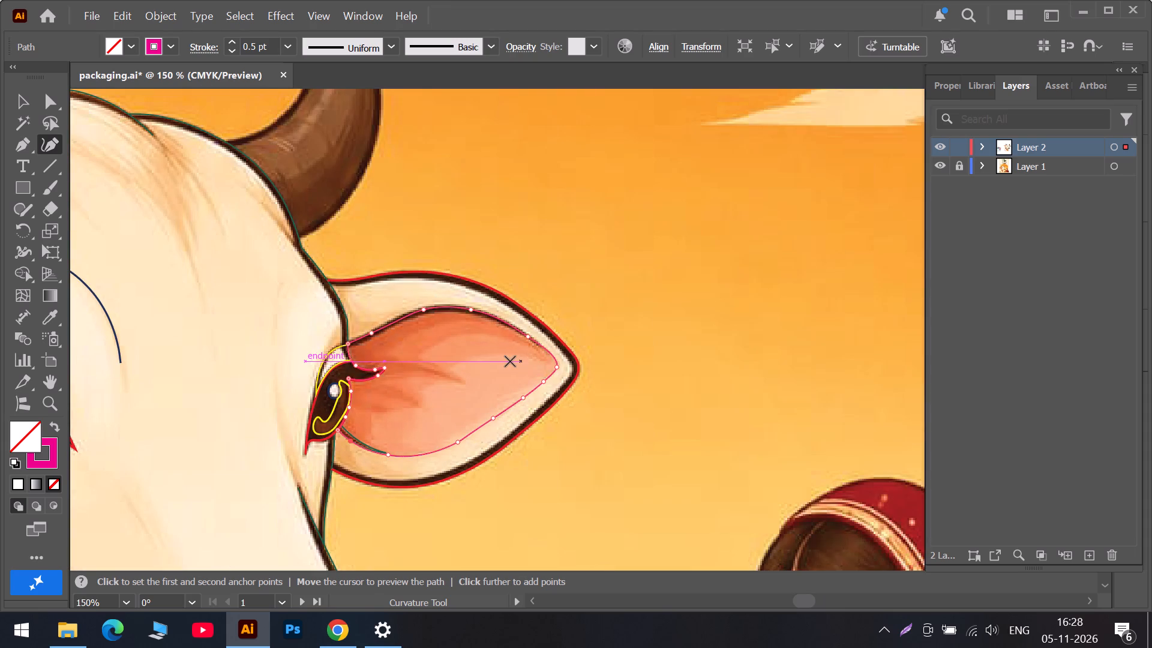
pyautogui.keyDown('alt'); pyautogui.scroll(-1, 508, 361); pyautogui.keyUp('alt')
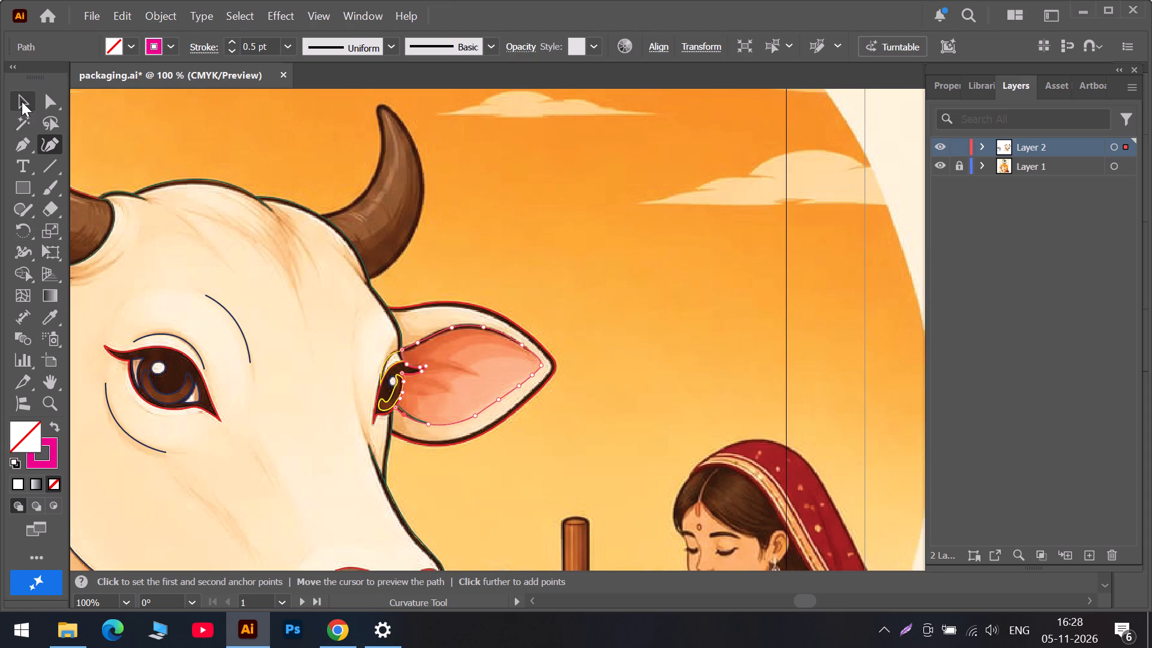
pyautogui.click(22, 101)
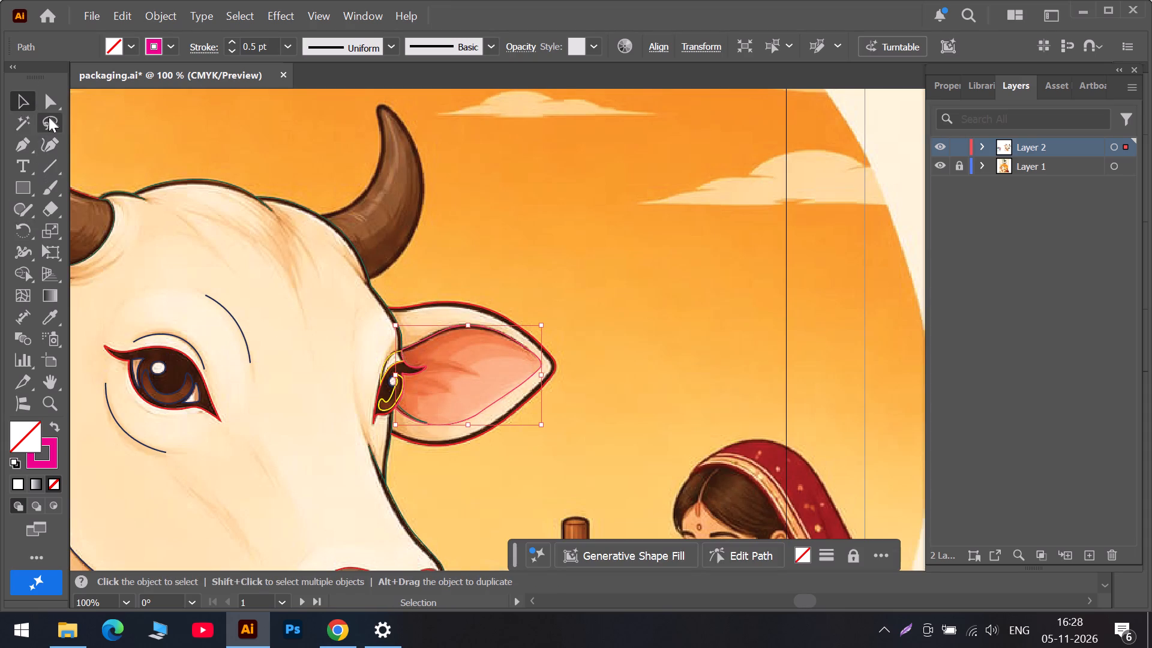
pyautogui.click(23, 142)
pyautogui.keyDown('alt'); pyautogui.scroll(3, 372, 324); pyautogui.keyUp('alt')
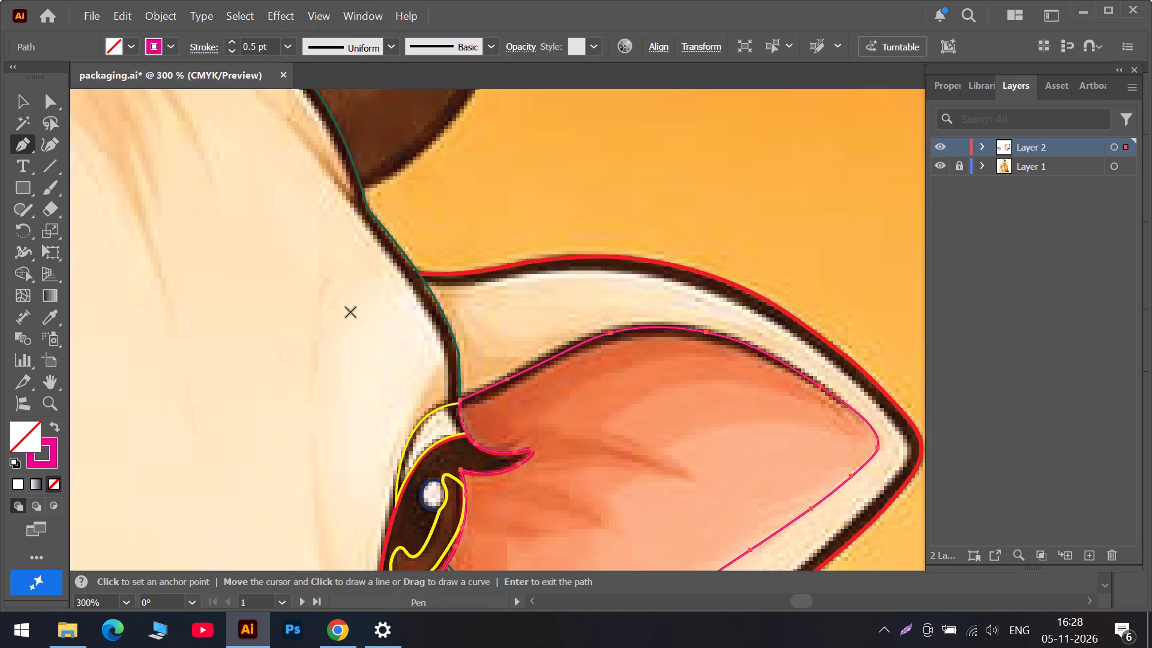
pyautogui.click(326, 281)
pyautogui.scroll(-5, 323, 320)
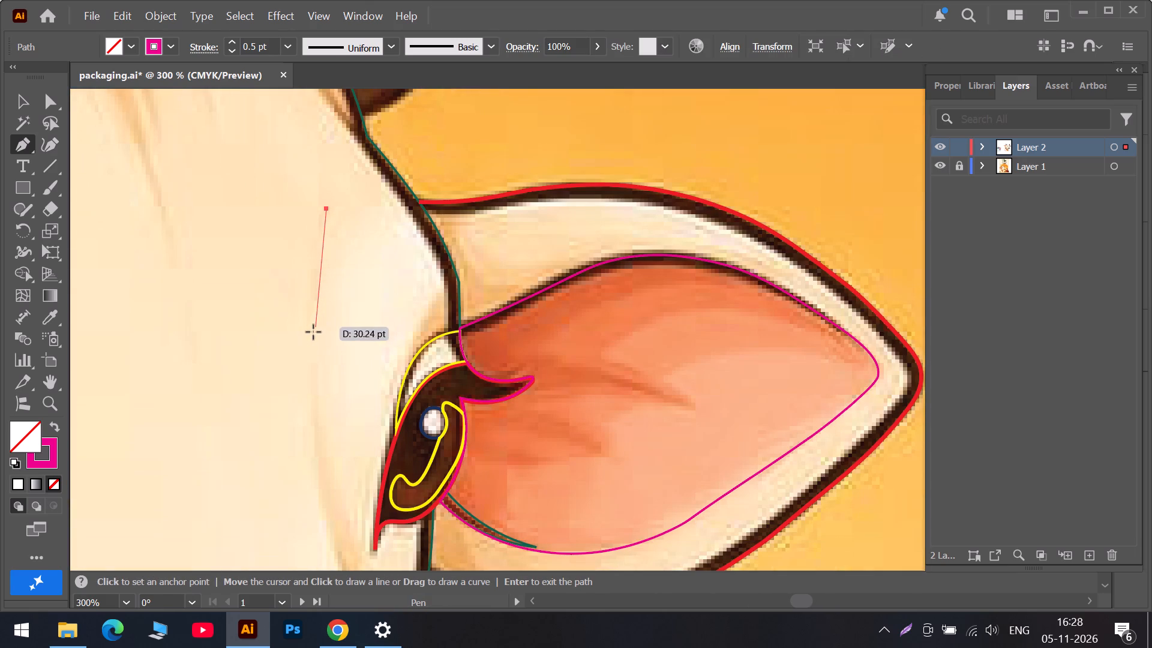
pyautogui.click(313, 335)
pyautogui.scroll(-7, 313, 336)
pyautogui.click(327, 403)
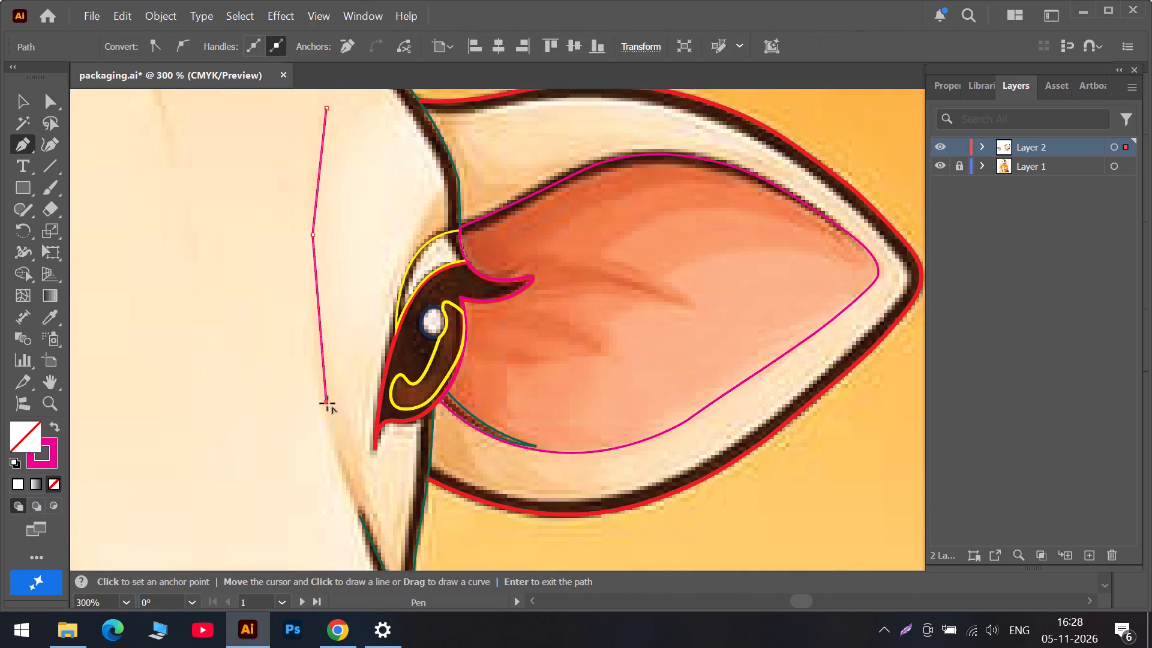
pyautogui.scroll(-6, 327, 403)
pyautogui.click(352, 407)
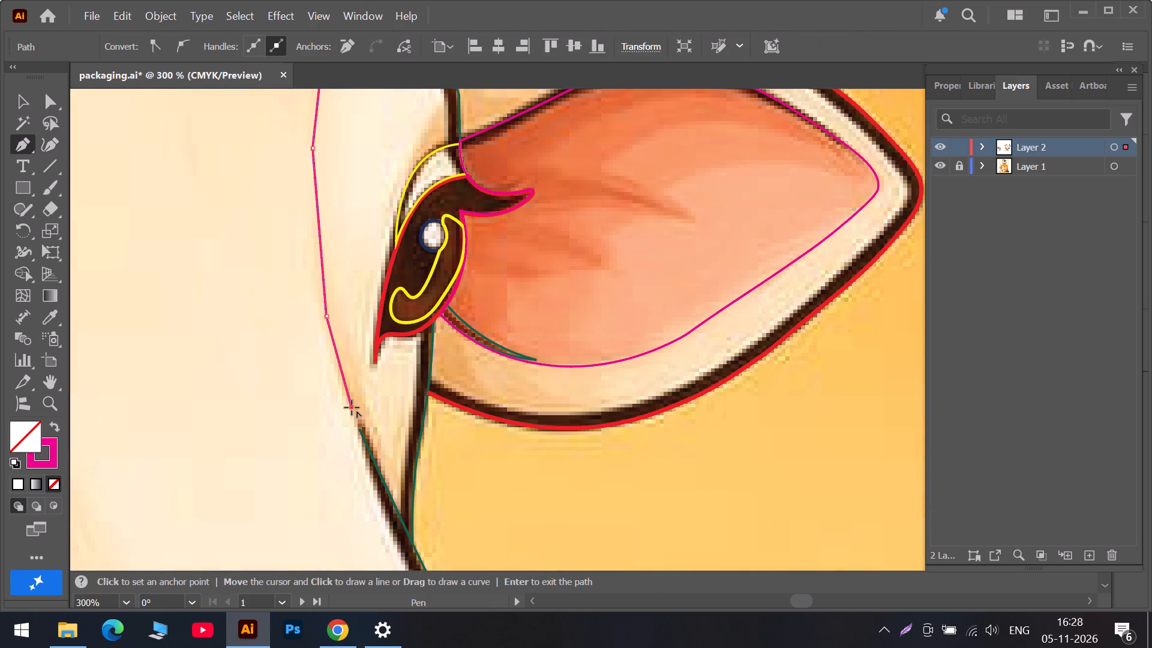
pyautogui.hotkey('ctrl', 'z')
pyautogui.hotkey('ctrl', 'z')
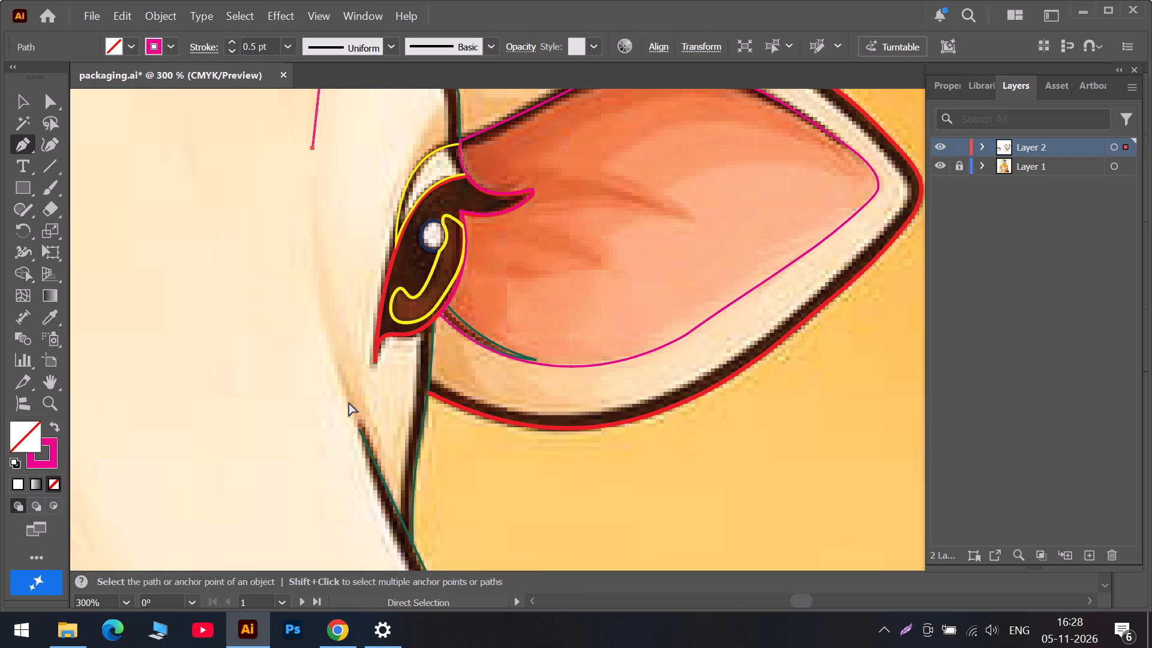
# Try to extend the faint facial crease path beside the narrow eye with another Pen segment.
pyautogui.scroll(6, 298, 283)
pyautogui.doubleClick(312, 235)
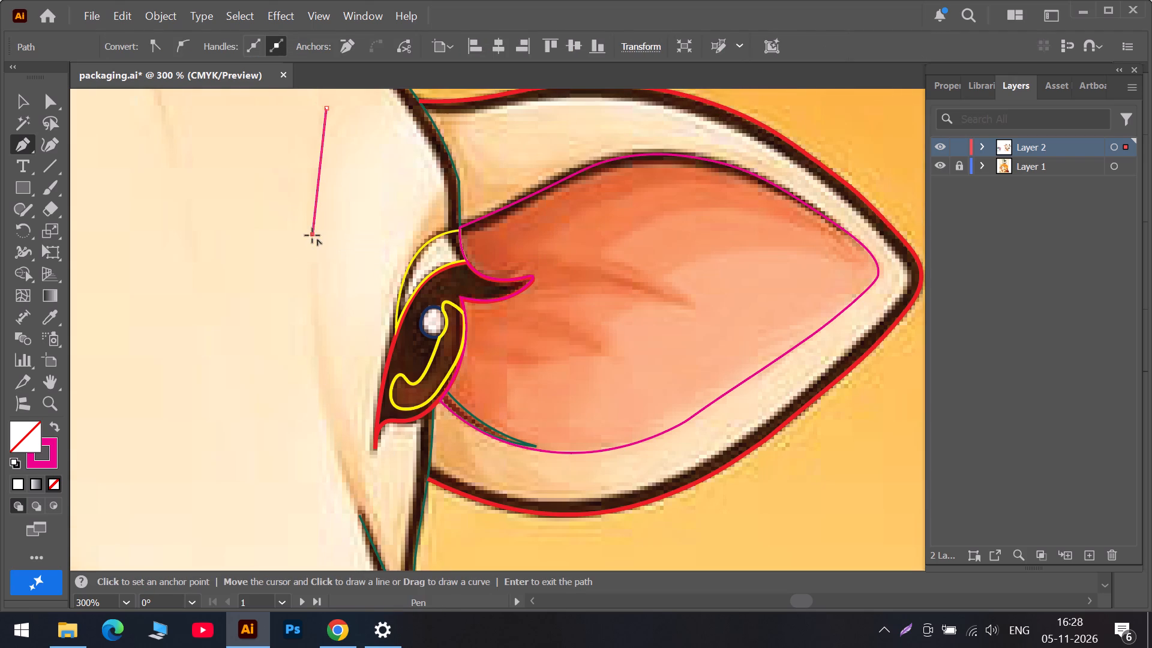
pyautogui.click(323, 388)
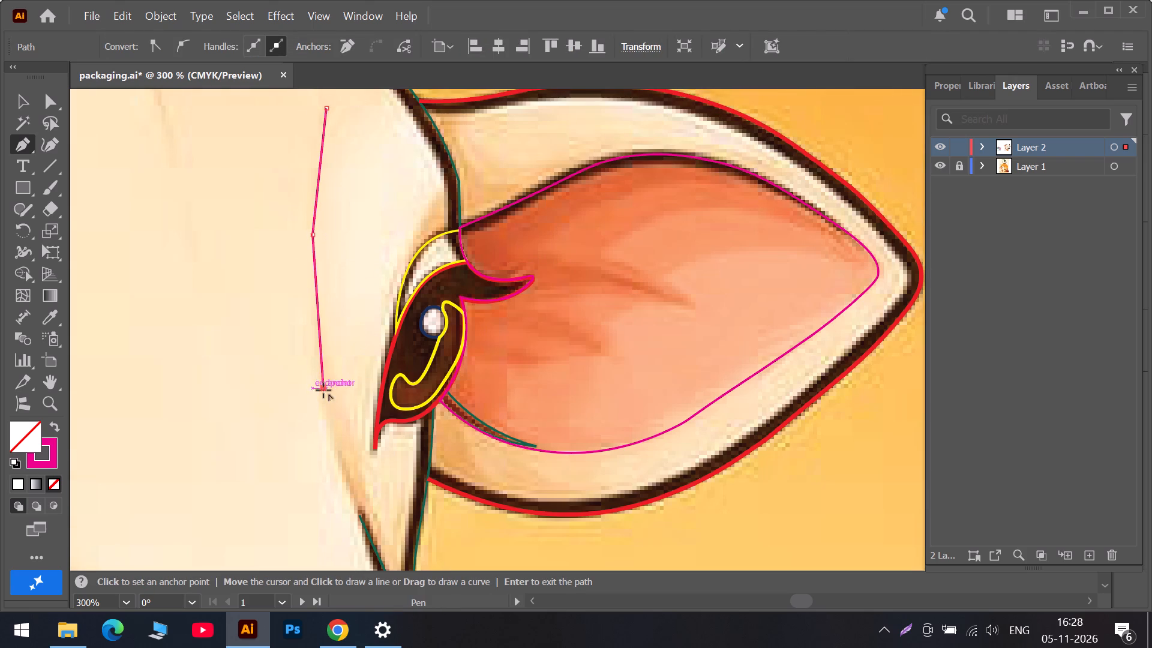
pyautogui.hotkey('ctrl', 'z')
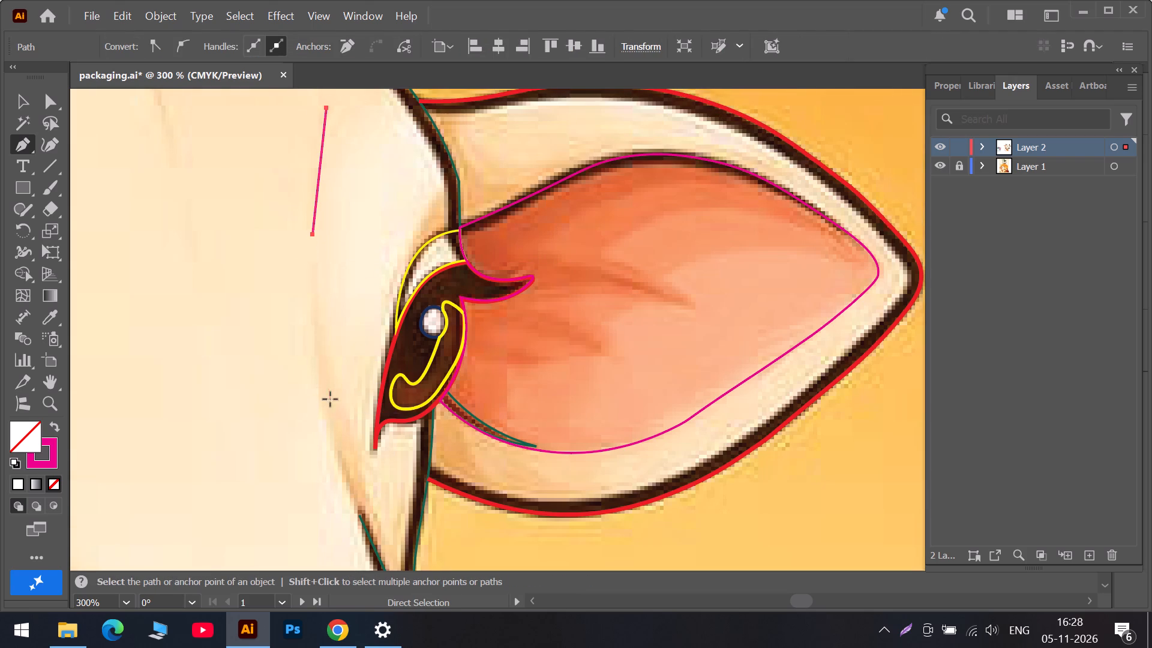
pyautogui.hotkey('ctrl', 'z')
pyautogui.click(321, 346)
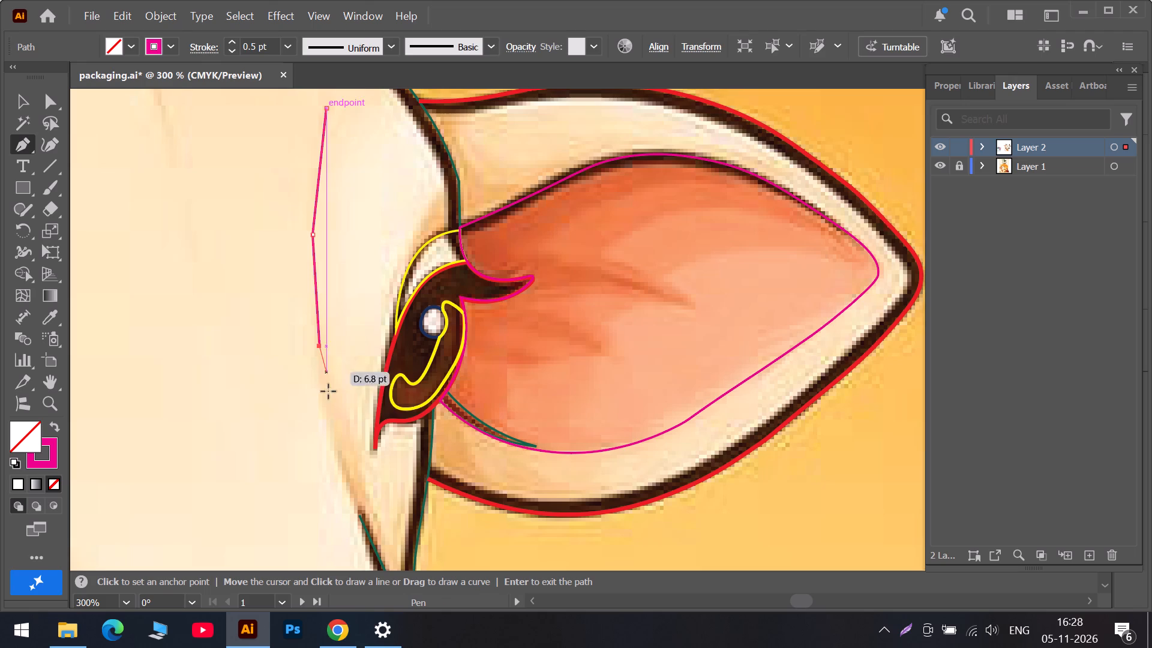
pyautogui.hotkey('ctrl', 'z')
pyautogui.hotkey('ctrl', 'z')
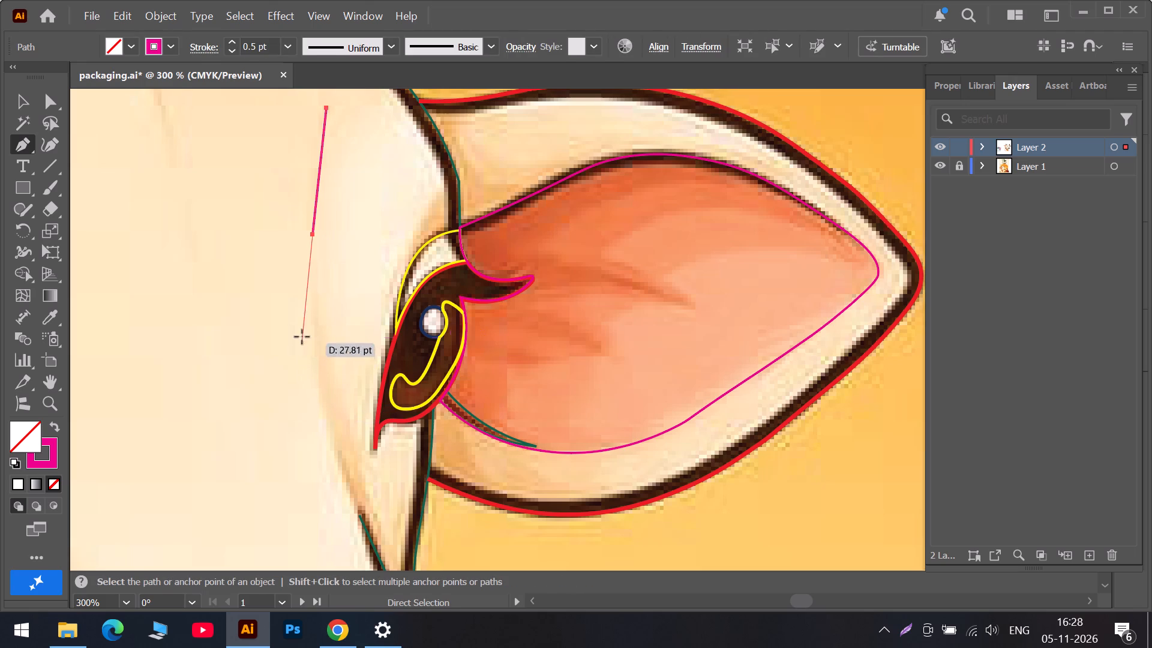
# Delete the unfinished Pen path on the faint facial crease beside the narrow eye.
pyautogui.click(310, 233)
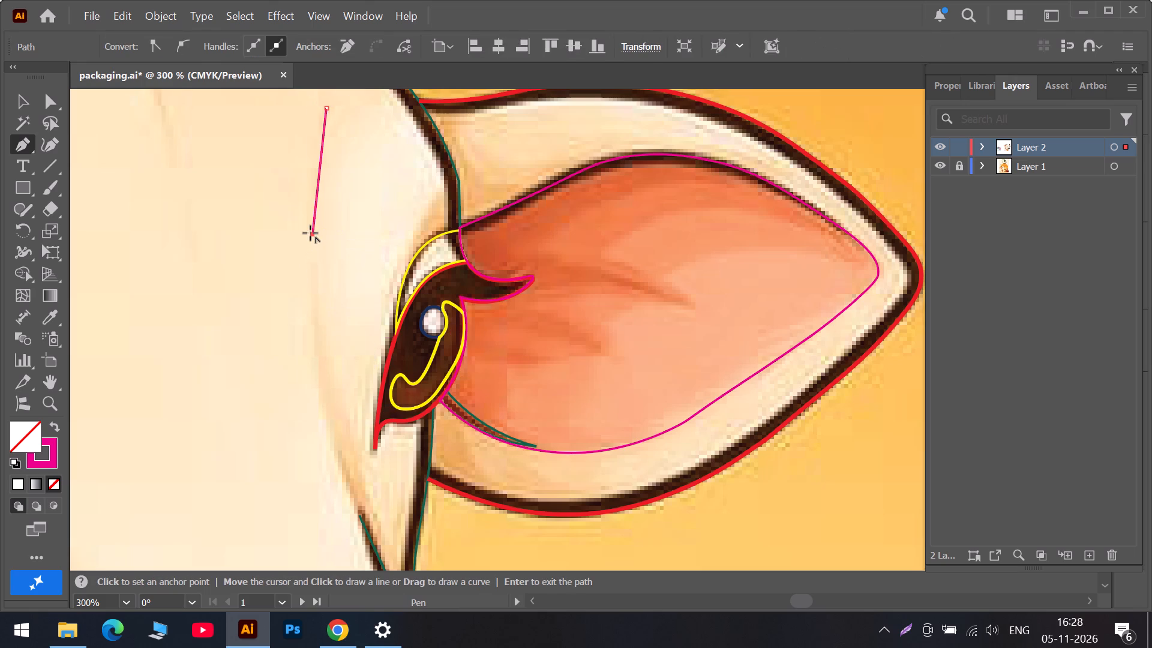
pyautogui.press('Delete')
pyautogui.click(326, 106)
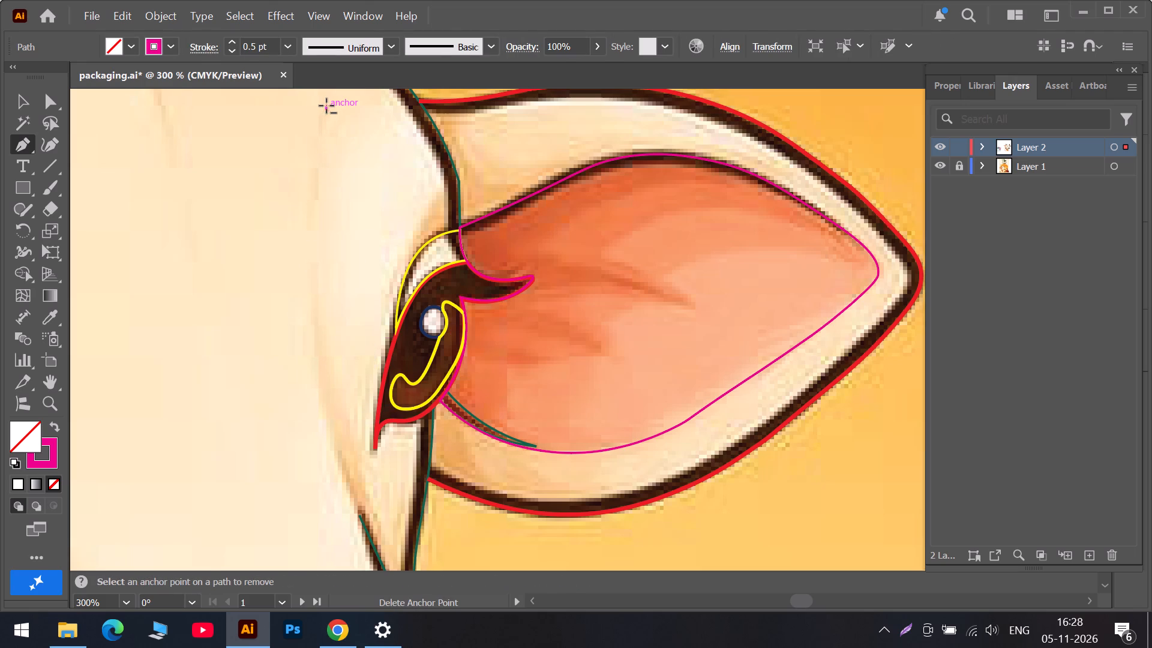
pyautogui.press('Delete')
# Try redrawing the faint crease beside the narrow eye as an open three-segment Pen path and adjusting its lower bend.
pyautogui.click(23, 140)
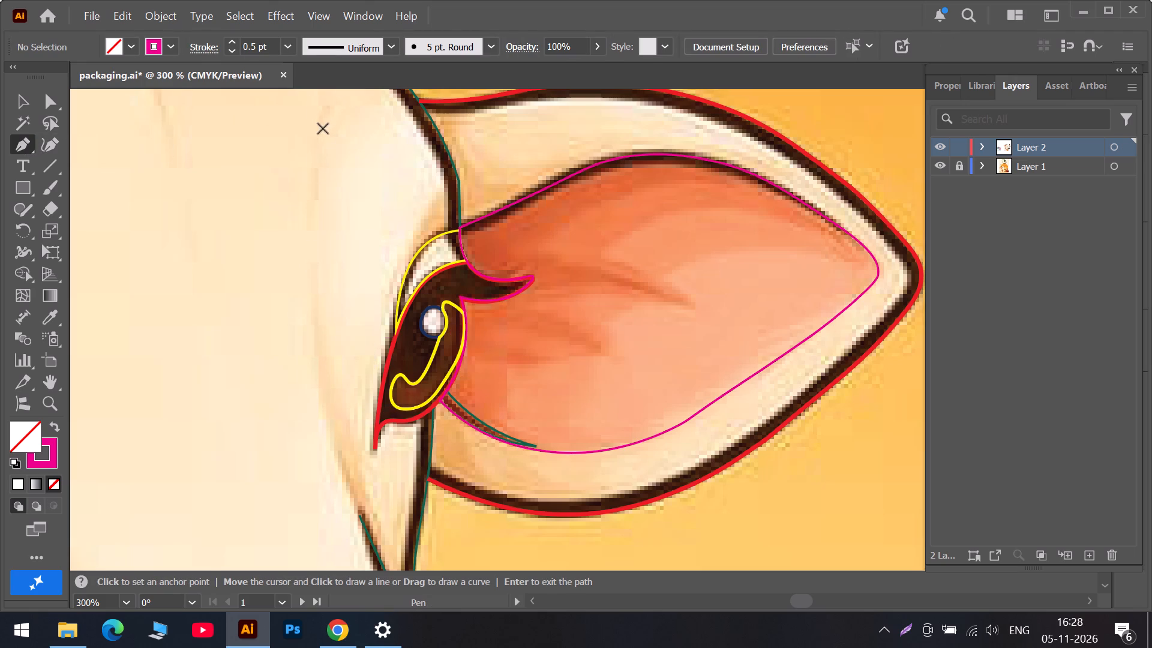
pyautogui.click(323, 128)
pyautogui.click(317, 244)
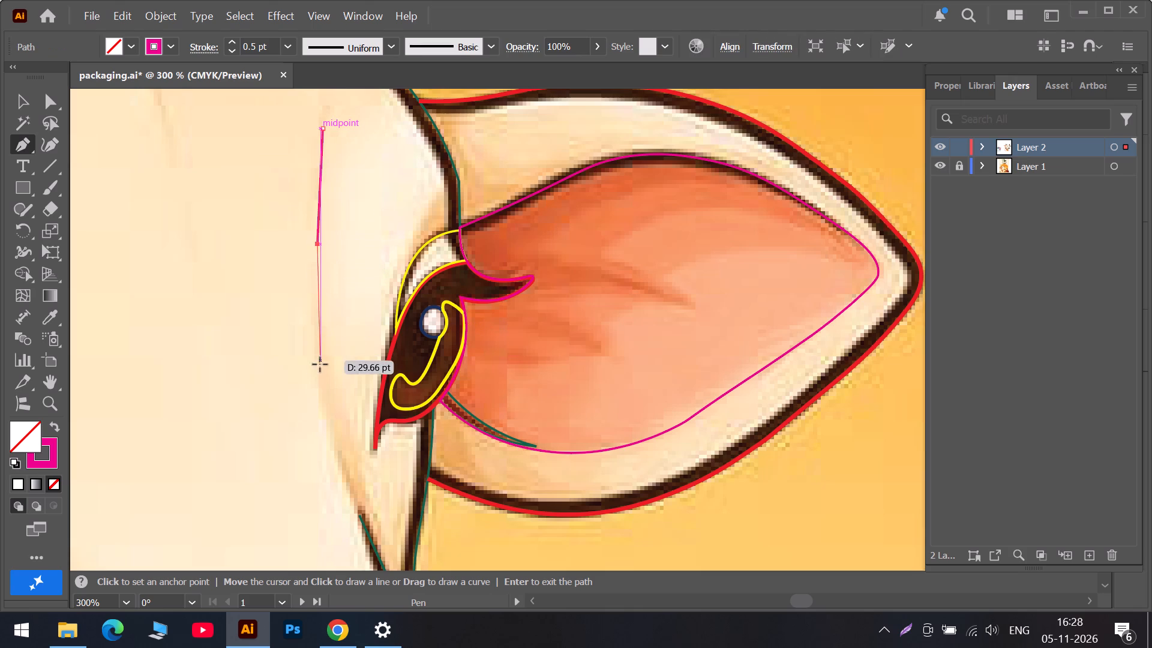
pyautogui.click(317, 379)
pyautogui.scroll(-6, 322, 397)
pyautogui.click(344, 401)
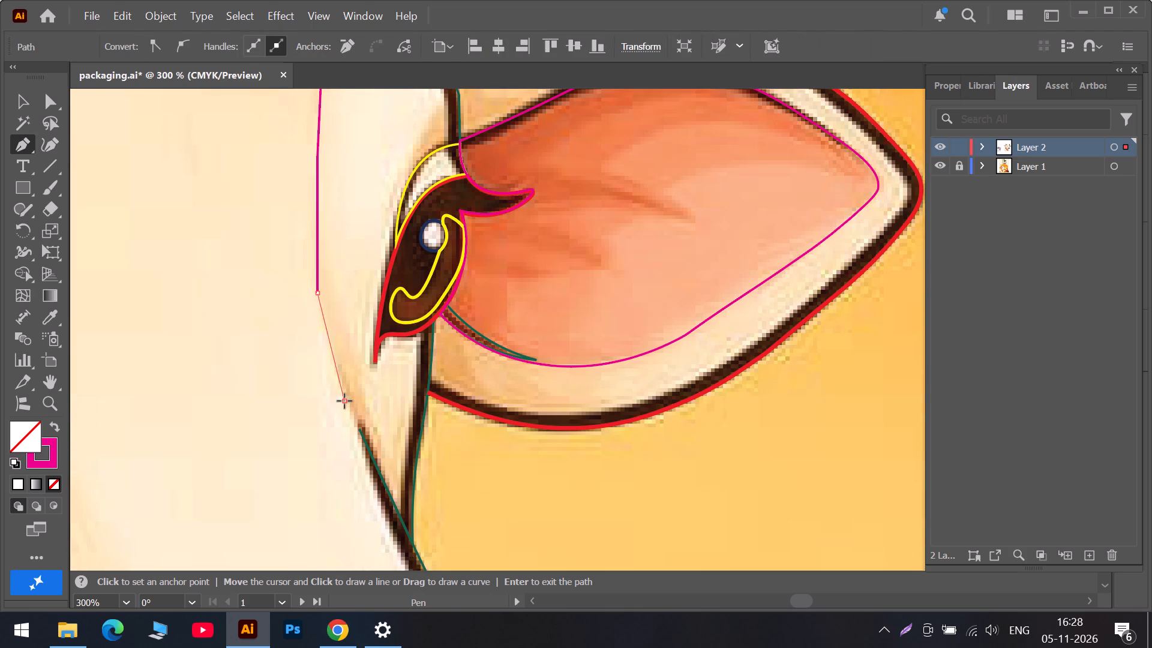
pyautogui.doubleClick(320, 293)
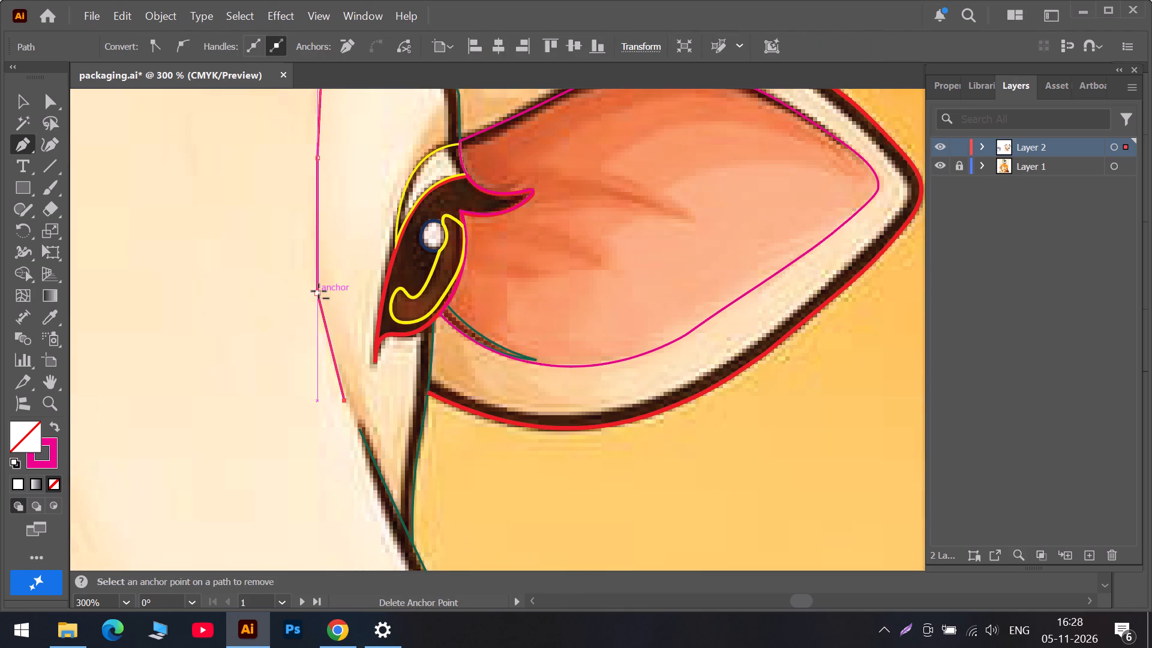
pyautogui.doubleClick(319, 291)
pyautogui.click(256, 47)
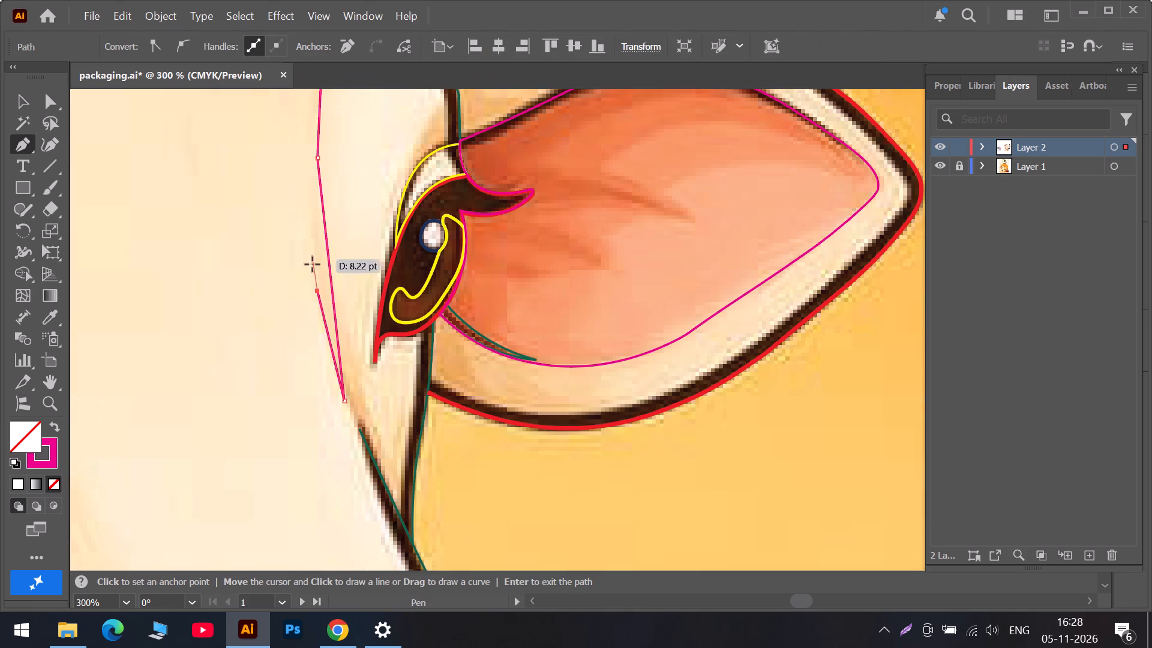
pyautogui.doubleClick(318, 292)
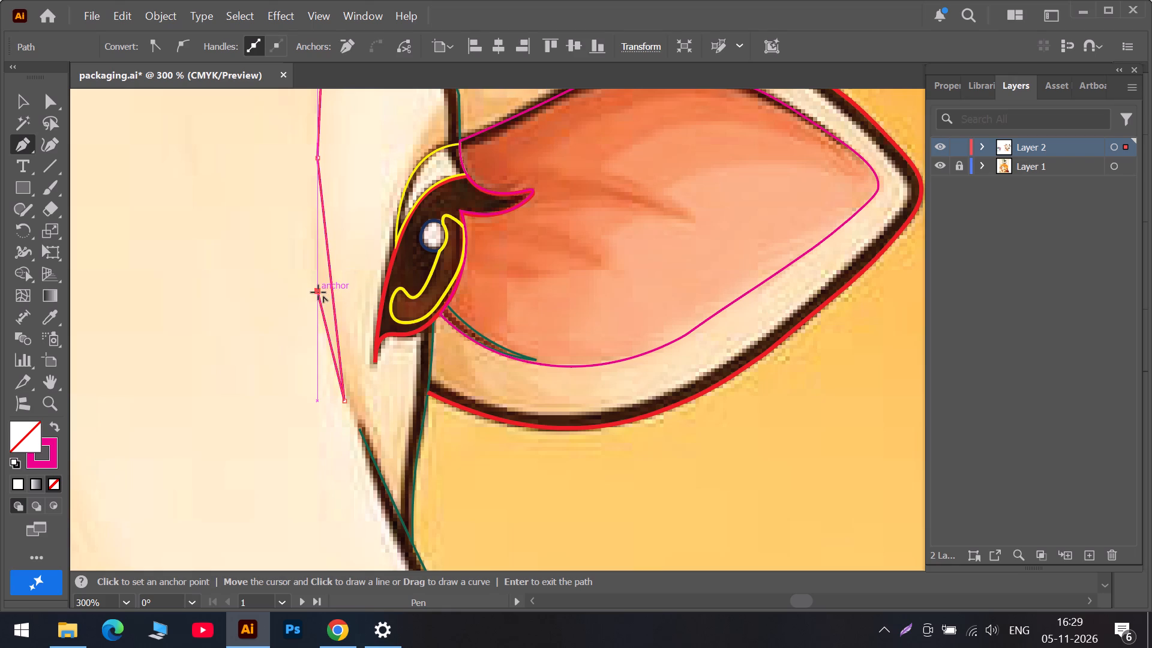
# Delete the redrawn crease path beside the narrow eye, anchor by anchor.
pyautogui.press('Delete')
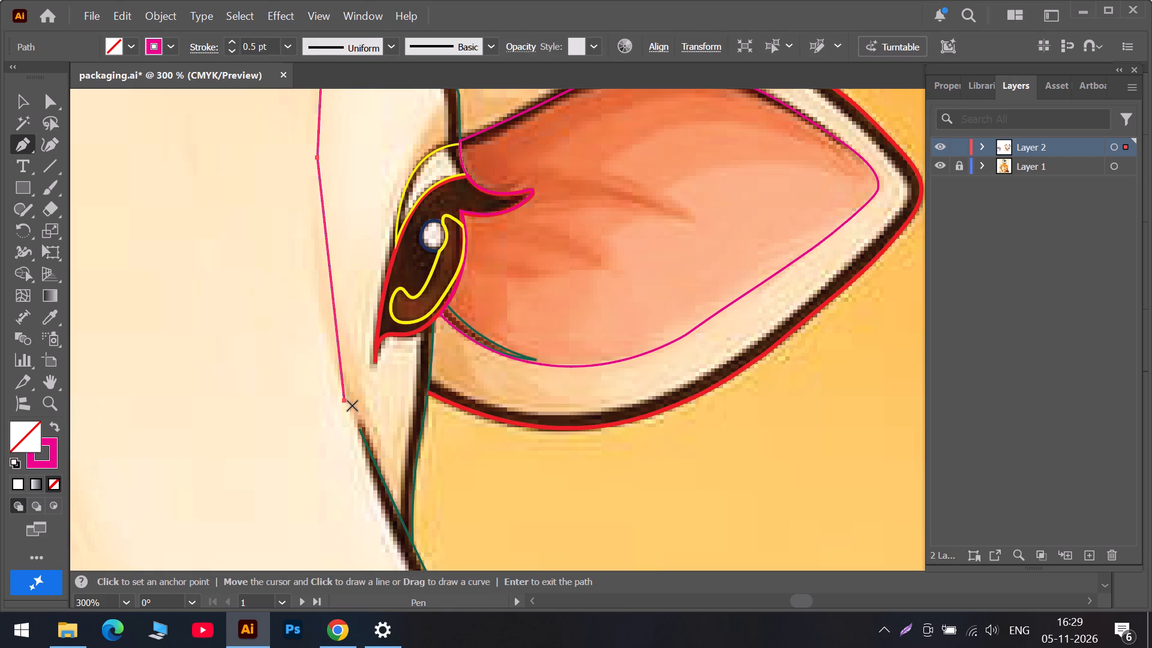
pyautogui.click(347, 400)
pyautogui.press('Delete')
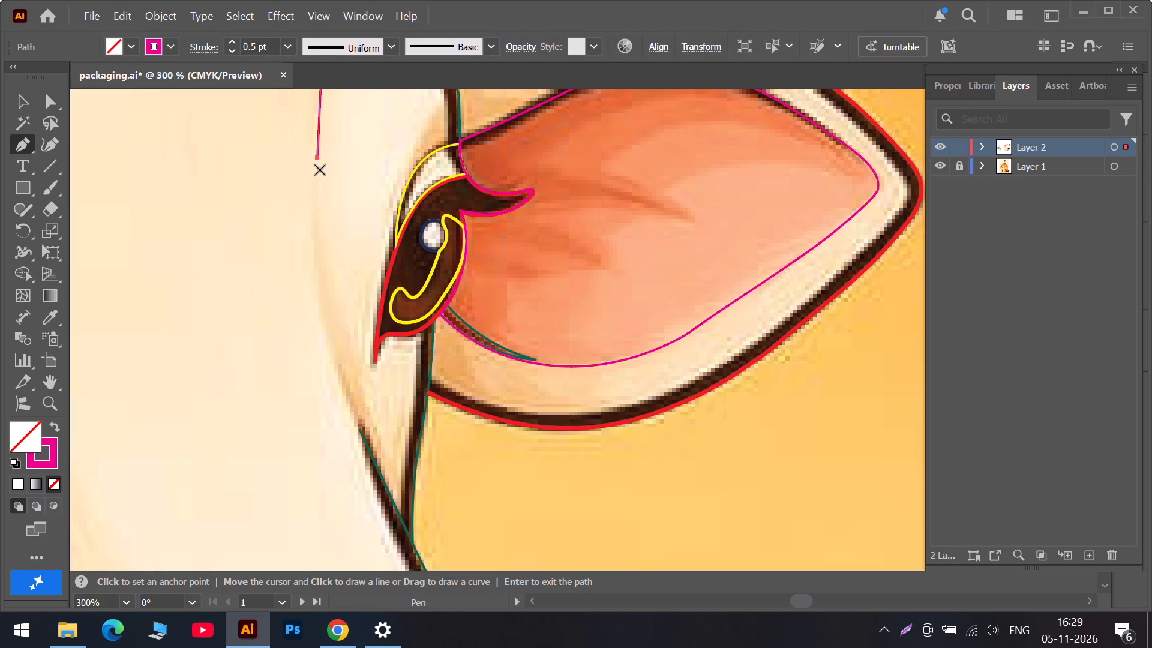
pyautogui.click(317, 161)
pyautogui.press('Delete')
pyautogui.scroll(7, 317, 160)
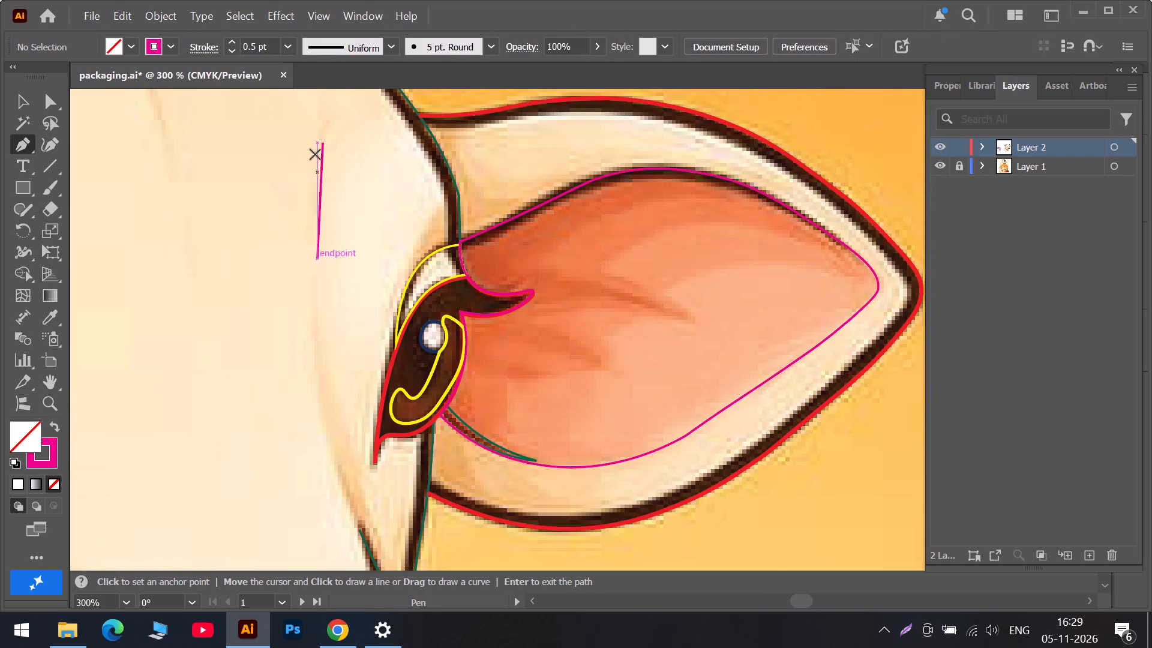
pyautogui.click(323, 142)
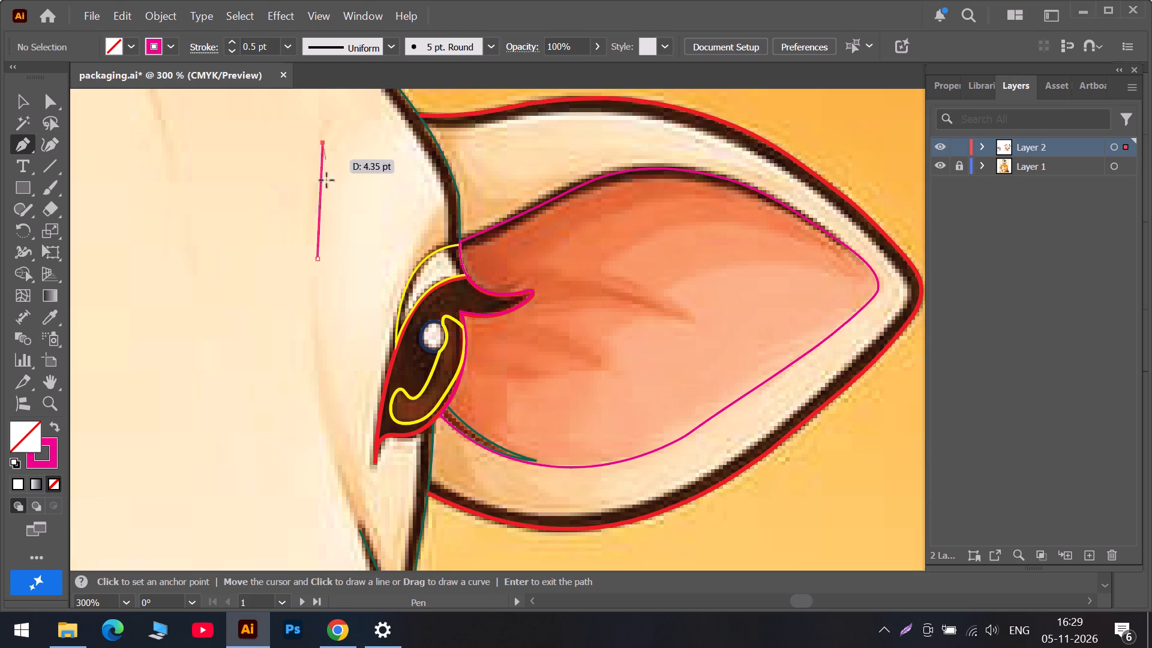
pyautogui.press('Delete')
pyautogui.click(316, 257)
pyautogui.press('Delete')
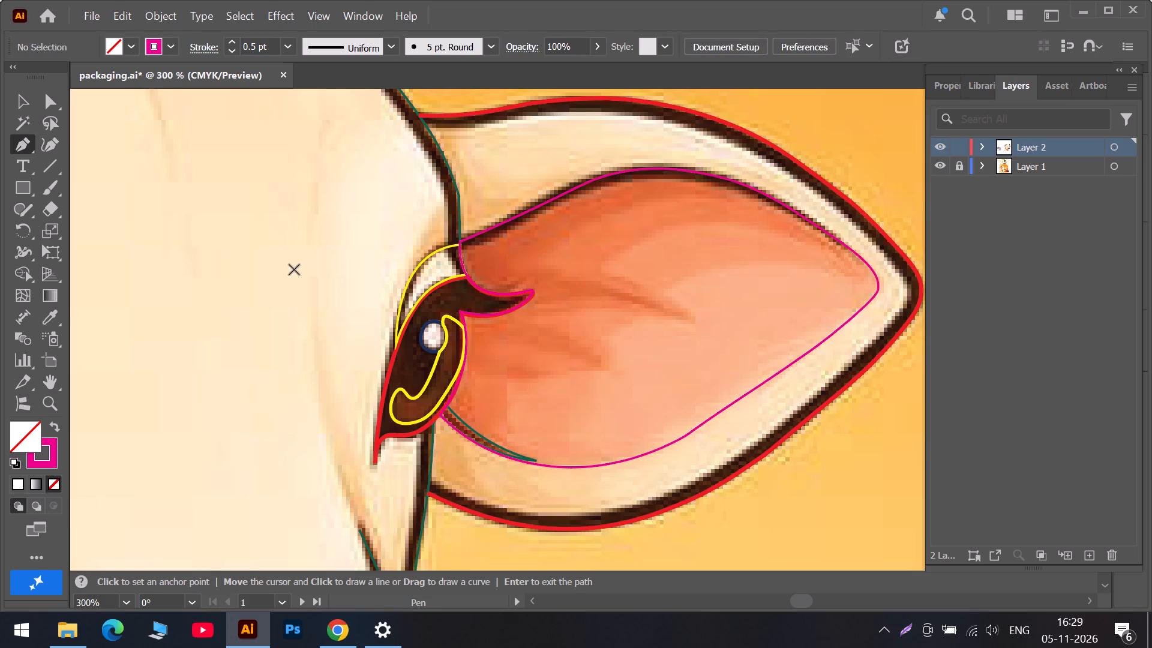
# Unlock Layer 1, which holds the Vita Ghee reference image.
pyautogui.keyDown('alt'); pyautogui.scroll(-2, 290, 272); pyautogui.keyUp('alt')
pyautogui.keyDown('alt'); pyautogui.scroll(-1, 211, 251); pyautogui.keyUp('alt')
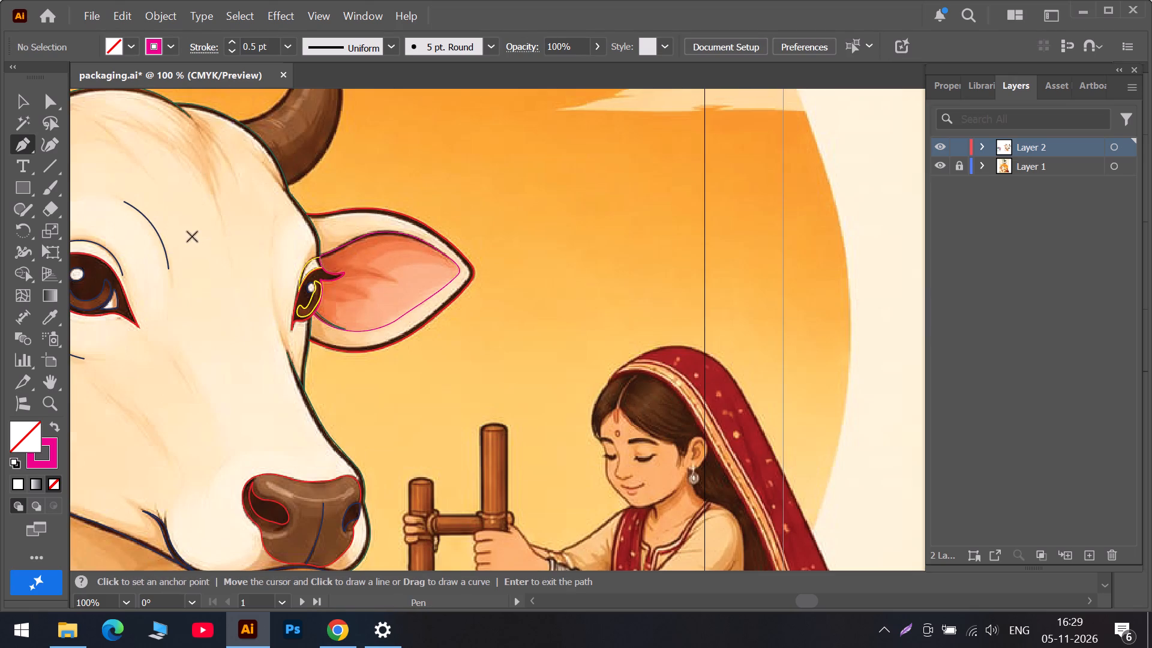
pyautogui.click(22, 96)
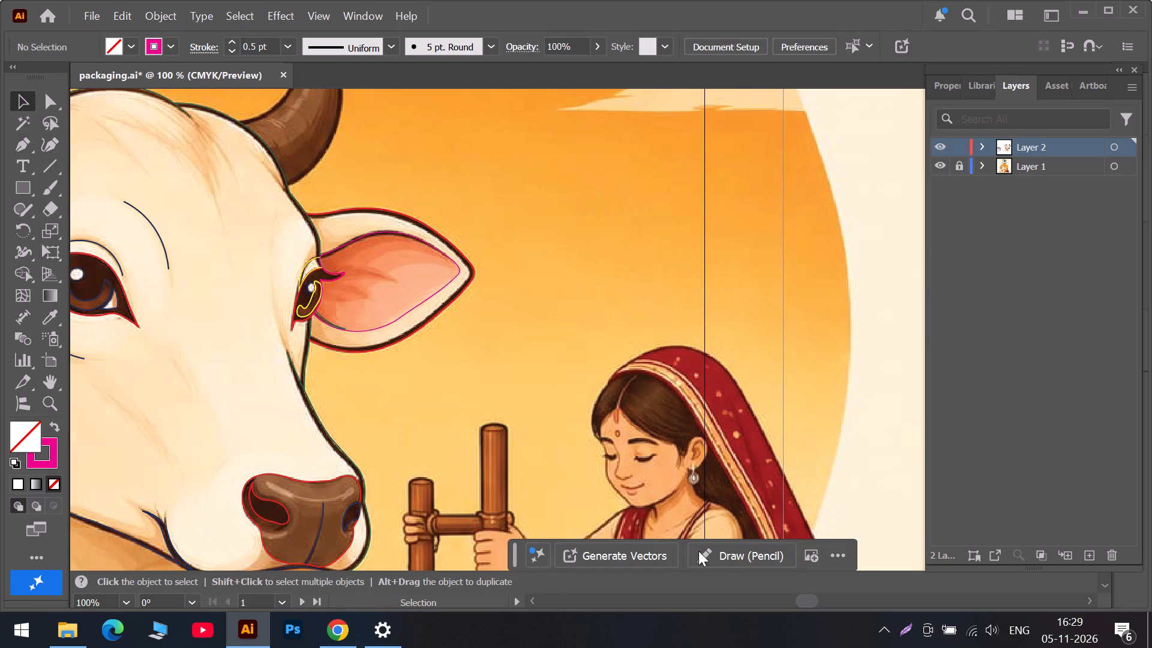
pyautogui.click(745, 599)
pyautogui.keyDown('alt'); pyautogui.scroll(-2, 713, 496); pyautogui.keyUp('alt')
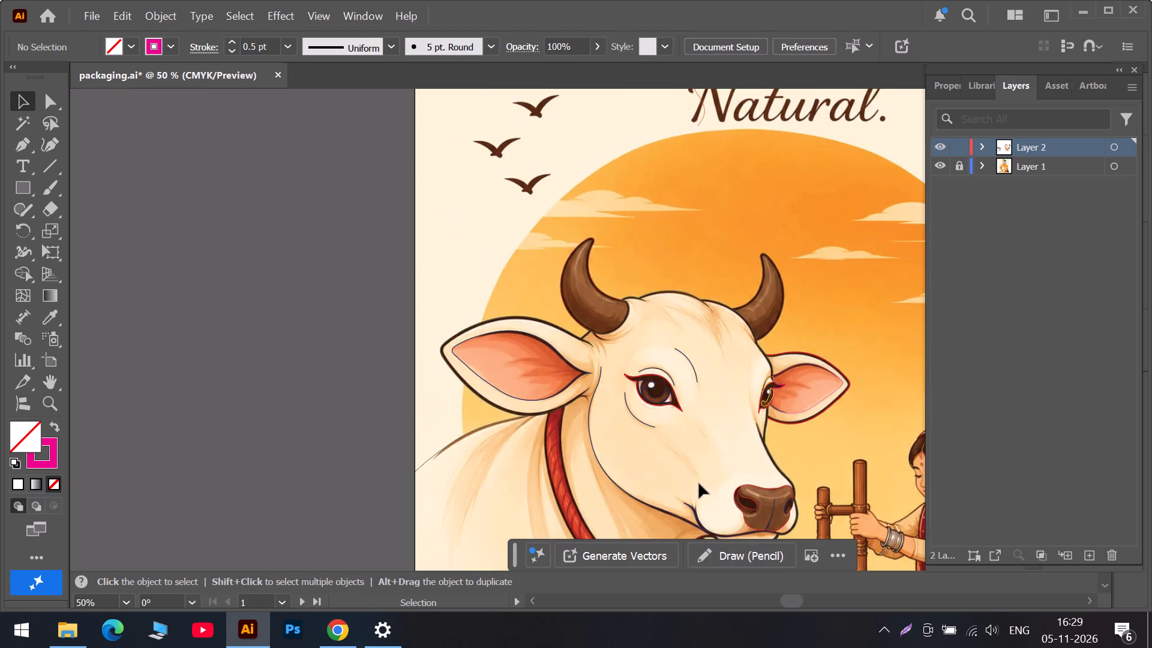
pyautogui.keyDown('alt'); pyautogui.scroll(-1, 689, 477); pyautogui.keyUp('alt')
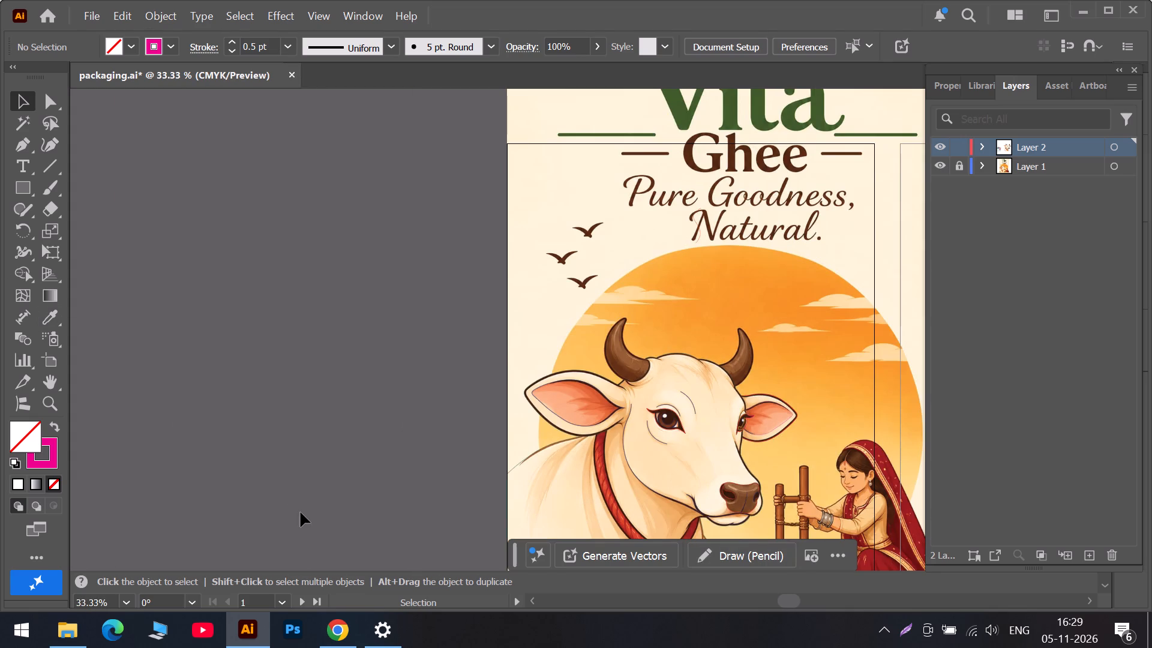
pyautogui.click(852, 600)
pyautogui.scroll(-2, 717, 364)
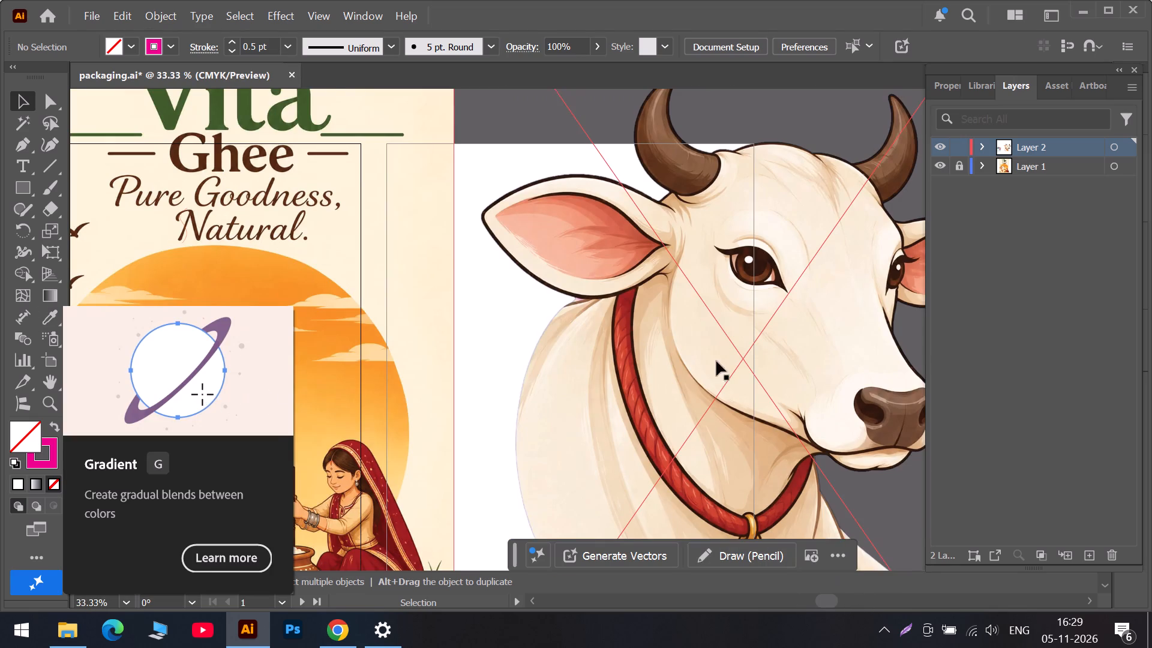
pyautogui.scroll(-3, 716, 361)
pyautogui.keyDown('alt'); pyautogui.scroll(-2, 817, 607); pyautogui.keyUp('alt')
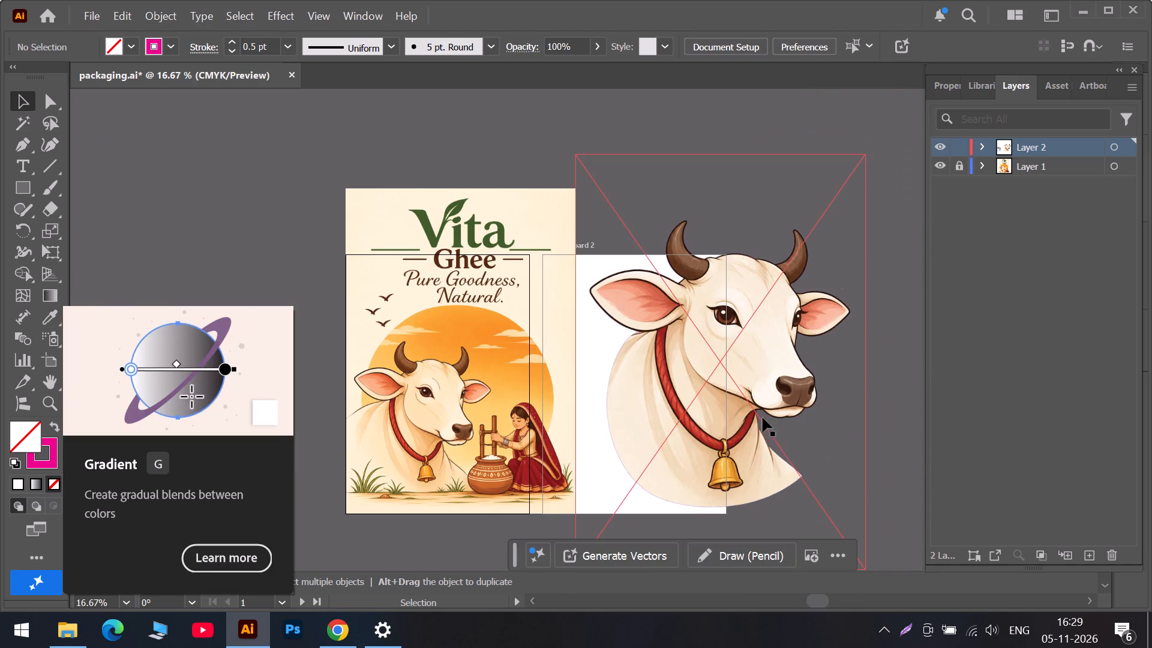
pyautogui.click(960, 169)
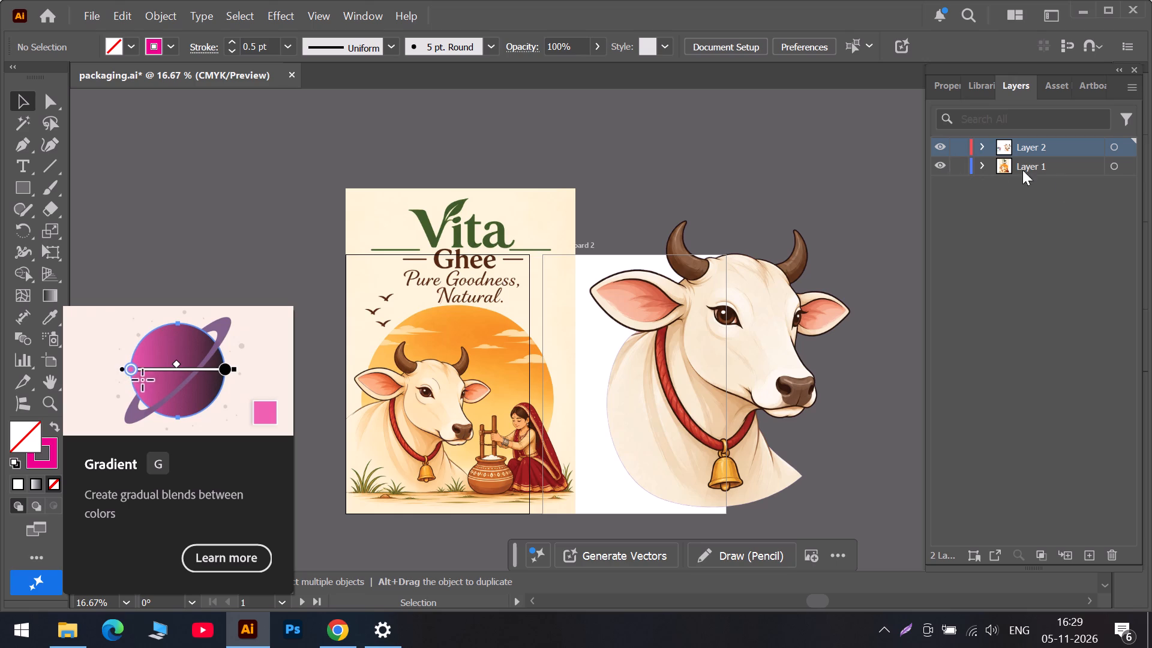
pyautogui.click(880, 243)
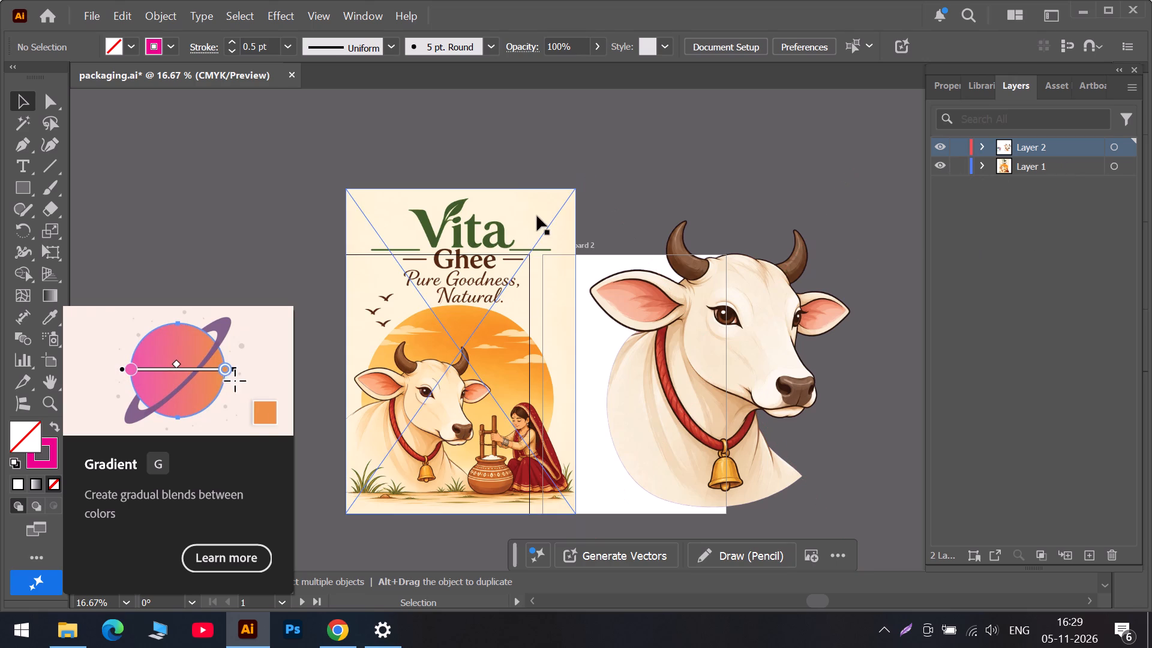
# Move the Vita Ghee reference image off the artboard's traced cow outlines and inspect the linework on its own.
pyautogui.moveTo(532, 214); pyautogui.dragTo(377, 204)
pyautogui.click(377, 204)
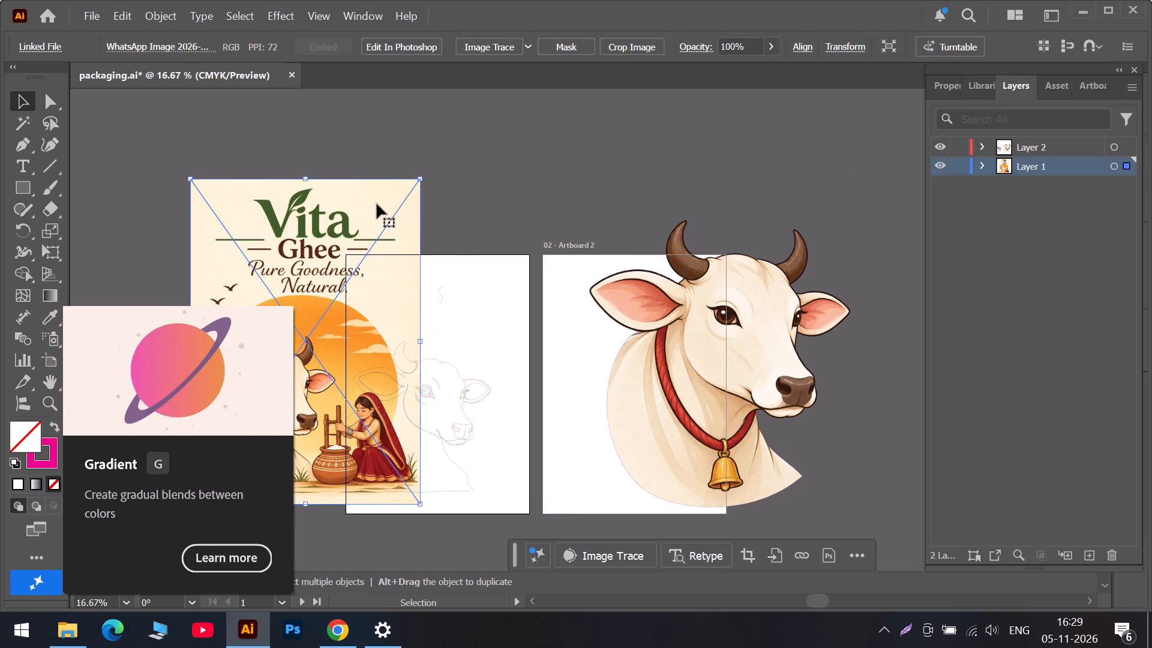
pyautogui.moveTo(349, 213); pyautogui.dragTo(262, 209)
pyautogui.scroll(-4, 490, 397)
pyautogui.keyDown('alt'); pyautogui.scroll(4, 428, 394); pyautogui.keyUp('alt')
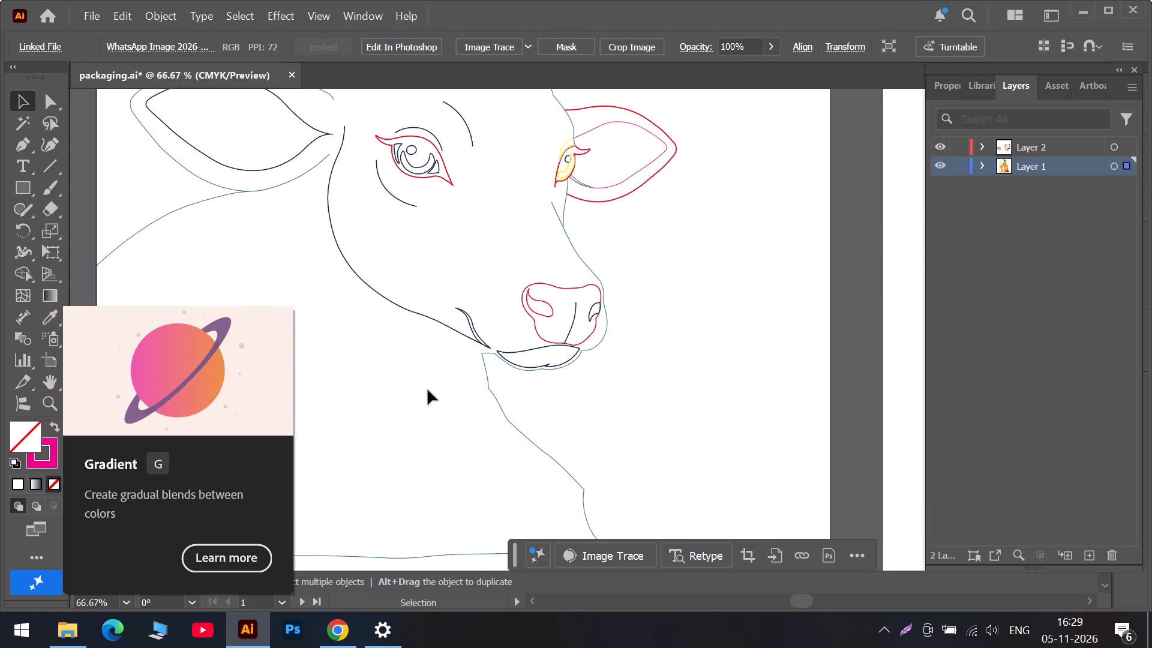
pyautogui.keyDown('alt'); pyautogui.scroll(-4, 428, 388); pyautogui.keyUp('alt')
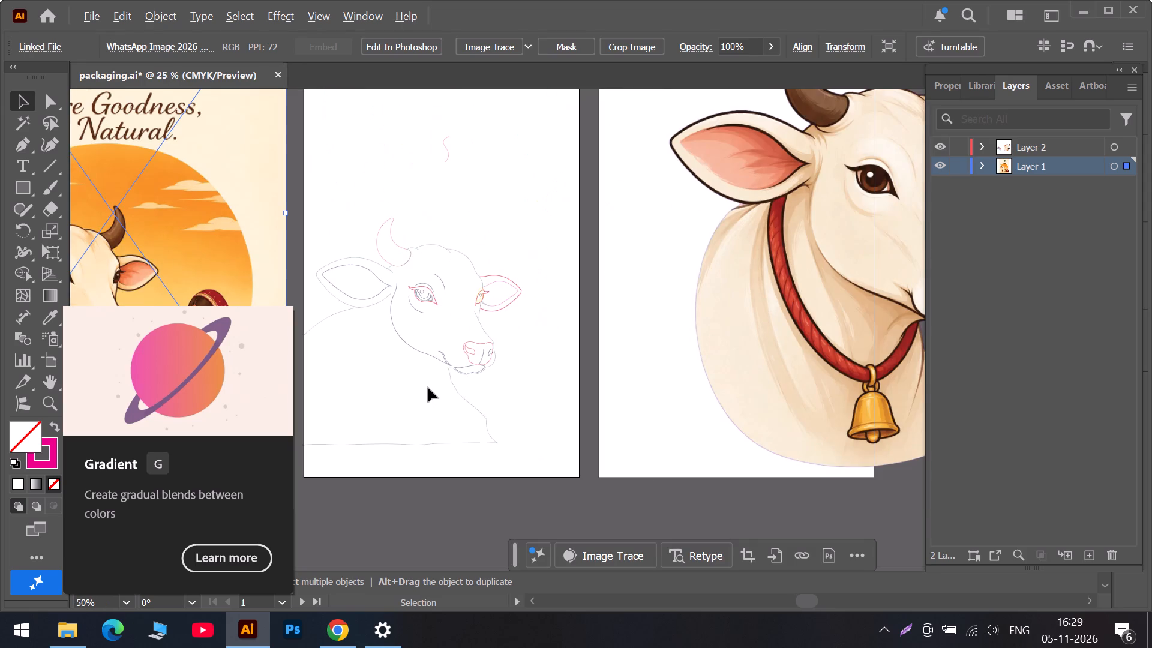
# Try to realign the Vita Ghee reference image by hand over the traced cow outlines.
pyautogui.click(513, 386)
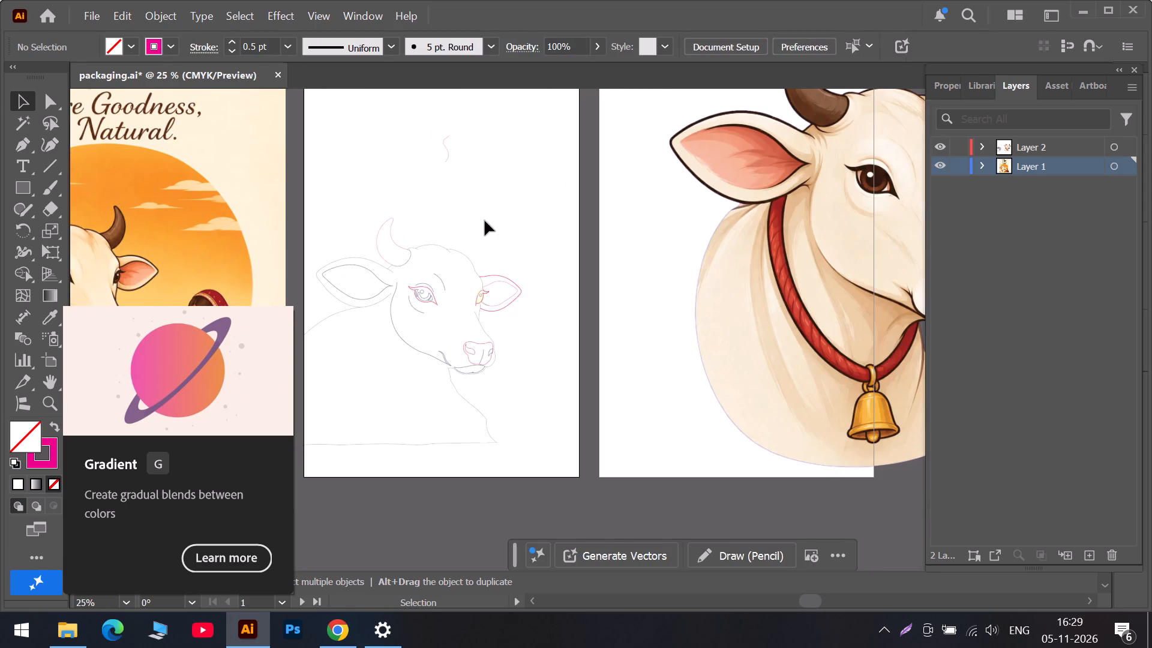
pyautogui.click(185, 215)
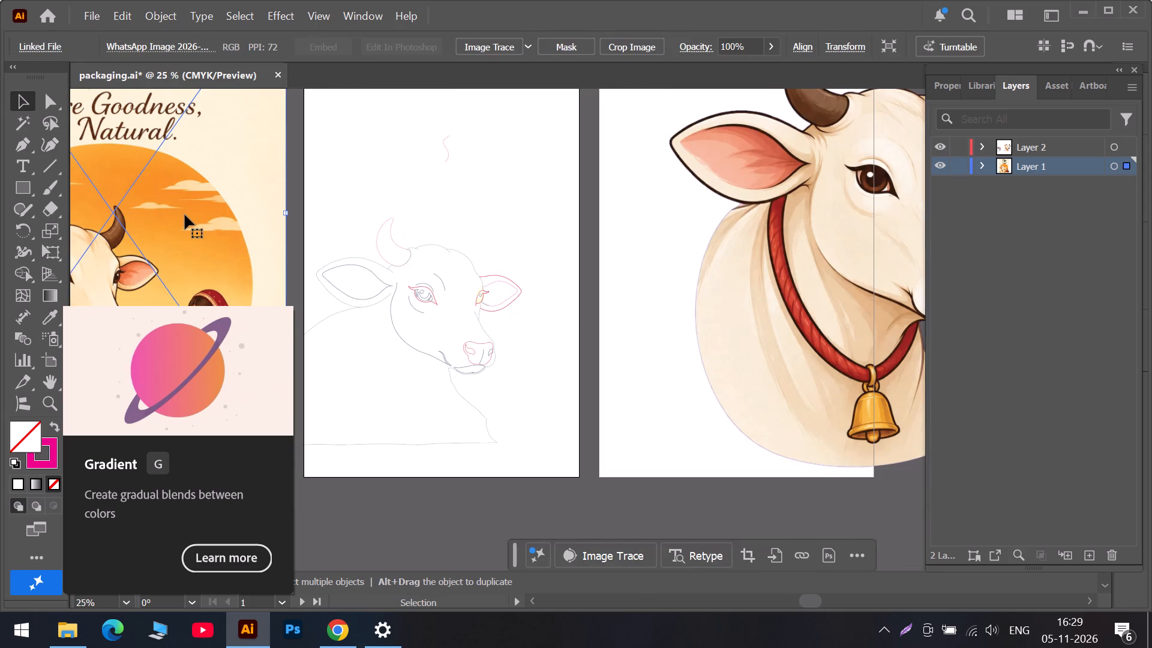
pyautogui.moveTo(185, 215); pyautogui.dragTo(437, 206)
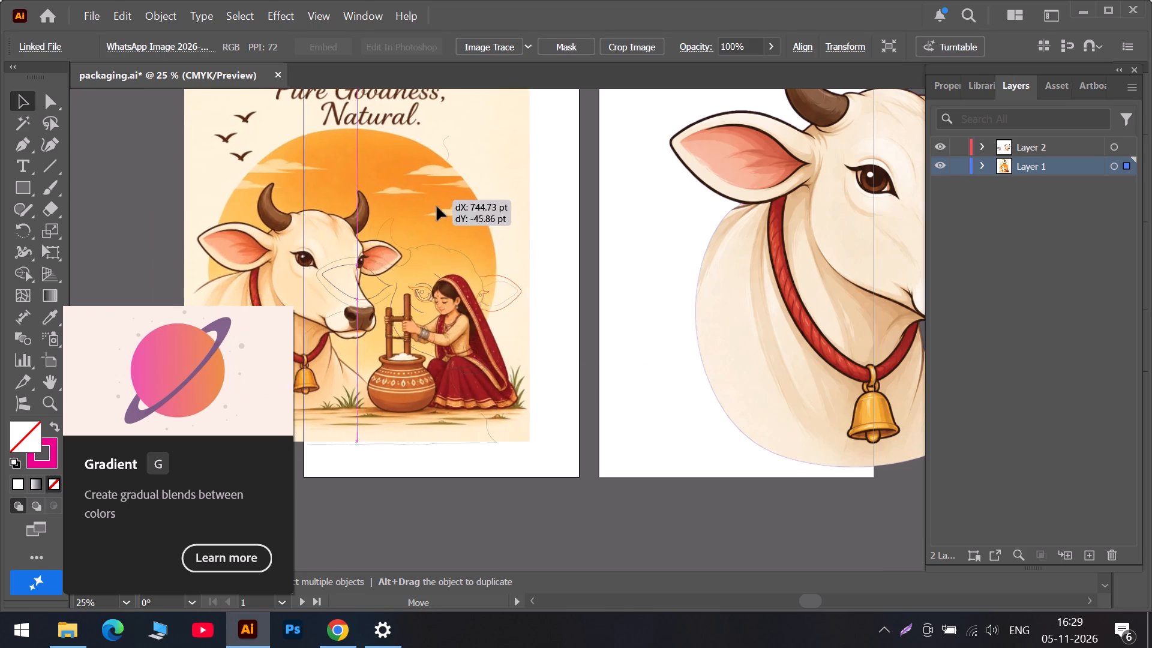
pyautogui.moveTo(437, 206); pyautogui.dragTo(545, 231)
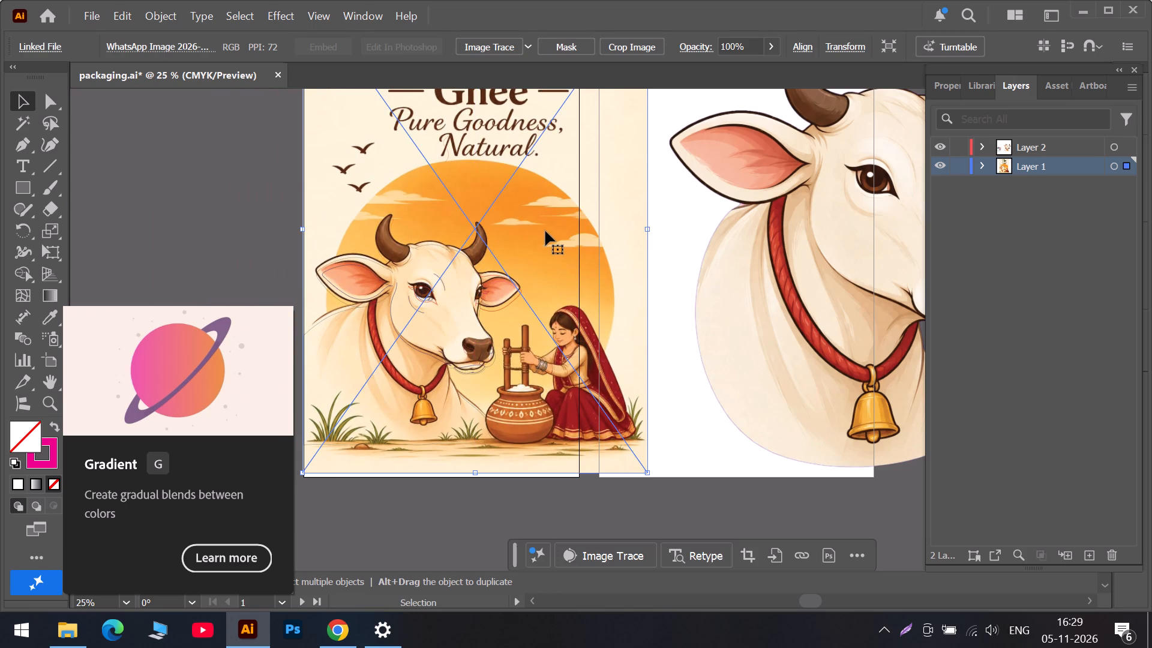
# Undo the last two hand moves of the Vita Ghee reference image.
pyautogui.hotkey('ctrl', 'z')
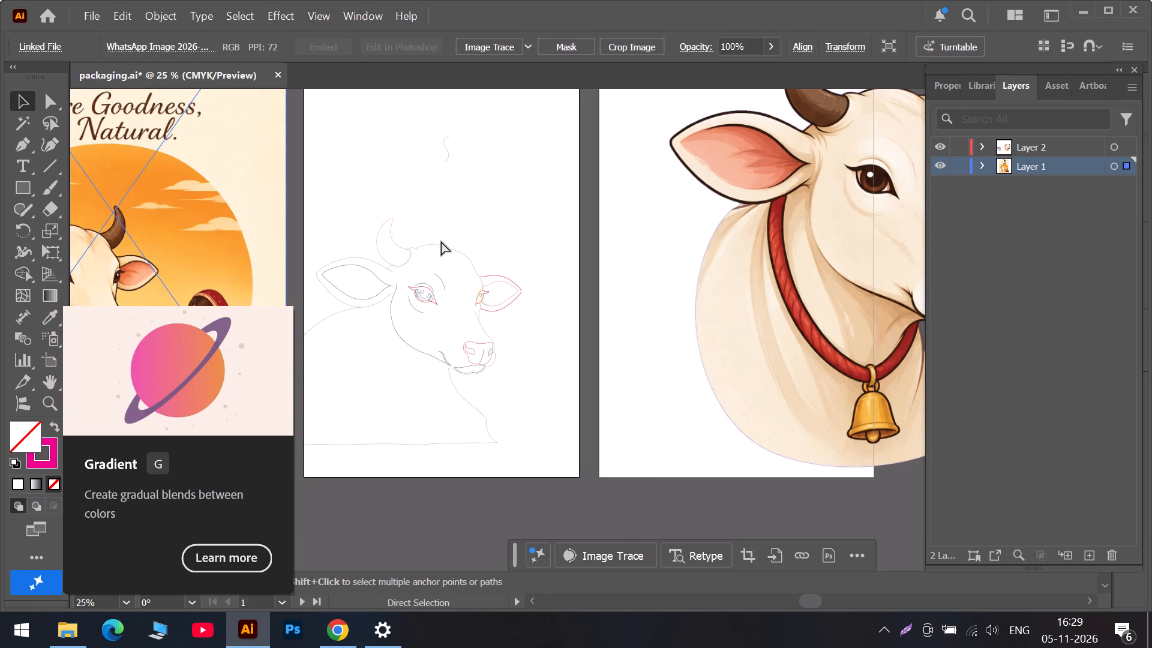
pyautogui.hotkey('ctrl', 'z')
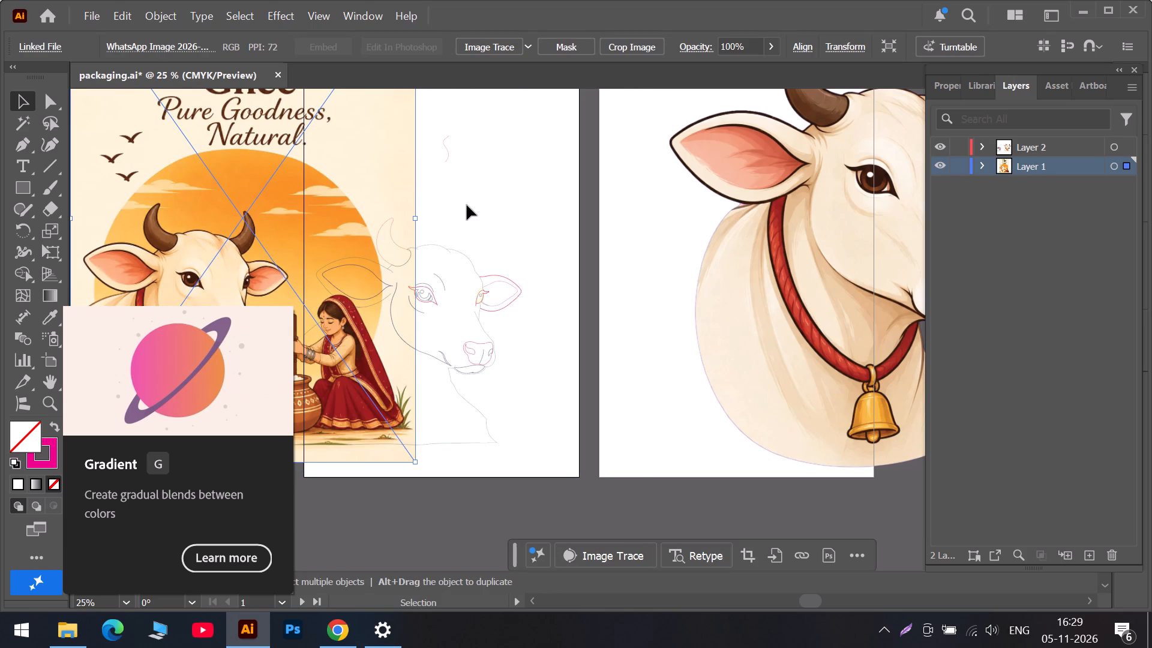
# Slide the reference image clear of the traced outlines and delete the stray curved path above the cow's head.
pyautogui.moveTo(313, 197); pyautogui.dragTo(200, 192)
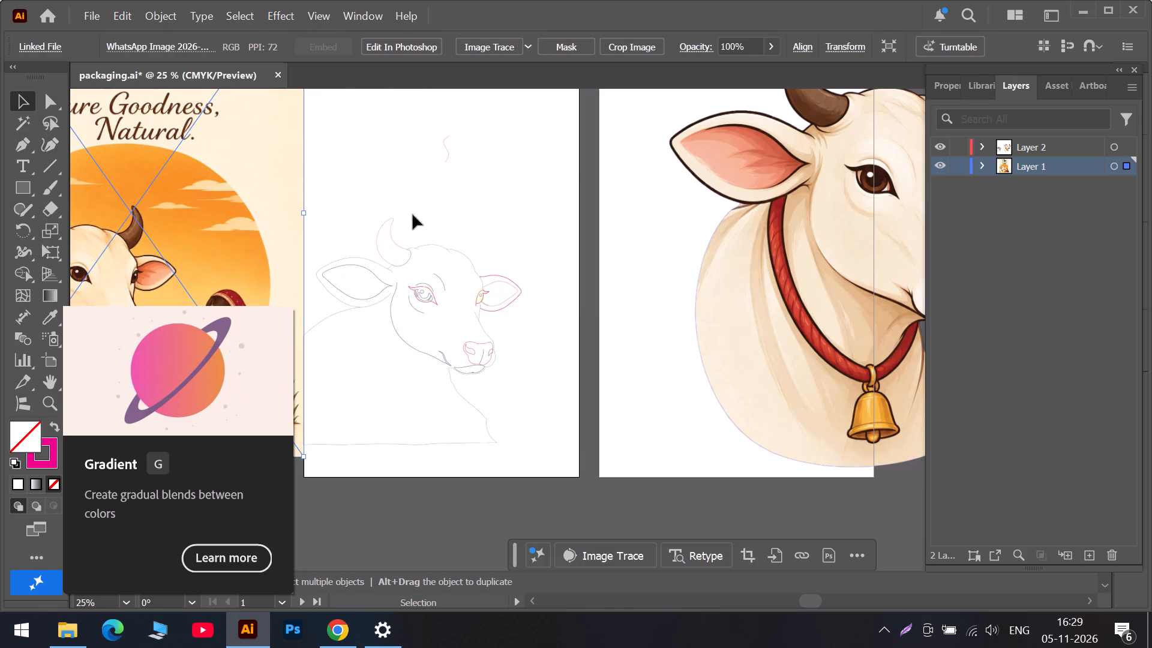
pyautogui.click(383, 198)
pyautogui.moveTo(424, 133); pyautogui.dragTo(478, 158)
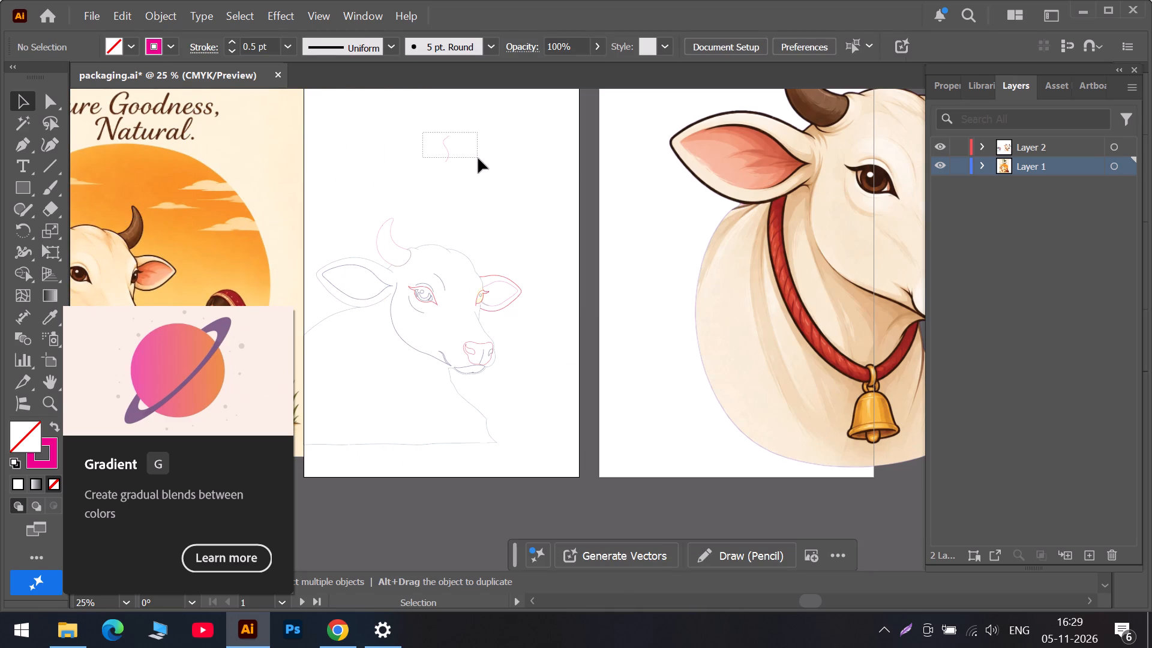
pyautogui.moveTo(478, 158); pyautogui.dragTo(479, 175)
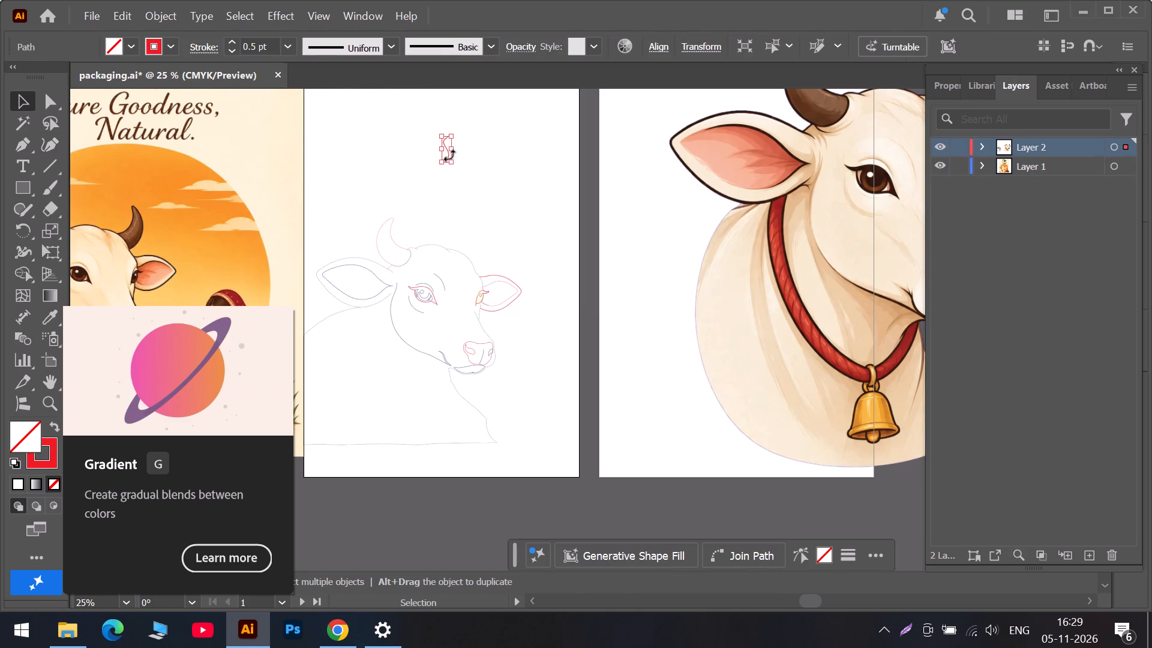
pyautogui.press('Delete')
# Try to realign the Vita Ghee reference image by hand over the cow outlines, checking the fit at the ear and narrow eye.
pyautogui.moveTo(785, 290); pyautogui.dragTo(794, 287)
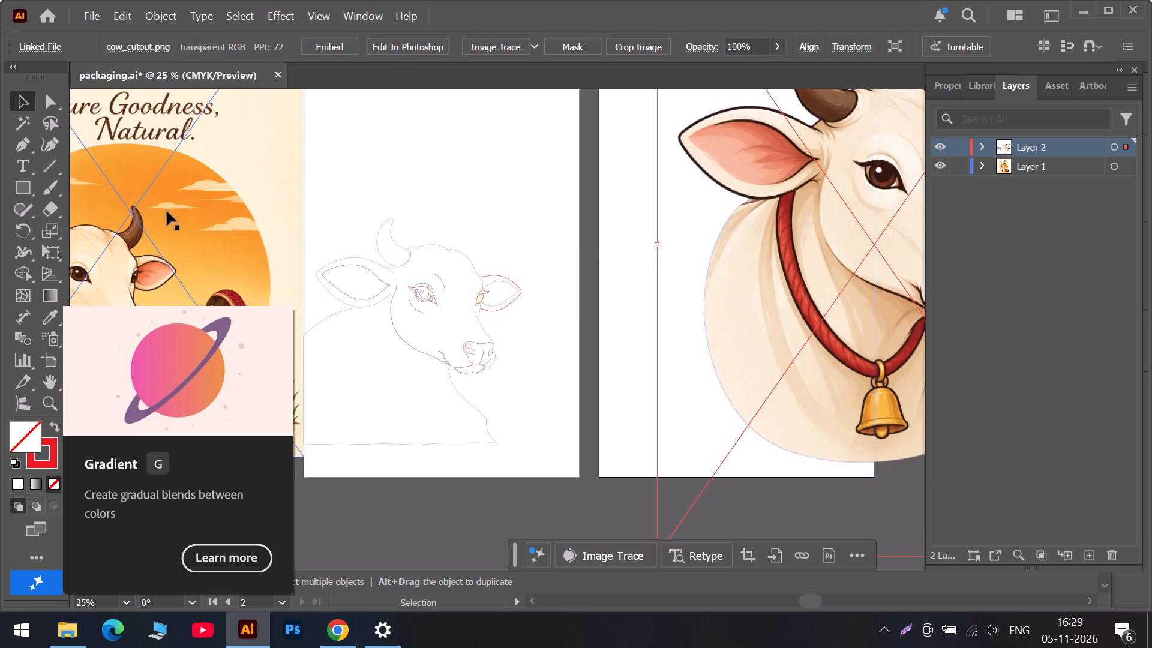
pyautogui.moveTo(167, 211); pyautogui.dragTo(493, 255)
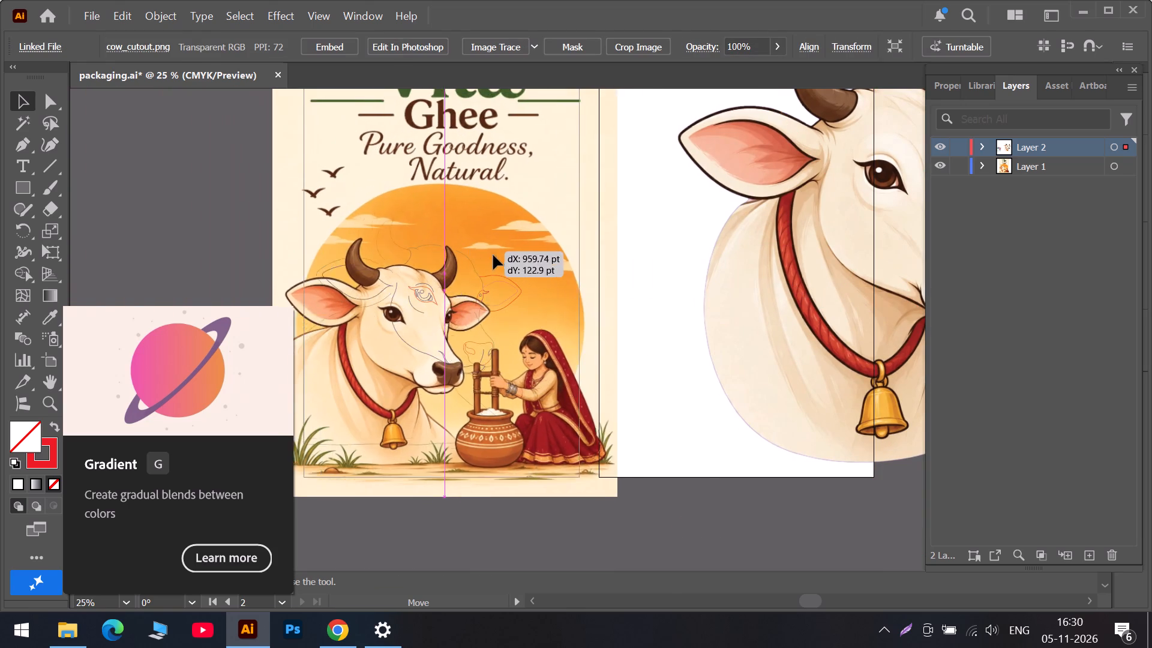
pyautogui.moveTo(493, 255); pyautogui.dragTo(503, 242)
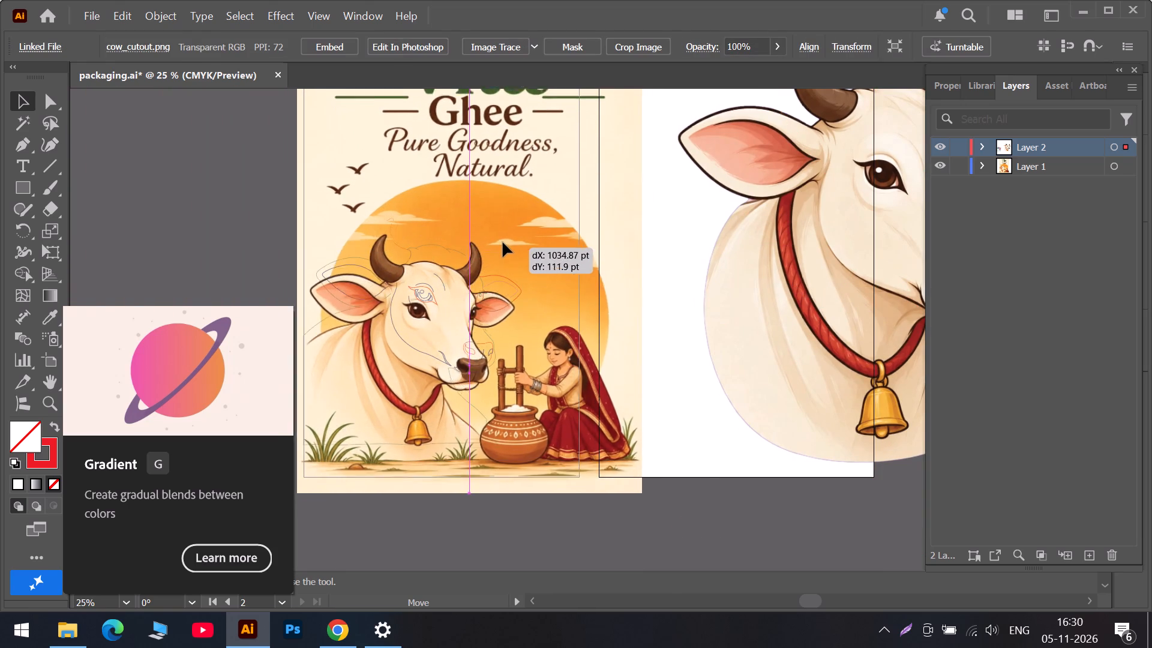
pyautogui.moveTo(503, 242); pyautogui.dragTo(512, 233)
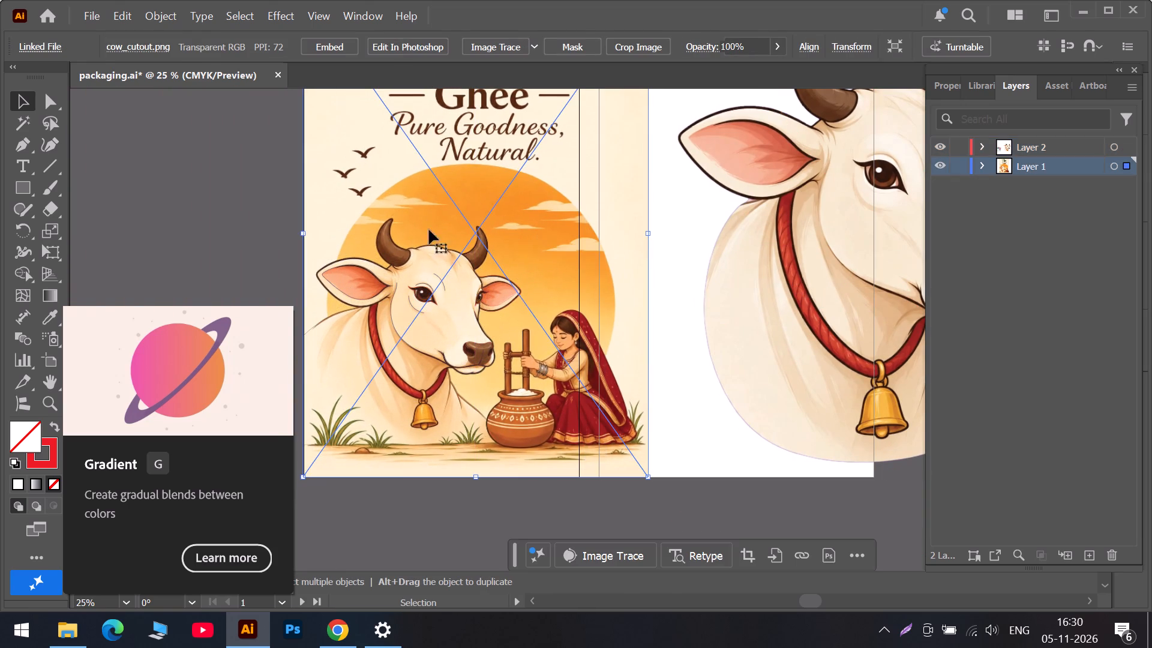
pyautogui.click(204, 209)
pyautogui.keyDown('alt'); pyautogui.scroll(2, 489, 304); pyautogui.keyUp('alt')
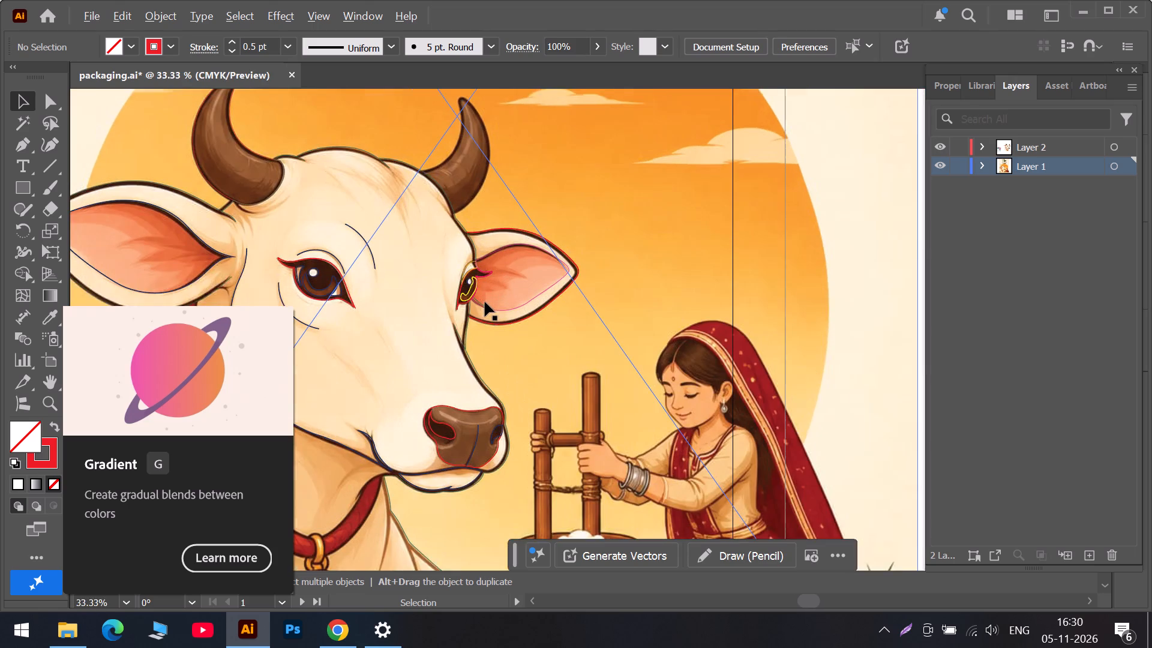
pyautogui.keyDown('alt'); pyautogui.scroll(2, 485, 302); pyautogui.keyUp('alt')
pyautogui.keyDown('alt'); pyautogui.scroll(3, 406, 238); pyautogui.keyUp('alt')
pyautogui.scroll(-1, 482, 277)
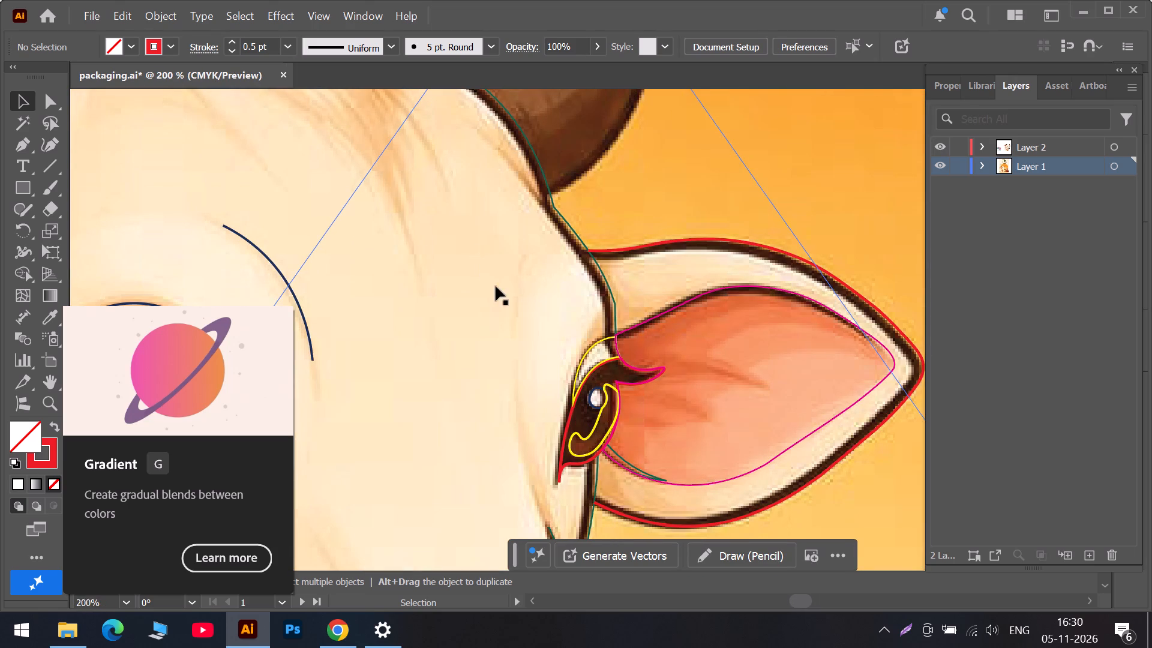
# Undo the recent edits back to the Vita Ghee reference image's original placement under the traced cow outlines.
pyautogui.hotkey('ctrl', 'z')
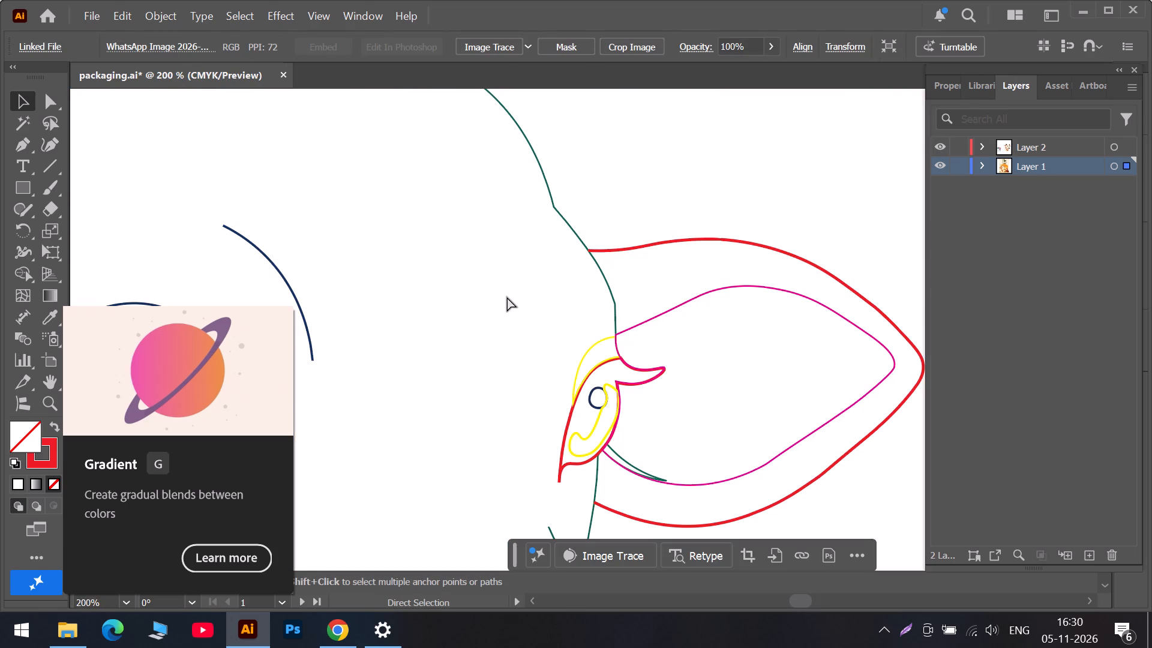
pyautogui.hotkey('ctrl', 'z')
pyautogui.hotkey('ctrl', 'z')
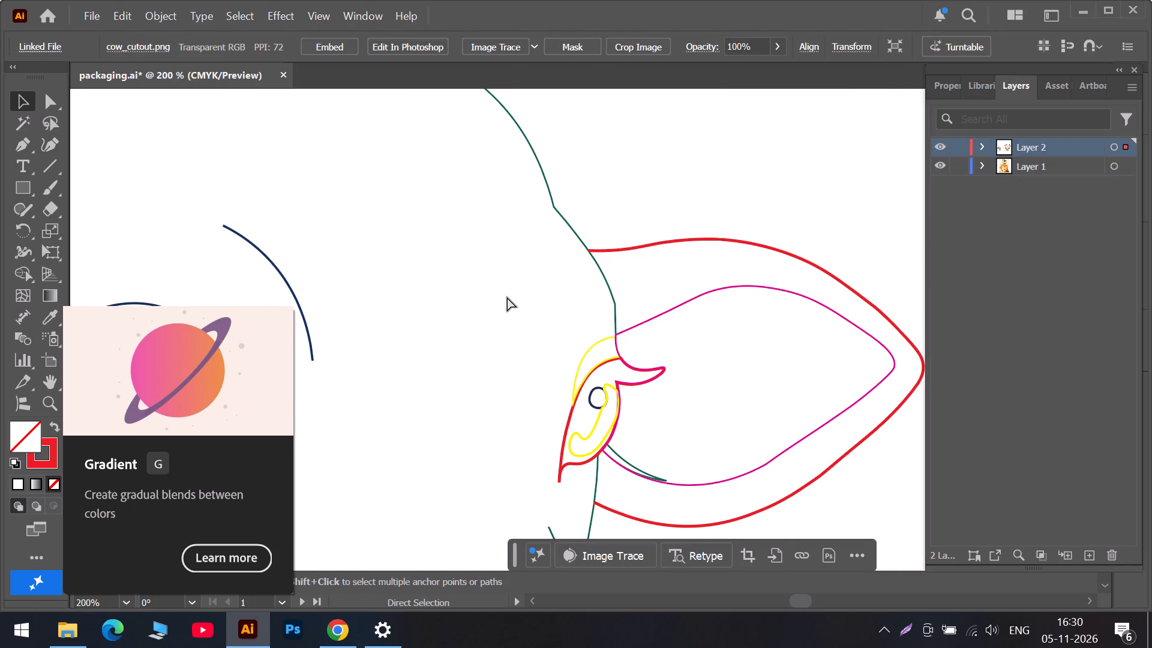
pyautogui.hotkey('ctrl', 'z')
pyautogui.hotkey('ctrl', 'z')
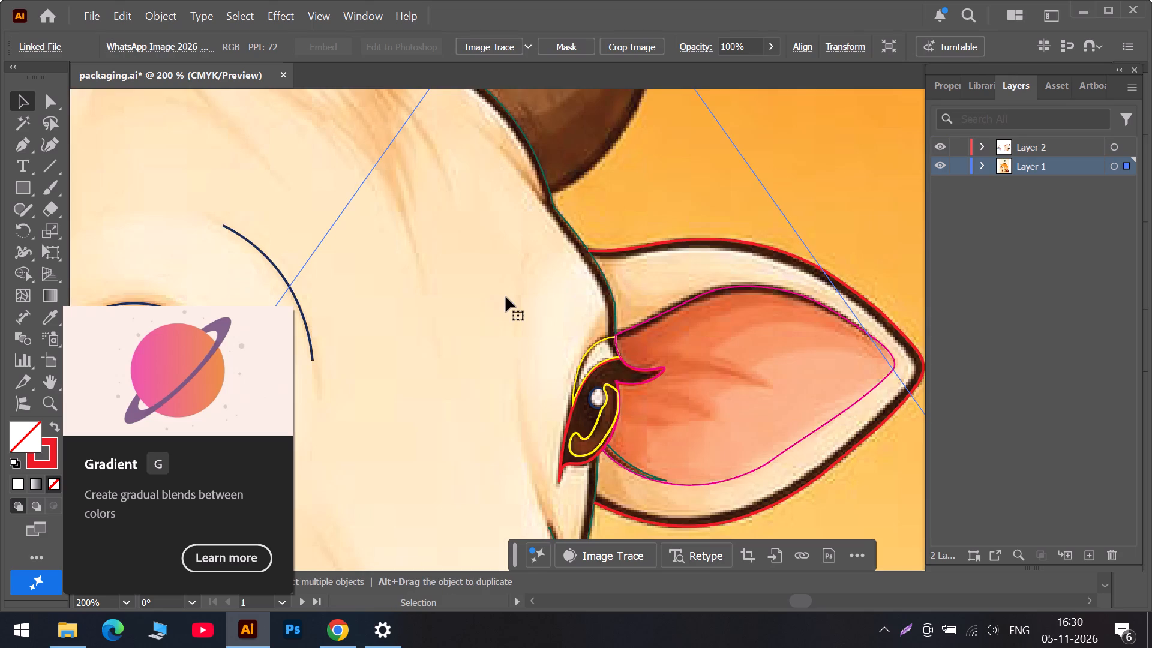
# Lock Layer 1 with the reference image and make Layer 2 active for tracing the horn nearer the narrow eye.
pyautogui.click(660, 187)
pyautogui.scroll(4, 649, 186)
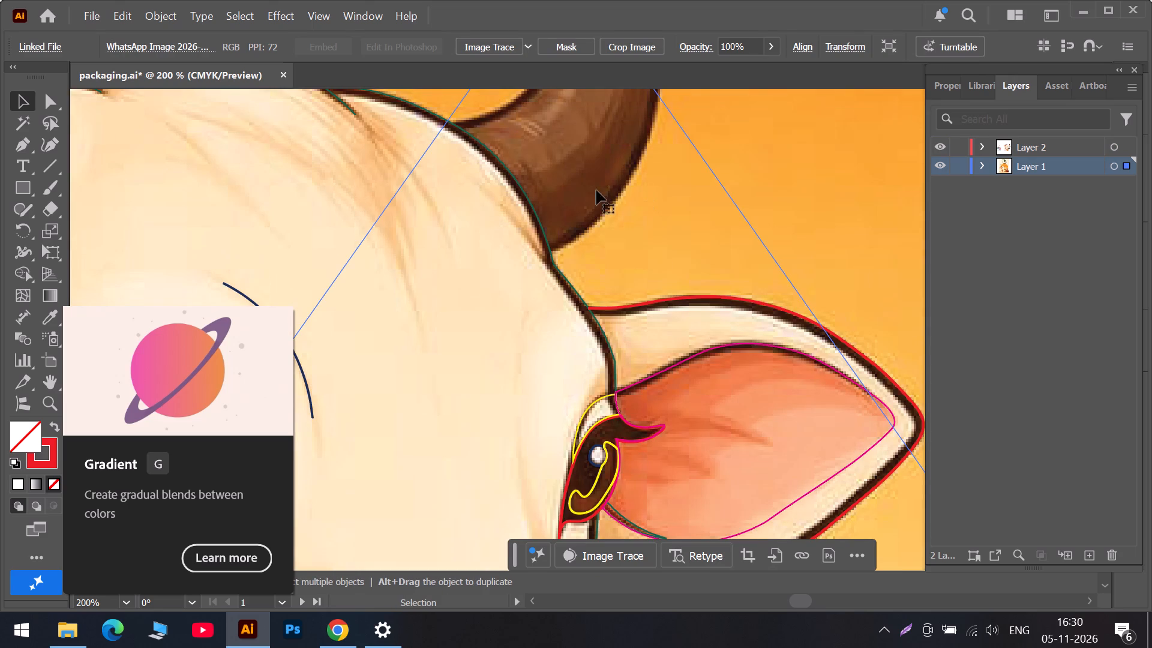
pyautogui.scroll(12, 571, 161)
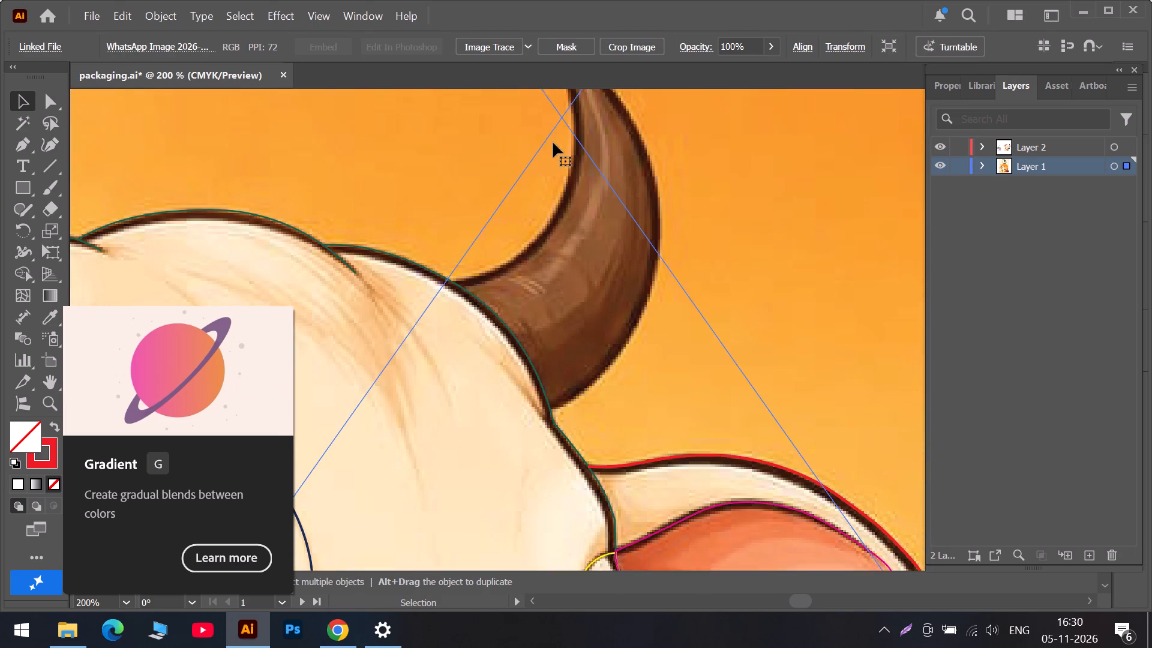
pyautogui.scroll(4, 553, 143)
pyautogui.click(671, 151)
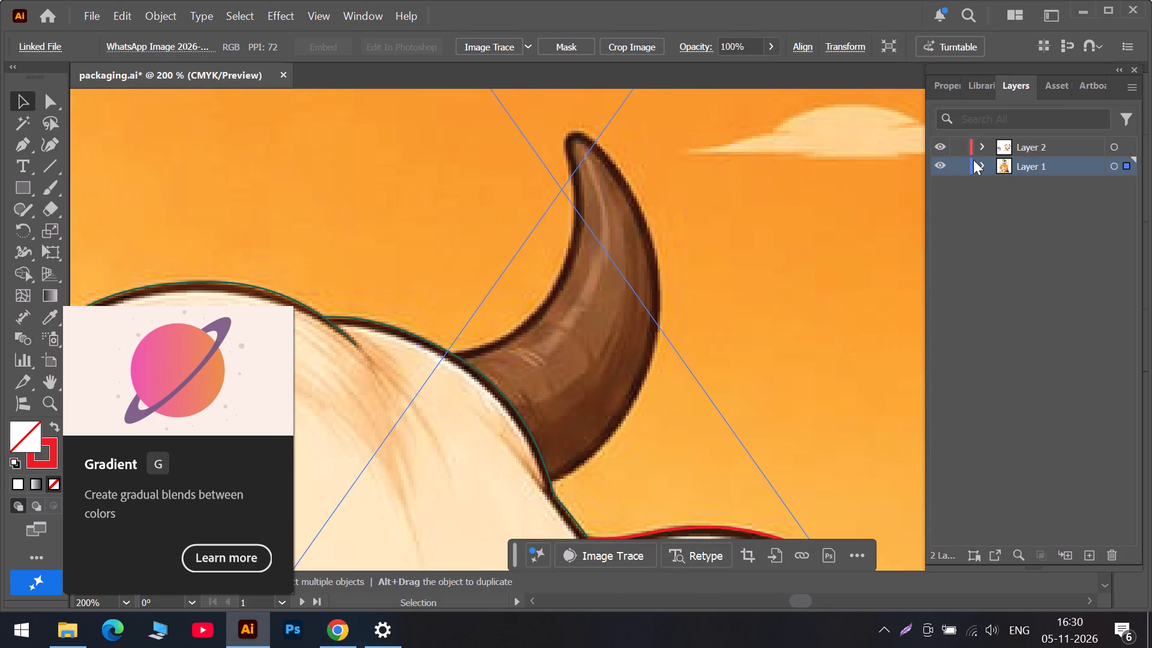
pyautogui.click(965, 166)
pyautogui.click(14, 145)
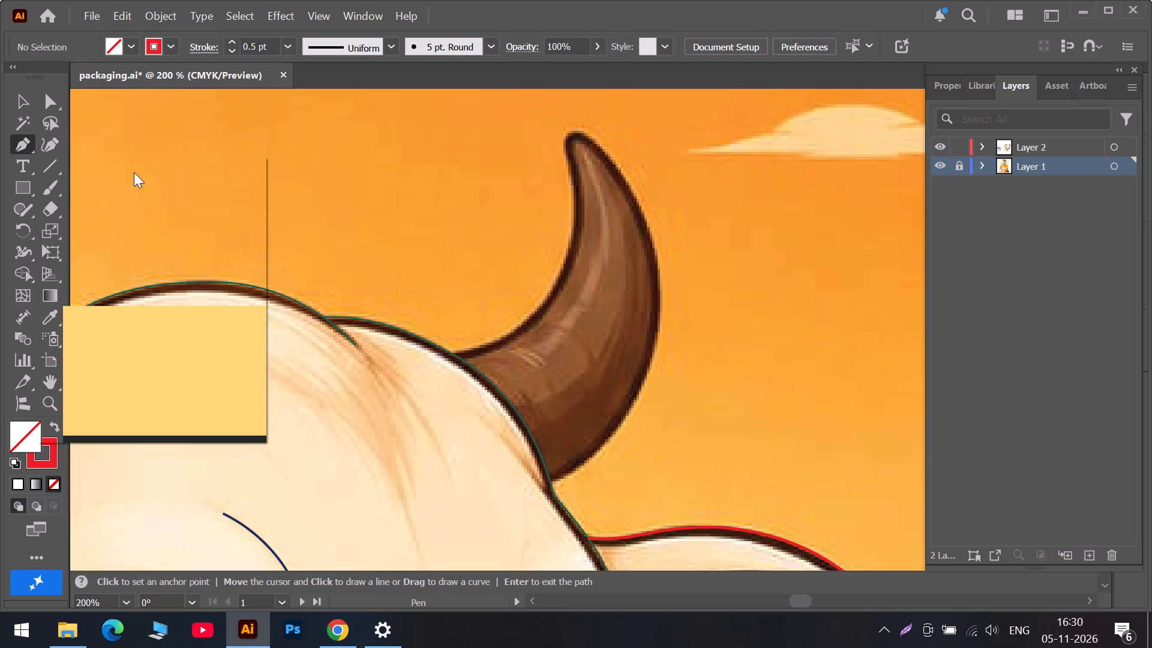
pyautogui.scroll(2, 510, 138)
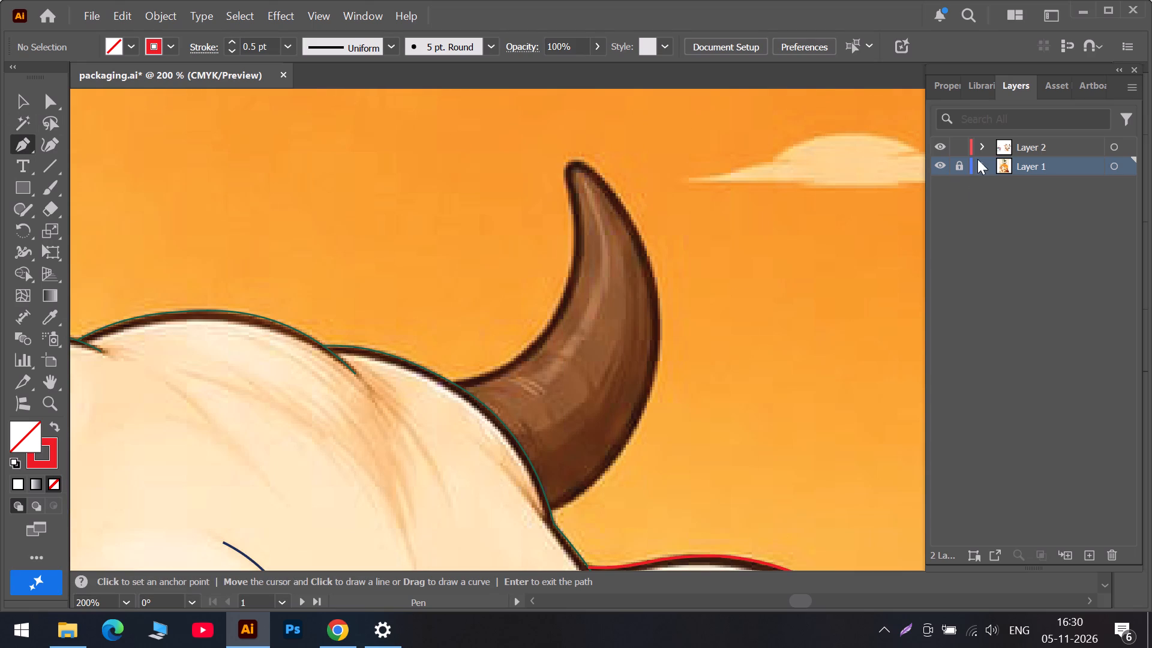
pyautogui.click(1053, 141)
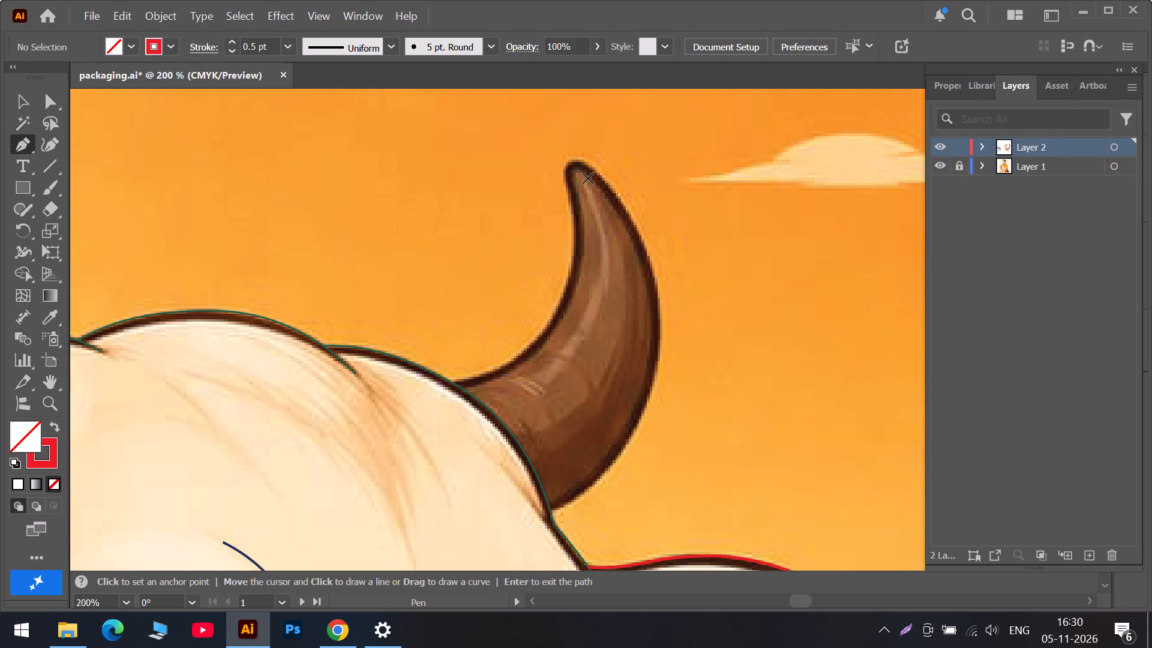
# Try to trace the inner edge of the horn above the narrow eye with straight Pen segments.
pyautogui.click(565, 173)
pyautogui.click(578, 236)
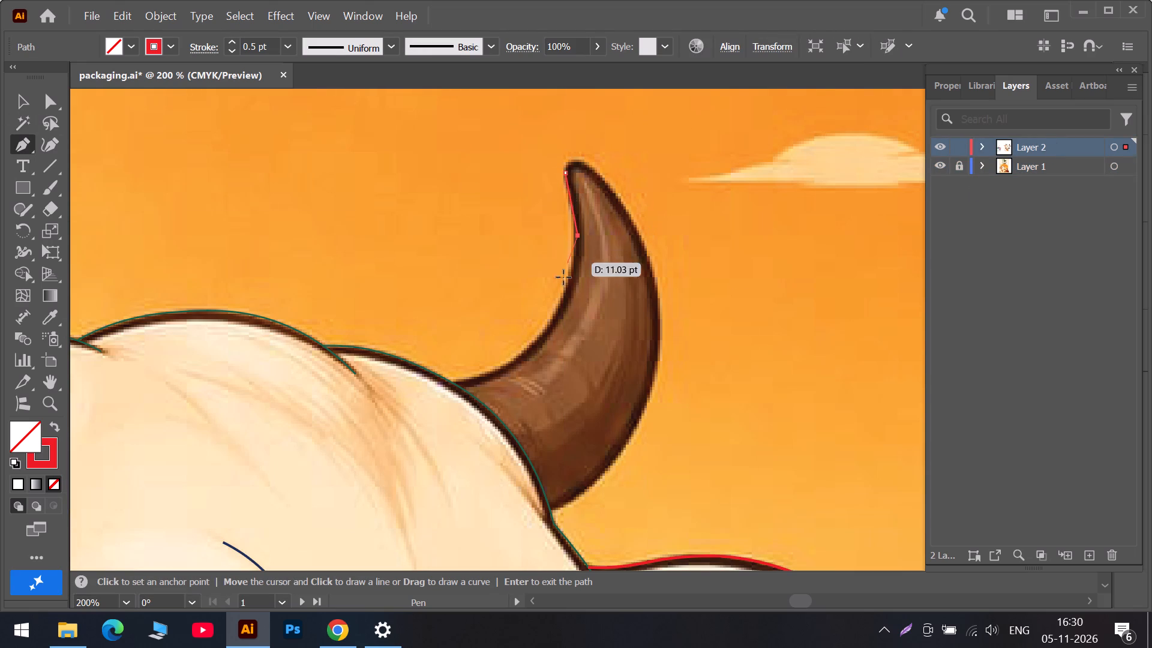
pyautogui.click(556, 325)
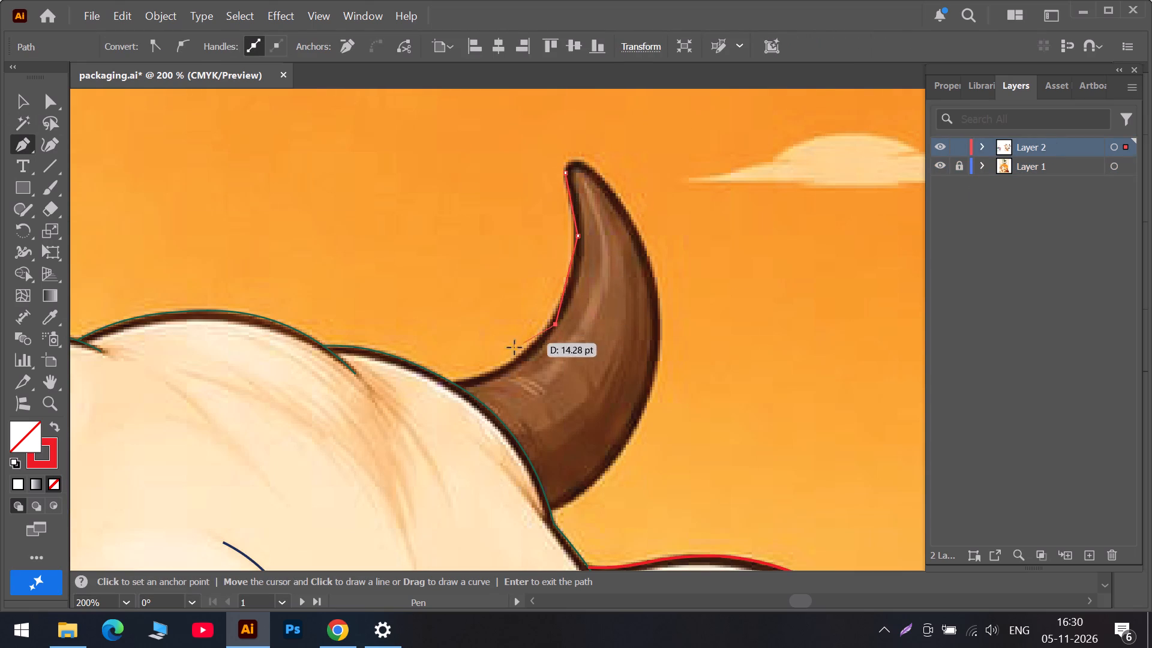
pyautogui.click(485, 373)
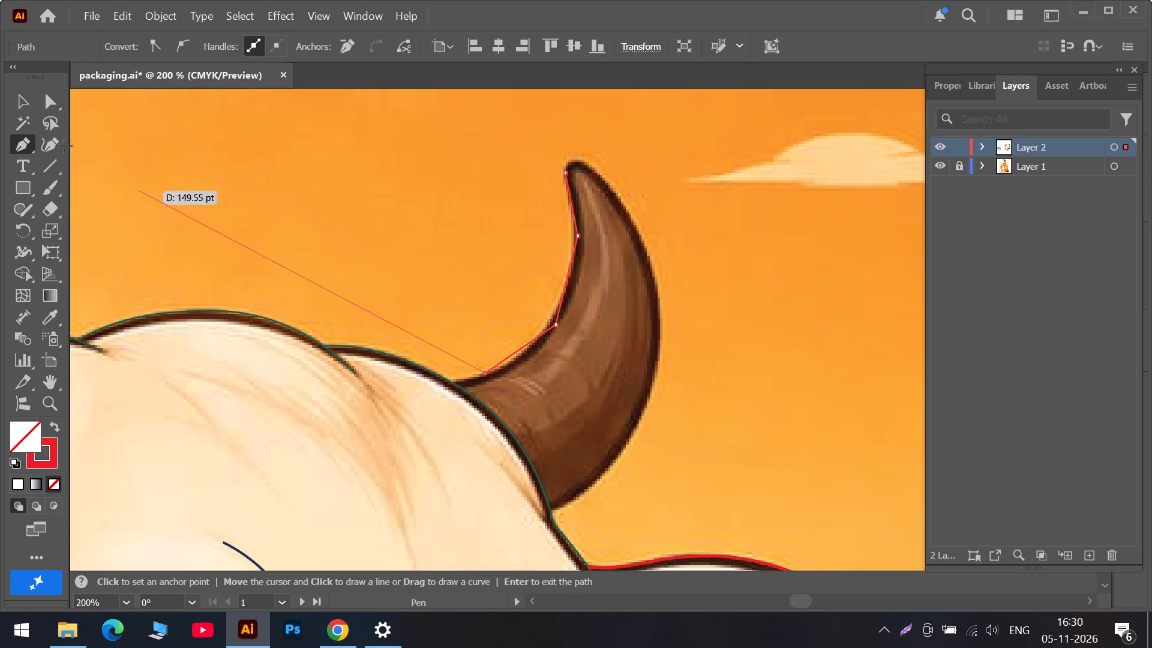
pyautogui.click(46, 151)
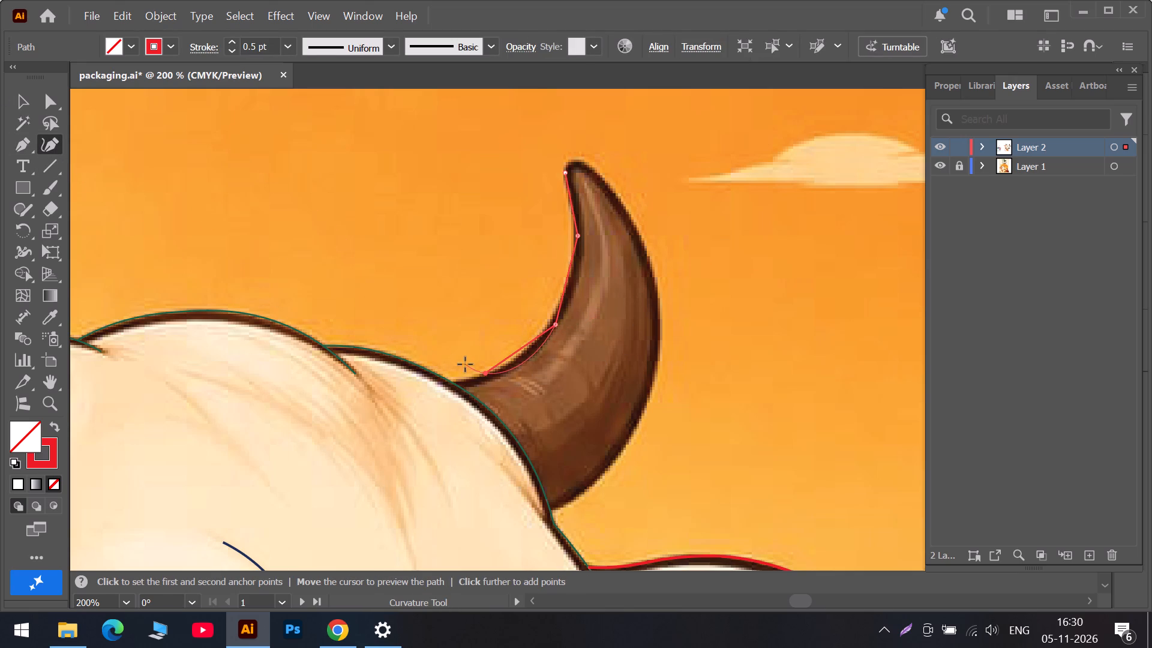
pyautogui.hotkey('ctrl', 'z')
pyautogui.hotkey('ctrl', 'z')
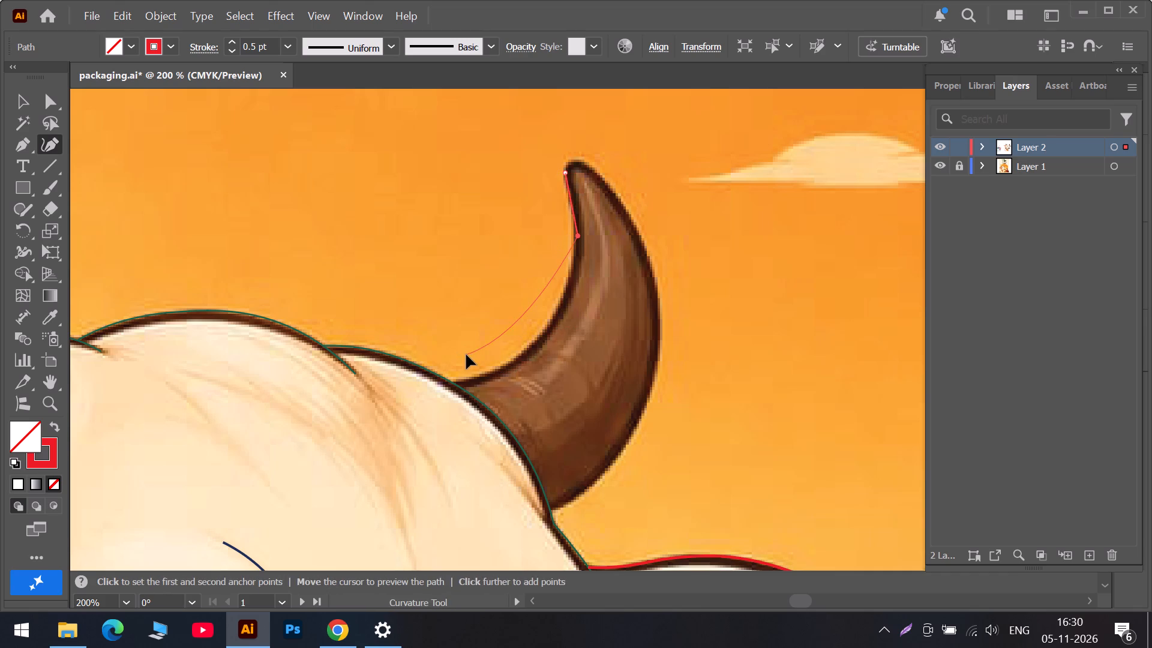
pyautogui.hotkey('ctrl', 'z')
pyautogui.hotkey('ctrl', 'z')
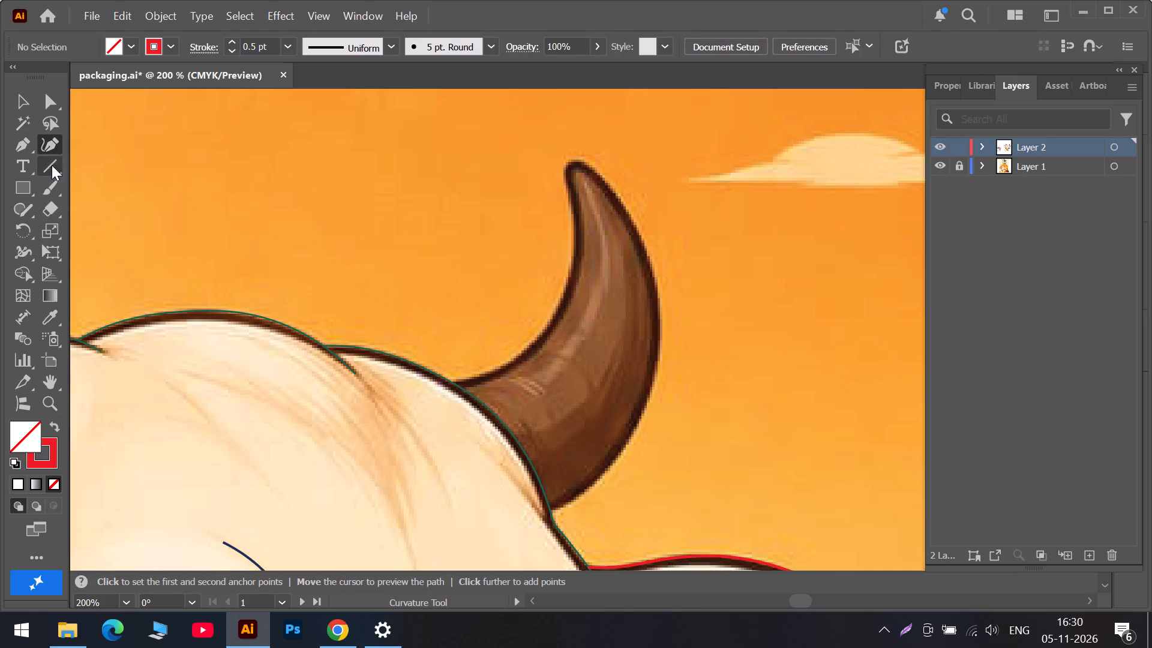
# Trace the inner edge of that horn from its tip to the forehead with the Curvature tool, ending in a corner point.
pyautogui.click(46, 148)
pyautogui.click(566, 171)
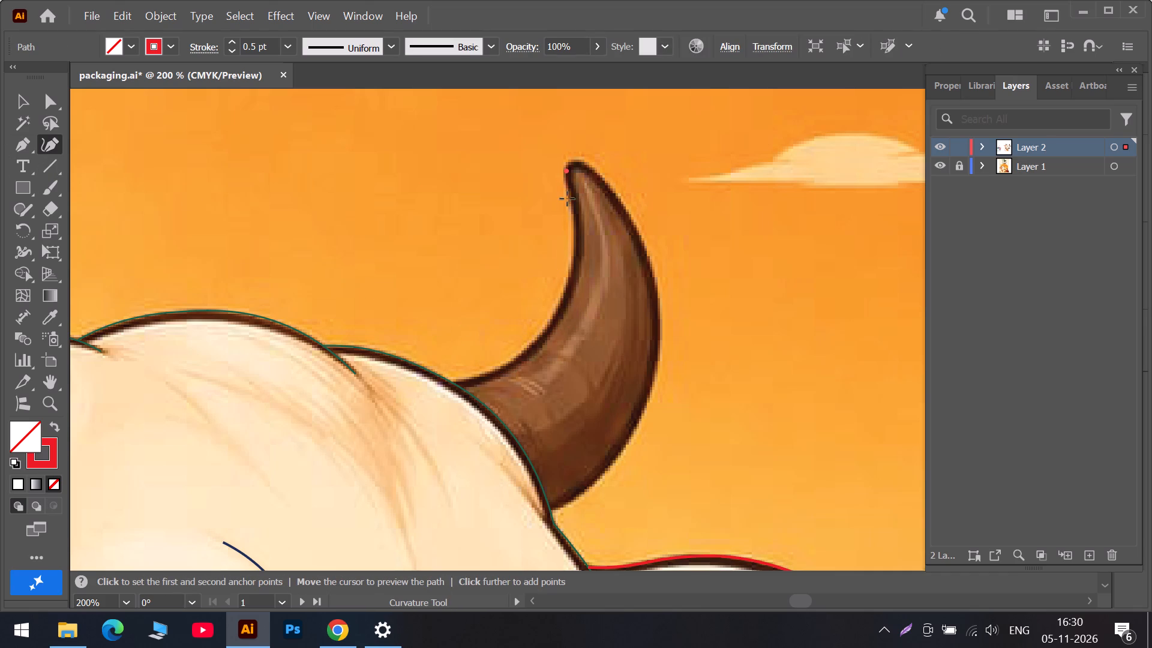
pyautogui.click(572, 214)
pyautogui.click(548, 322)
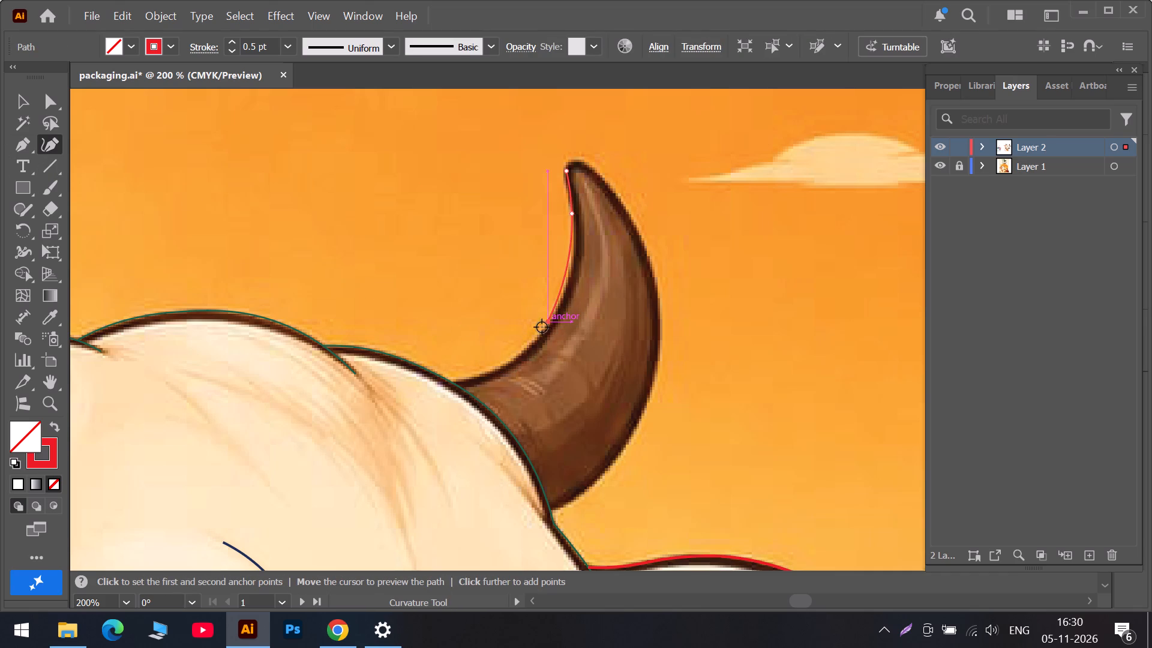
pyautogui.tripleClick(463, 377)
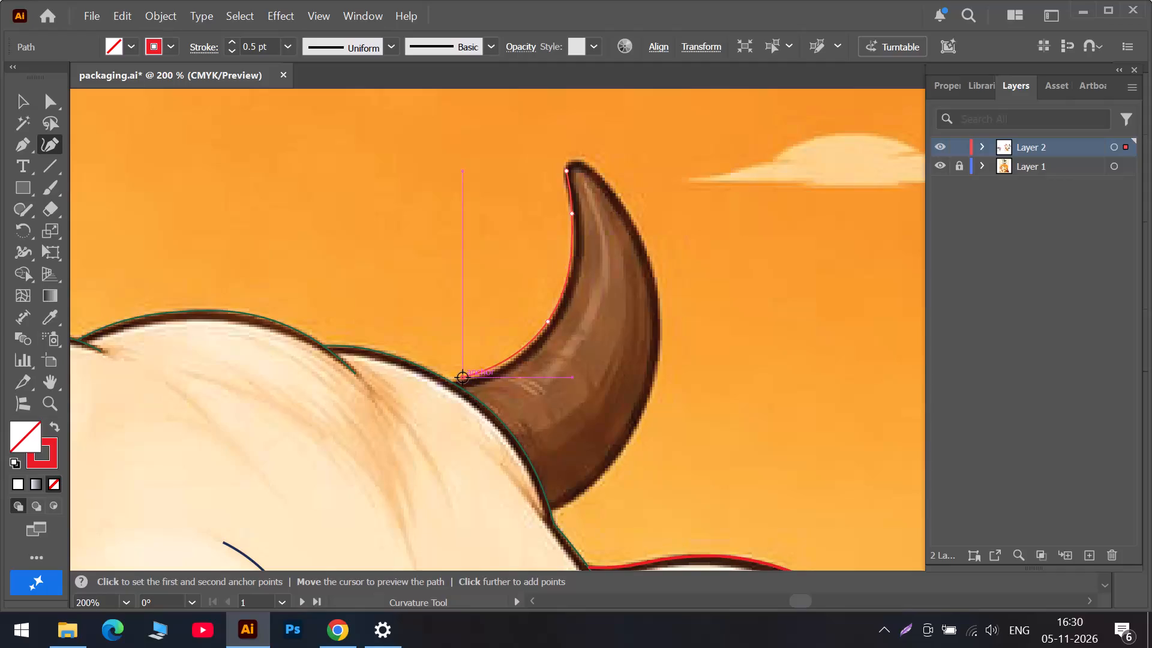
# Continue the horn path along its base, following the head outline to a corner point at the horn's lower end.
pyautogui.keyDown('alt'); pyautogui.scroll(-3, 515, 397); pyautogui.keyUp('alt')
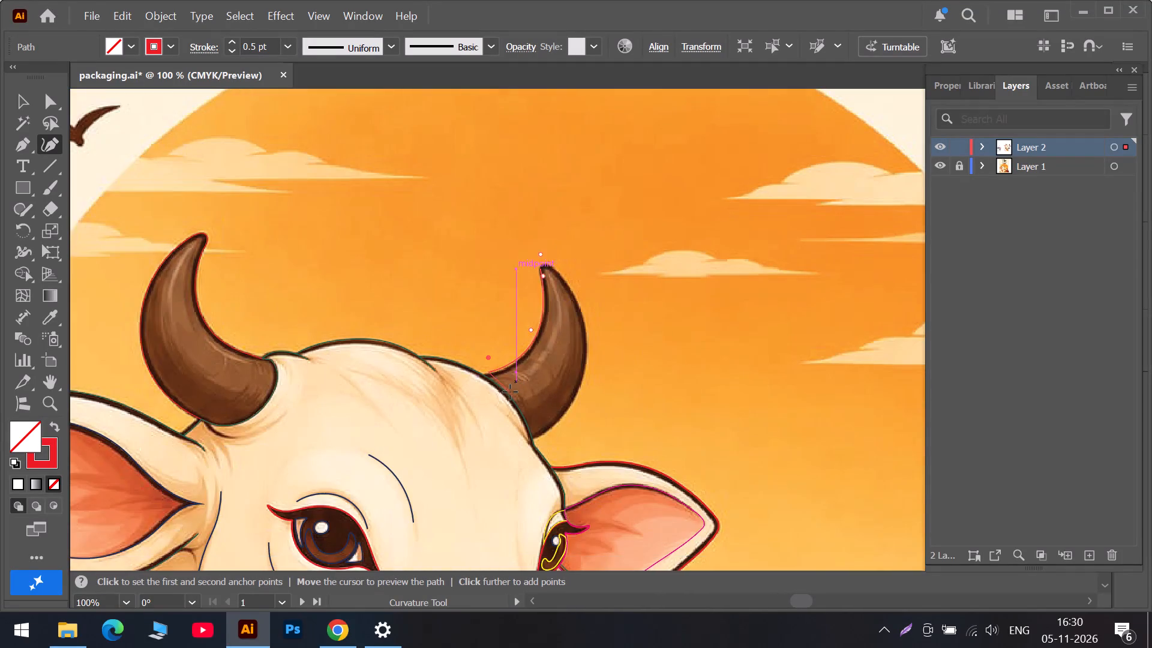
pyautogui.keyDown('alt'); pyautogui.scroll(6, 510, 392); pyautogui.keyUp('alt')
pyautogui.click(521, 427)
pyautogui.scroll(-6, 541, 442)
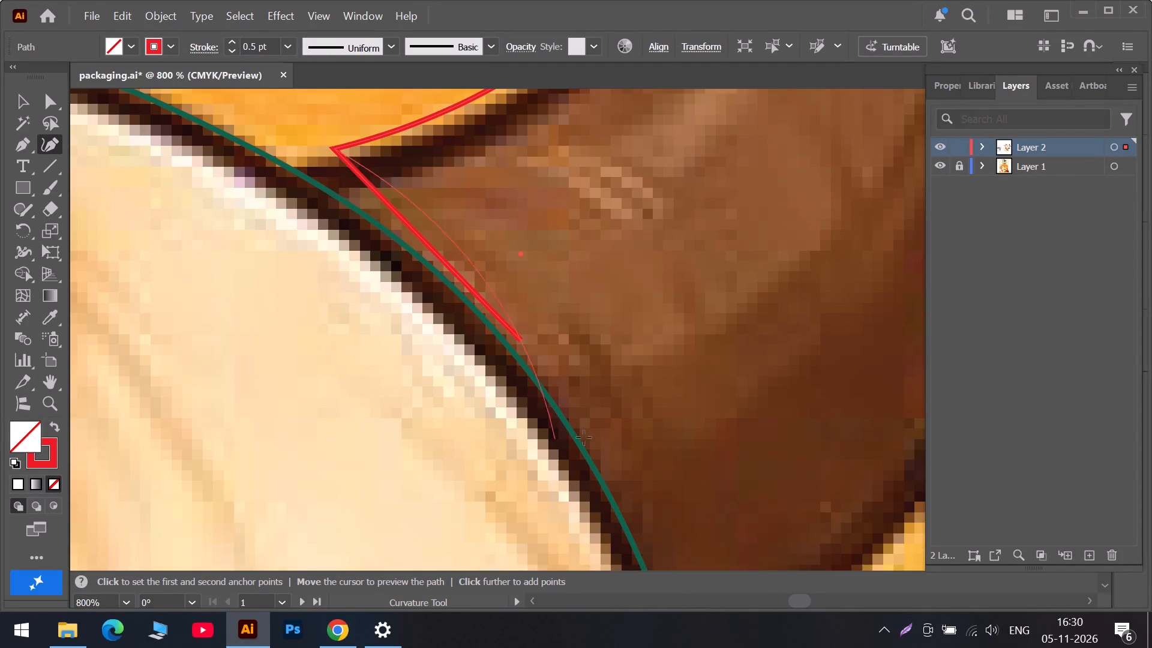
pyautogui.scroll(-13, 626, 452)
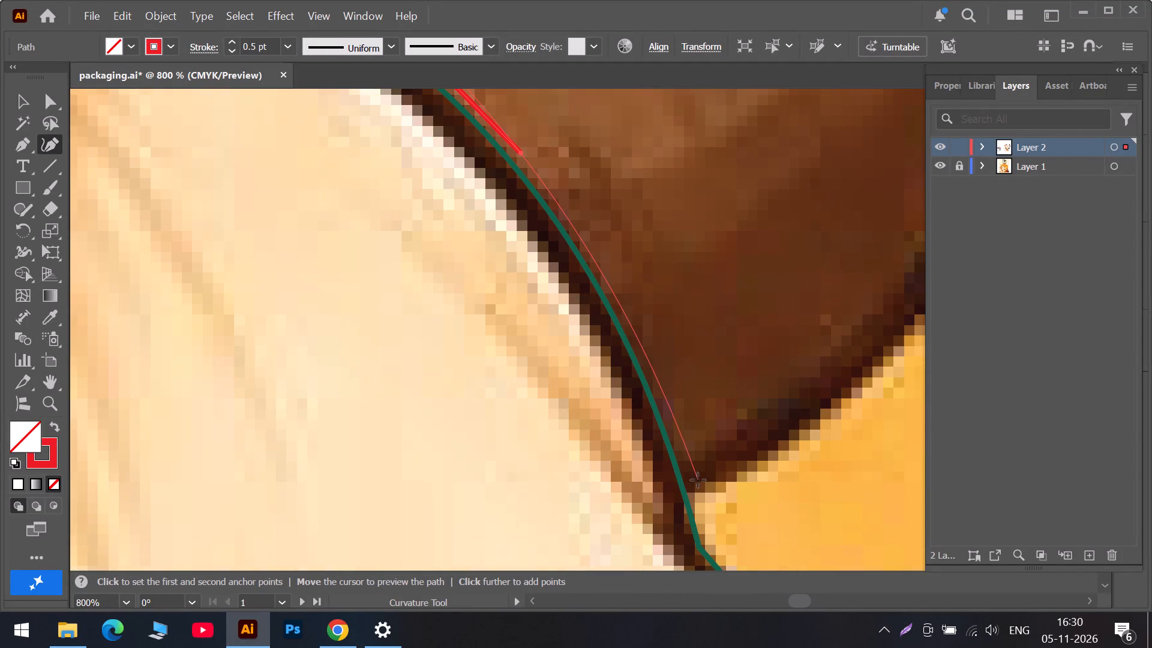
pyautogui.doubleClick(698, 484)
# Trace the horn's outer edge upward from its lower corner point with Curvature tool anchor points.
pyautogui.click(859, 381)
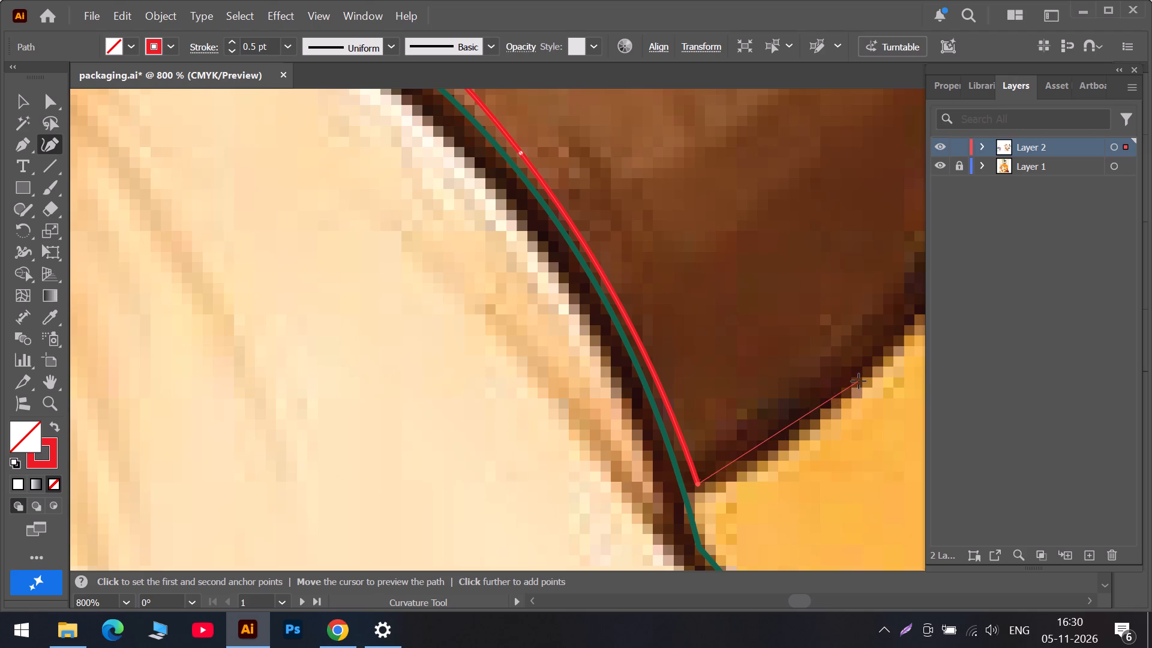
pyautogui.click(836, 598)
pyautogui.scroll(6, 545, 284)
pyautogui.scroll(2, 493, 212)
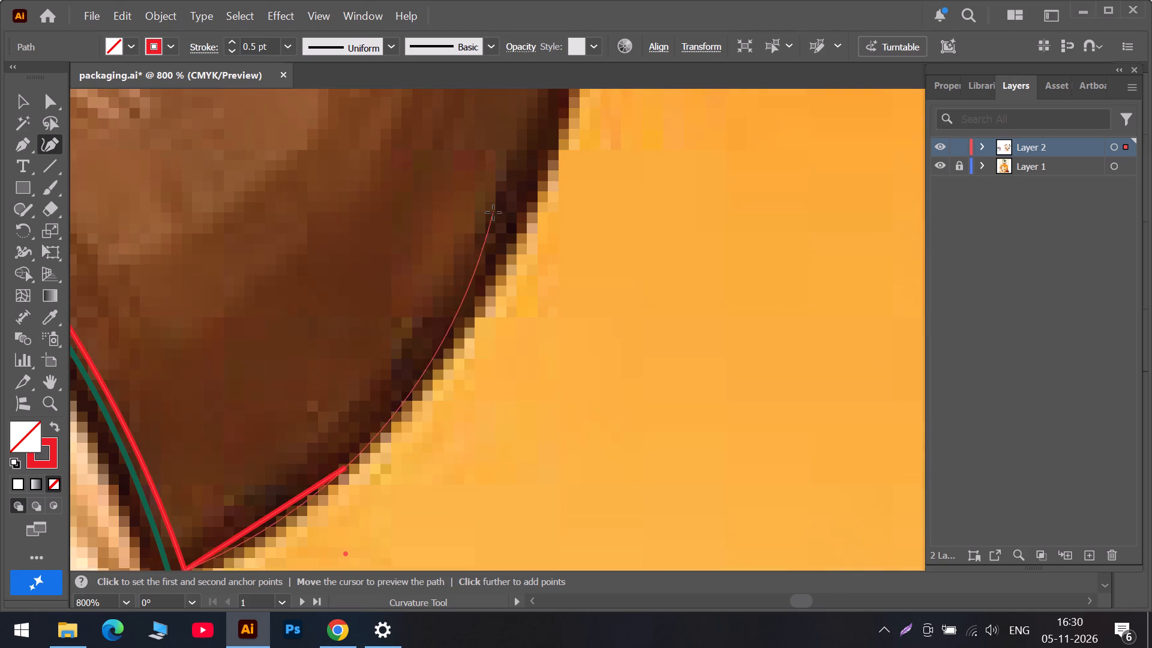
pyautogui.scroll(3, 493, 212)
pyautogui.click(558, 219)
pyautogui.scroll(13, 558, 192)
pyautogui.scroll(6, 626, 140)
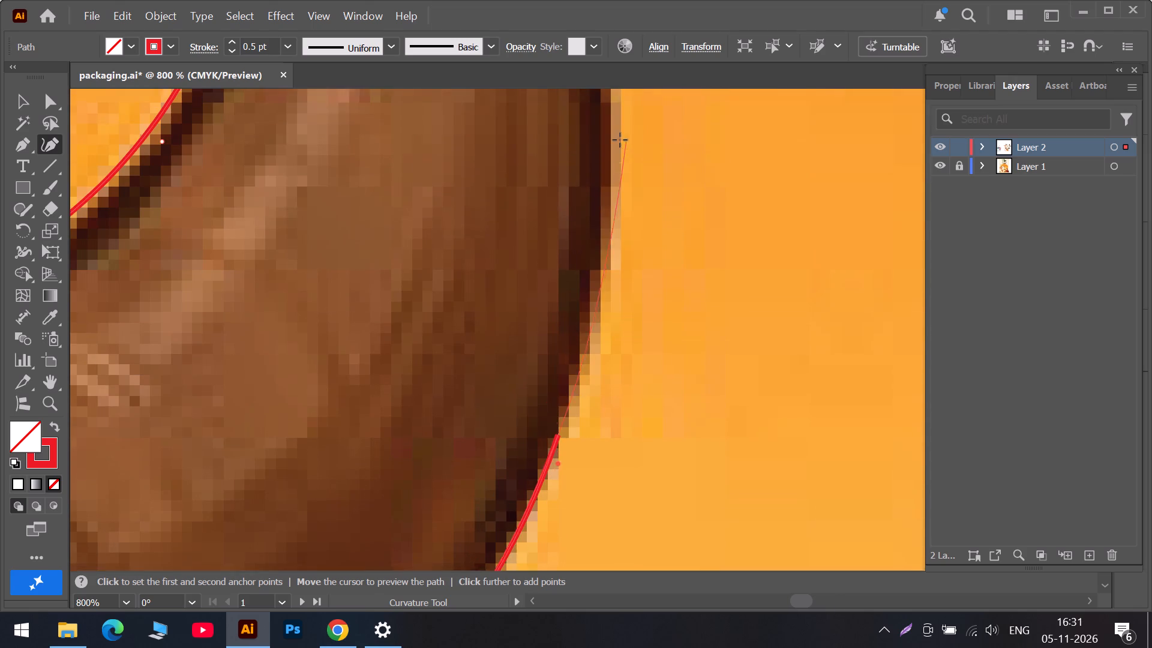
pyautogui.click(603, 134)
pyautogui.scroll(14, 601, 133)
pyautogui.scroll(-1, 588, 119)
pyautogui.scroll(5, 574, 116)
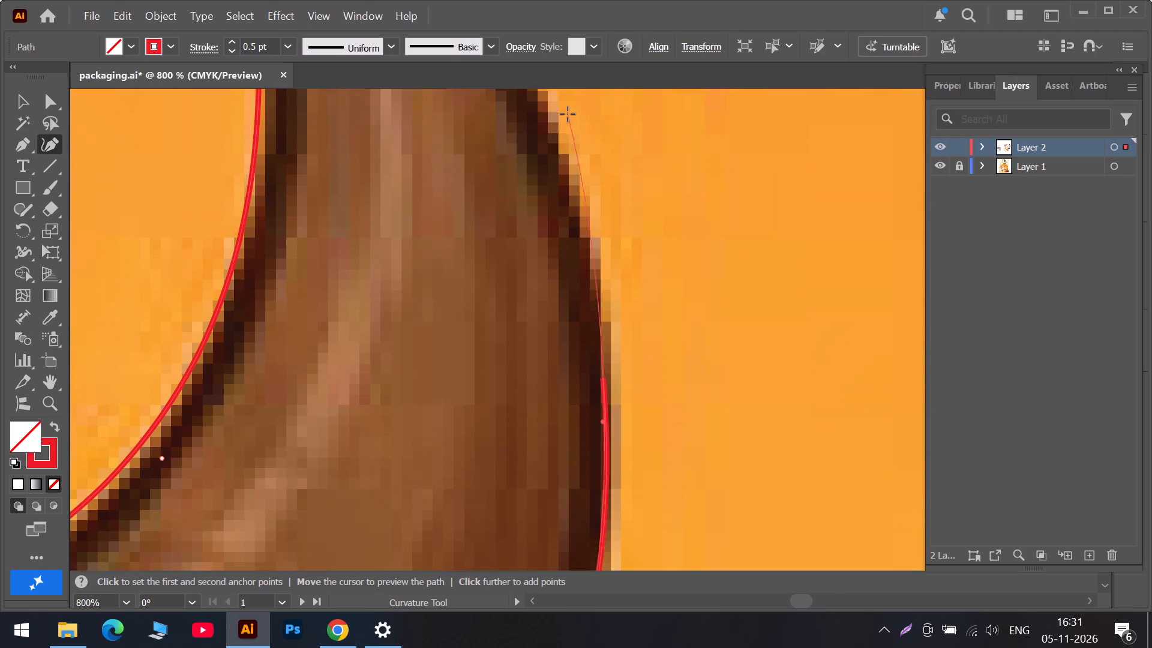
pyautogui.scroll(7, 547, 129)
pyautogui.click(503, 141)
# Continue the outline around the horn's tip, close the path at its starting anchor, and move that anchor onto the tip's rounded edge.
pyautogui.scroll(4, 496, 135)
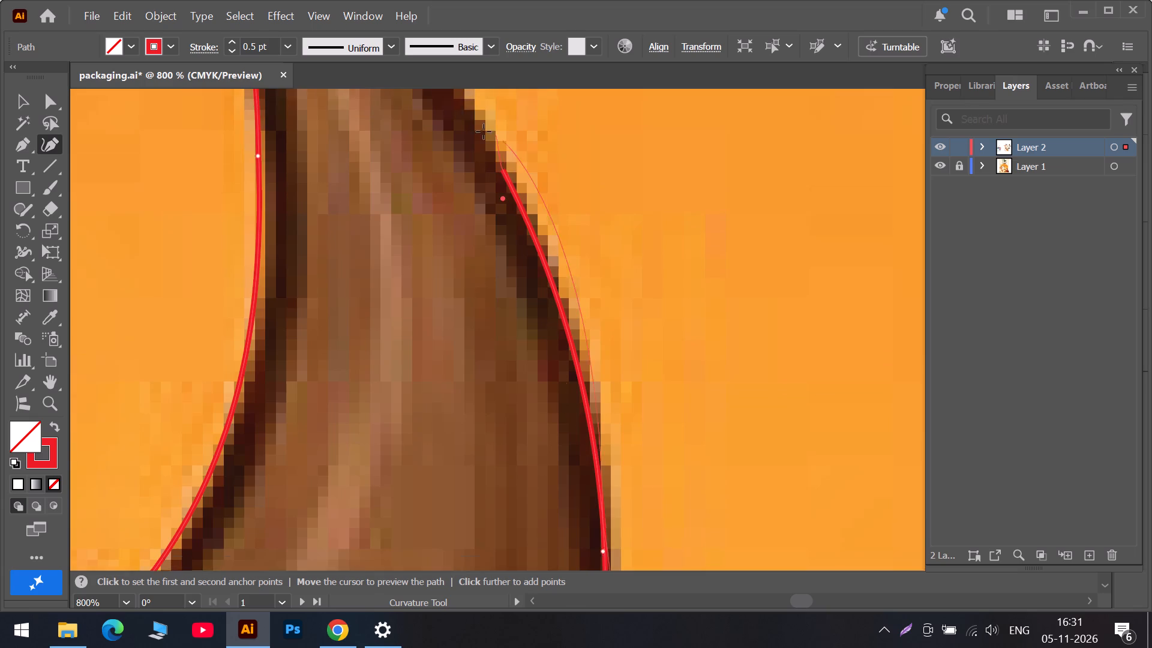
pyautogui.scroll(2, 484, 131)
pyautogui.scroll(11, 415, 118)
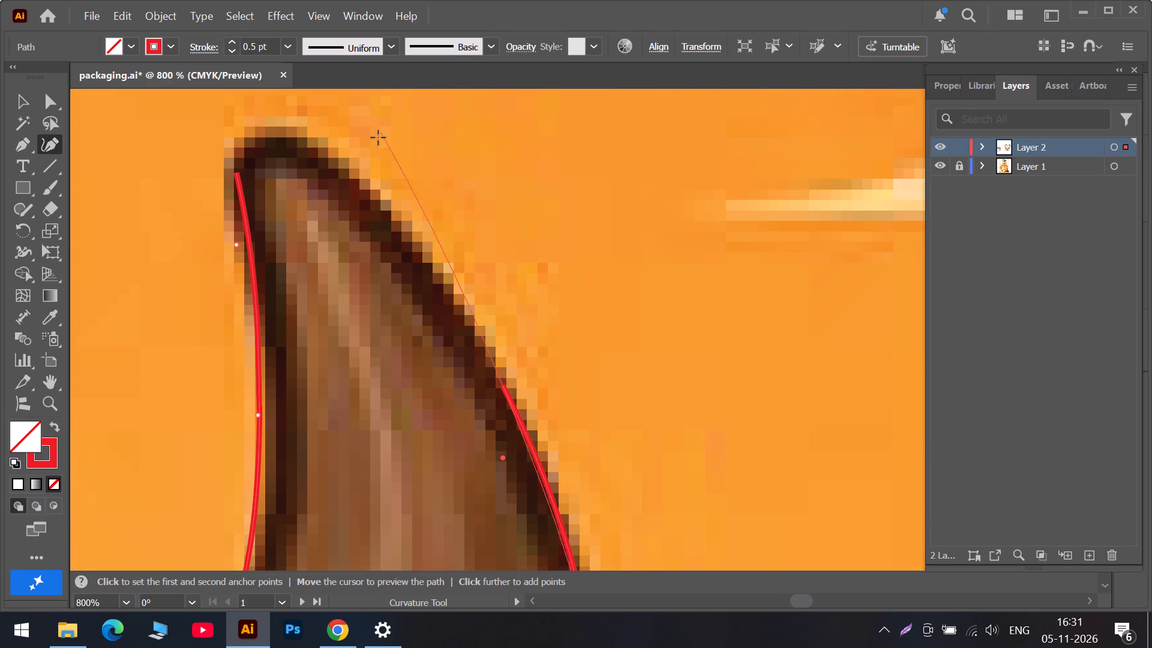
pyautogui.click(356, 179)
pyautogui.click(276, 136)
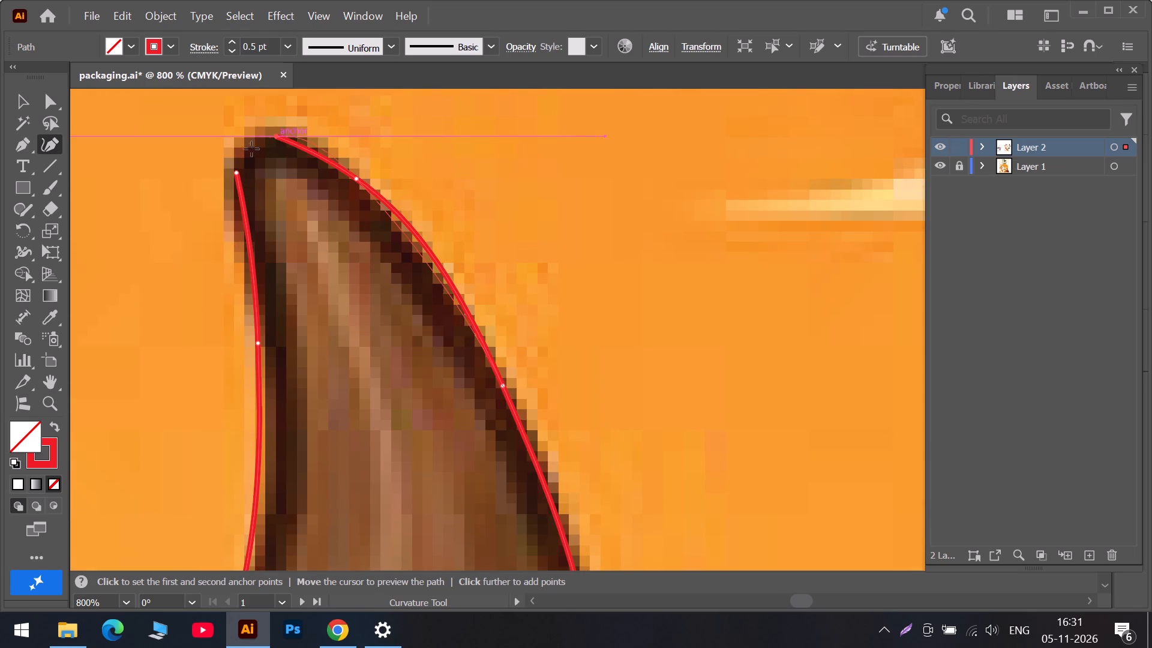
pyautogui.click(237, 169)
pyautogui.moveTo(237, 169); pyautogui.dragTo(244, 143)
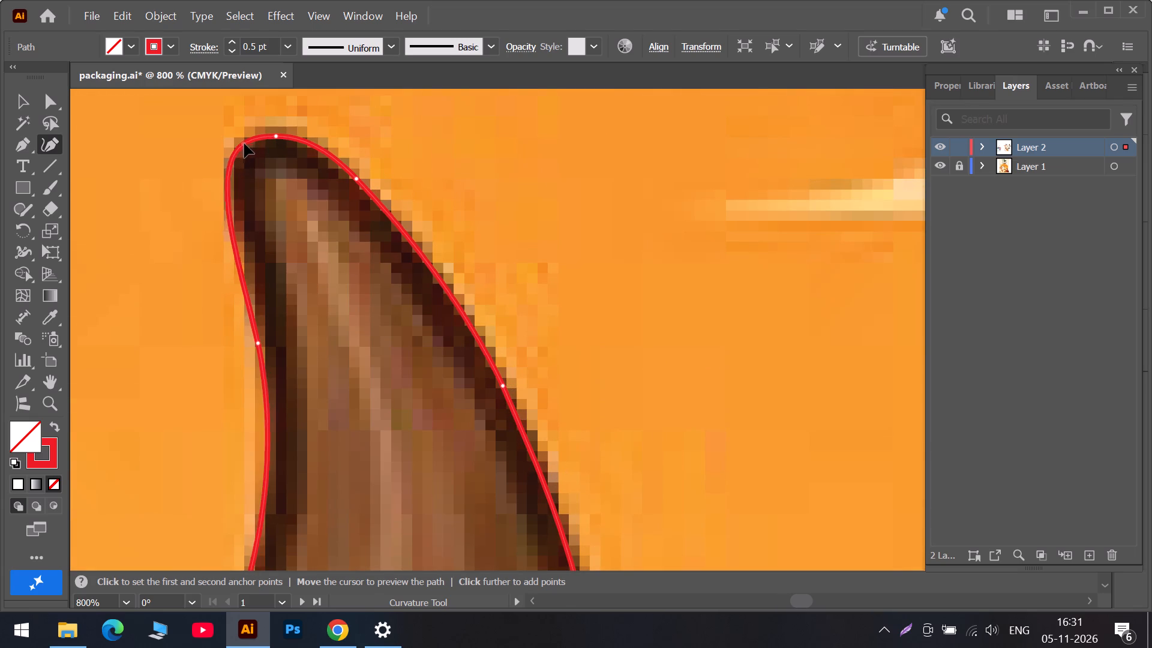
pyautogui.moveTo(244, 143); pyautogui.dragTo(250, 142)
pyautogui.scroll(-2, 493, 310)
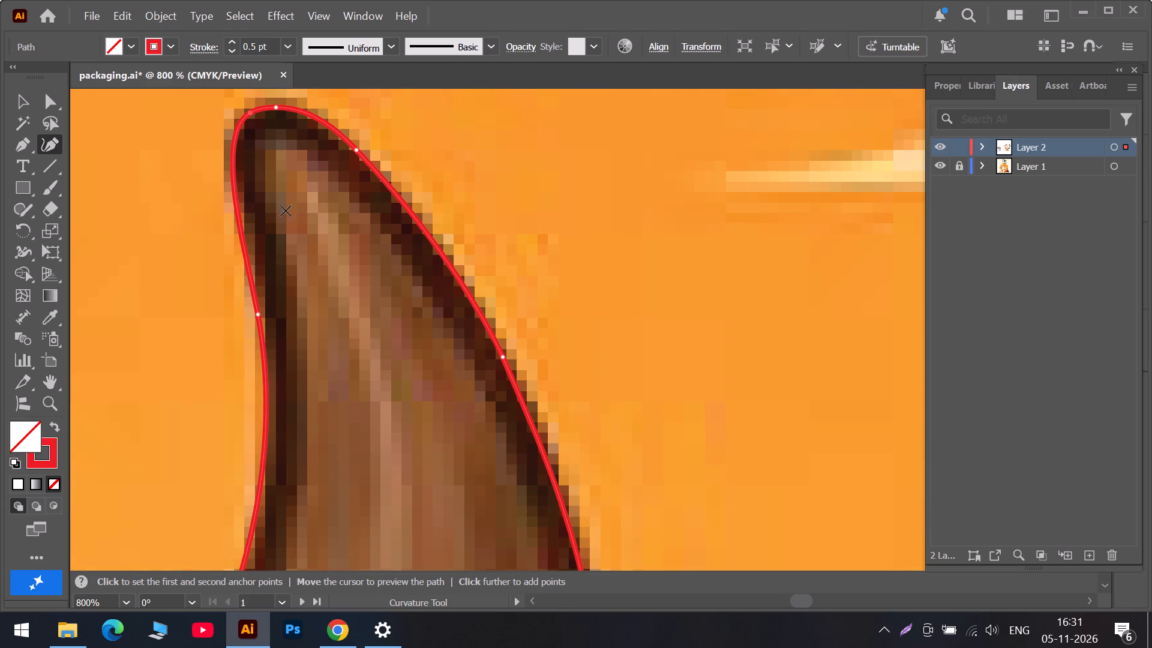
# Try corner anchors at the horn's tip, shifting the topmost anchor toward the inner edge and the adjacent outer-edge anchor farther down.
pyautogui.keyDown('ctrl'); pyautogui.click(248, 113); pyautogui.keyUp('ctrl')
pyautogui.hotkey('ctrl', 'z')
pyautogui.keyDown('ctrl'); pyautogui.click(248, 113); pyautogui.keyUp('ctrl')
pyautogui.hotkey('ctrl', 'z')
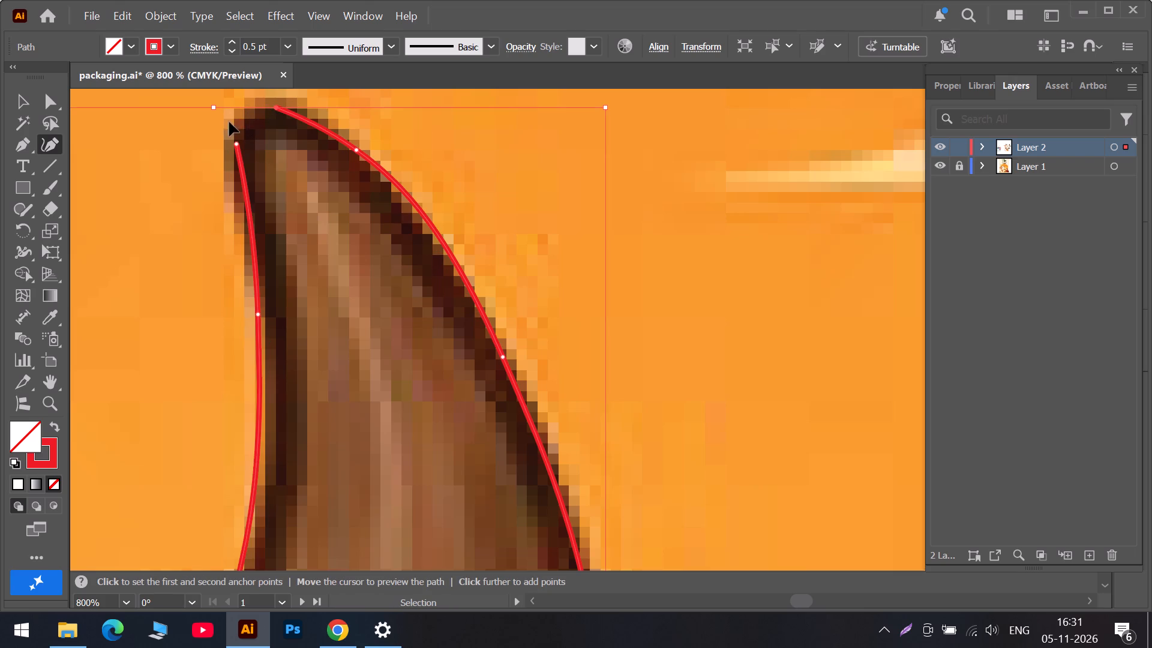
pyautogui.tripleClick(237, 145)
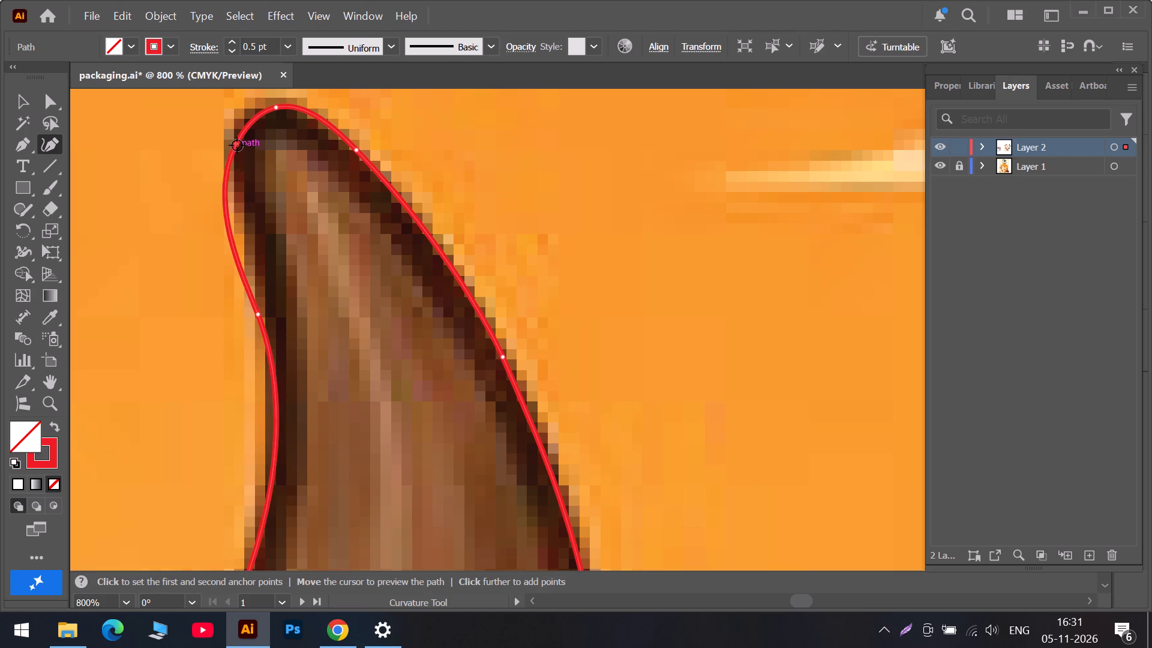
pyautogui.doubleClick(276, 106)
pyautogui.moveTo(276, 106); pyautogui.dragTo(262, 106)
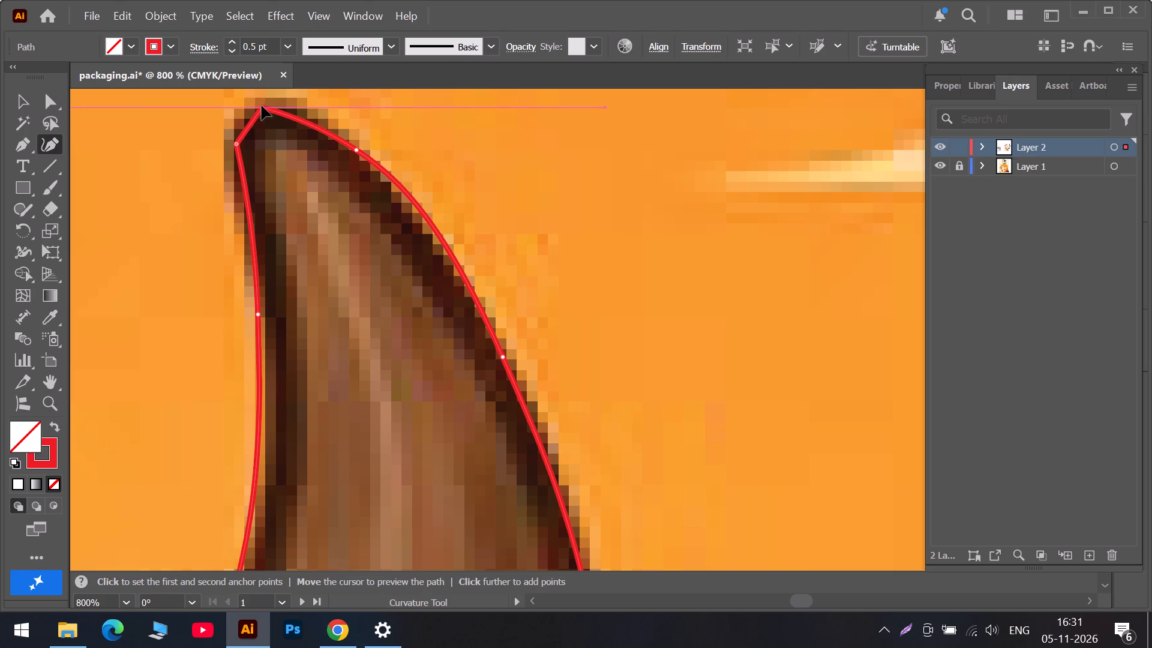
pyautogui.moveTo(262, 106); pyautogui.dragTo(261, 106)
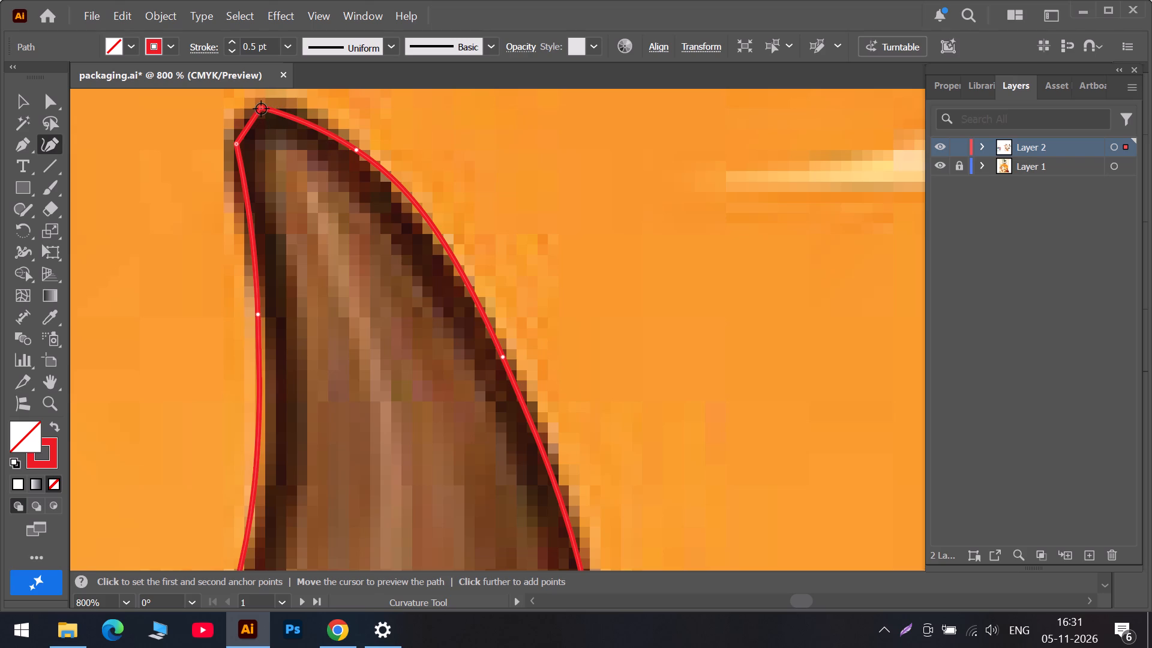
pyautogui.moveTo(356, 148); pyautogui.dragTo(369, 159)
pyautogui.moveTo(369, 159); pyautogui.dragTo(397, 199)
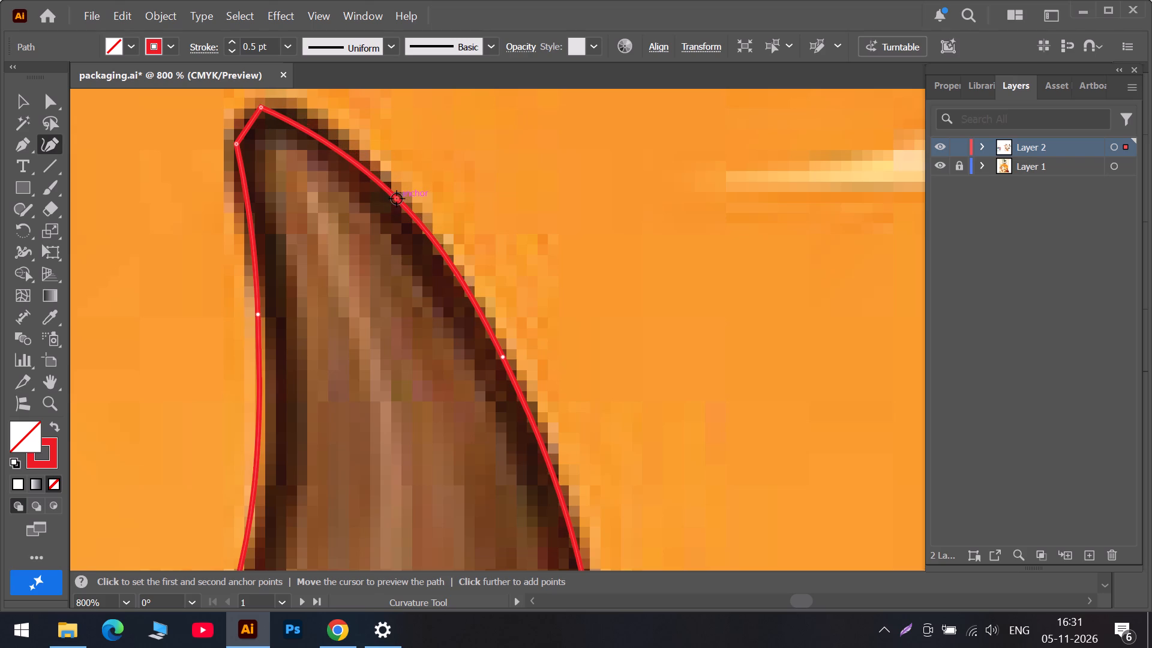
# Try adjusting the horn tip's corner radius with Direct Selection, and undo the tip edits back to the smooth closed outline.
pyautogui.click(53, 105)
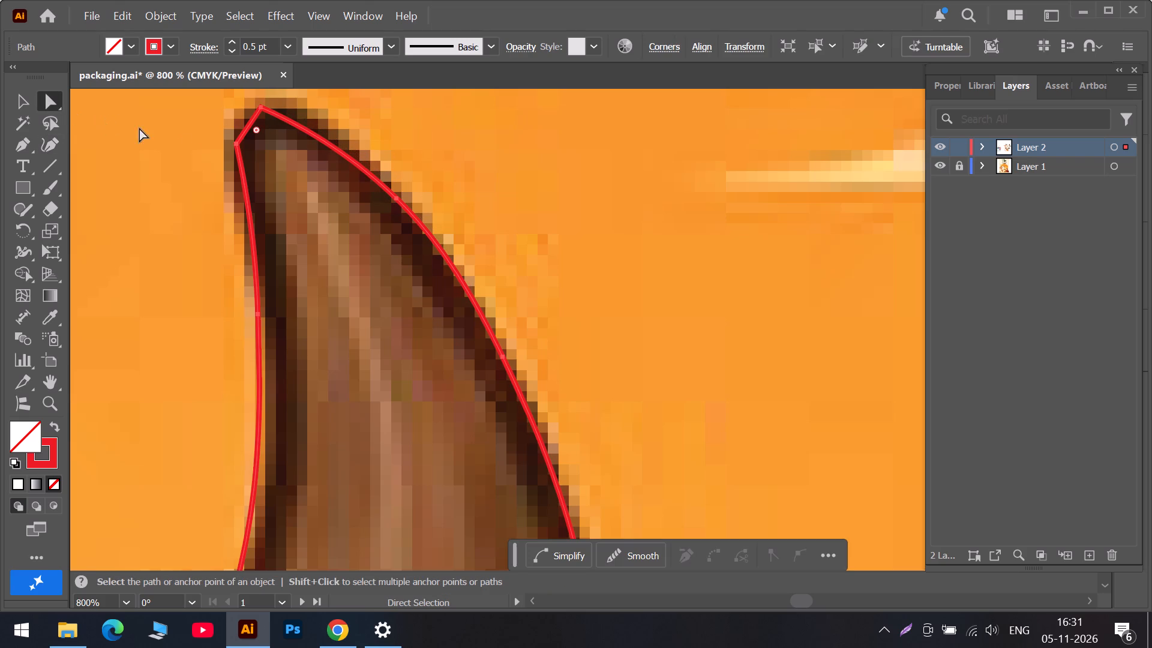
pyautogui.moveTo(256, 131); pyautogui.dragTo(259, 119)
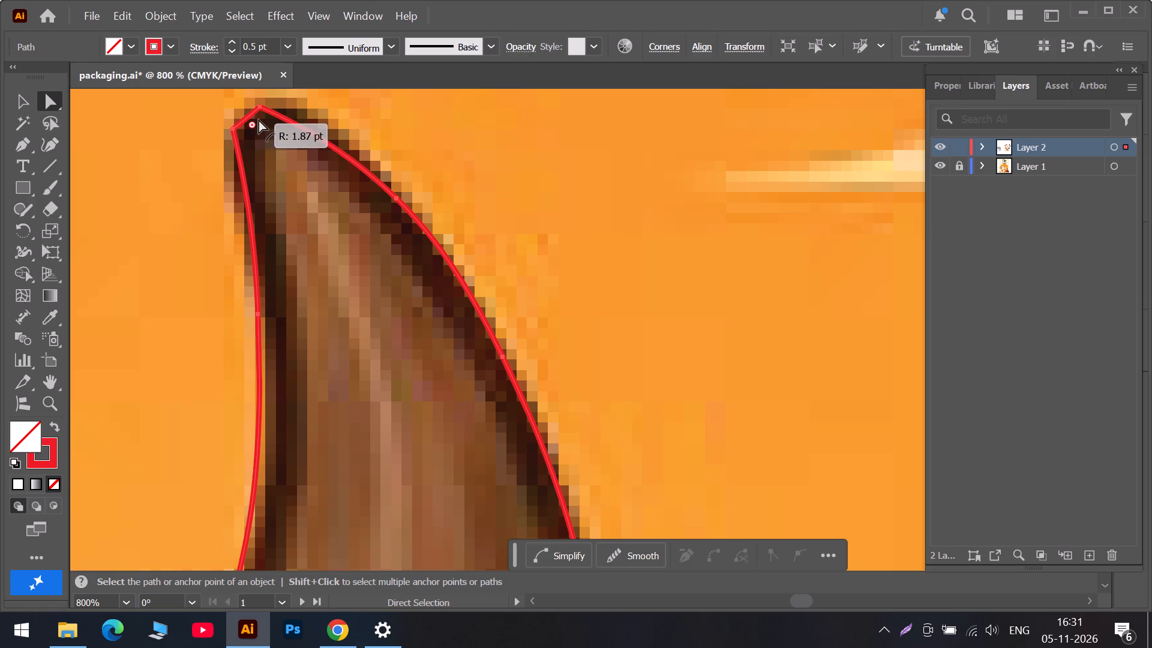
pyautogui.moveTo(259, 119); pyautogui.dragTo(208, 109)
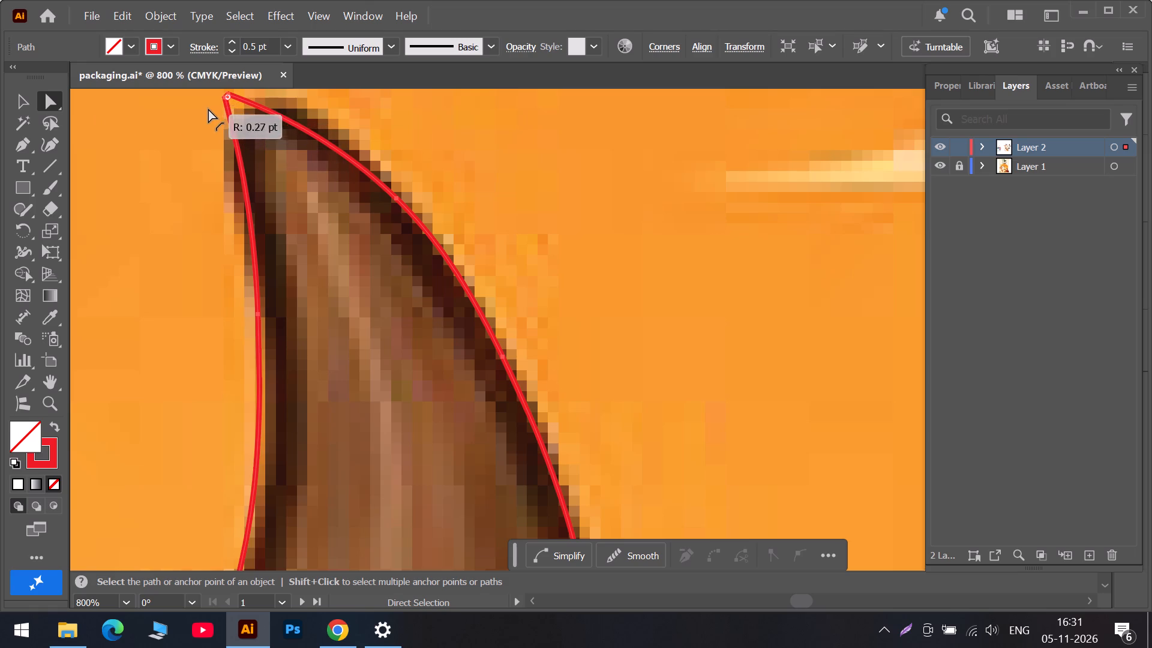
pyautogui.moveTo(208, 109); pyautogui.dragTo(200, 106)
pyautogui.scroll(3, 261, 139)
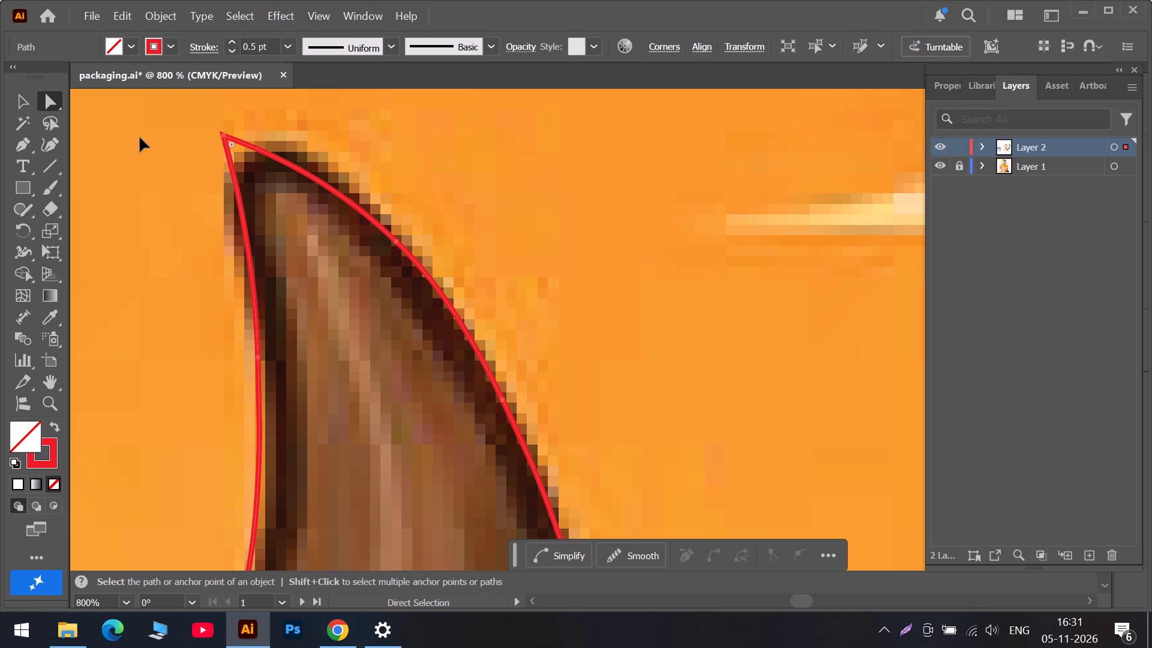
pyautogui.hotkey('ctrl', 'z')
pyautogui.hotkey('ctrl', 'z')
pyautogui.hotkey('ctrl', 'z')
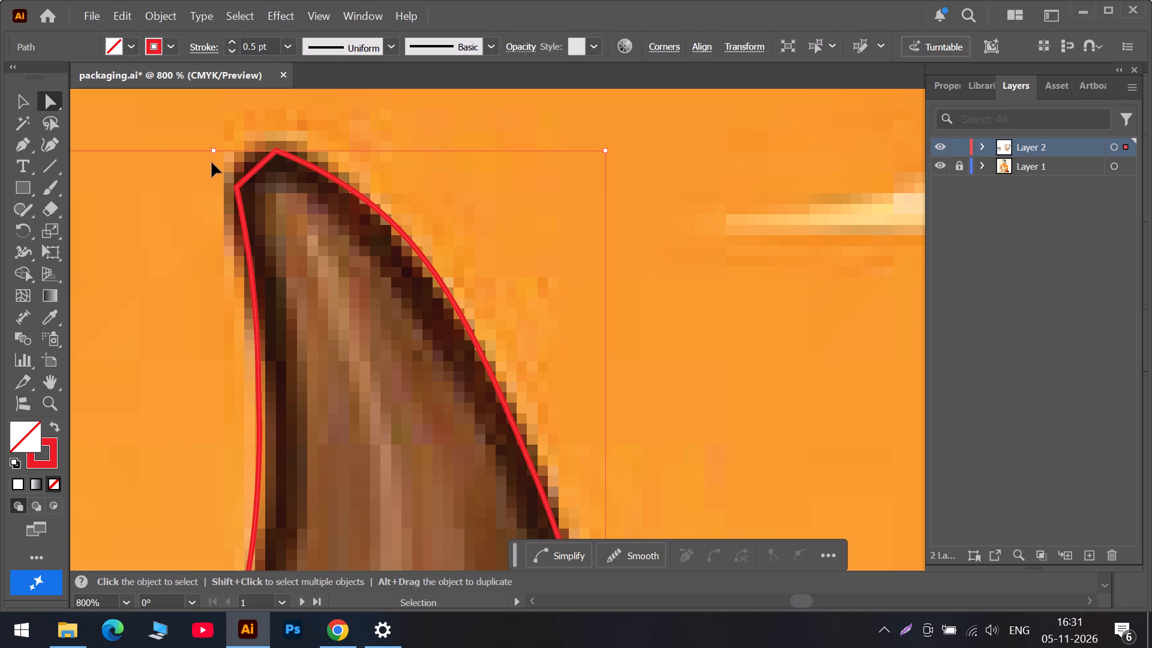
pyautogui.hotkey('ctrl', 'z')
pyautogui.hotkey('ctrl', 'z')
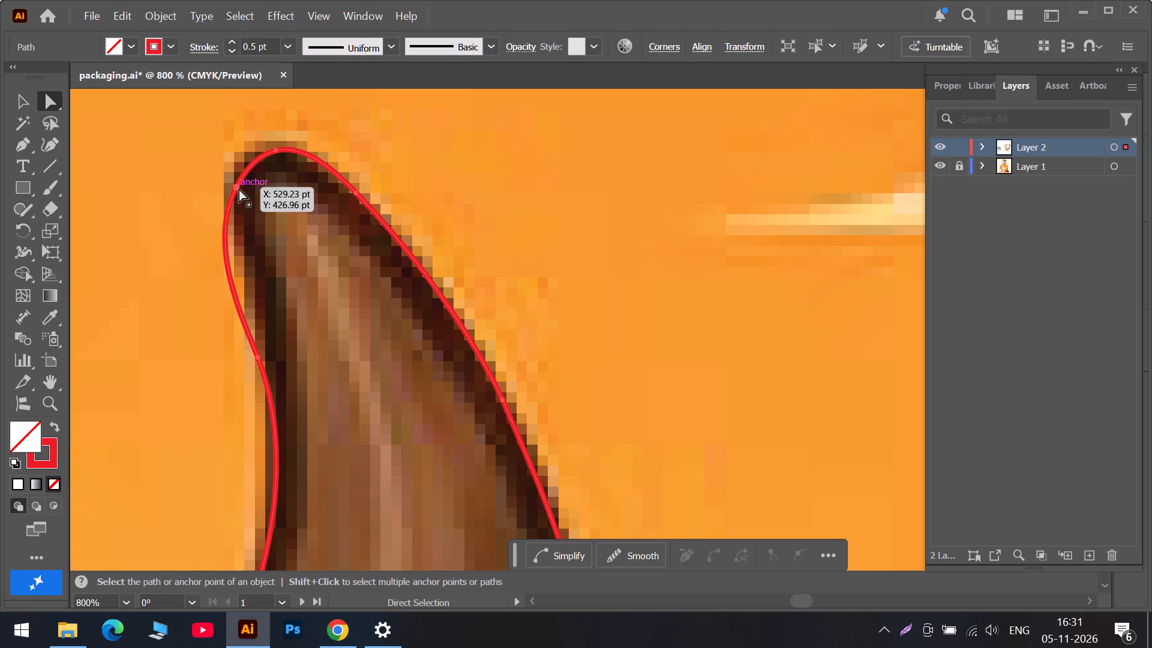
# Reposition the two anchors at the horn's tip with the Curvature tool to follow its rounded dark edge.
pyautogui.click(45, 145)
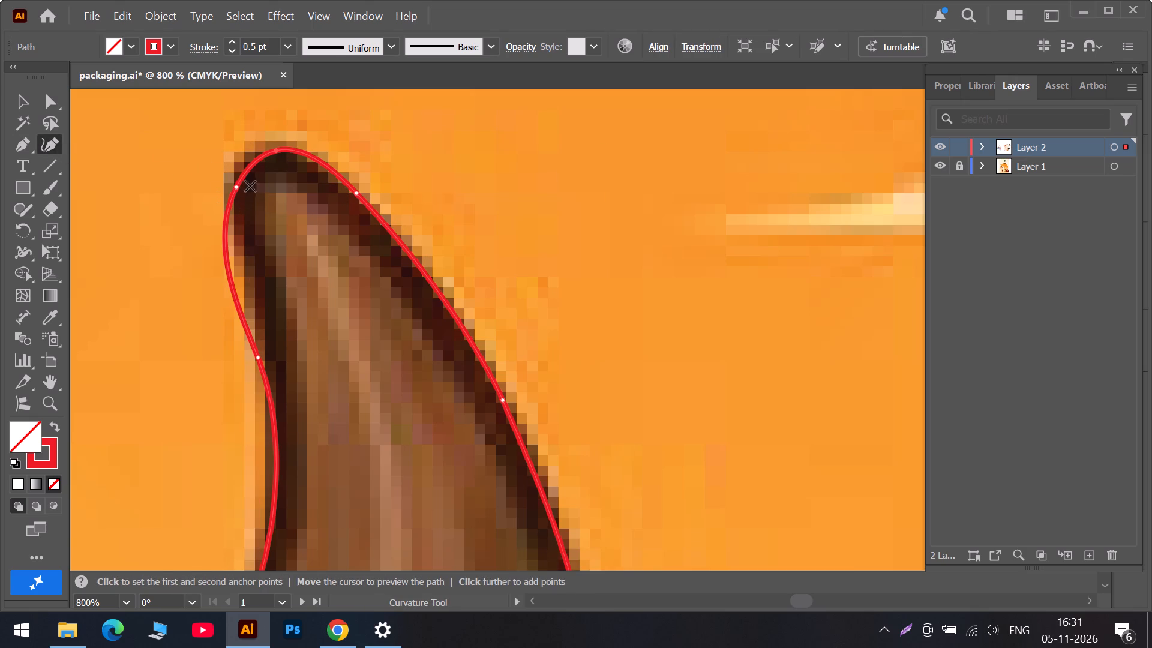
pyautogui.moveTo(239, 189); pyautogui.dragTo(250, 155)
pyautogui.moveTo(278, 150); pyautogui.dragTo(298, 147)
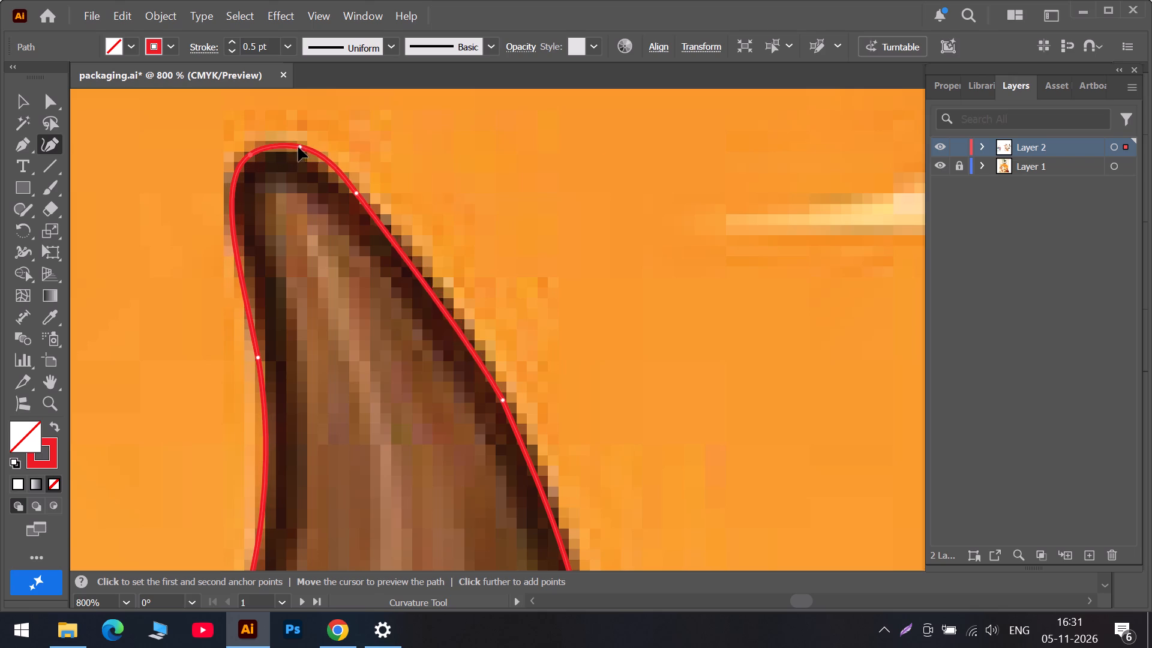
pyautogui.moveTo(298, 147); pyautogui.dragTo(289, 145)
pyautogui.scroll(-3, 447, 218)
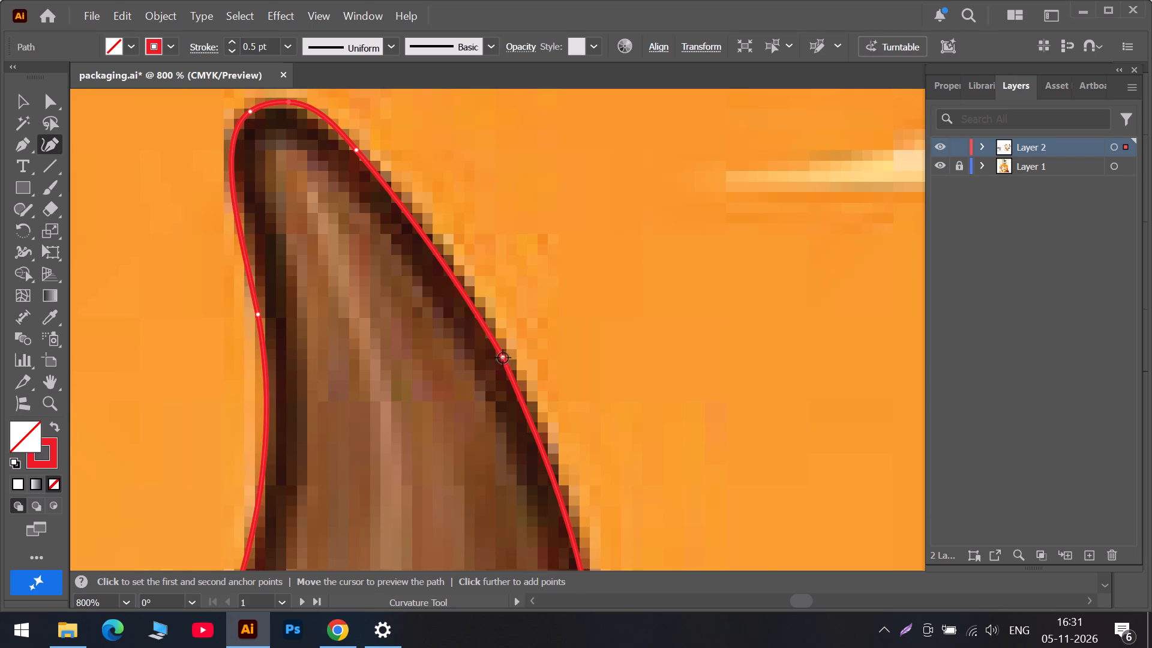
# Delete the misplaced anchor midway along the horn's upper outer edge and pull a new curve point out to the dark contour.
pyautogui.moveTo(503, 356); pyautogui.dragTo(509, 355)
pyautogui.hotkey('ctrl', 'z')
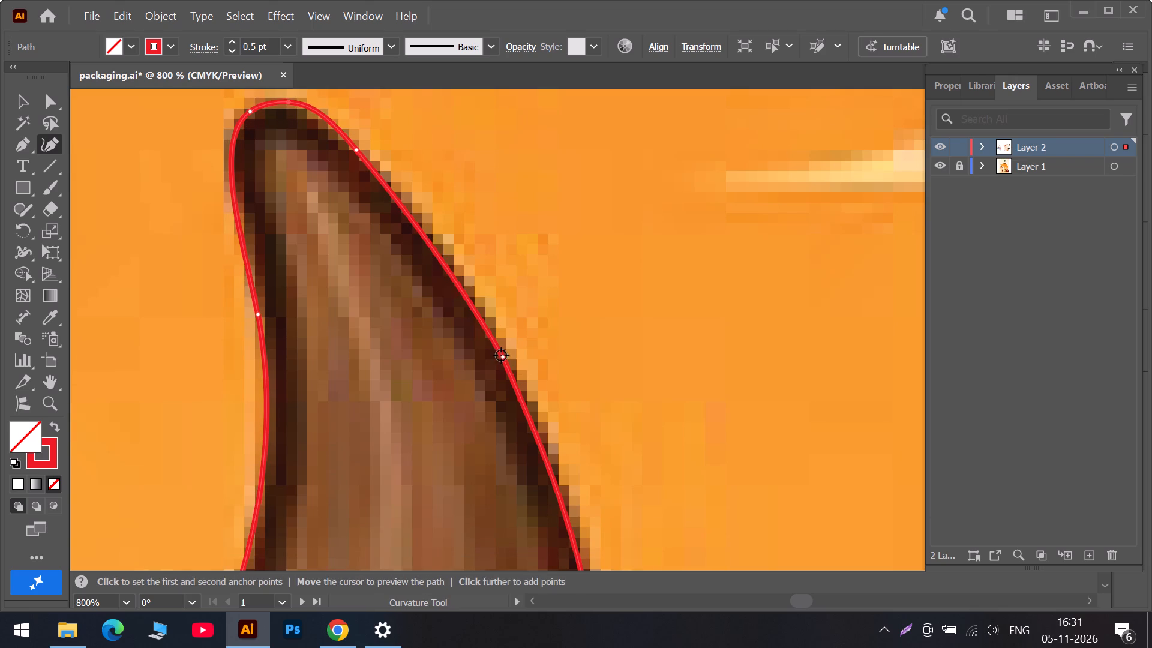
pyautogui.click(501, 356)
pyautogui.press('Delete')
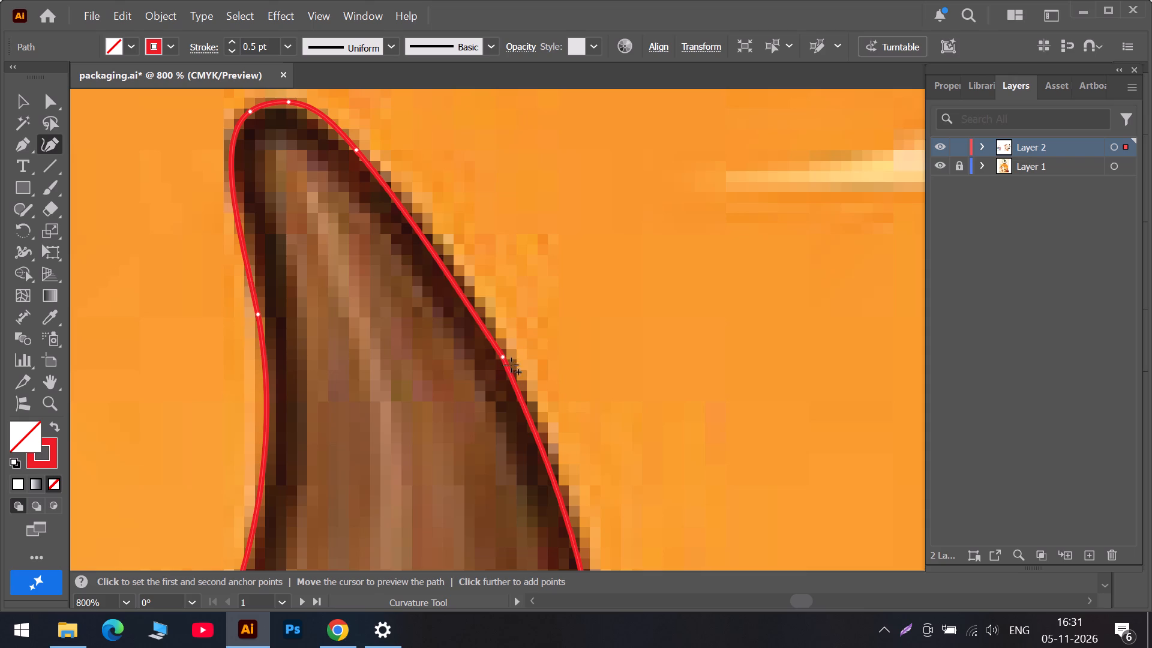
pyautogui.click(503, 359)
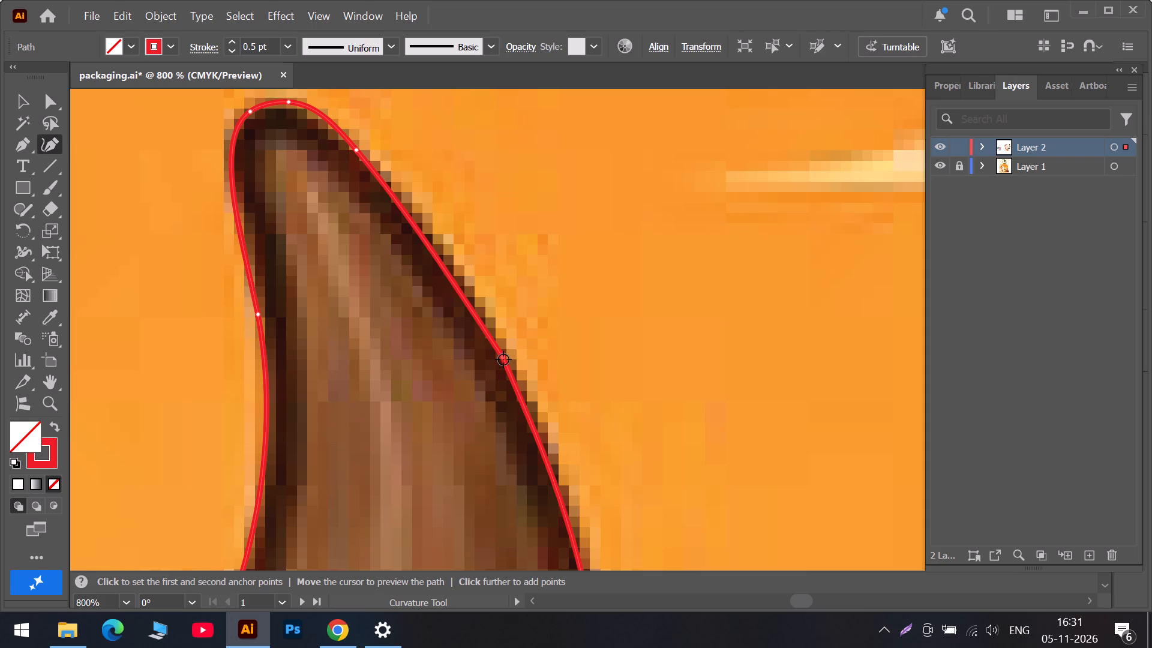
pyautogui.press('Delete')
pyautogui.moveTo(505, 360); pyautogui.dragTo(505, 345)
pyautogui.click(505, 345)
pyautogui.press('Delete')
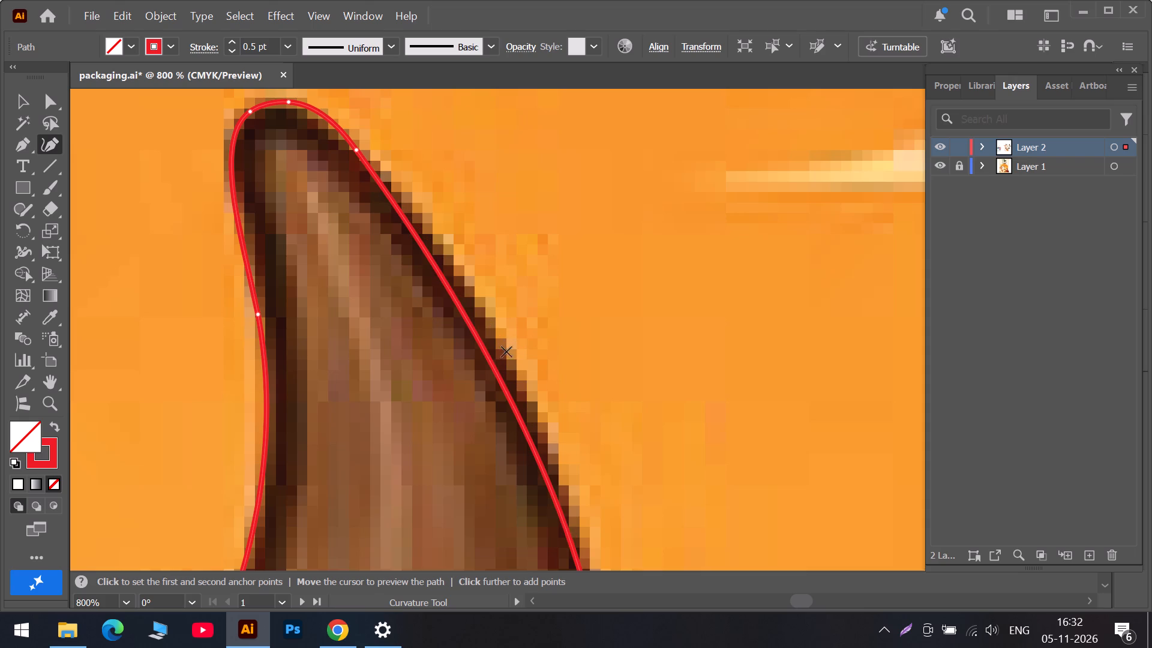
pyautogui.moveTo(495, 368); pyautogui.dragTo(512, 352)
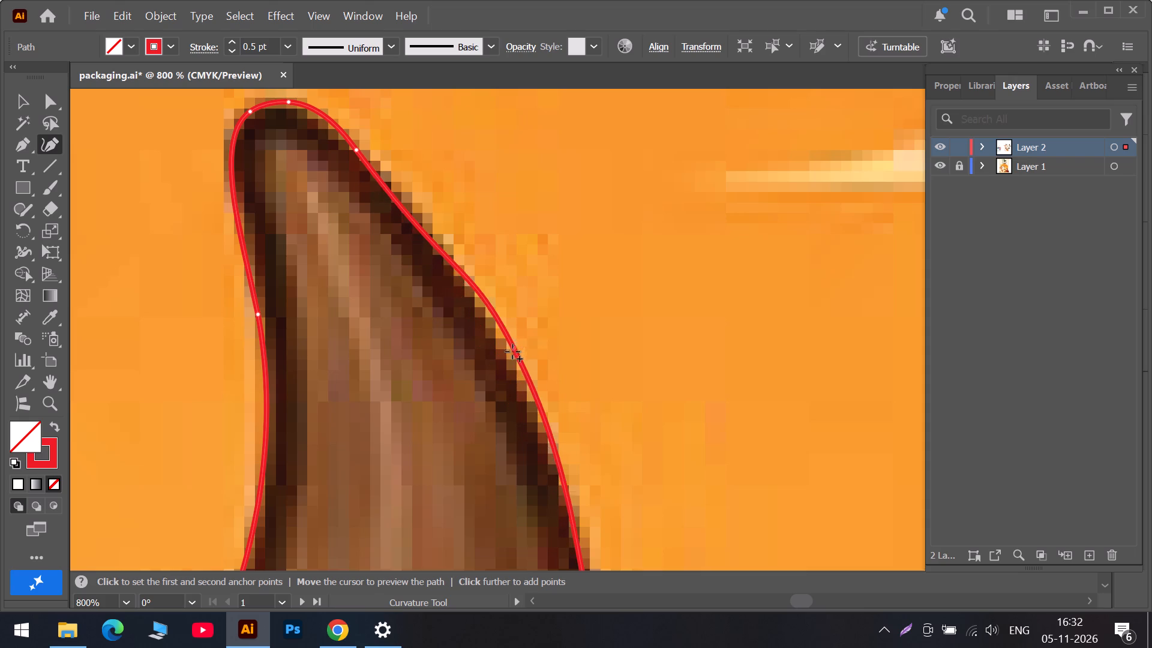
pyautogui.moveTo(512, 352); pyautogui.dragTo(510, 356)
# Move the anchor below the tip farther down the outer edge and adjust the new curve point to smooth the contour.
pyautogui.moveTo(357, 150); pyautogui.dragTo(388, 181)
pyautogui.scroll(-6, 405, 205)
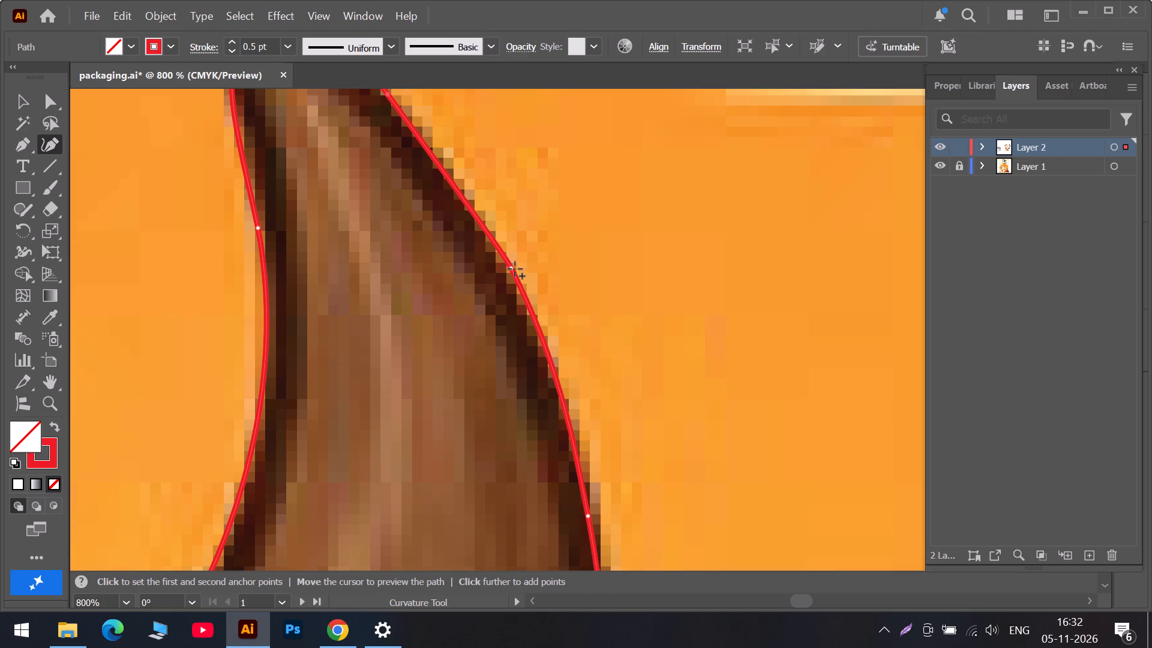
pyautogui.moveTo(511, 269); pyautogui.dragTo(514, 282)
pyautogui.scroll(-6, 517, 299)
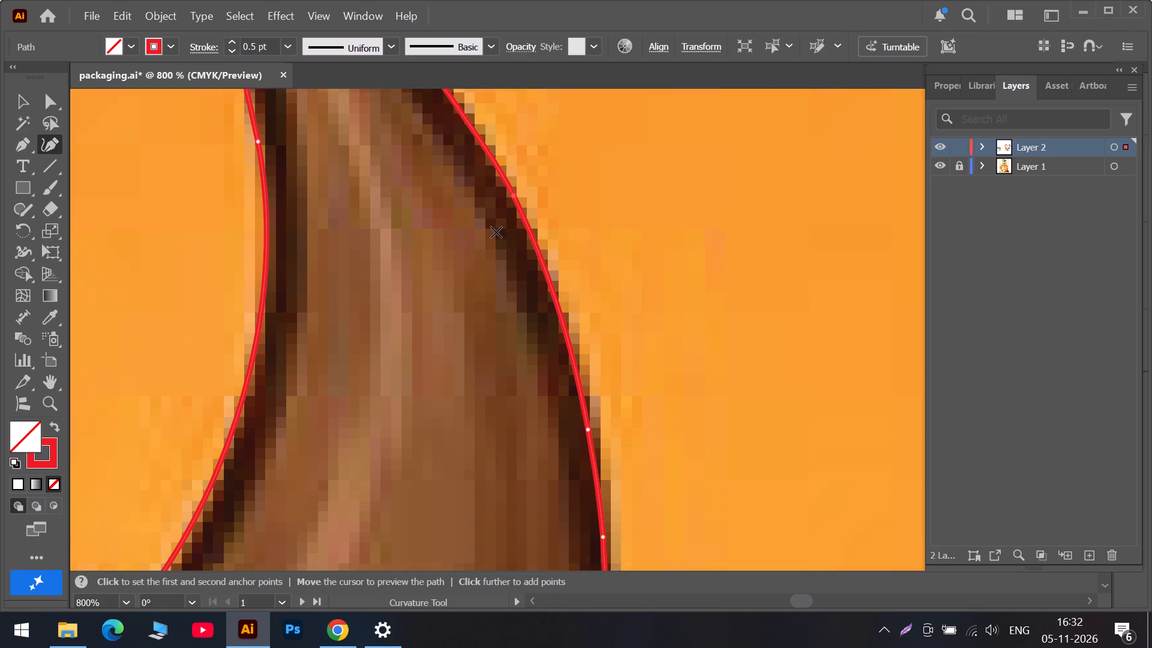
# Move the corner anchor where the horn's inner edge meets the forehead onto the green head outline.
pyautogui.scroll(-17, 496, 232)
pyautogui.keyDown('alt'); pyautogui.scroll(-1, 523, 262); pyautogui.keyUp('alt')
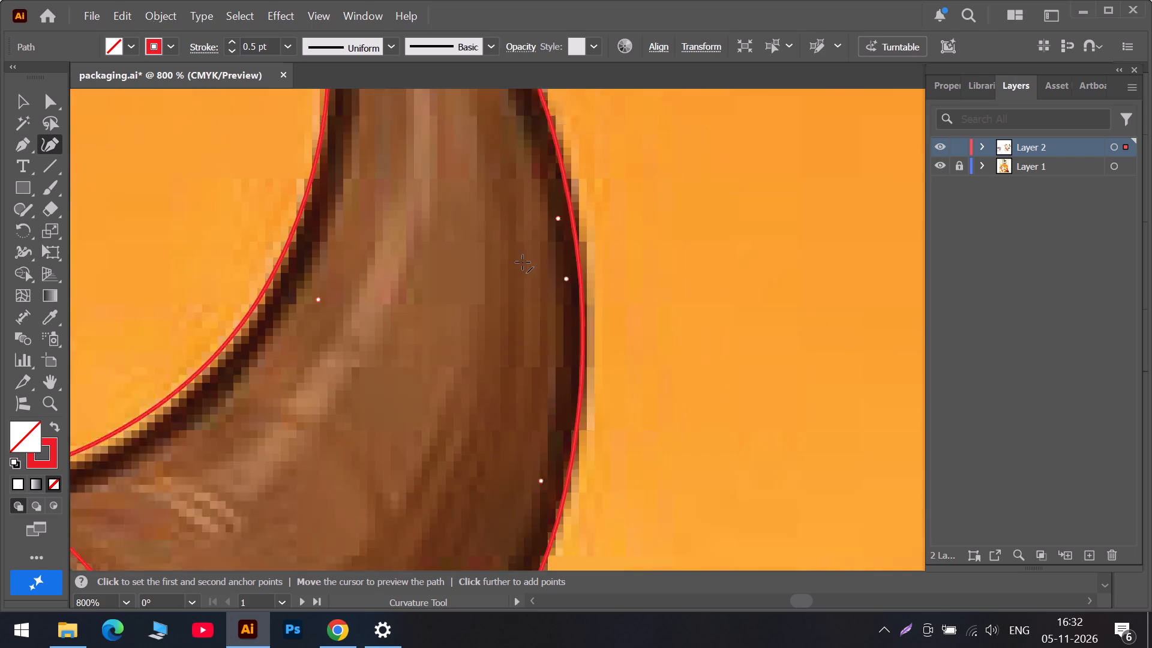
pyautogui.keyDown('alt'); pyautogui.scroll(-1, 523, 262); pyautogui.keyUp('alt')
pyautogui.scroll(-4, 284, 375)
pyautogui.keyDown('alt'); pyautogui.scroll(3, 186, 348); pyautogui.keyUp('alt')
pyautogui.moveTo(137, 351); pyautogui.dragTo(96, 382)
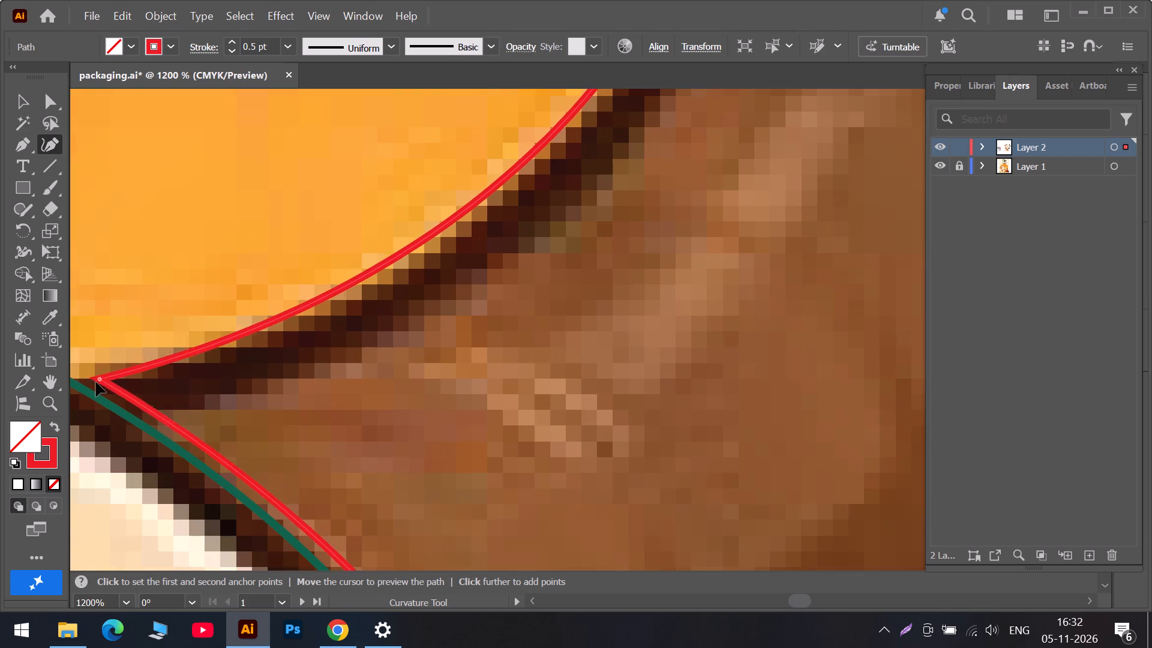
pyautogui.moveTo(96, 382); pyautogui.dragTo(84, 384)
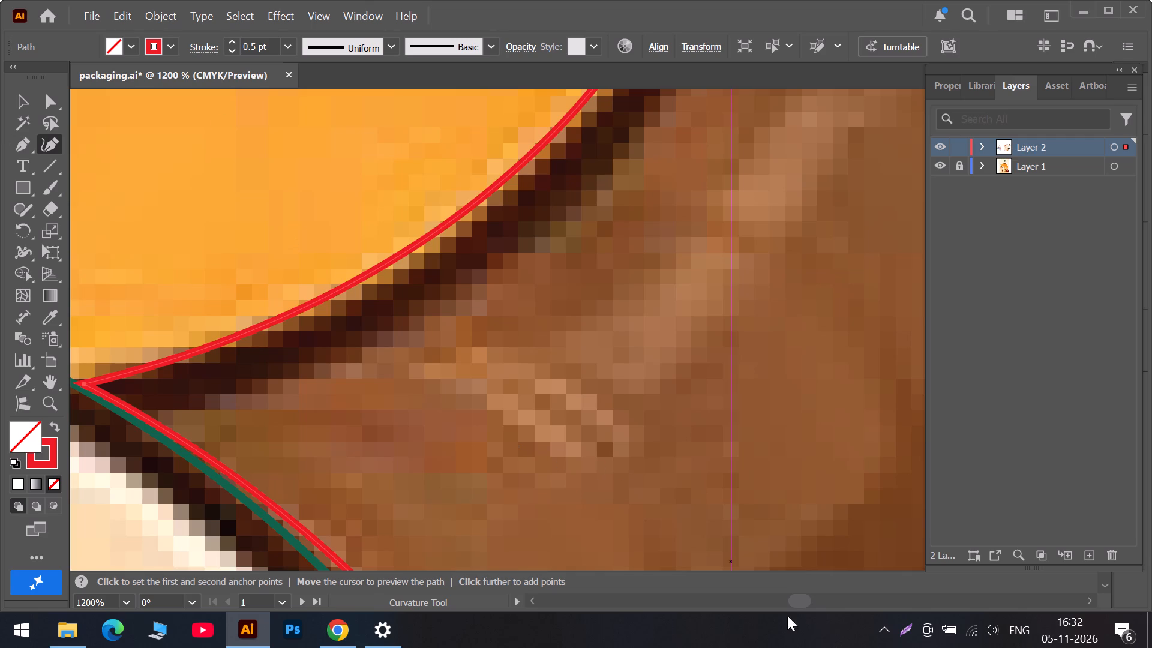
pyautogui.scroll(-5, 776, 601)
pyautogui.scroll(-3, 341, 527)
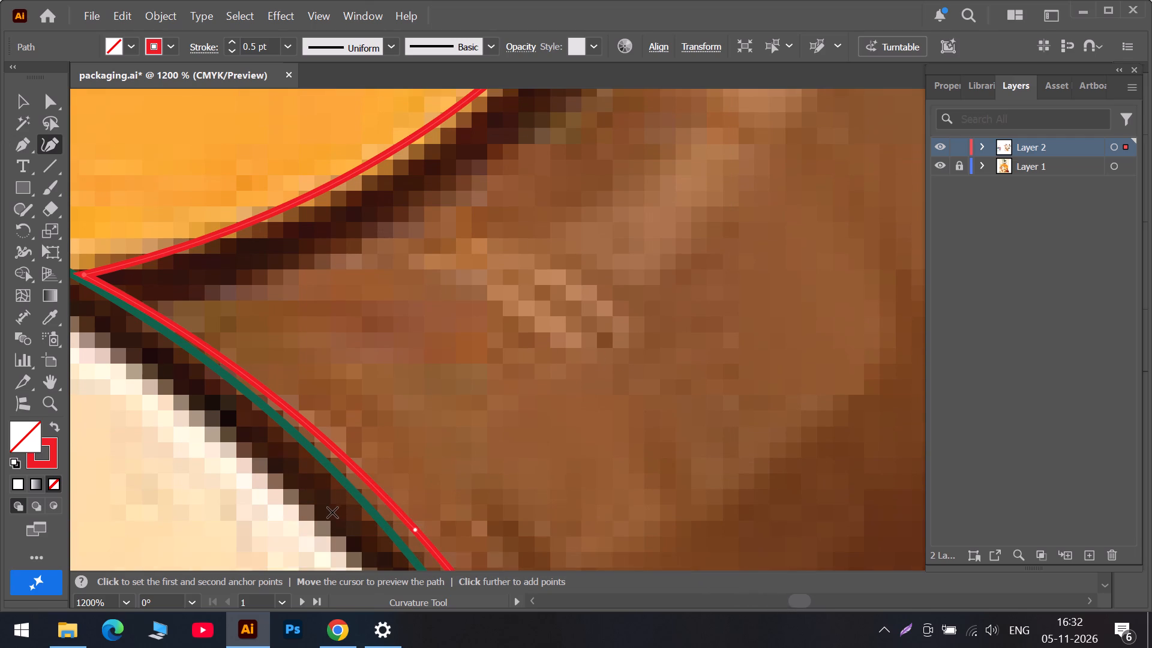
# Move the midway anchor on the horn's base edge onto the green head outline and adjust the upper corner anchor to match.
pyautogui.scroll(-4, 325, 505)
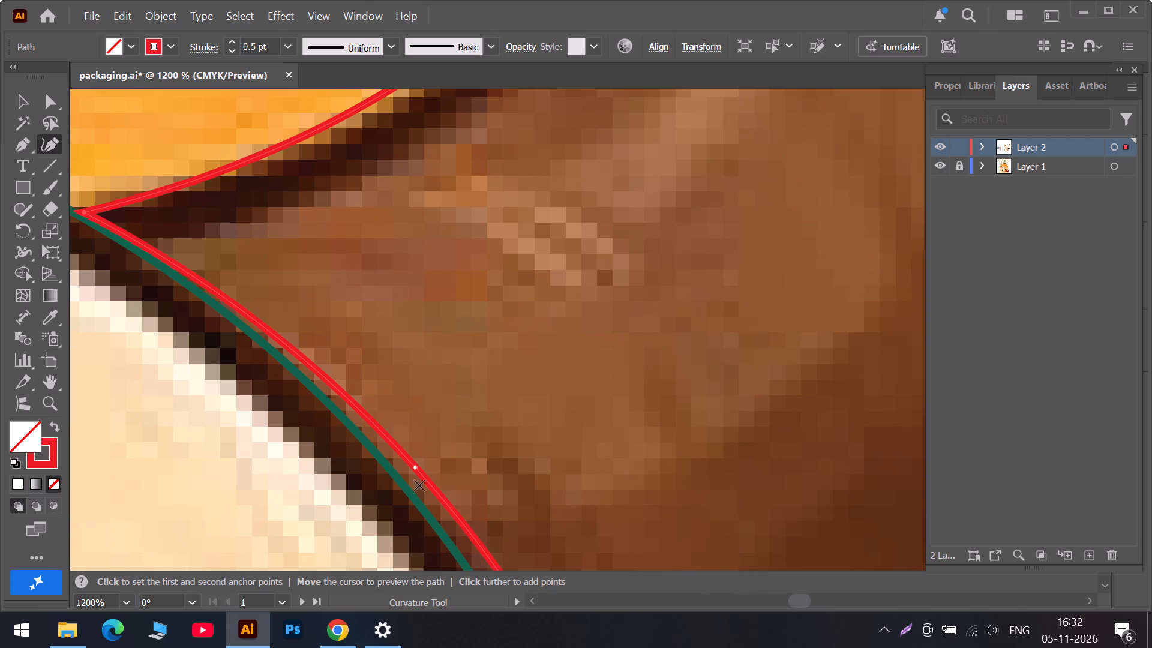
pyautogui.moveTo(415, 467); pyautogui.dragTo(382, 458)
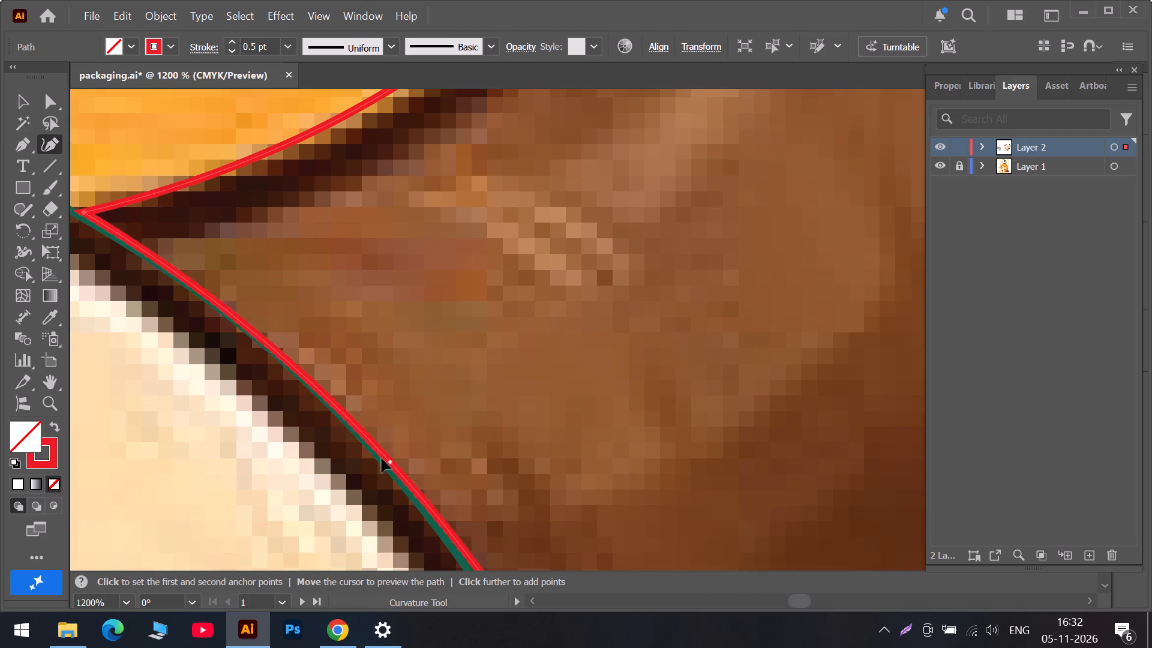
pyautogui.moveTo(382, 458); pyautogui.dragTo(313, 389)
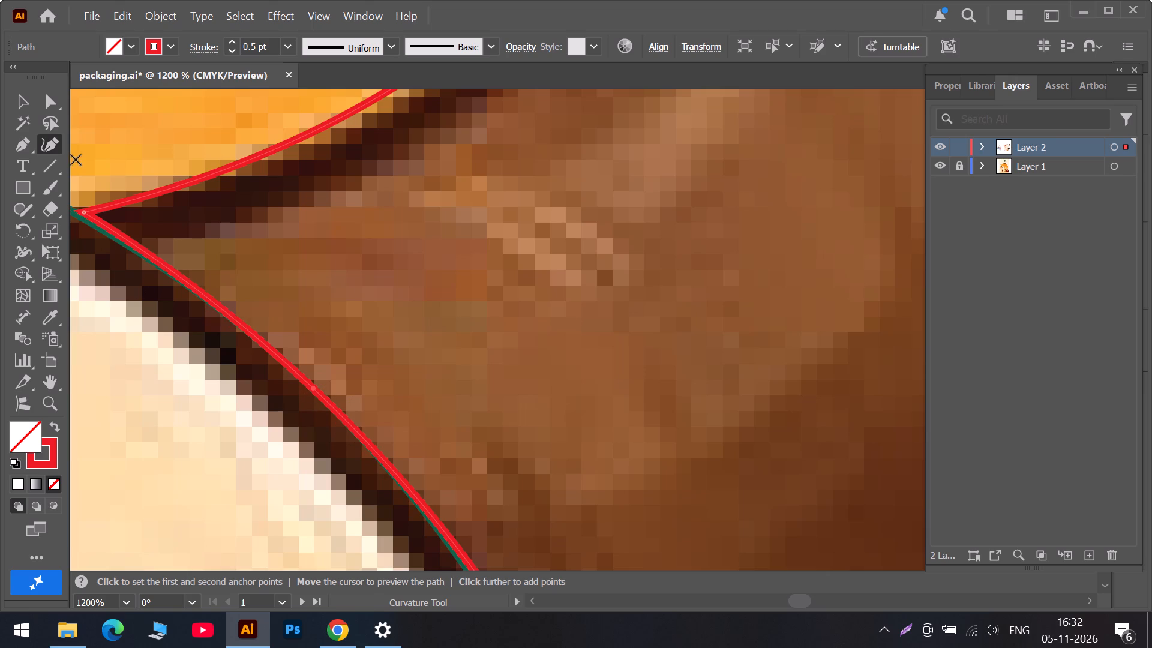
pyautogui.click(83, 214)
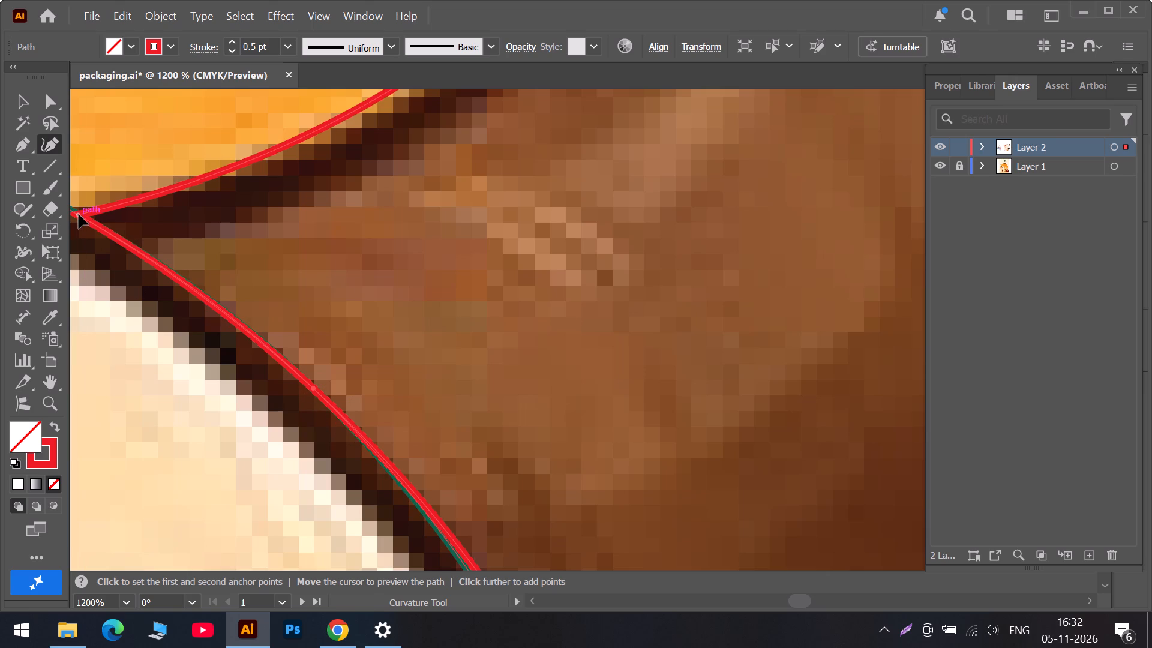
# Move the horn's lower corner anchor onto the green head outline and add a curve point along the base edge to follow it.
pyautogui.scroll(-6, 256, 371)
pyautogui.scroll(-13, 513, 448)
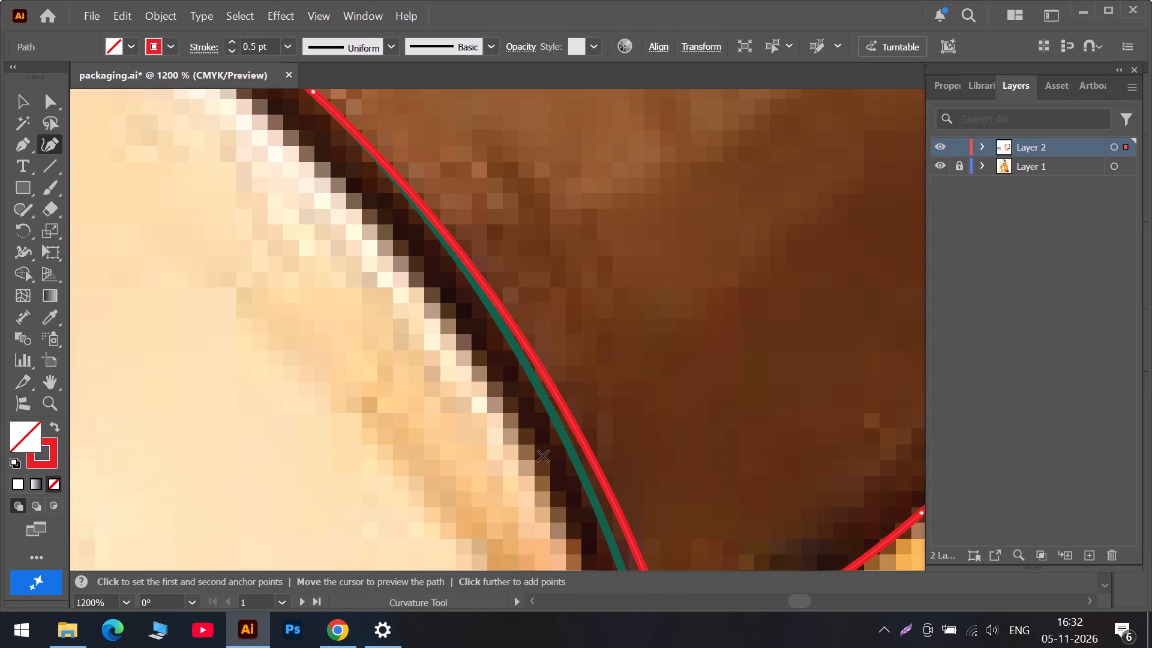
pyautogui.scroll(-7, 564, 448)
pyautogui.scroll(-6, 620, 448)
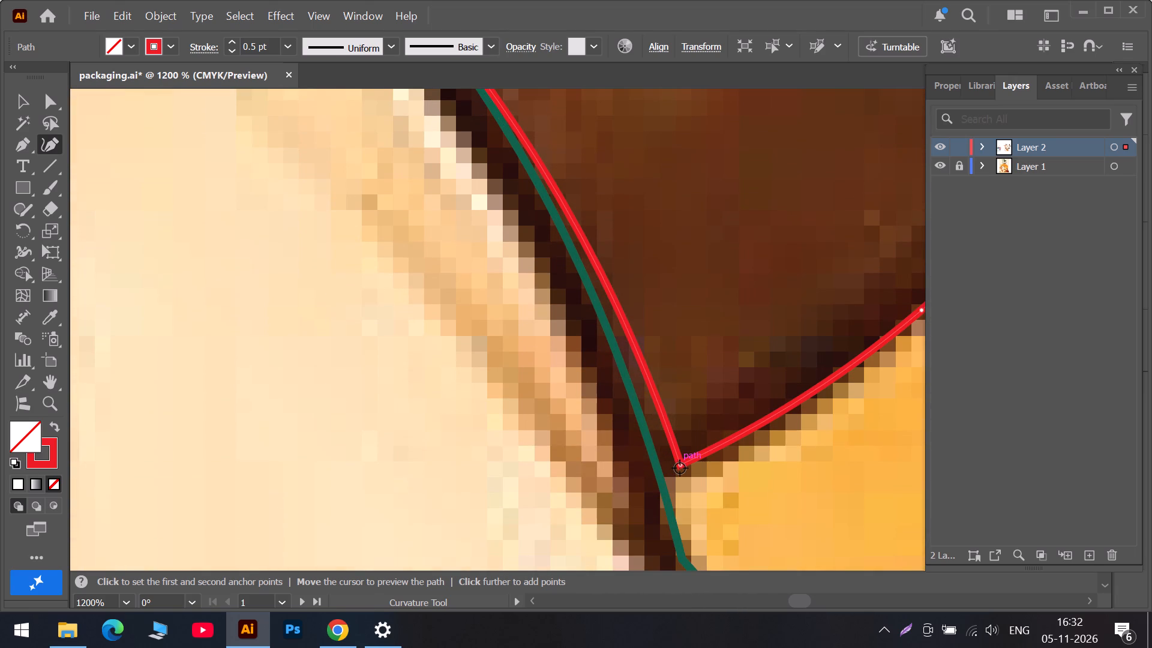
pyautogui.moveTo(680, 468); pyautogui.dragTo(660, 470)
pyautogui.scroll(6, 489, 316)
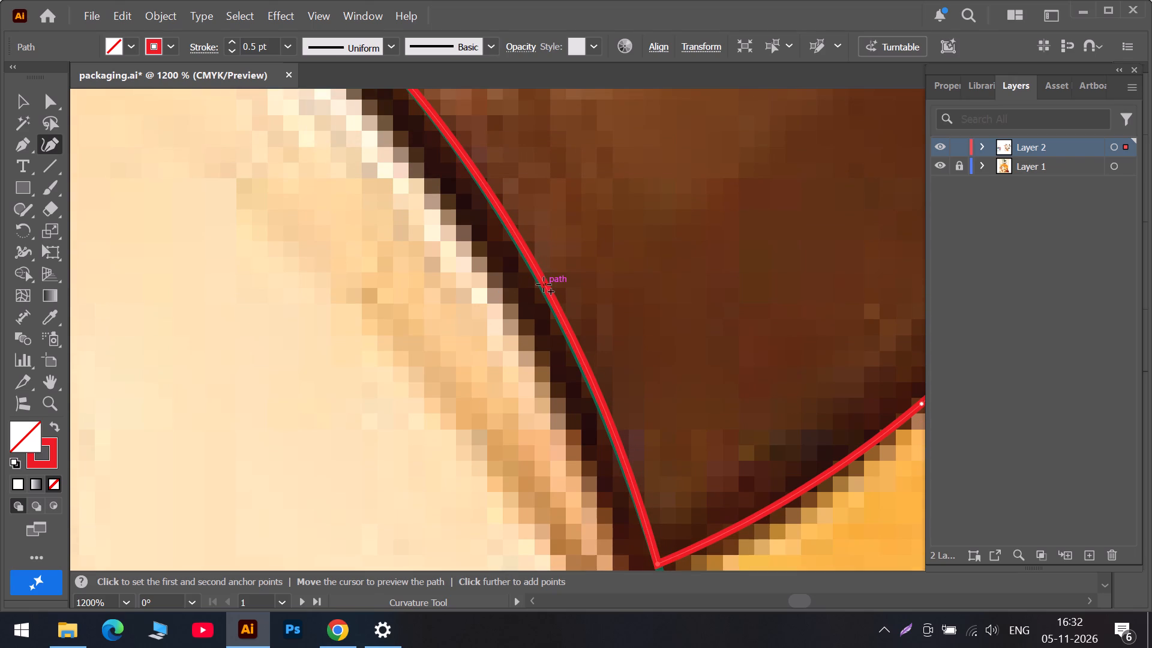
pyautogui.moveTo(544, 284); pyautogui.dragTo(538, 283)
pyautogui.scroll(6, 415, 239)
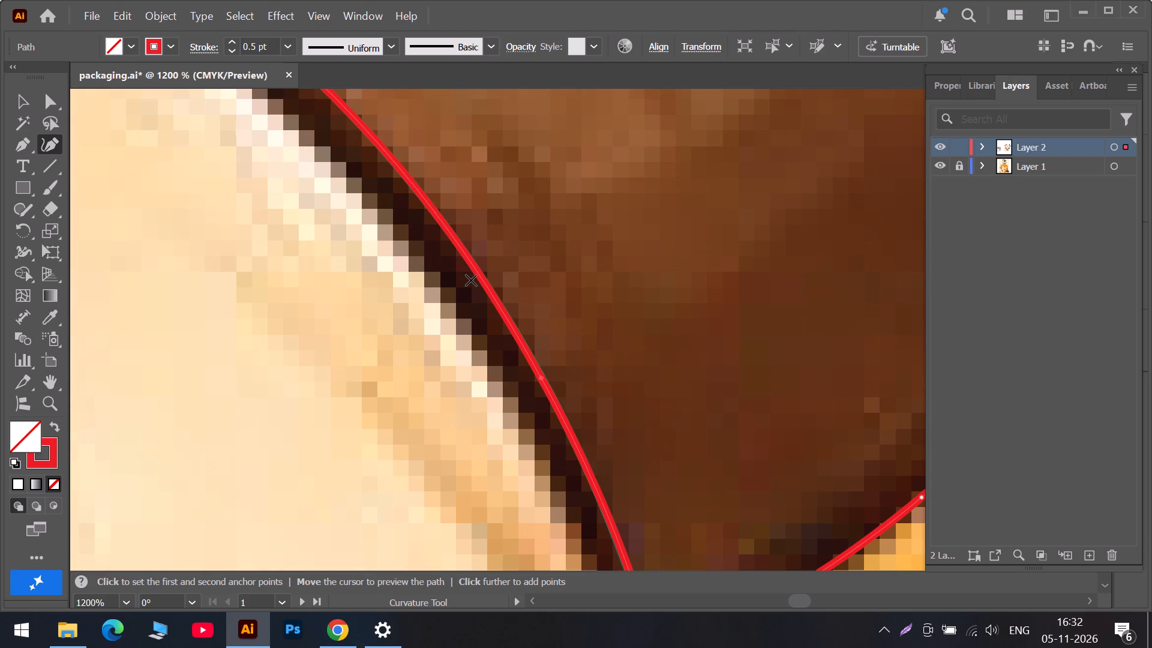
# Nudge the anchor on the horn's concave inner edge slightly down to fit the dark contour.
pyautogui.keyDown('alt'); pyautogui.scroll(-3, 471, 280); pyautogui.keyUp('alt')
pyautogui.scroll(5, 652, 247)
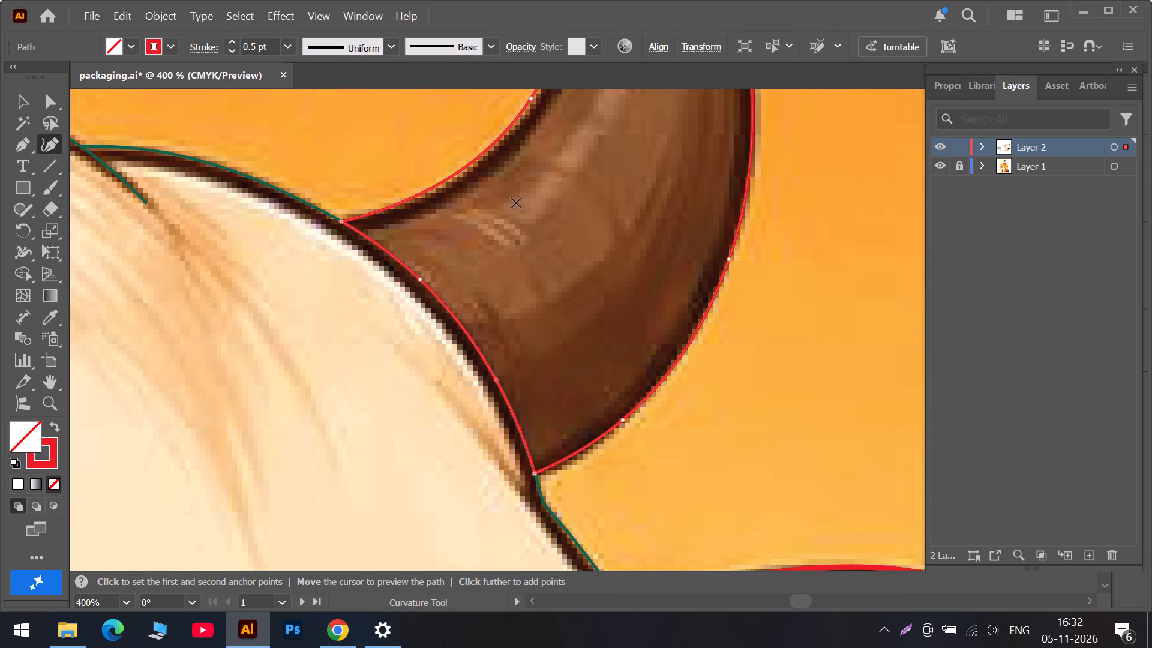
pyautogui.scroll(7, 516, 203)
pyautogui.moveTo(531, 199); pyautogui.dragTo(530, 211)
# Move the outer-edge anchor below the horn's tip farther down and add a curve point between it and the tip to fit the contour.
pyautogui.scroll(7, 532, 212)
pyautogui.scroll(12, 586, 222)
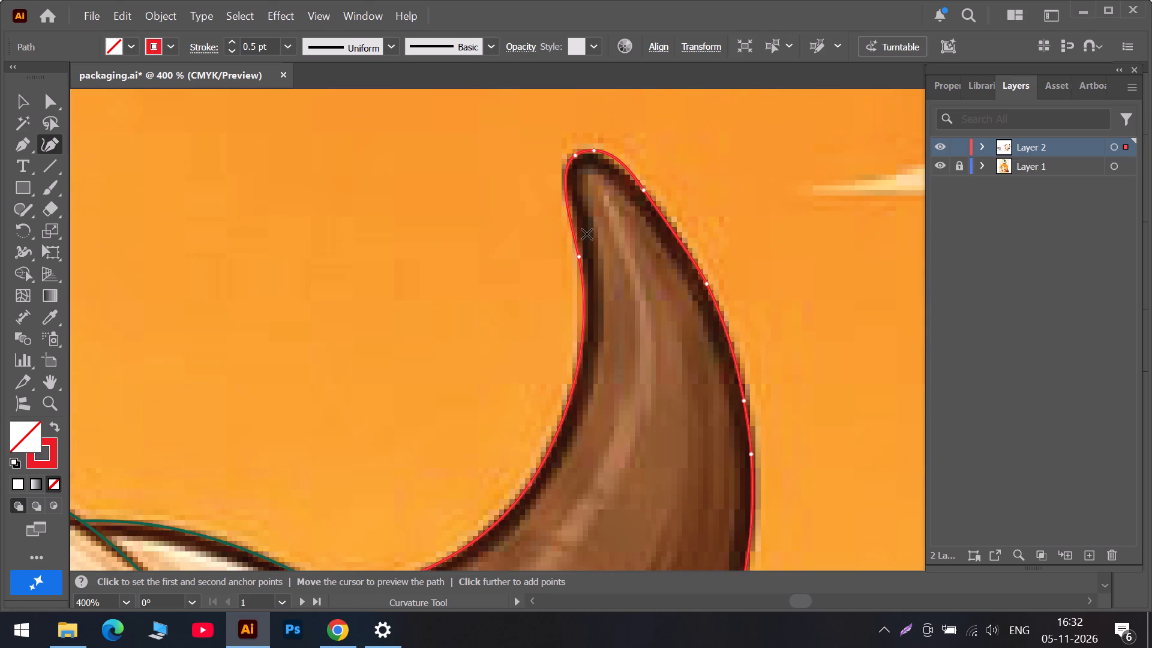
pyautogui.moveTo(644, 188); pyautogui.dragTo(652, 197)
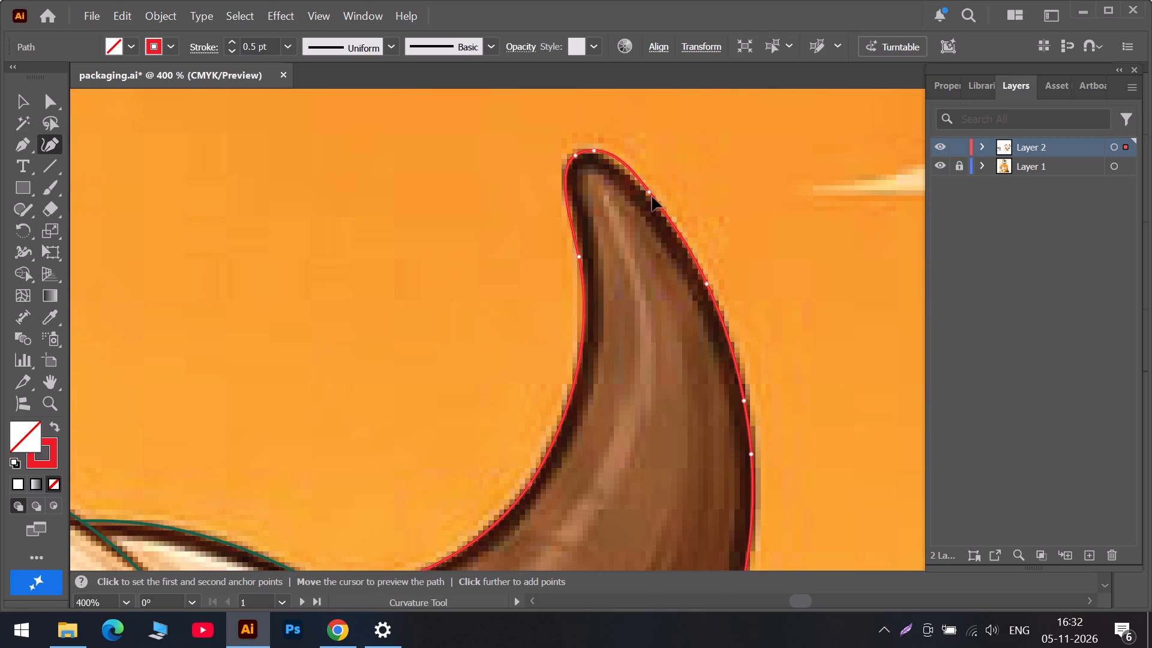
pyautogui.moveTo(652, 197); pyautogui.dragTo(673, 226)
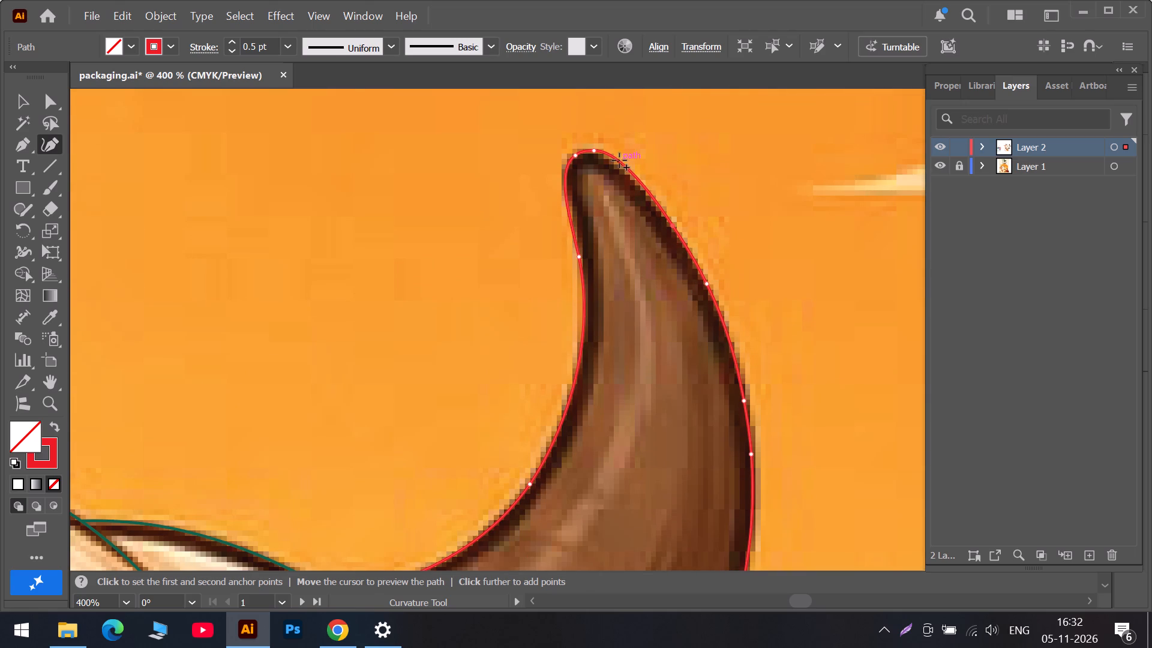
pyautogui.moveTo(621, 160); pyautogui.dragTo(623, 167)
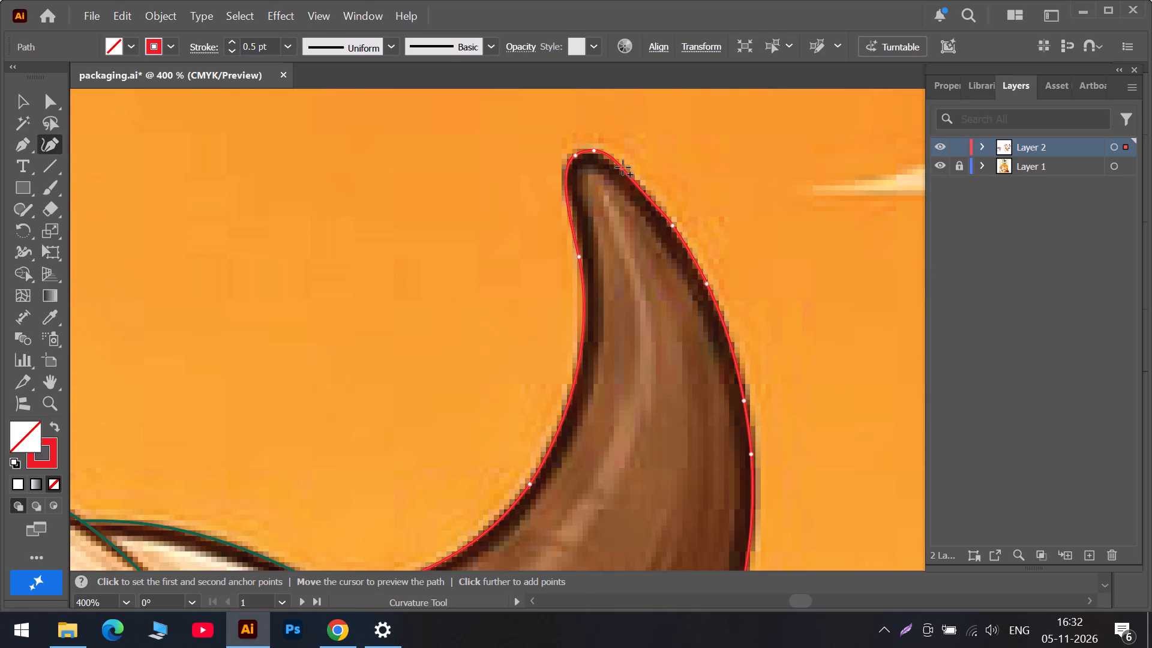
pyautogui.moveTo(623, 167); pyautogui.dragTo(626, 169)
pyautogui.scroll(-1, 609, 261)
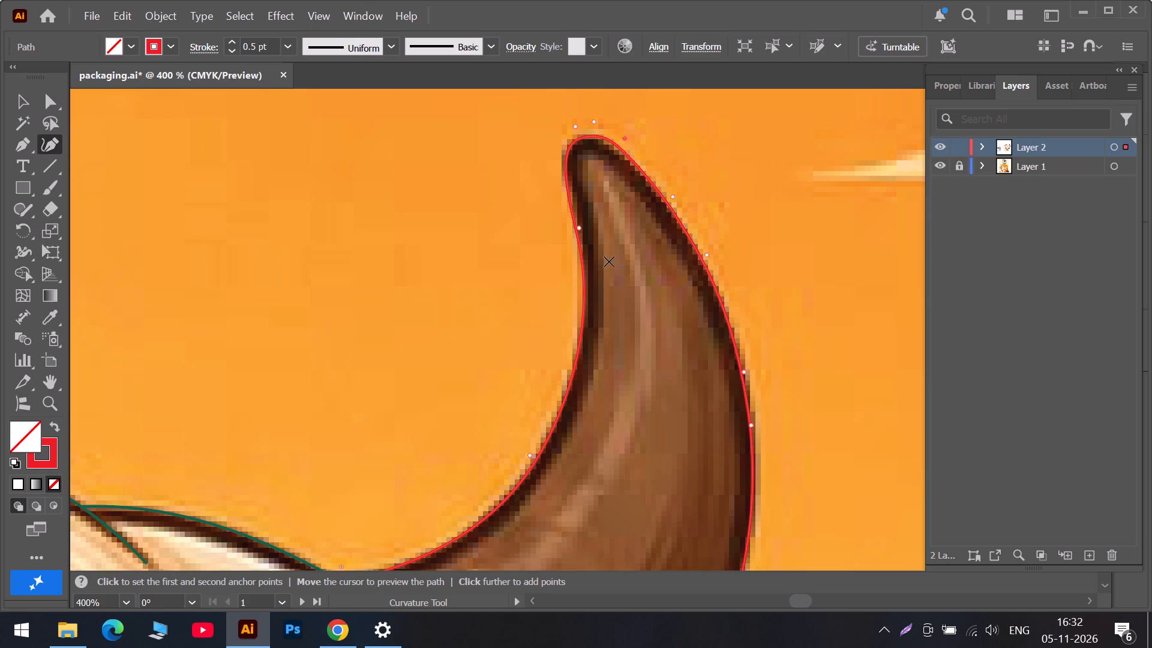
pyautogui.scroll(-2, 609, 262)
pyautogui.click(10, 97)
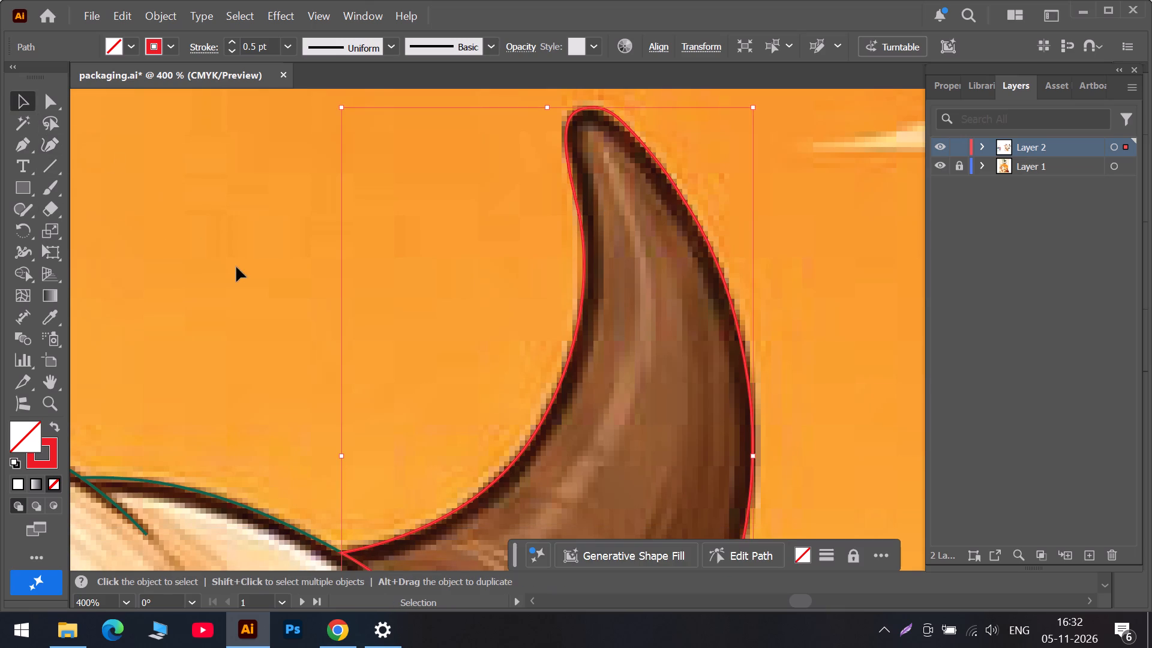
# Start tracing the red neck rope's face-side edge with the Curvature tool, placing five points downward from the ear's lower outline.
pyautogui.keyDown('alt'); pyautogui.scroll(-2, 240, 272); pyautogui.keyUp('alt')
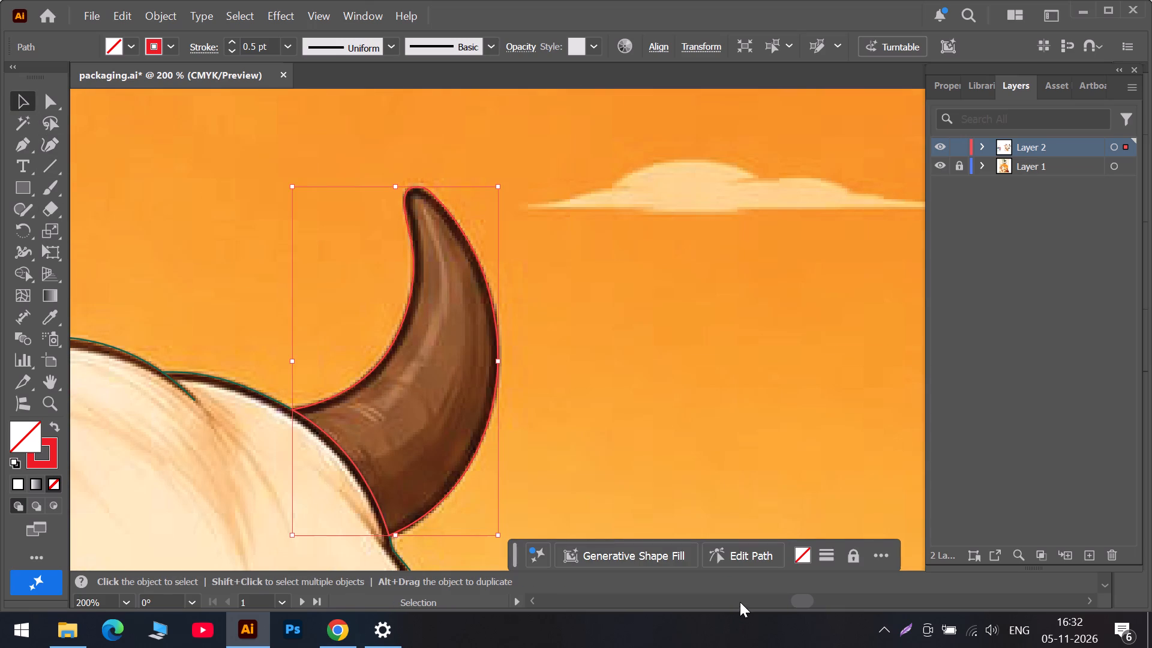
pyautogui.click(740, 602)
pyautogui.scroll(-7, 386, 479)
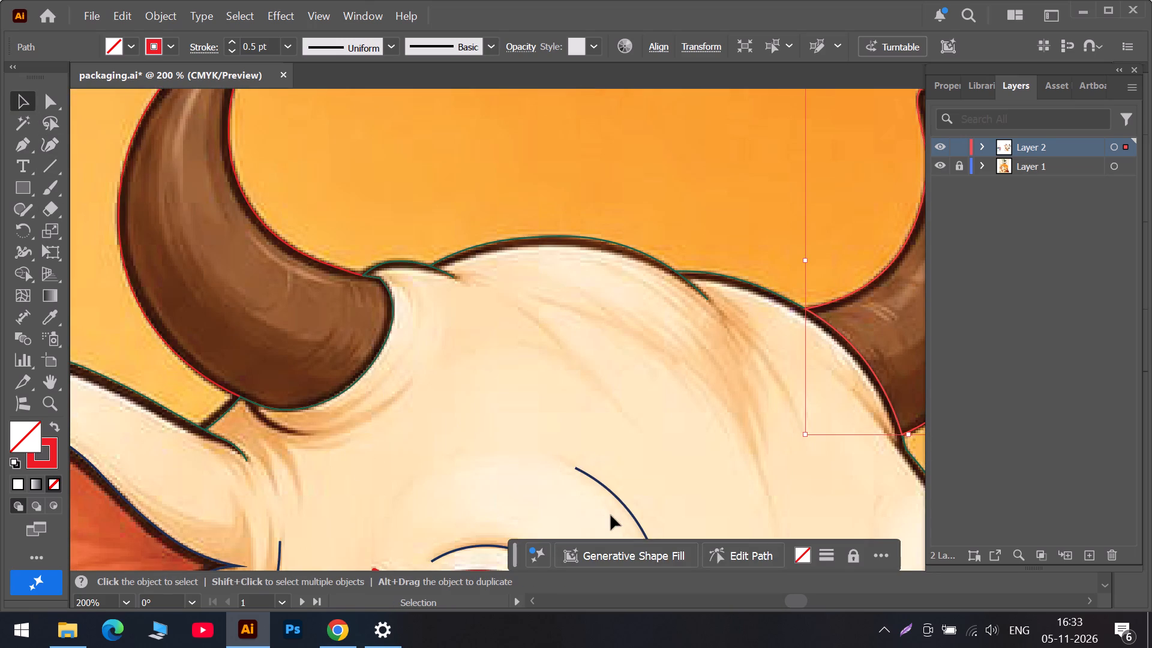
pyautogui.scroll(-6, 609, 515)
pyautogui.scroll(-7, 542, 451)
pyautogui.scroll(-7, 418, 458)
pyautogui.scroll(-7, 477, 508)
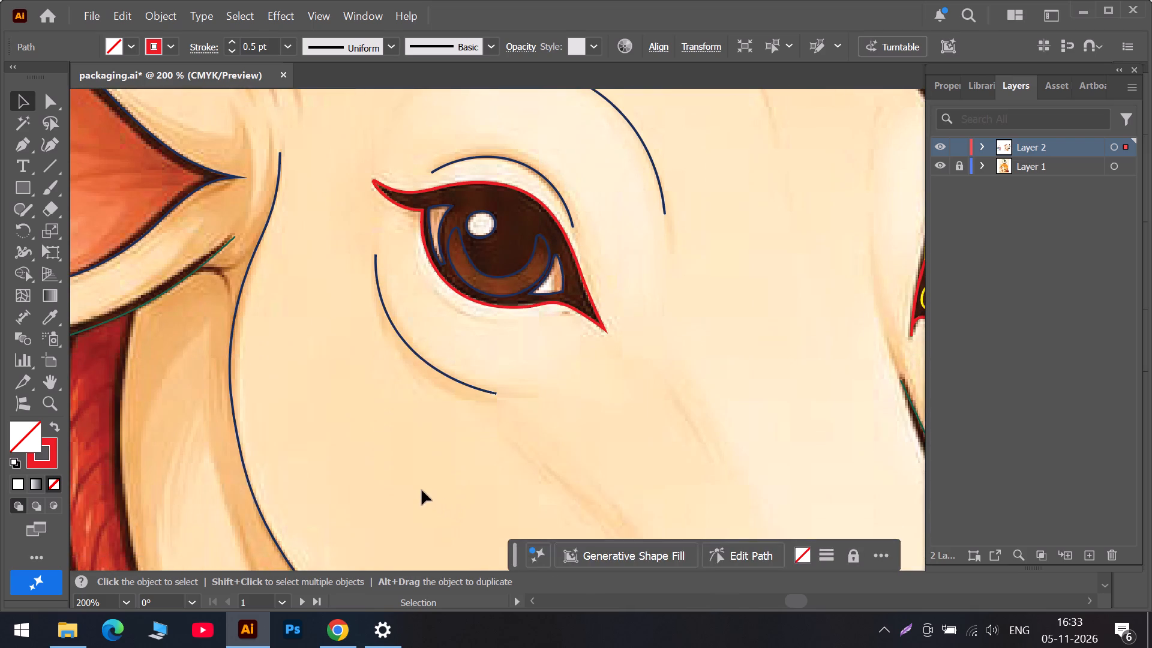
pyautogui.keyDown('alt'); pyautogui.scroll(-2, 420, 490); pyautogui.keyUp('alt')
pyautogui.scroll(-7, 247, 532)
pyautogui.scroll(-3, 152, 494)
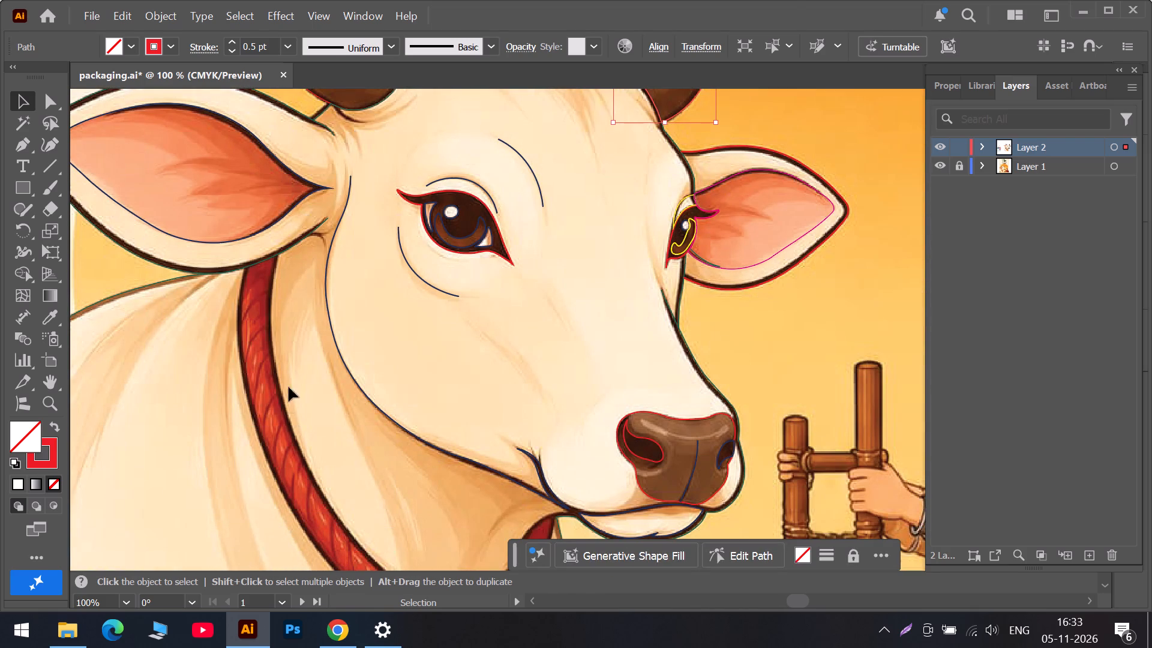
pyautogui.keyDown('alt'); pyautogui.scroll(5, 254, 280); pyautogui.keyUp('alt')
pyautogui.scroll(-4, 139, 250)
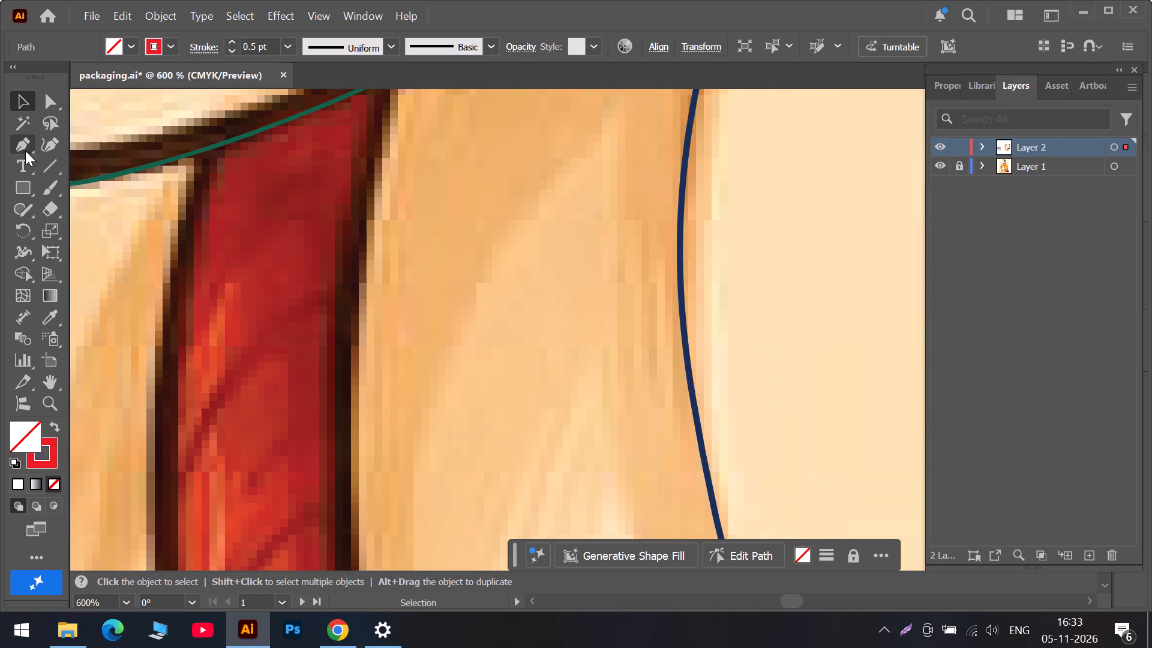
pyautogui.click(47, 139)
pyautogui.scroll(6, 334, 195)
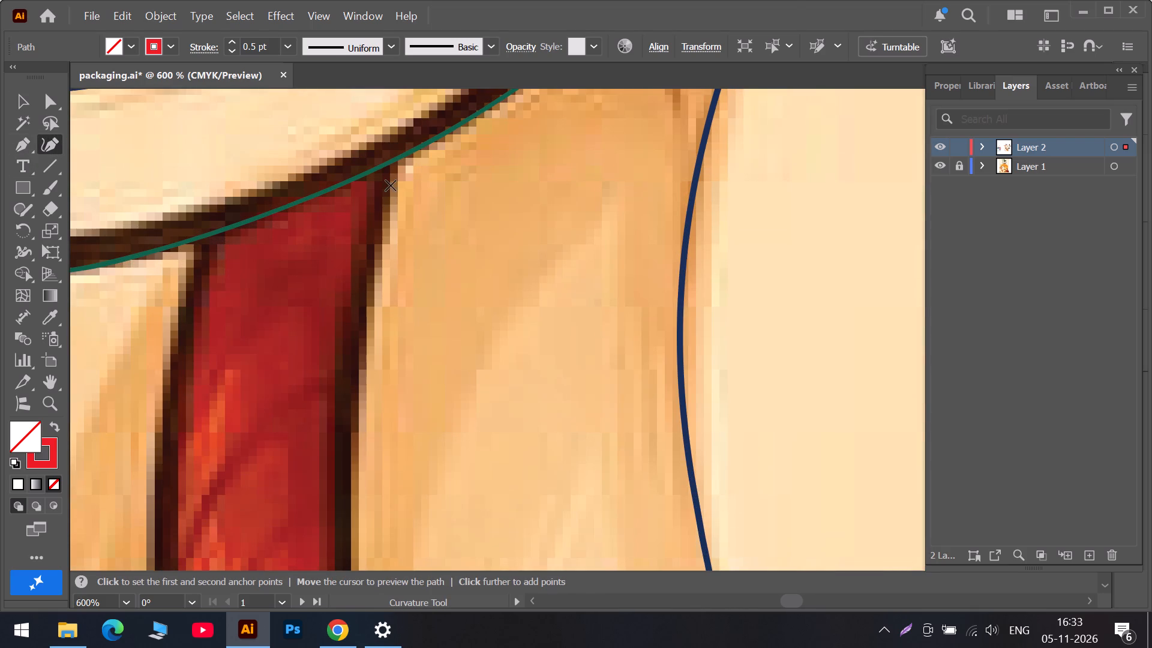
pyautogui.click(385, 182)
pyautogui.click(358, 312)
pyautogui.scroll(-6, 358, 319)
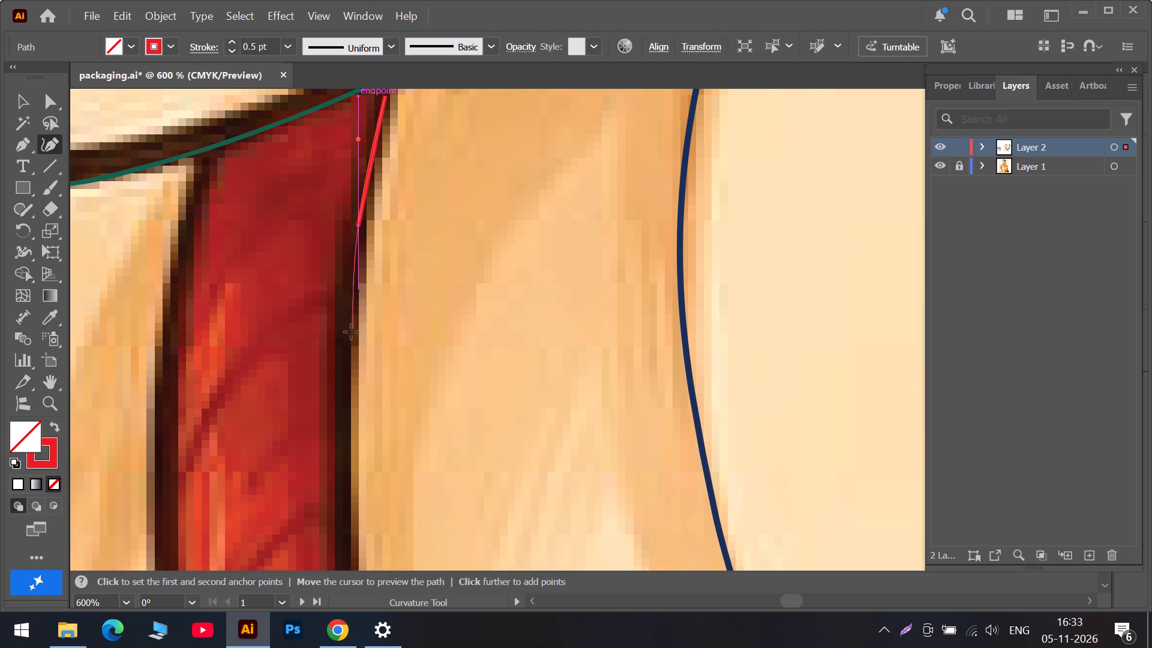
pyautogui.click(348, 397)
pyautogui.scroll(-12, 348, 397)
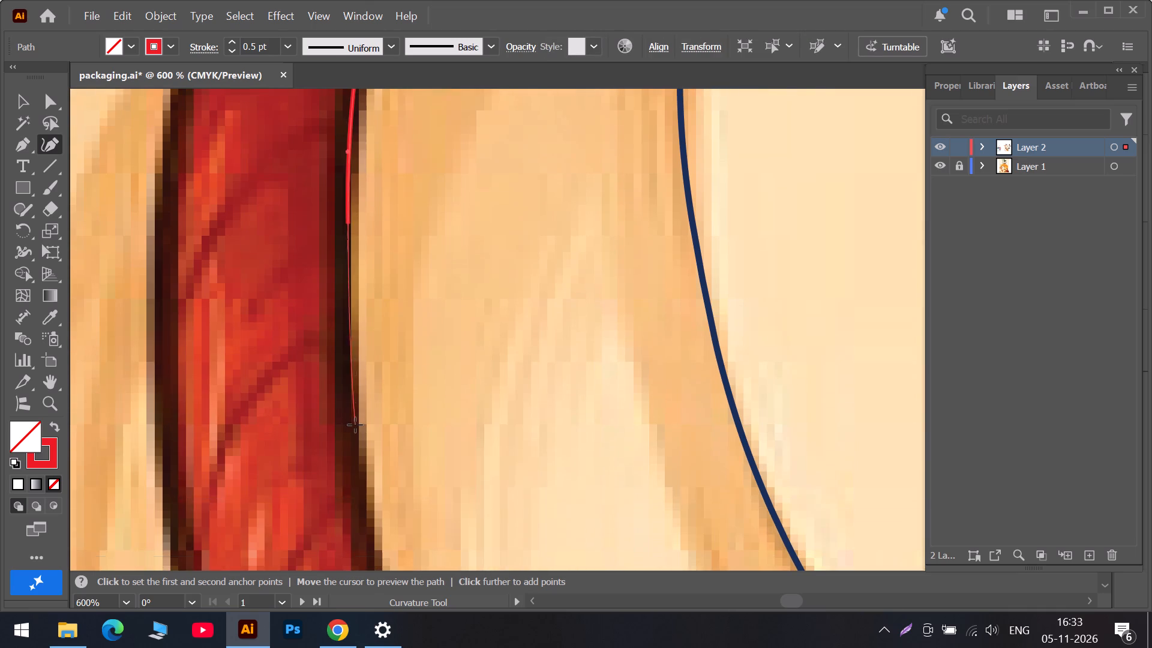
pyautogui.click(358, 431)
pyautogui.scroll(-7, 358, 433)
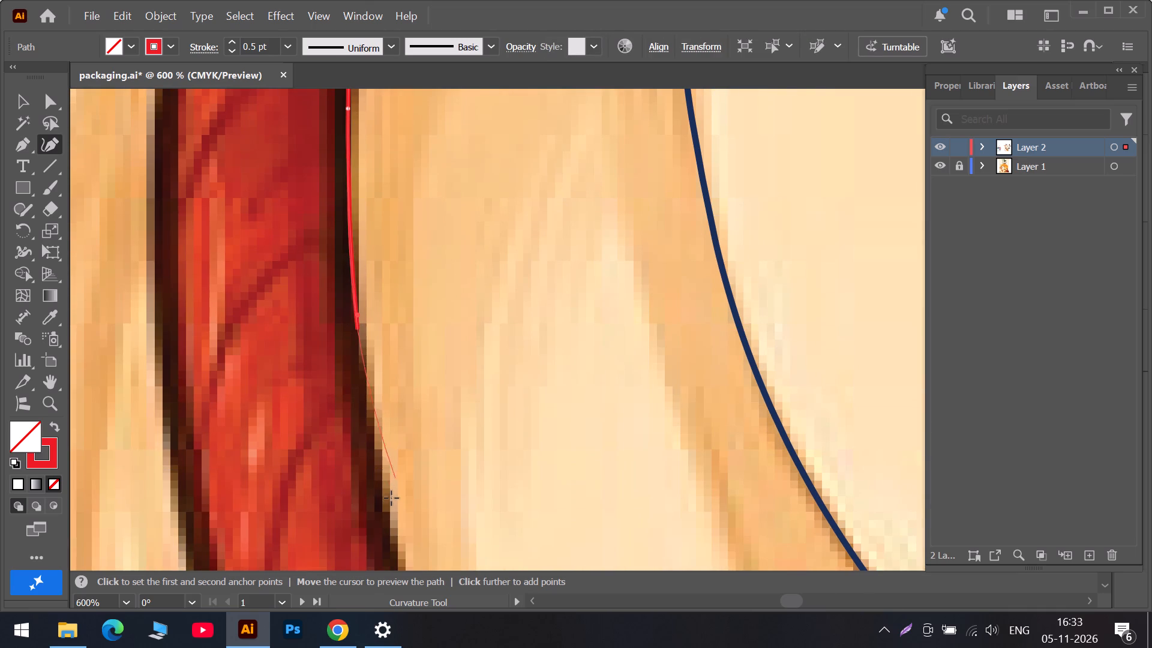
pyautogui.click(390, 512)
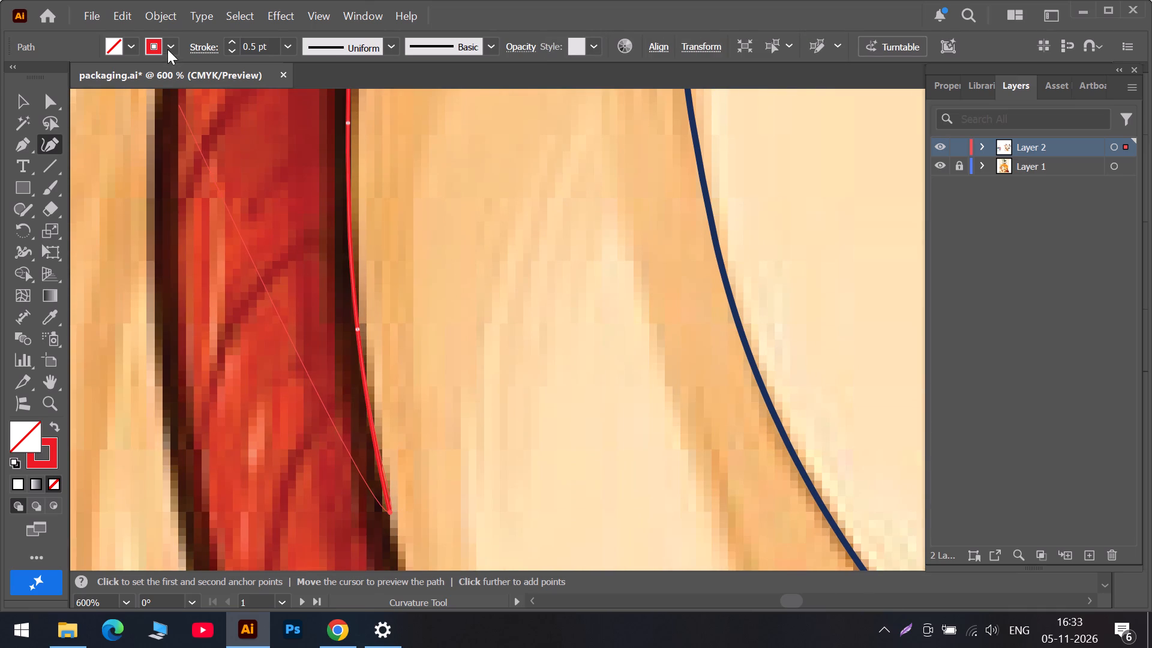
# Set the rope path's stroke color to yellow from the recent colors.
pyautogui.click(167, 49)
pyautogui.click(110, 134)
pyautogui.scroll(-3, 343, 356)
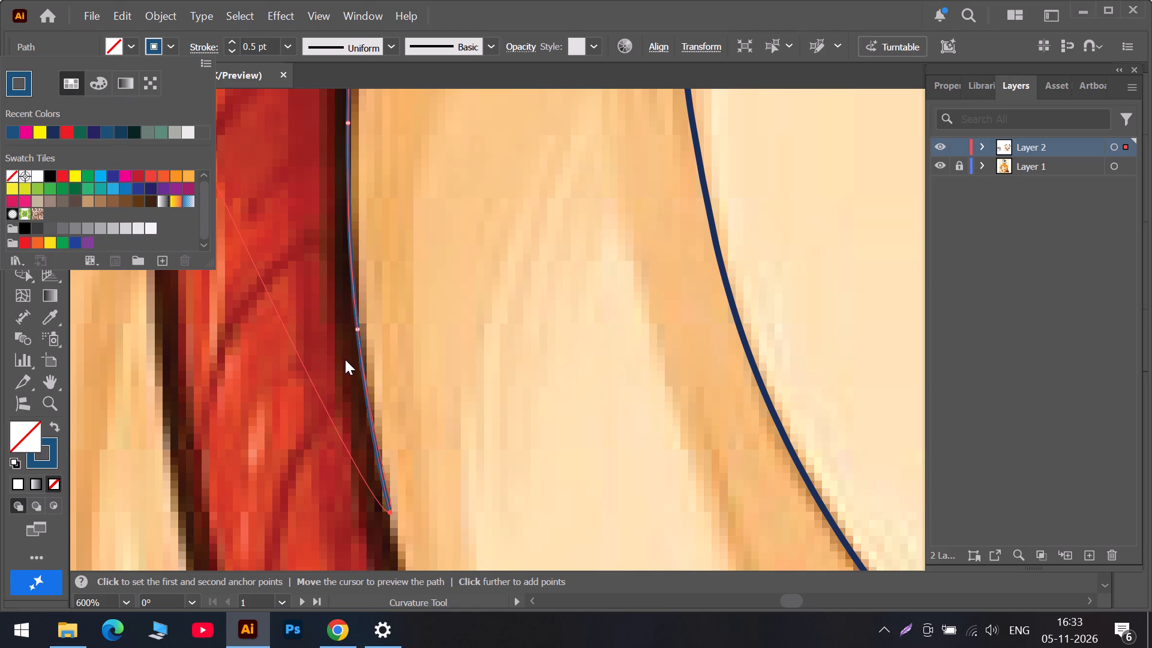
pyautogui.scroll(-4, 345, 359)
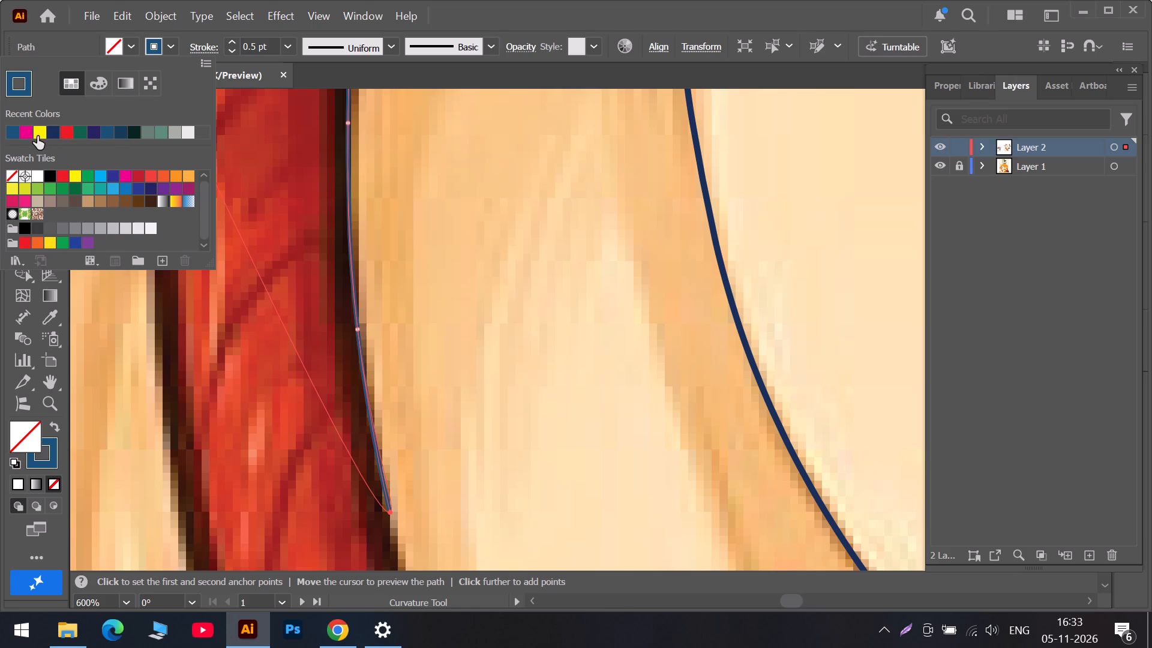
pyautogui.click(37, 135)
pyautogui.scroll(-9, 499, 622)
pyautogui.click(407, 529)
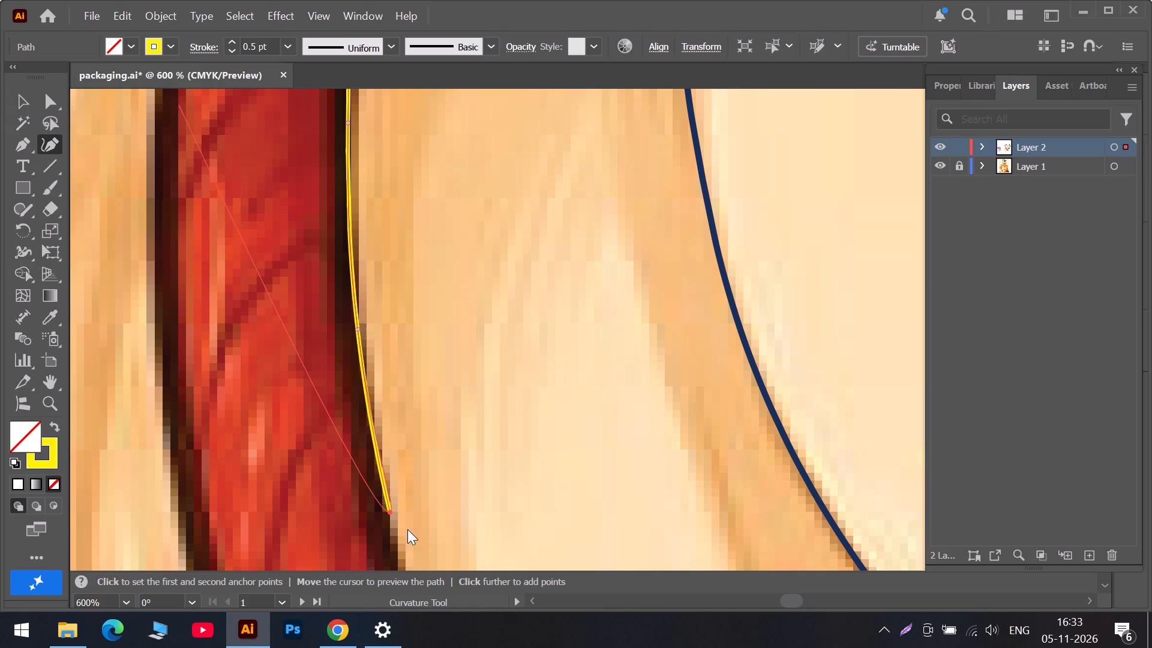
# Continue the yellow rope path down the rope's face-side edge with four more curve points along the dark contour.
pyautogui.scroll(-14, 401, 512)
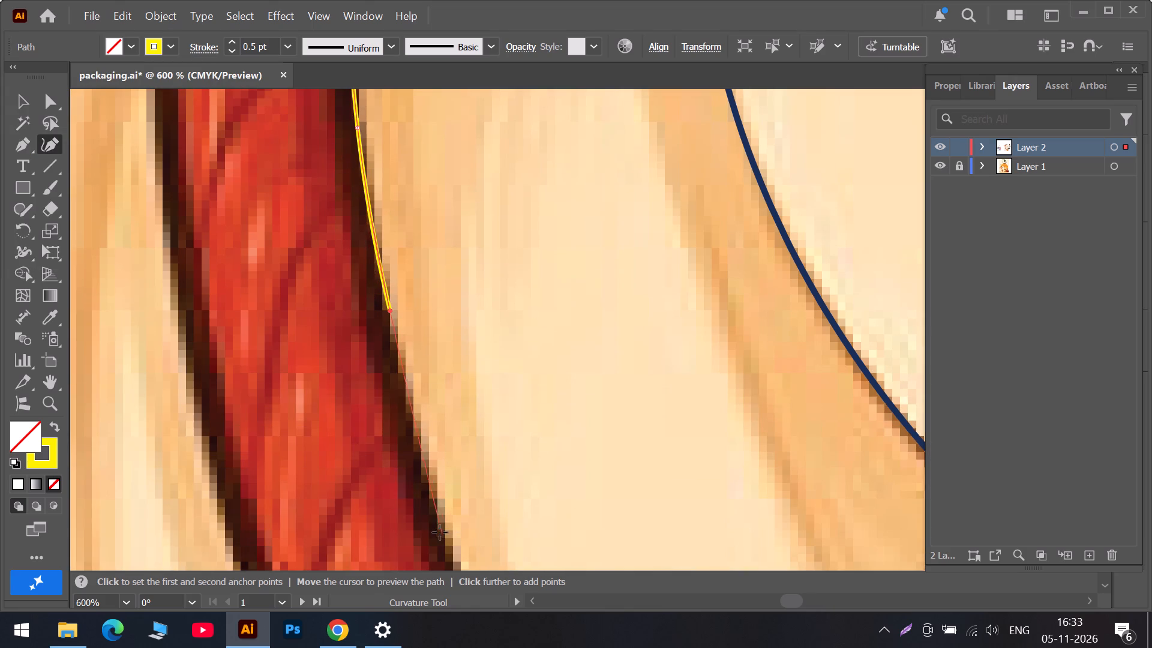
pyautogui.click(444, 531)
pyautogui.scroll(-14, 445, 531)
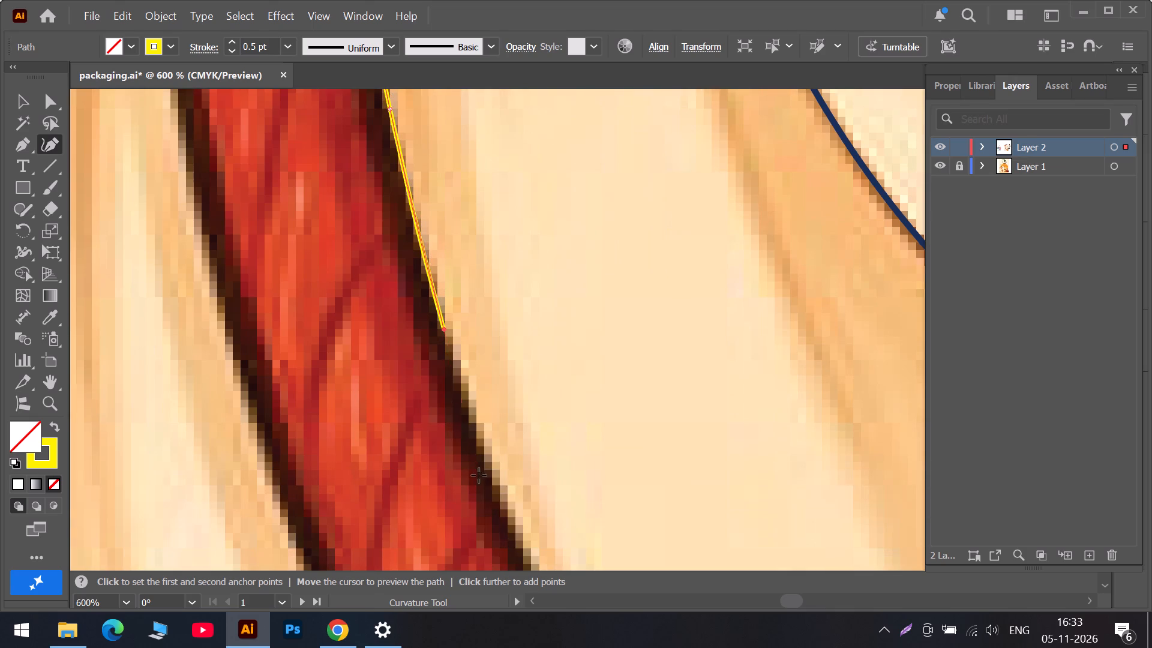
pyautogui.click(502, 499)
pyautogui.scroll(-5, 505, 488)
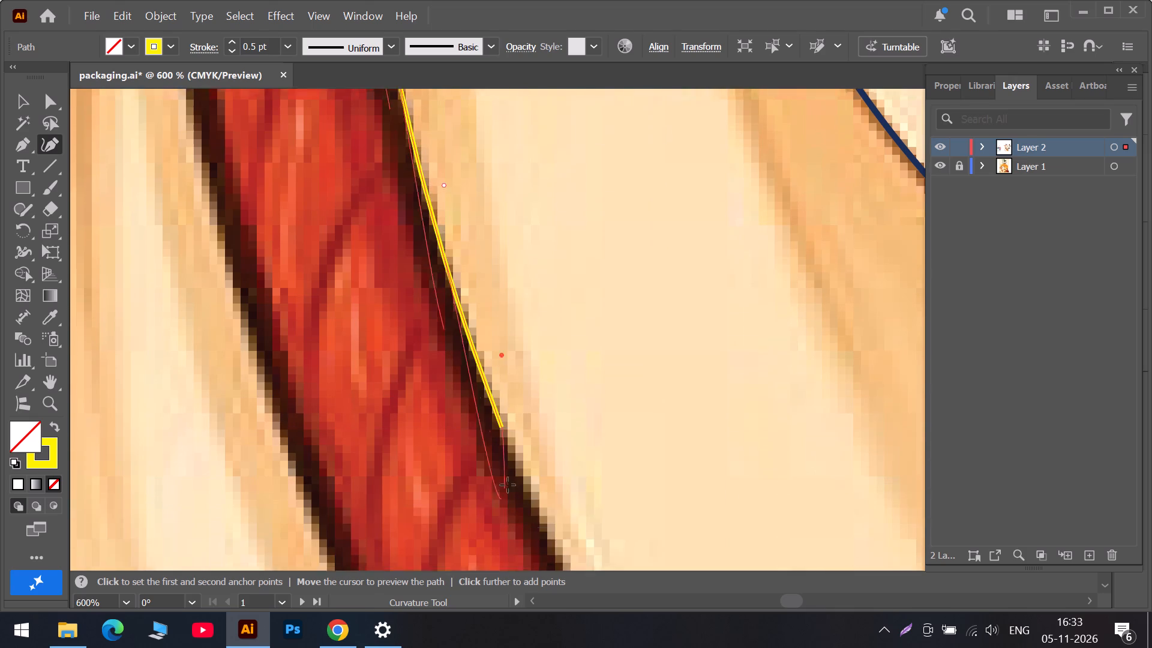
pyautogui.scroll(-10, 508, 485)
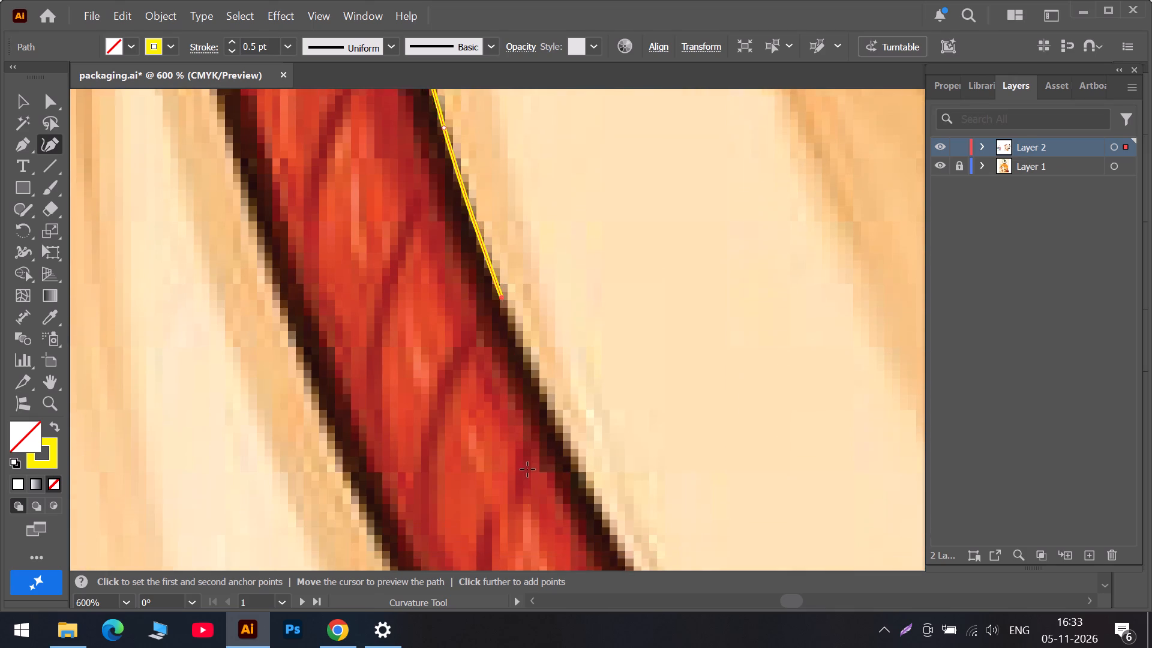
pyautogui.scroll(-10, 527, 469)
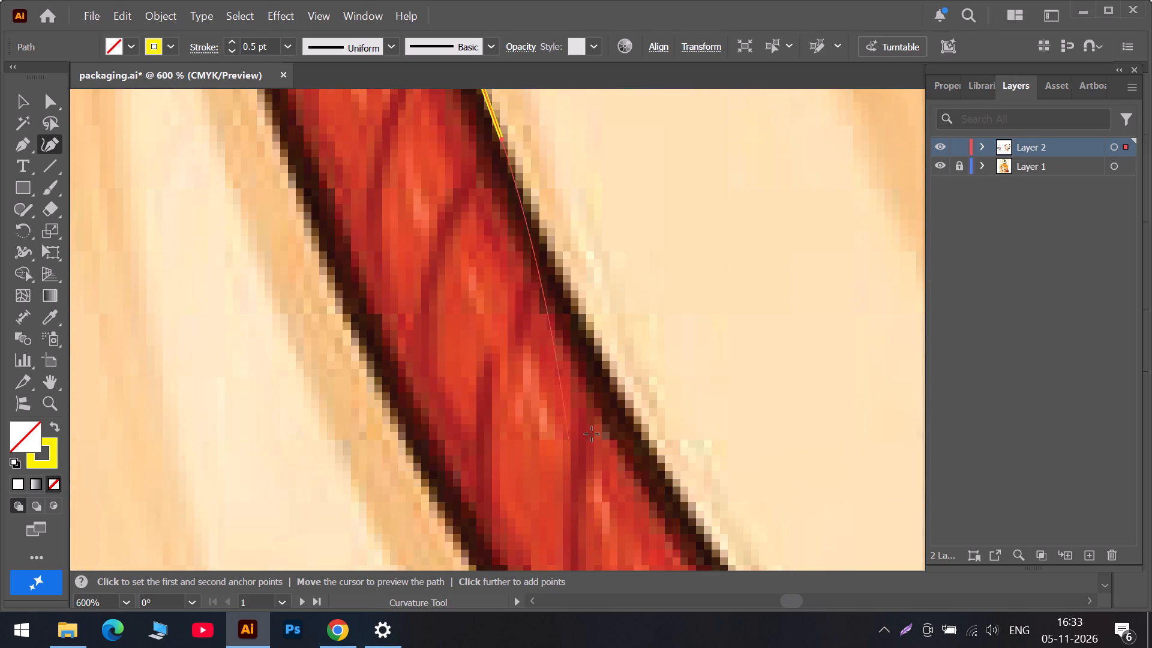
pyautogui.click(626, 400)
pyautogui.scroll(-7, 627, 401)
pyautogui.scroll(-4, 760, 493)
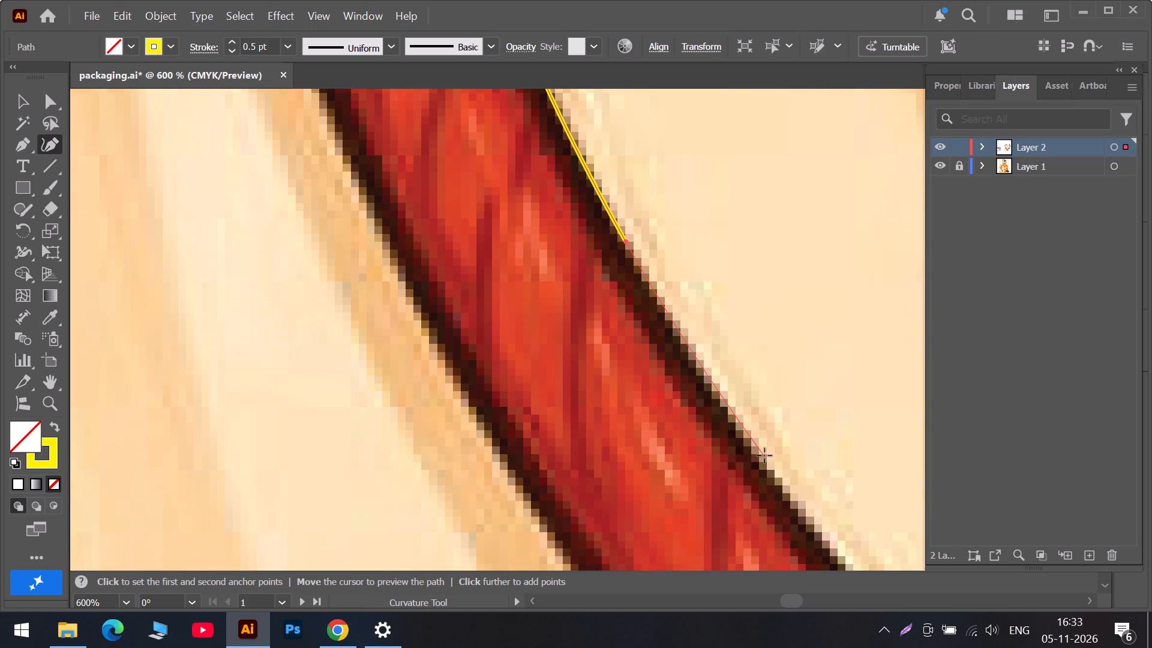
pyautogui.click(746, 440)
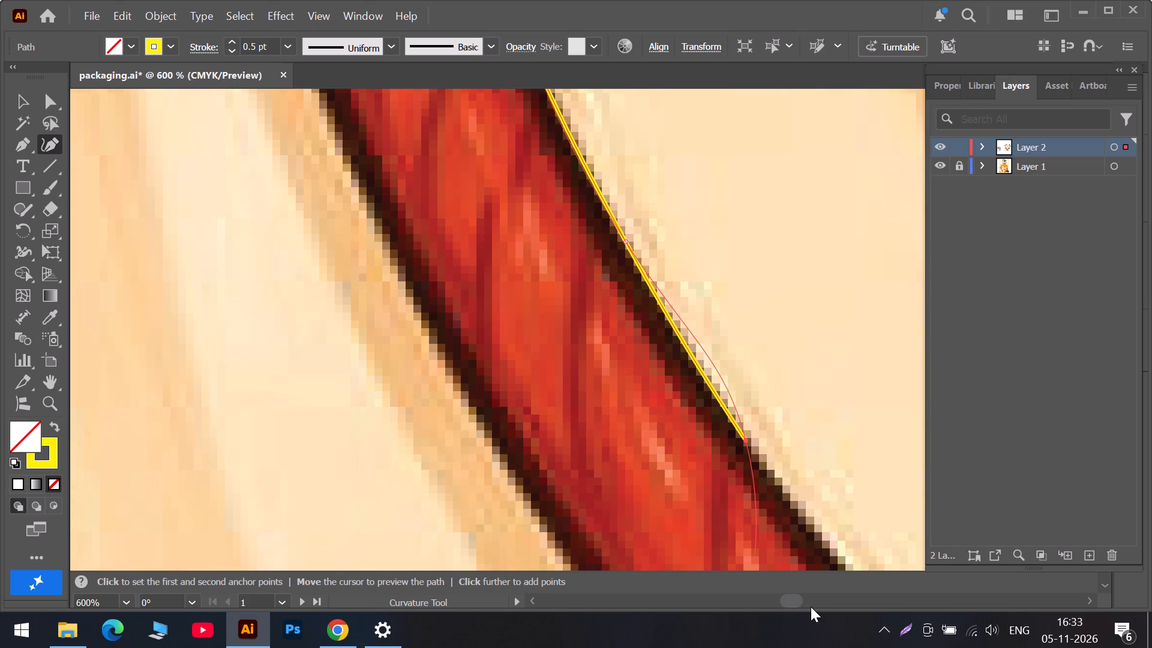
# Extend the rope path around its lower bend with five curve points, ending at the near side of the gold ring.
pyautogui.click(812, 600)
pyautogui.scroll(-7, 569, 581)
pyautogui.scroll(-7, 417, 472)
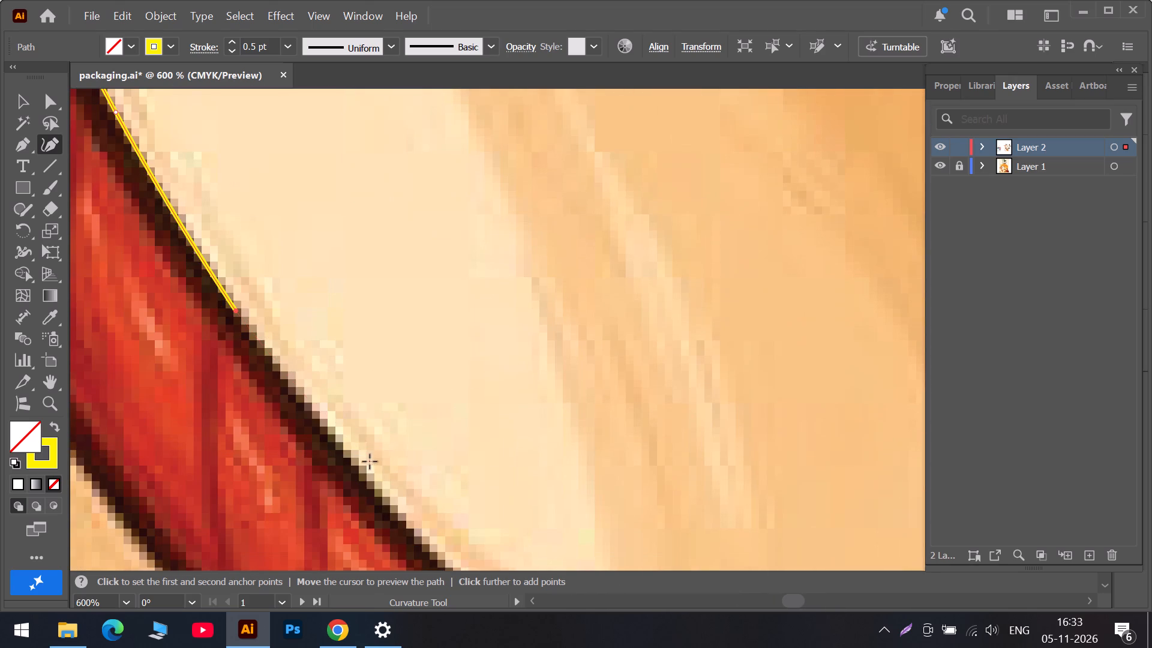
pyautogui.click(352, 460)
pyautogui.scroll(-7, 352, 462)
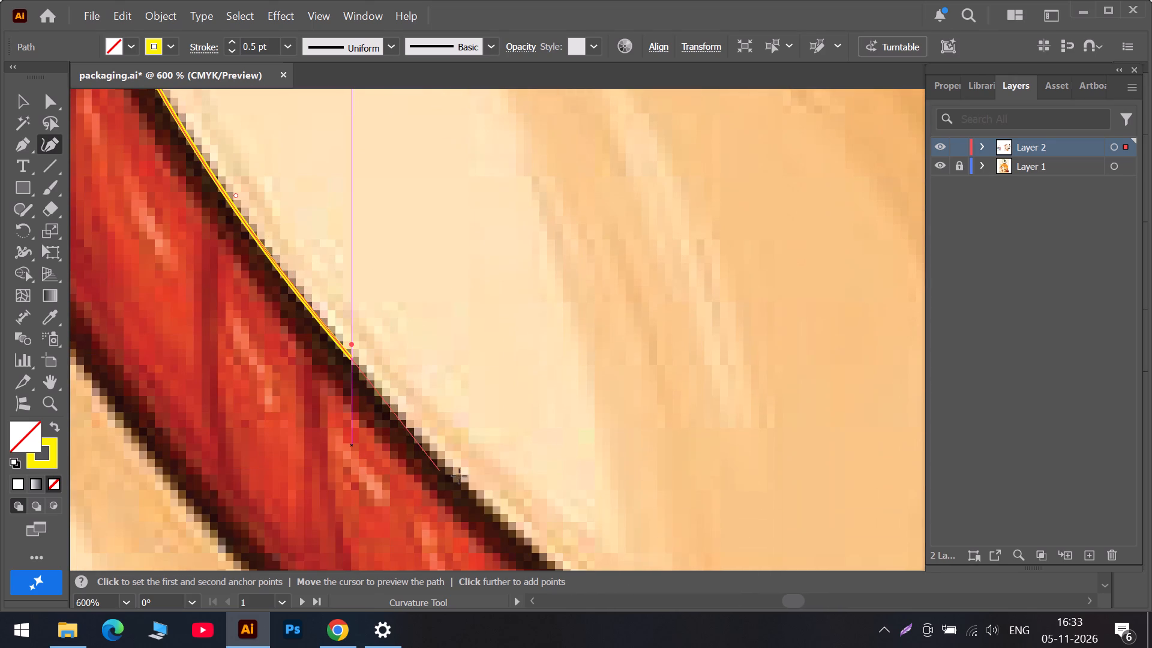
pyautogui.click(472, 495)
pyautogui.scroll(-7, 475, 494)
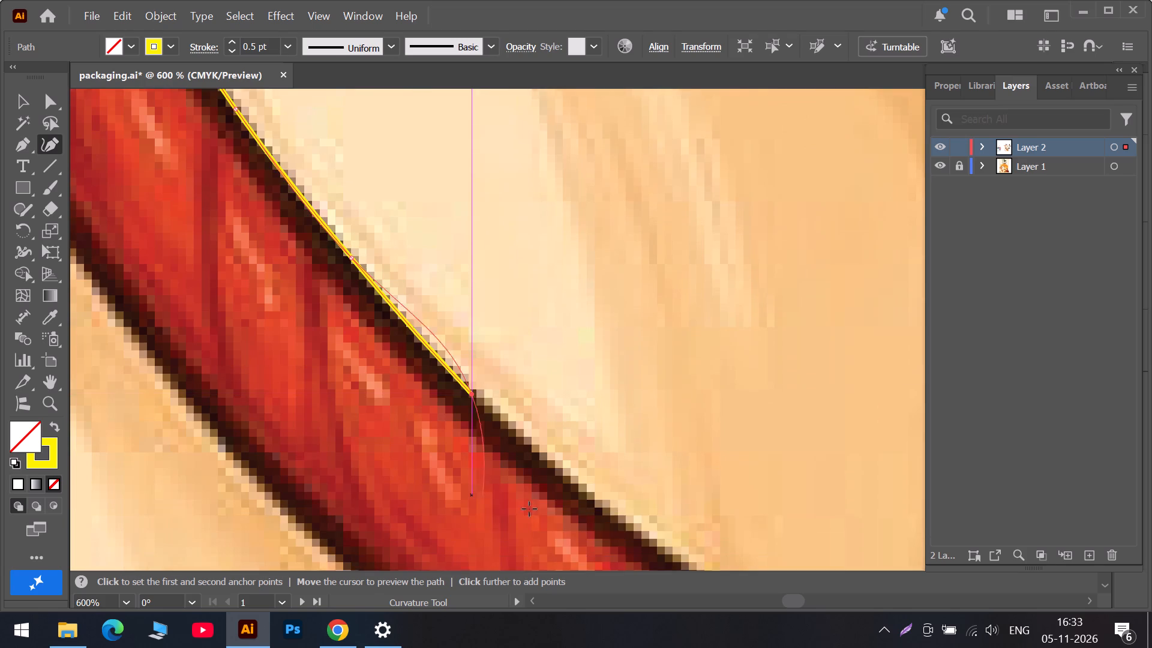
pyautogui.scroll(-6, 553, 512)
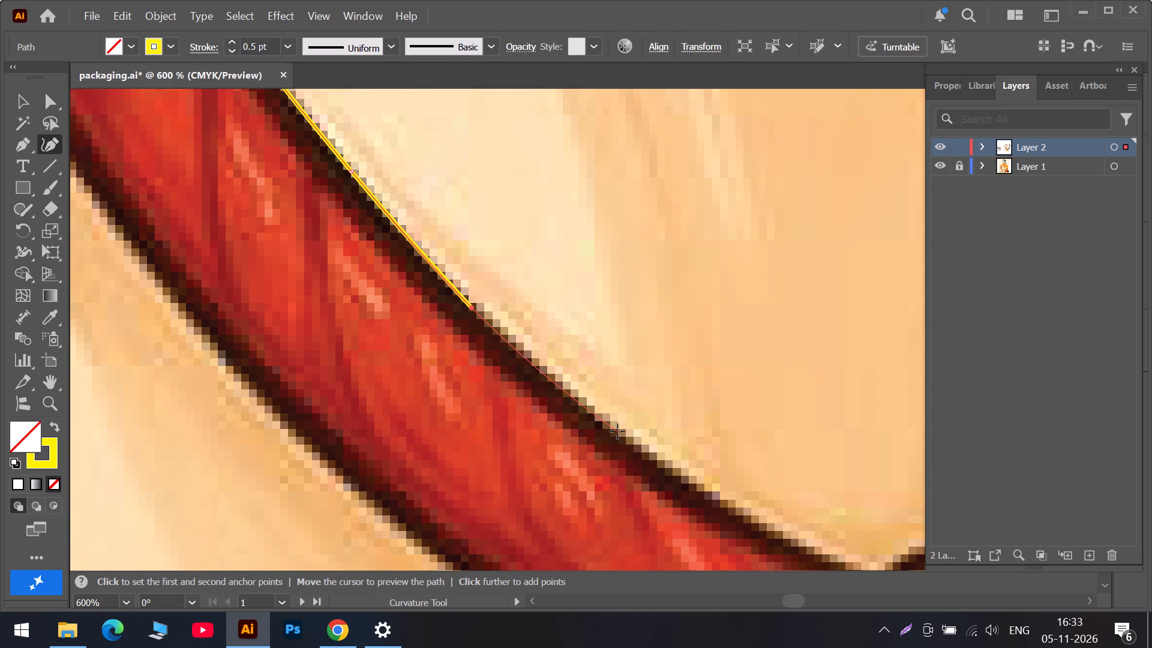
pyautogui.click(617, 431)
pyautogui.scroll(-4, 730, 486)
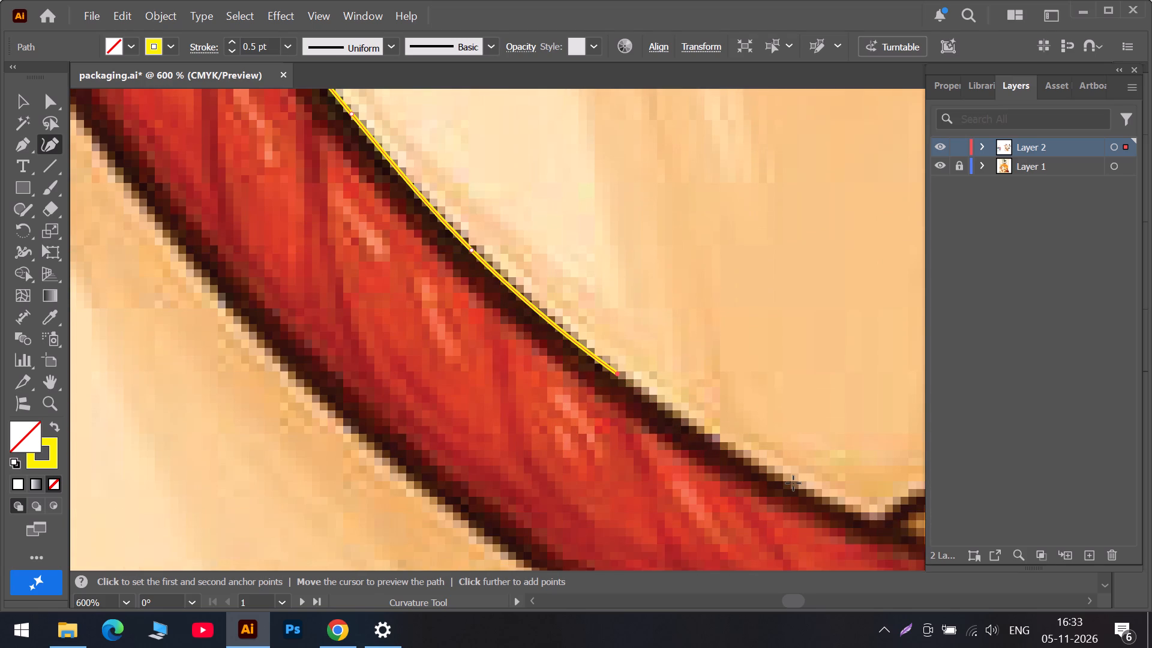
pyautogui.click(792, 485)
pyautogui.click(816, 604)
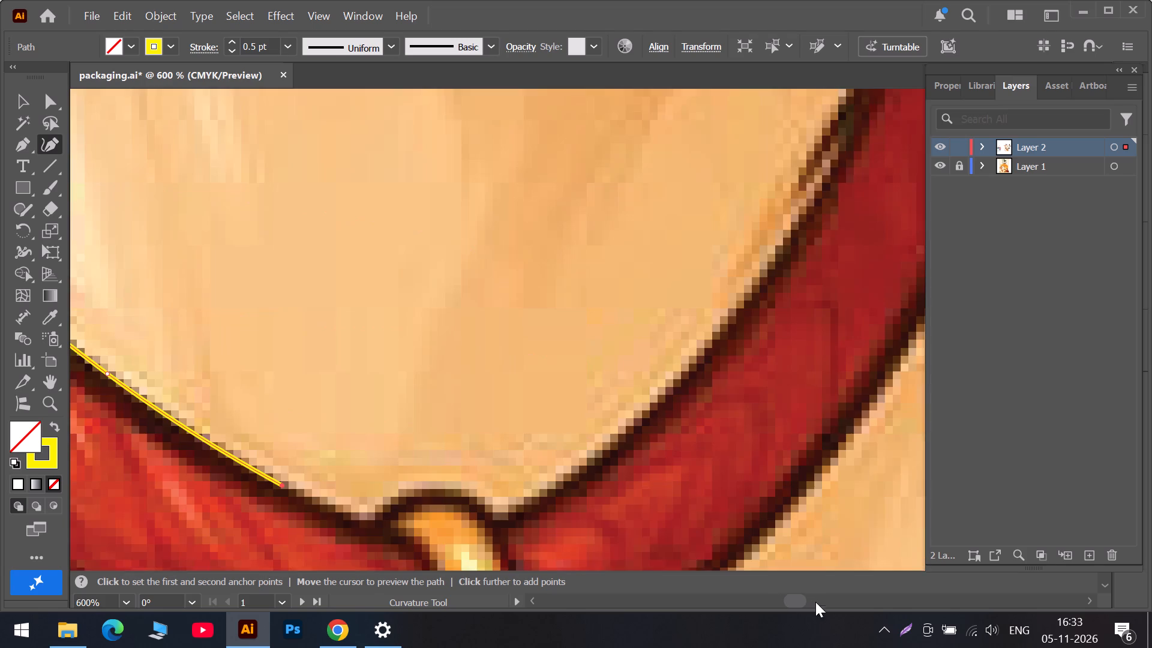
pyautogui.scroll(-6, 576, 570)
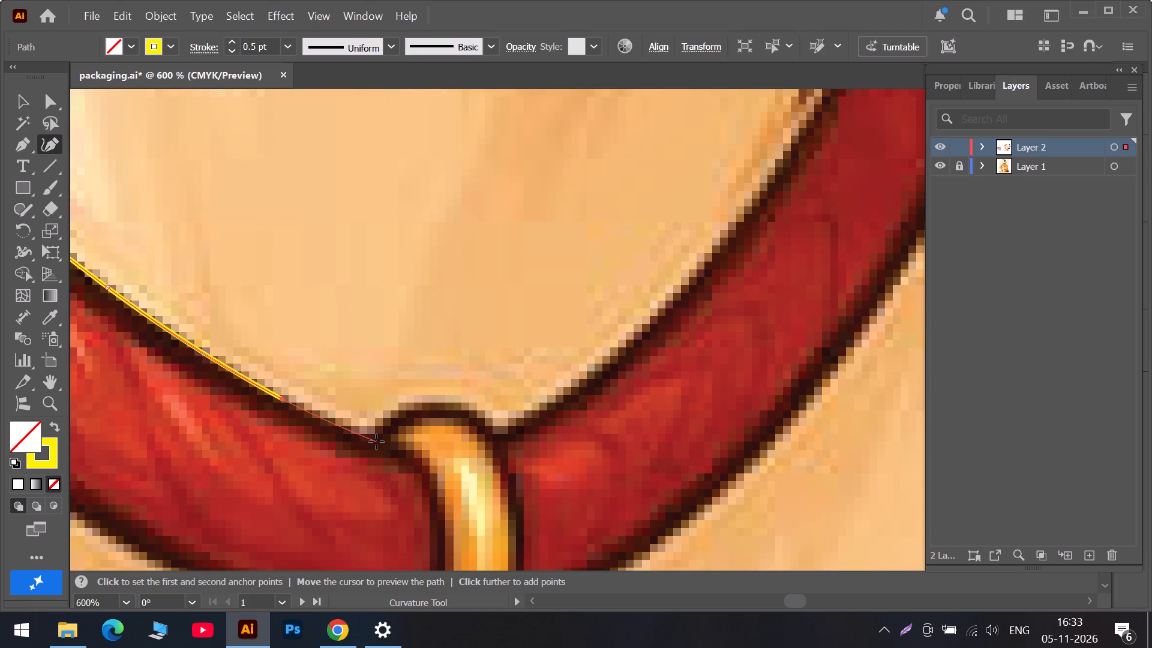
pyautogui.click(376, 442)
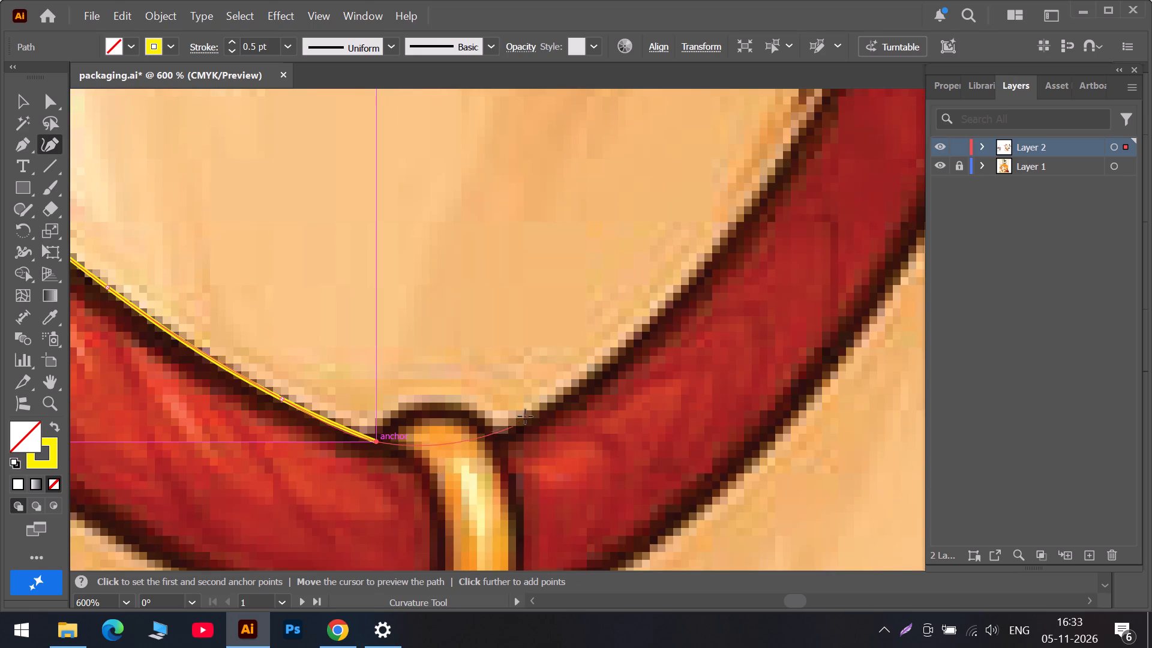
# Carry the path across the gold ring and up the rope's far side, with a small zigzag where dark strands meet the contour.
pyautogui.click(542, 408)
pyautogui.scroll(6, 672, 340)
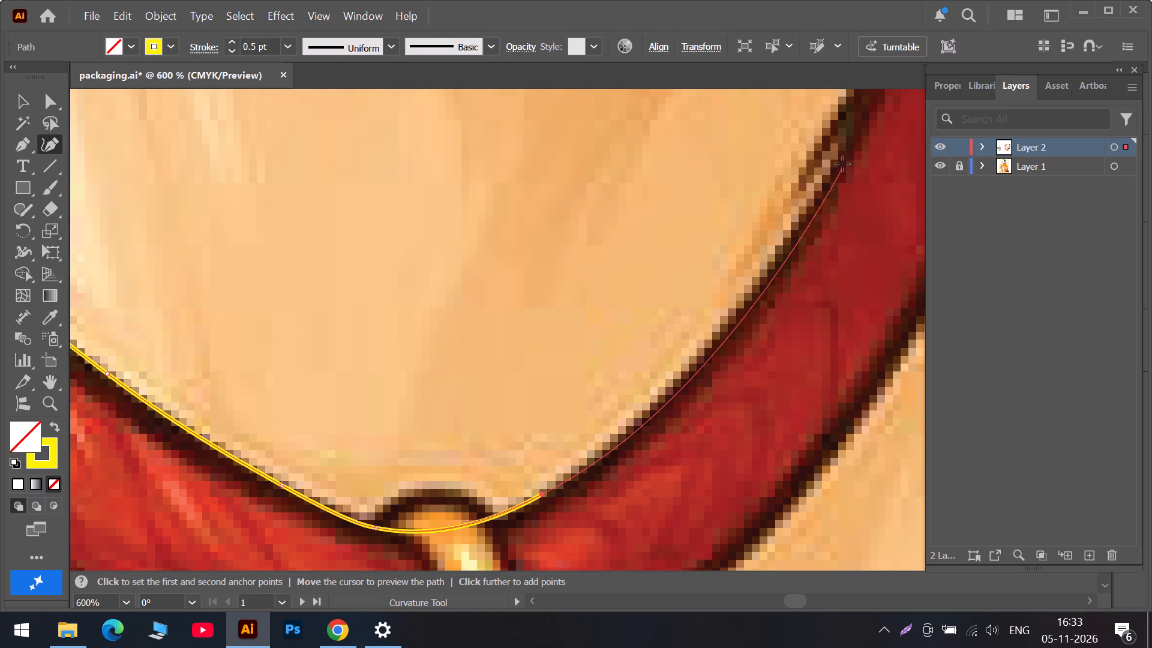
pyautogui.click(846, 147)
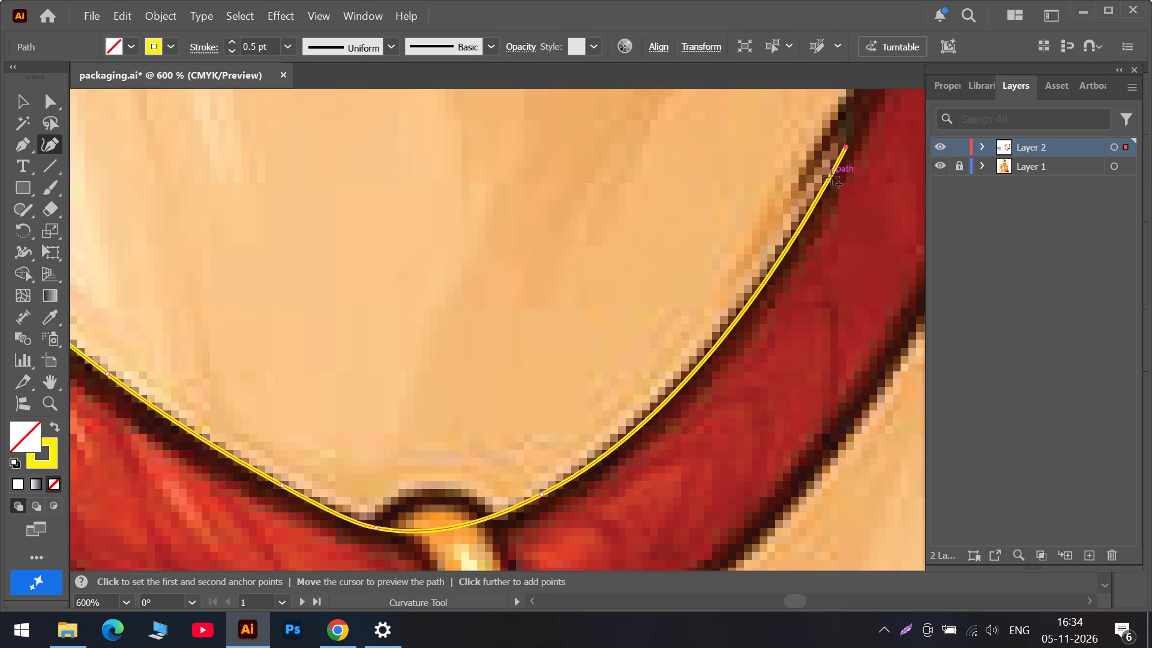
pyautogui.click(830, 178)
pyautogui.click(800, 182)
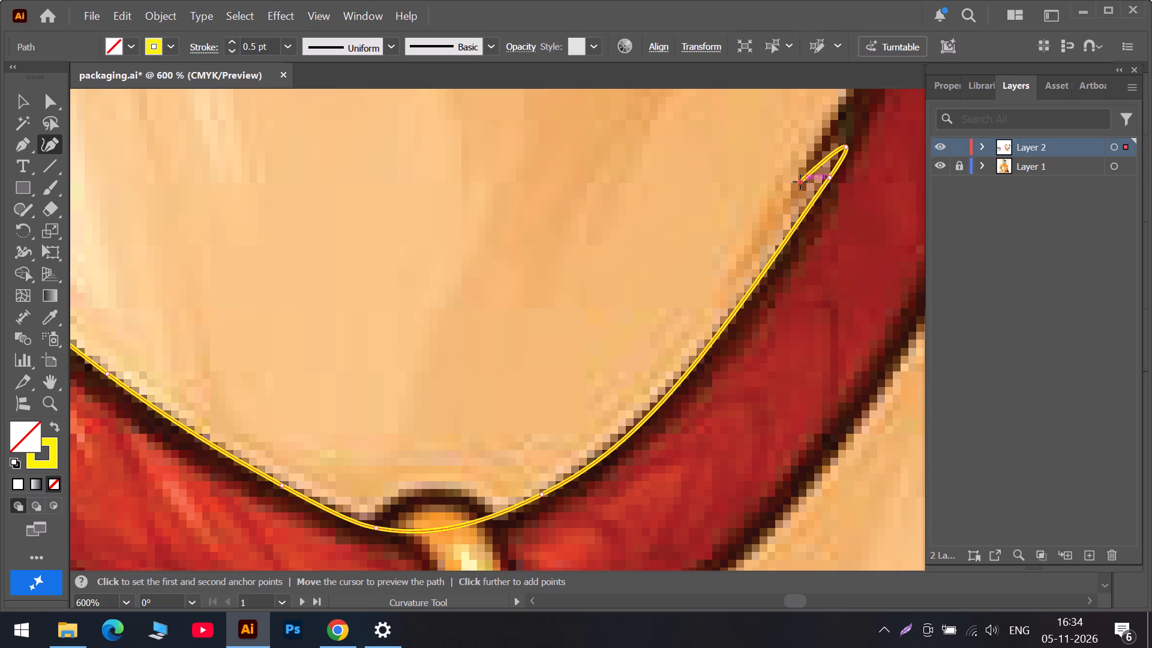
pyautogui.scroll(7, 811, 166)
pyautogui.click(868, 174)
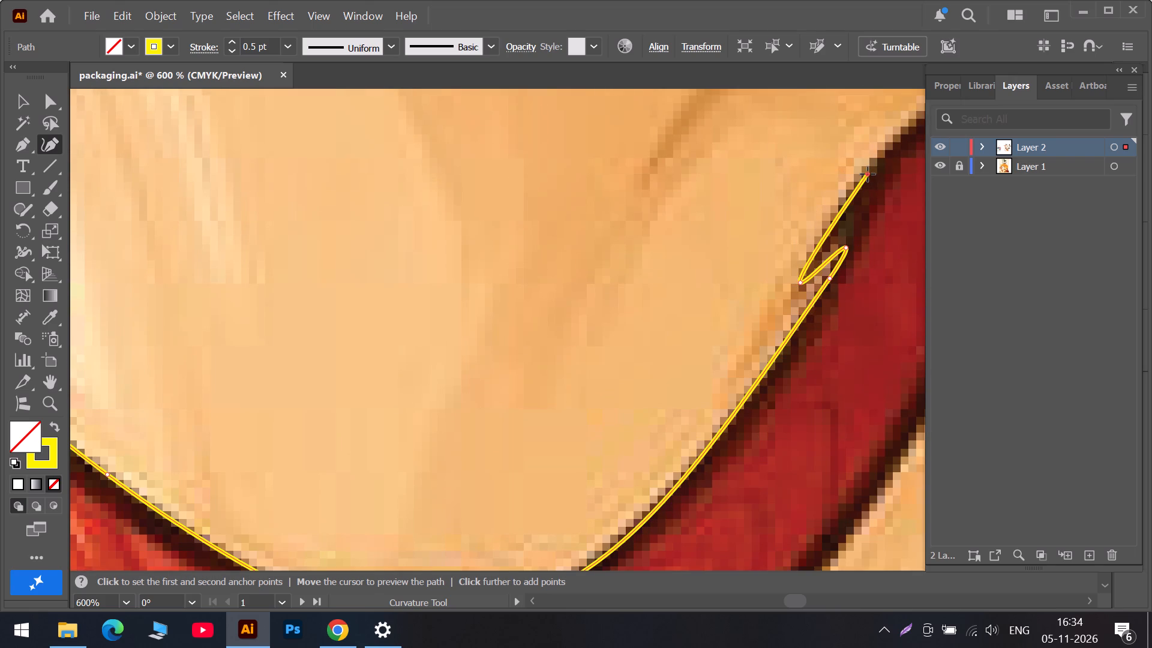
# Extend the path over the rope's upper end with two curve points, reaching the dark junction below the cow's mouth.
pyautogui.click(841, 602)
pyautogui.scroll(7, 620, 301)
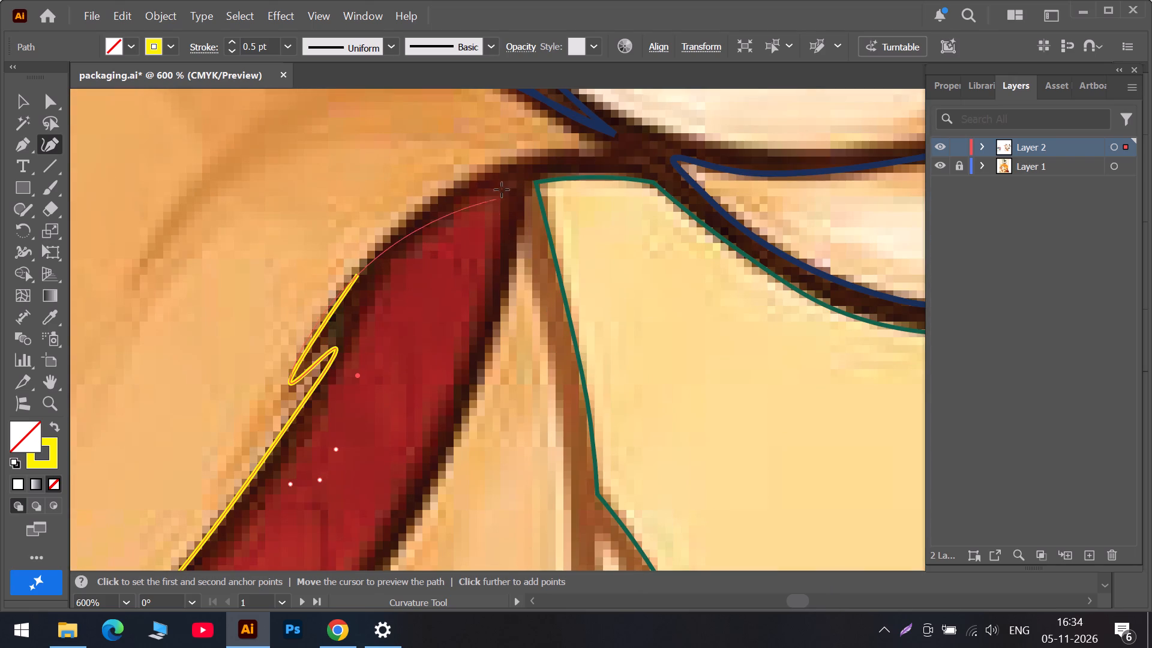
pyautogui.click(496, 171)
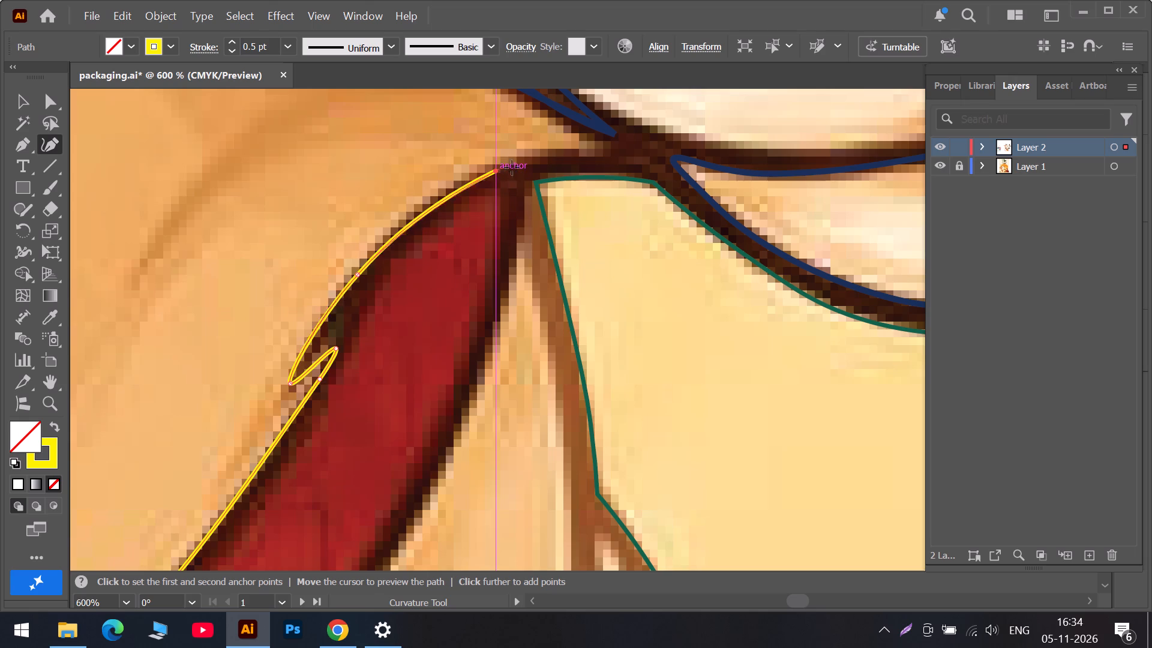
pyautogui.click(633, 155)
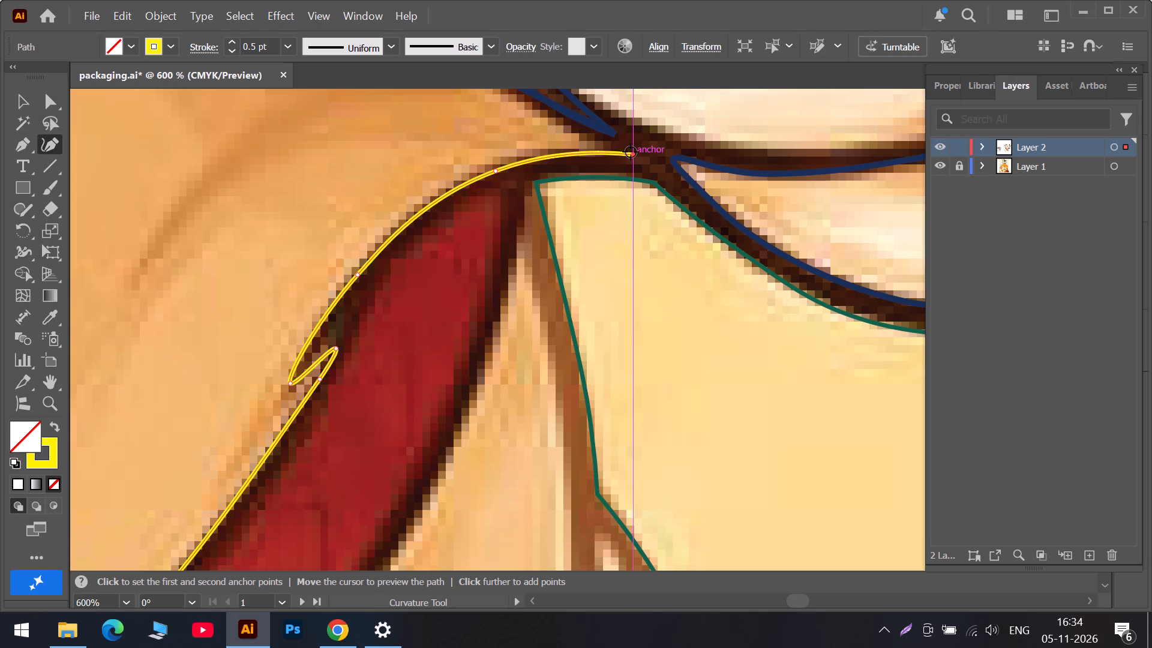
# Place two corner points at the mouth junction and bring the path back along the green outline's top to the rope's outer edge.
pyautogui.scroll(6, 632, 166)
pyautogui.scroll(-5, 659, 226)
pyautogui.scroll(6, 659, 238)
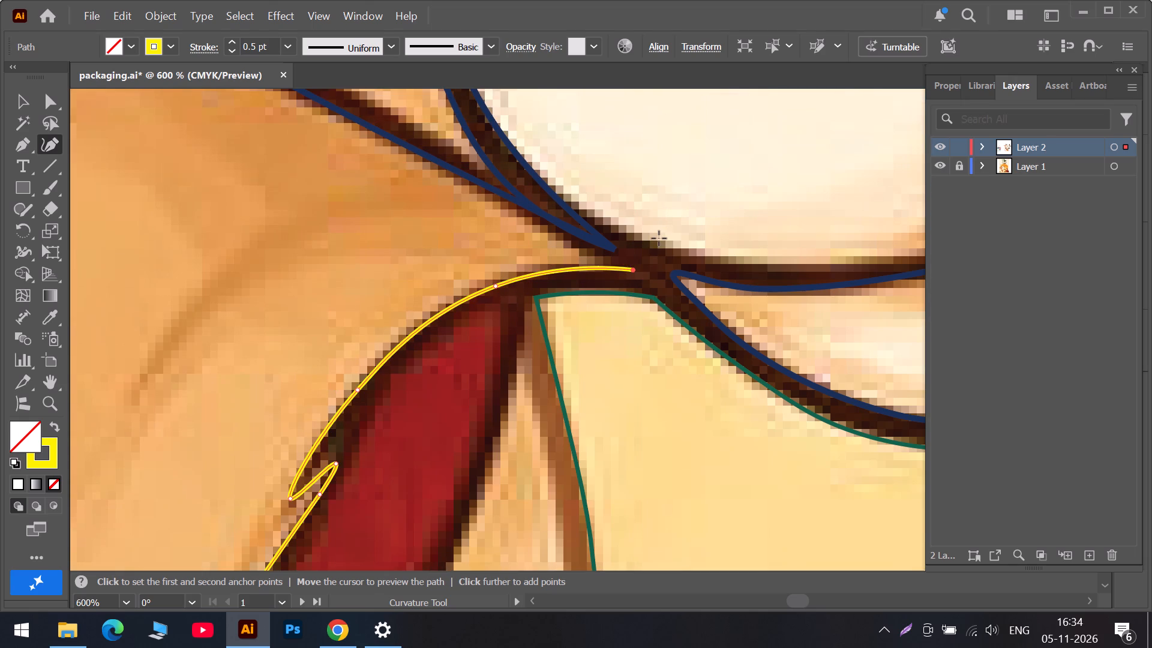
pyautogui.keyDown('alt'); pyautogui.scroll(-4, 659, 240); pyautogui.keyUp('alt')
pyautogui.keyDown('alt'); pyautogui.scroll(2, 656, 241); pyautogui.keyUp('alt')
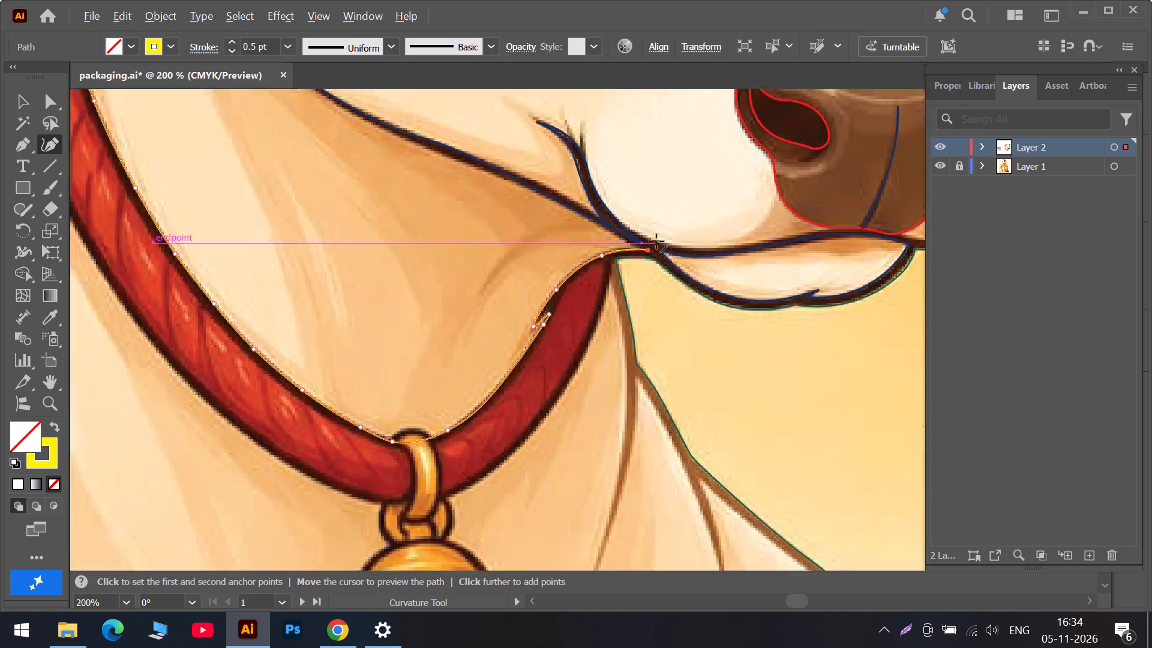
pyautogui.keyDown('alt'); pyautogui.scroll(4, 656, 241); pyautogui.keyUp('alt')
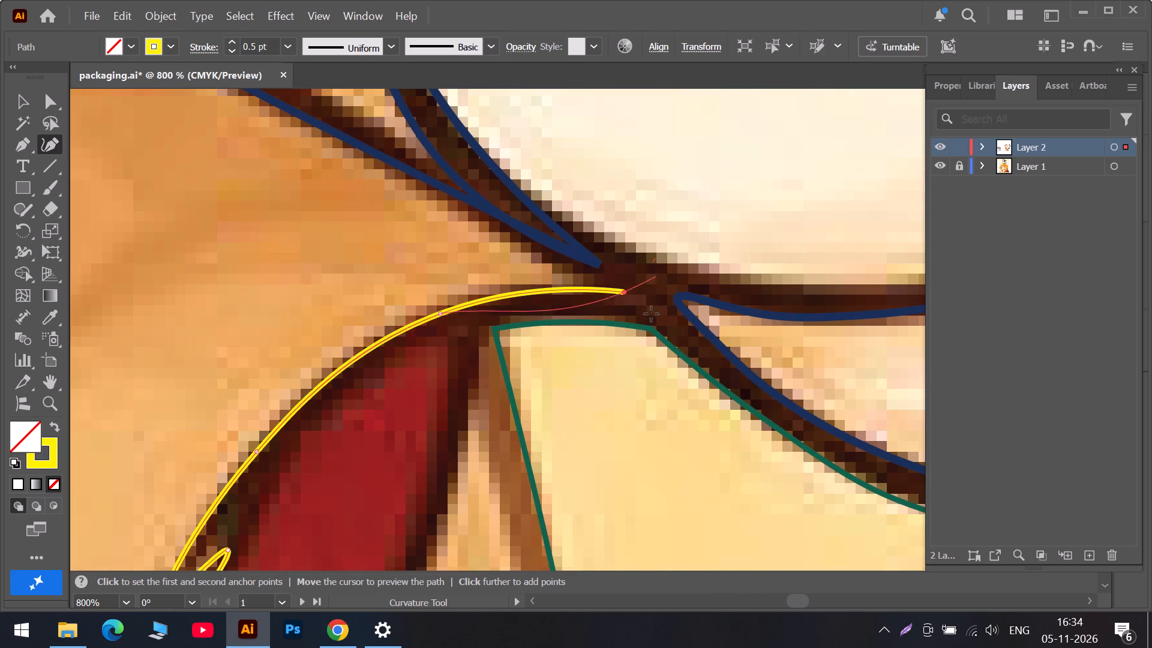
pyautogui.doubleClick(665, 296)
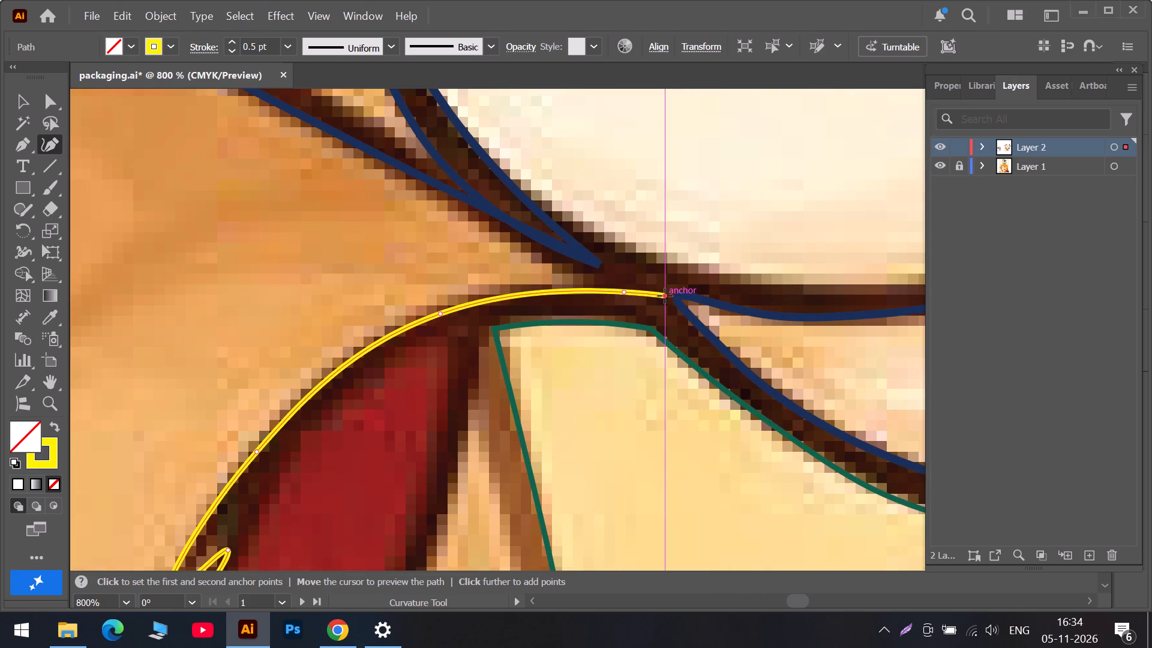
pyautogui.doubleClick(675, 325)
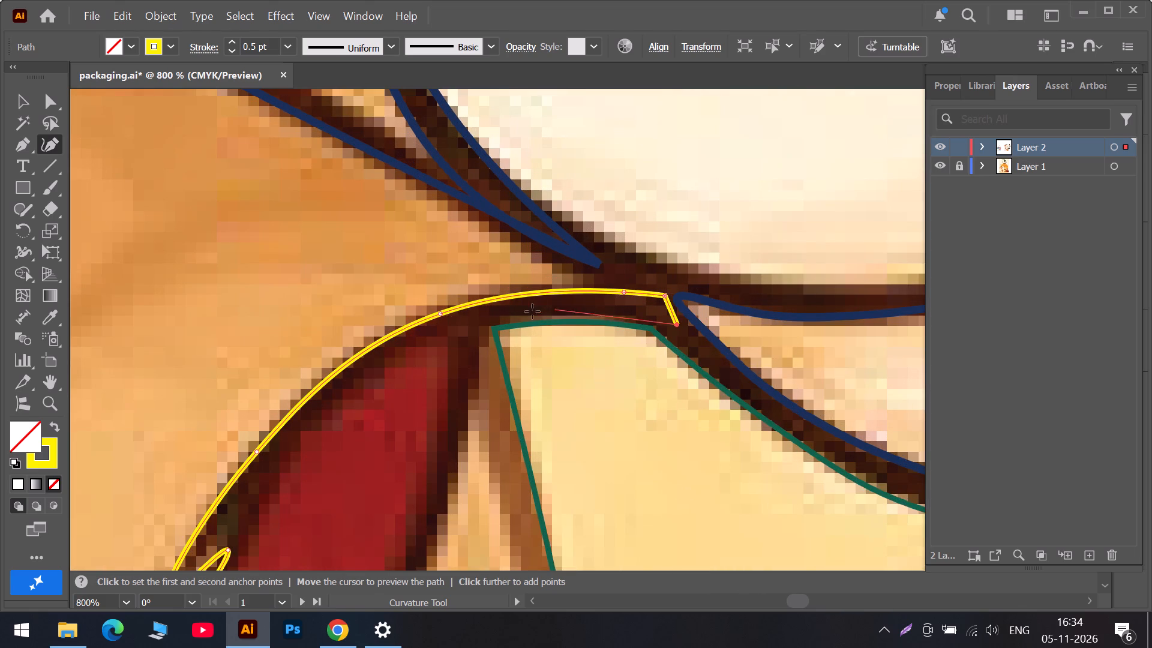
pyautogui.click(496, 319)
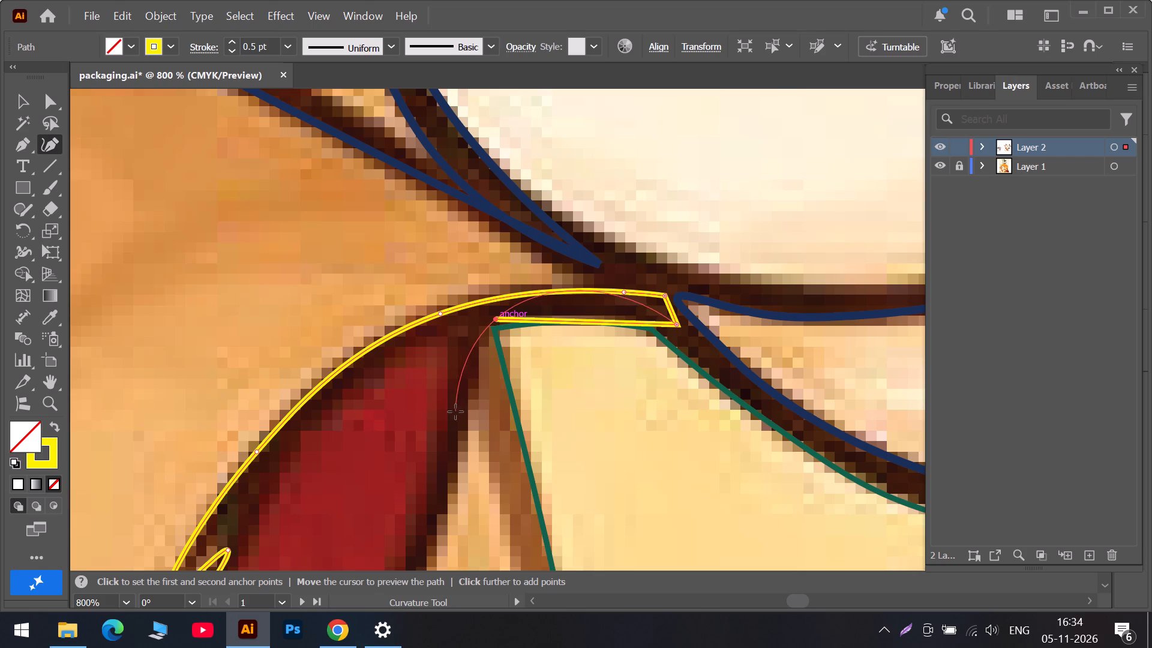
pyautogui.click(455, 412)
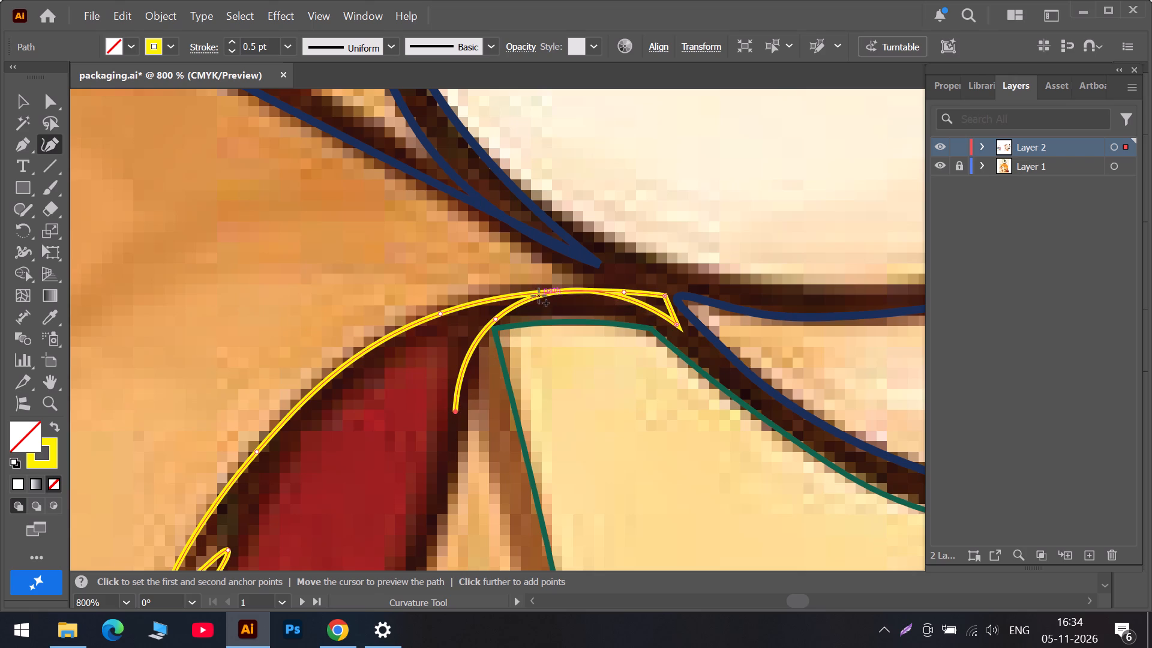
# Reshape the returning edge with an added midpoint and a corner point at the green outline's corner, fitting it along the green top edge.
pyautogui.moveTo(539, 296); pyautogui.dragTo(567, 314)
pyautogui.moveTo(495, 321); pyautogui.dragTo(489, 328)
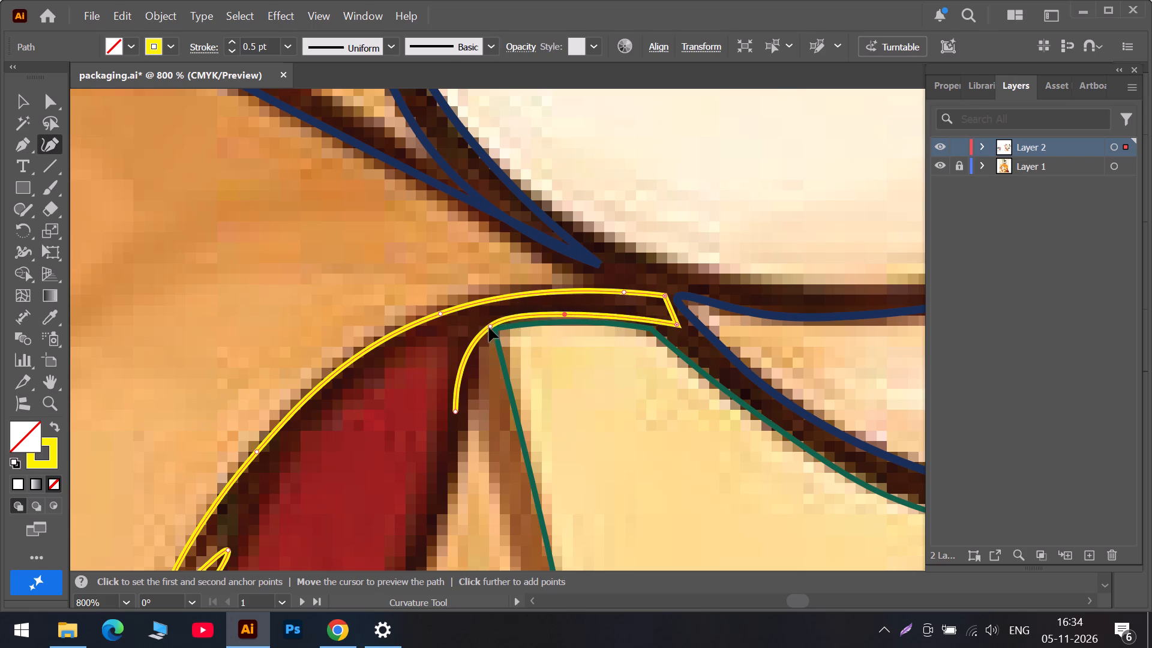
pyautogui.moveTo(489, 328); pyautogui.dragTo(475, 343)
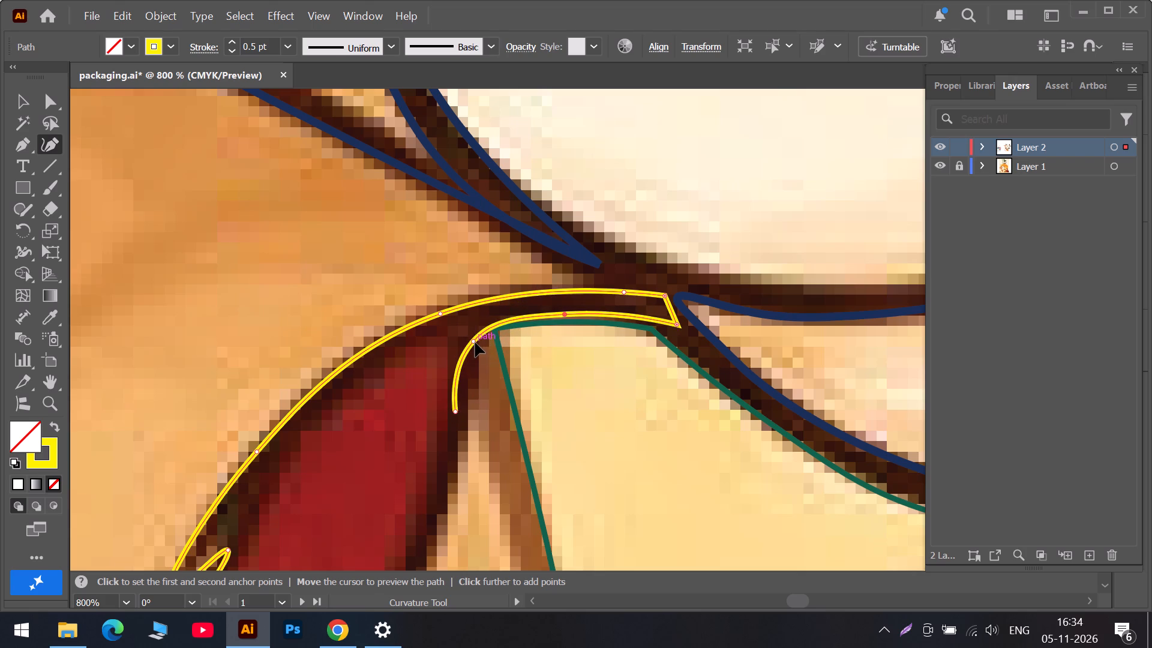
pyautogui.moveTo(475, 343); pyautogui.dragTo(484, 336)
pyautogui.doubleClick(484, 336)
pyautogui.moveTo(484, 336); pyautogui.dragTo(498, 328)
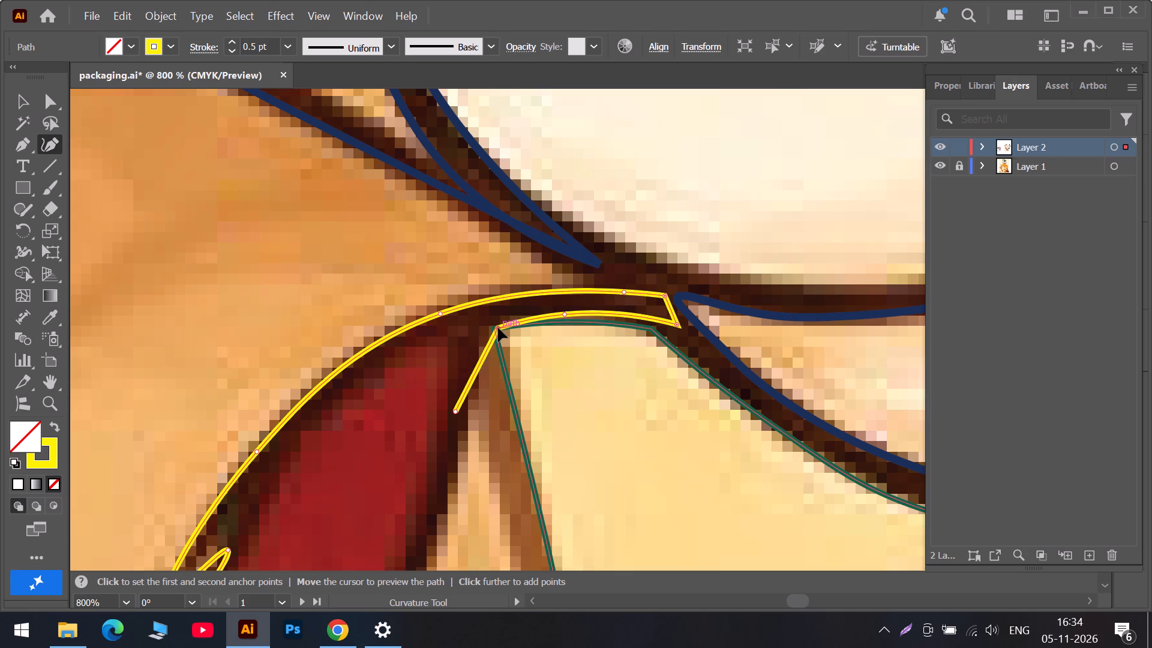
pyautogui.moveTo(498, 328); pyautogui.dragTo(495, 325)
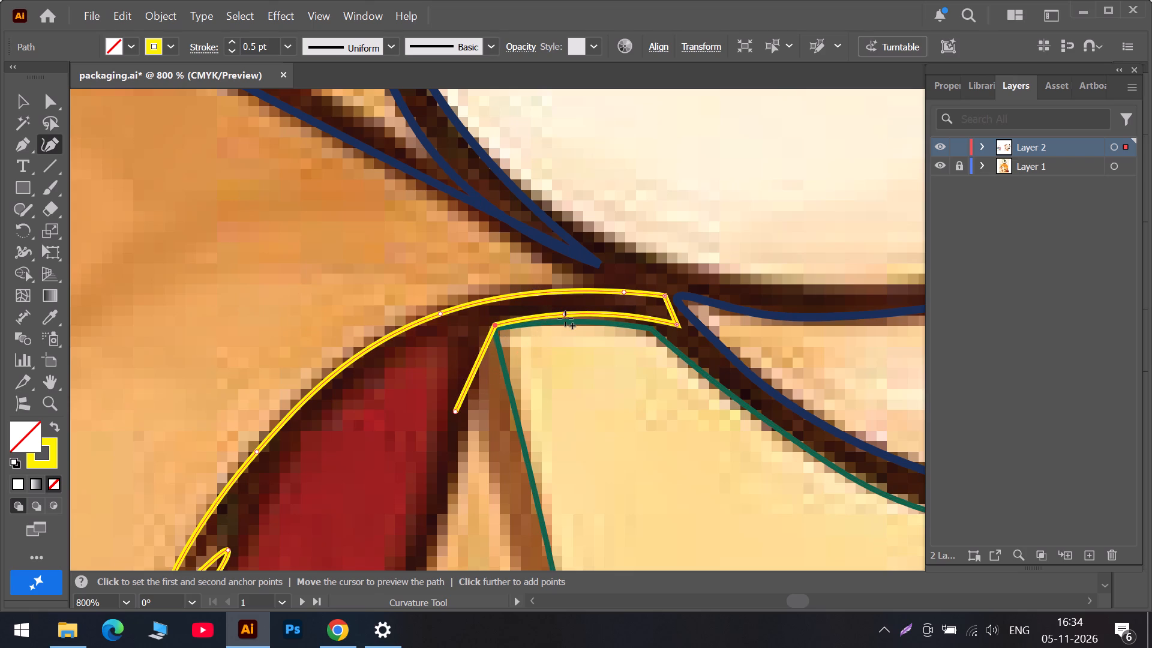
pyautogui.click(563, 317)
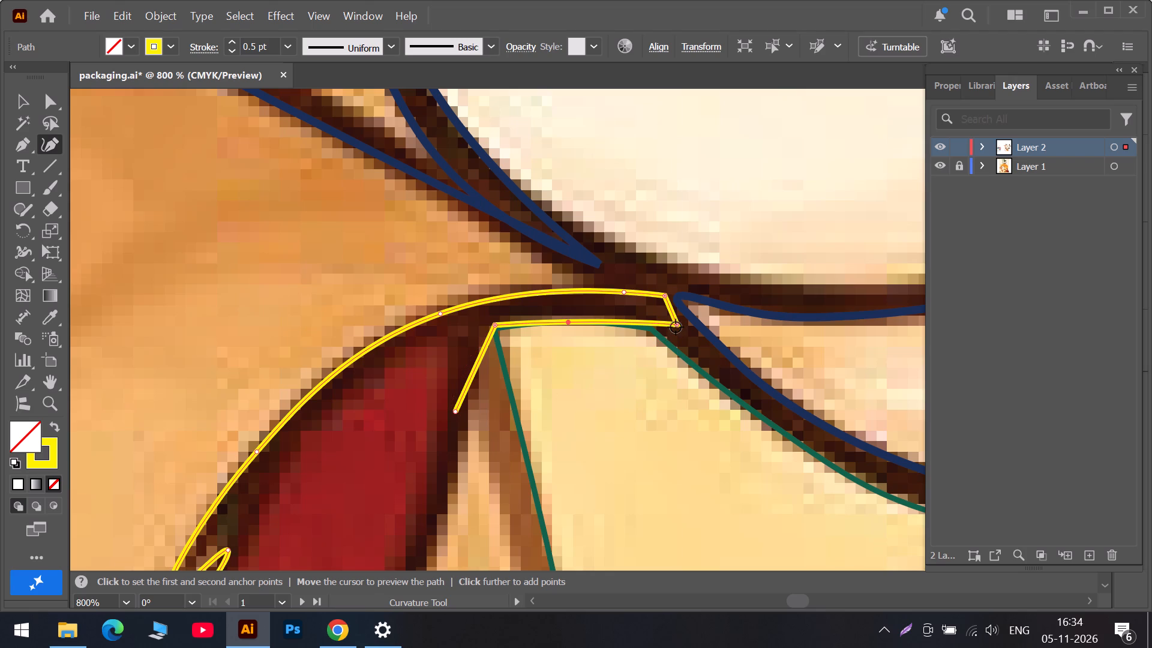
# Move the two corner points at the mouth junction so the rope outline's end meets the navy outline.
pyautogui.moveTo(676, 327); pyautogui.dragTo(694, 321)
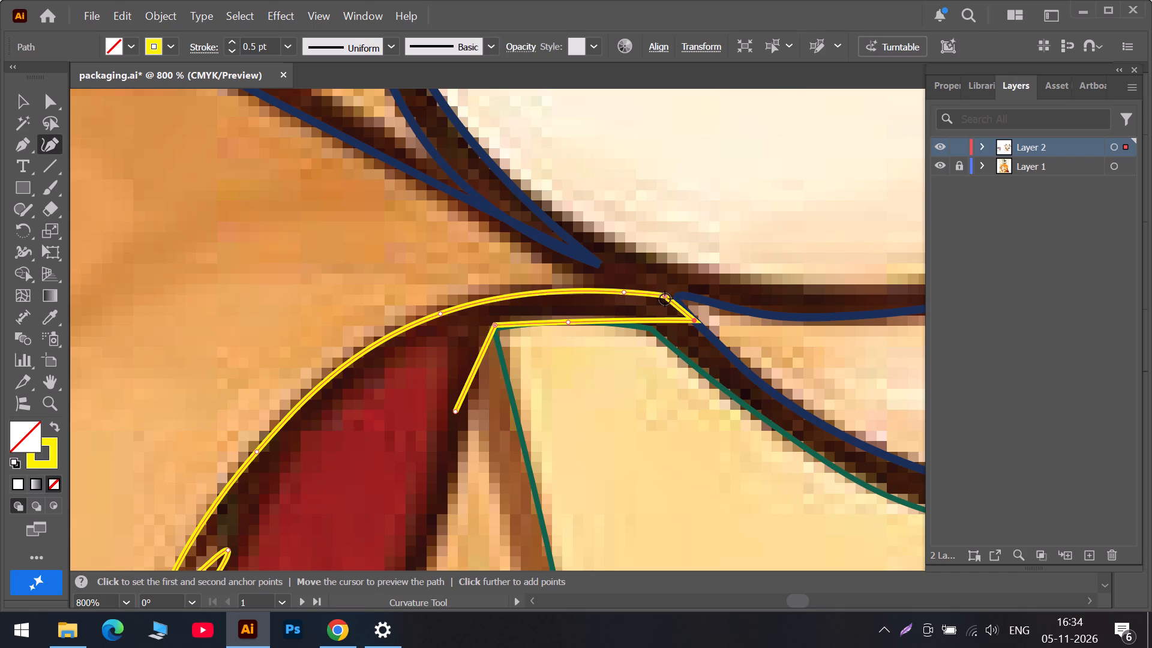
pyautogui.moveTo(666, 299); pyautogui.dragTo(674, 298)
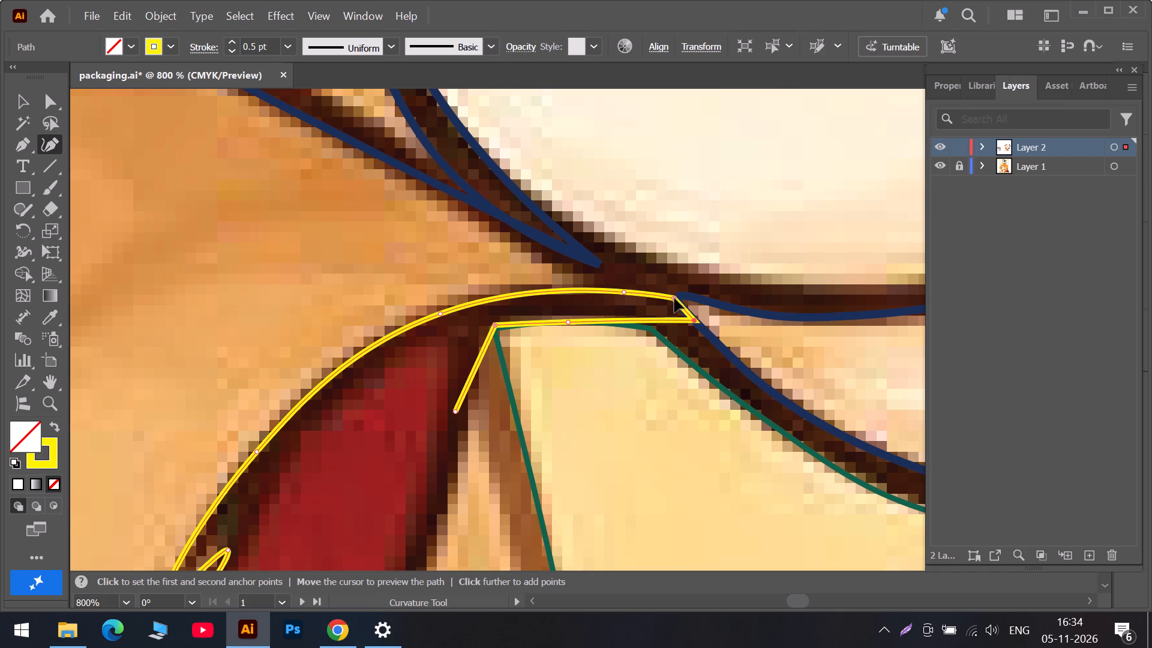
pyautogui.moveTo(674, 298); pyautogui.dragTo(677, 302)
# Extend the path down the rope's outer edge with two curve points, and shift the preceding point onto the dark contour.
pyautogui.scroll(-7, 533, 382)
pyautogui.scroll(-6, 441, 422)
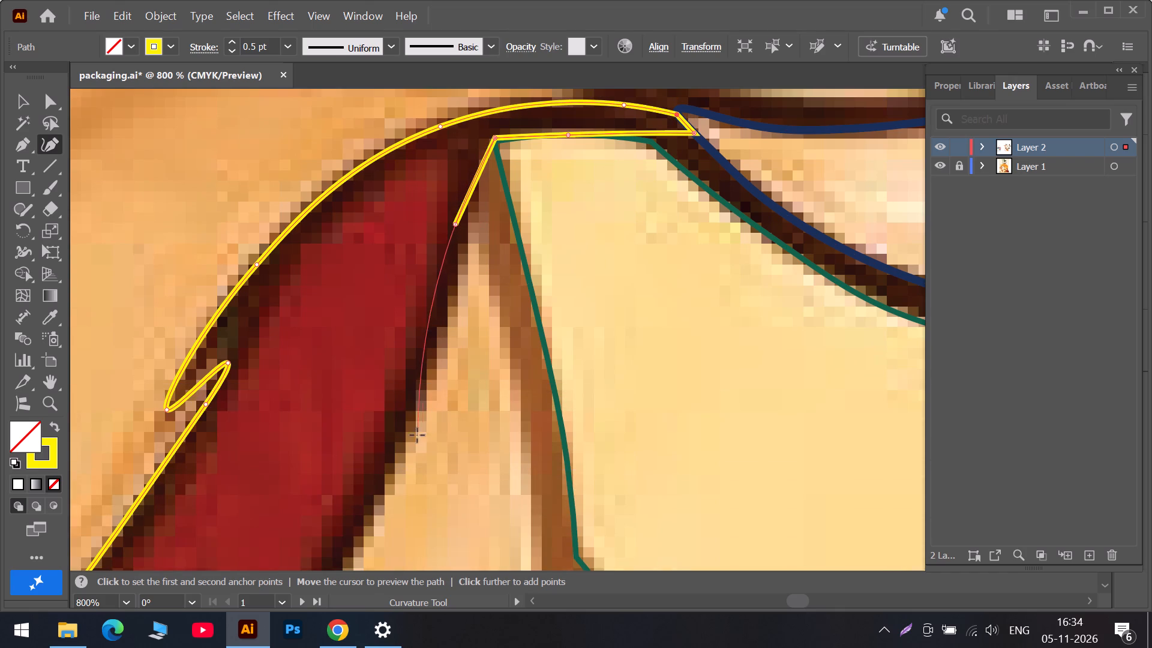
pyautogui.click(403, 451)
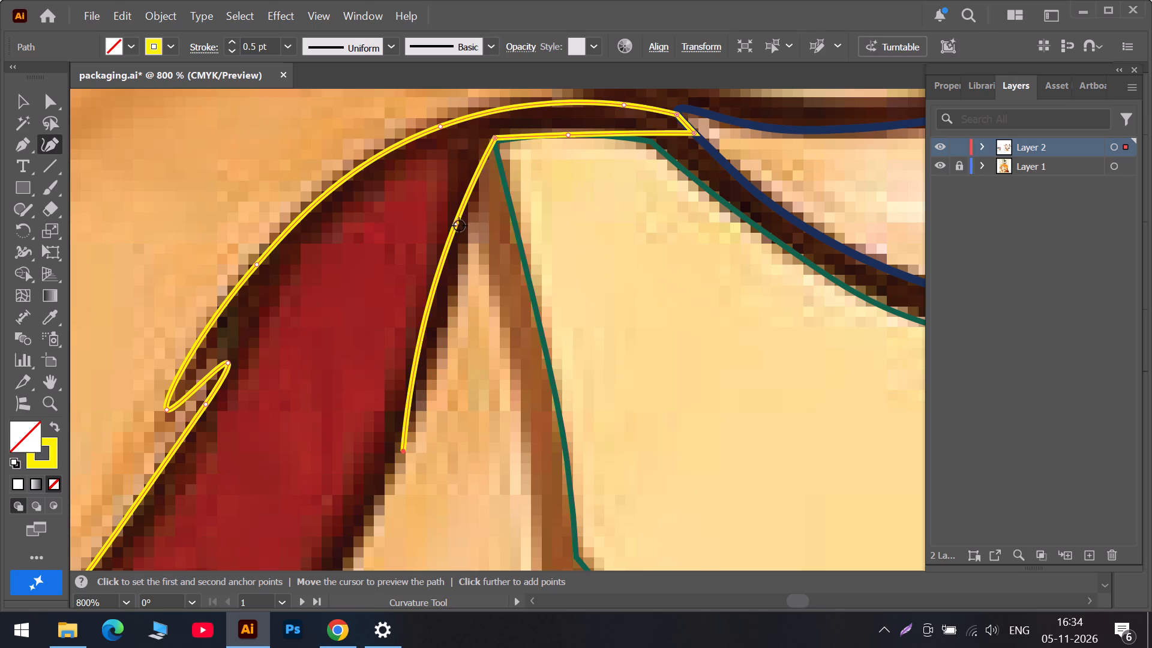
pyautogui.moveTo(459, 226); pyautogui.dragTo(462, 255)
pyautogui.scroll(-3, 432, 391)
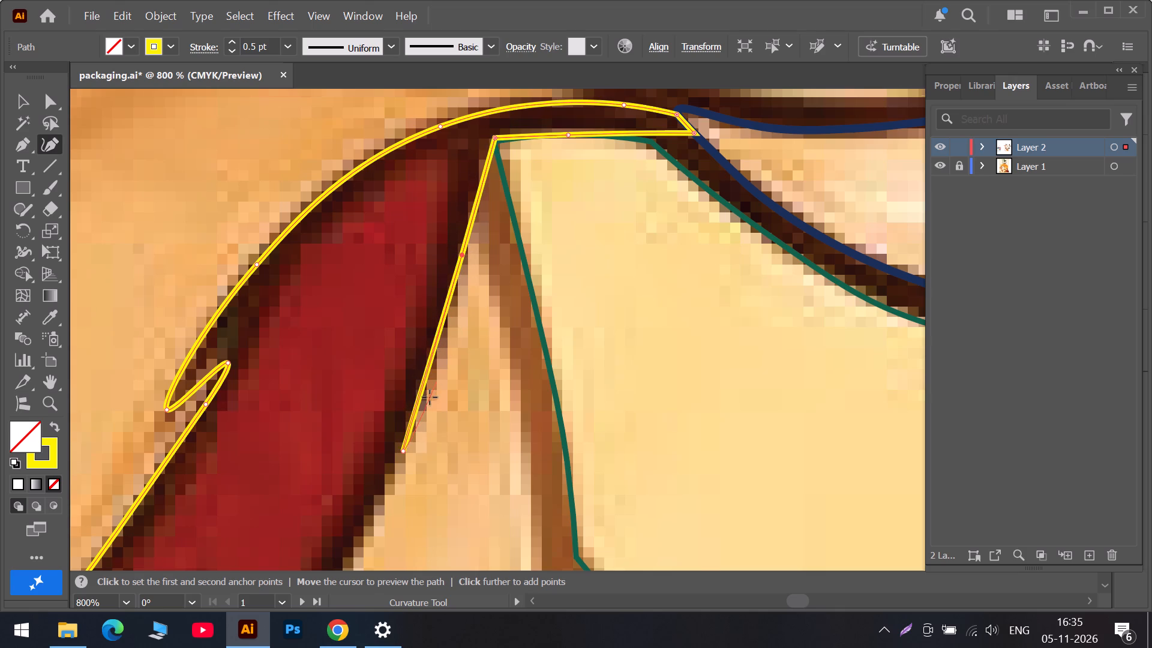
pyautogui.scroll(-3, 430, 397)
pyautogui.click(324, 514)
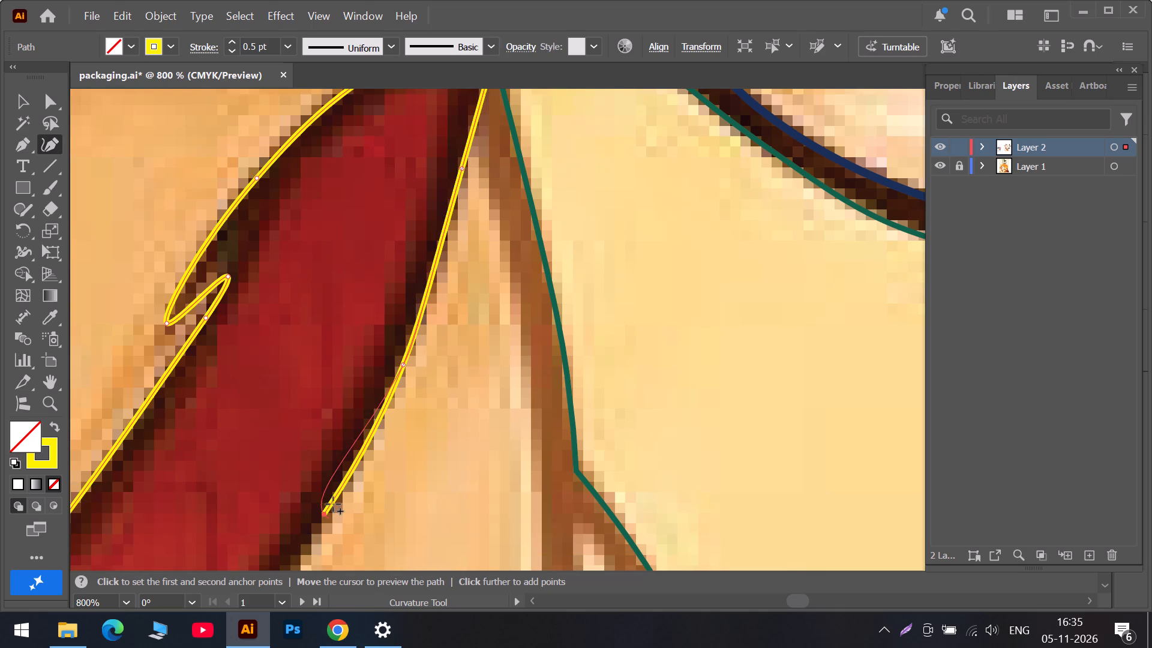
# Carry the path along the rope's lower edge with three curve points, crossing the gold ring to its far side.
pyautogui.scroll(-7, 333, 500)
pyautogui.scroll(-7, 411, 428)
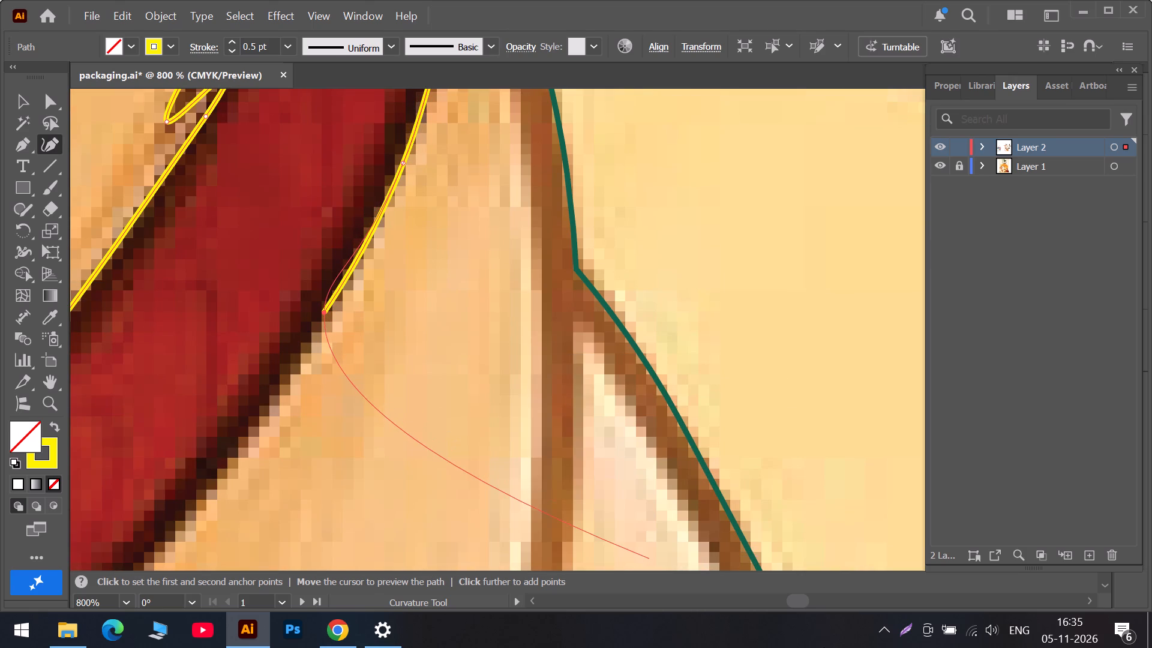
pyautogui.click(766, 598)
pyautogui.scroll(-5, 688, 467)
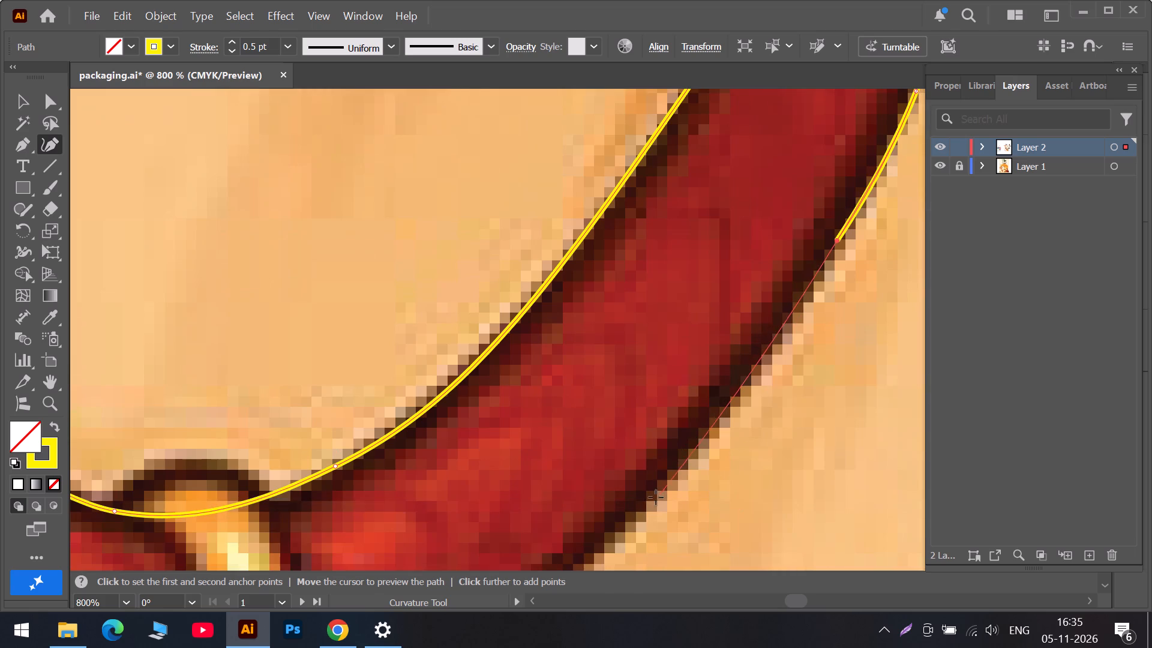
pyautogui.click(645, 503)
pyautogui.scroll(-7, 619, 502)
pyautogui.scroll(-6, 527, 499)
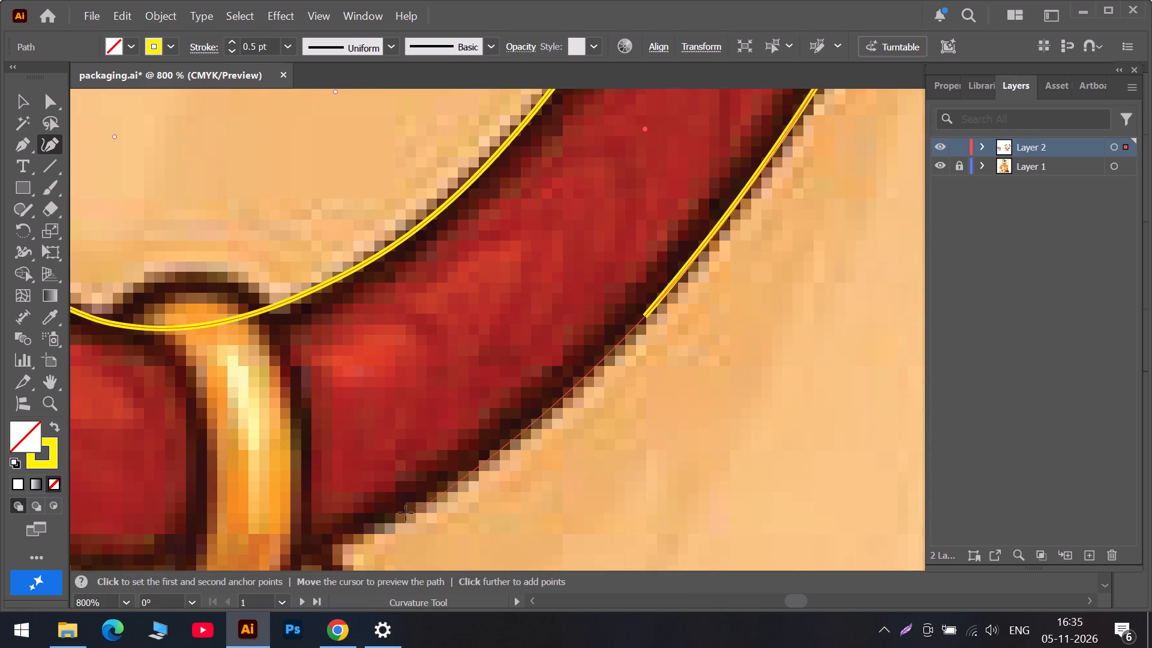
pyautogui.click(350, 539)
pyautogui.scroll(-7, 339, 537)
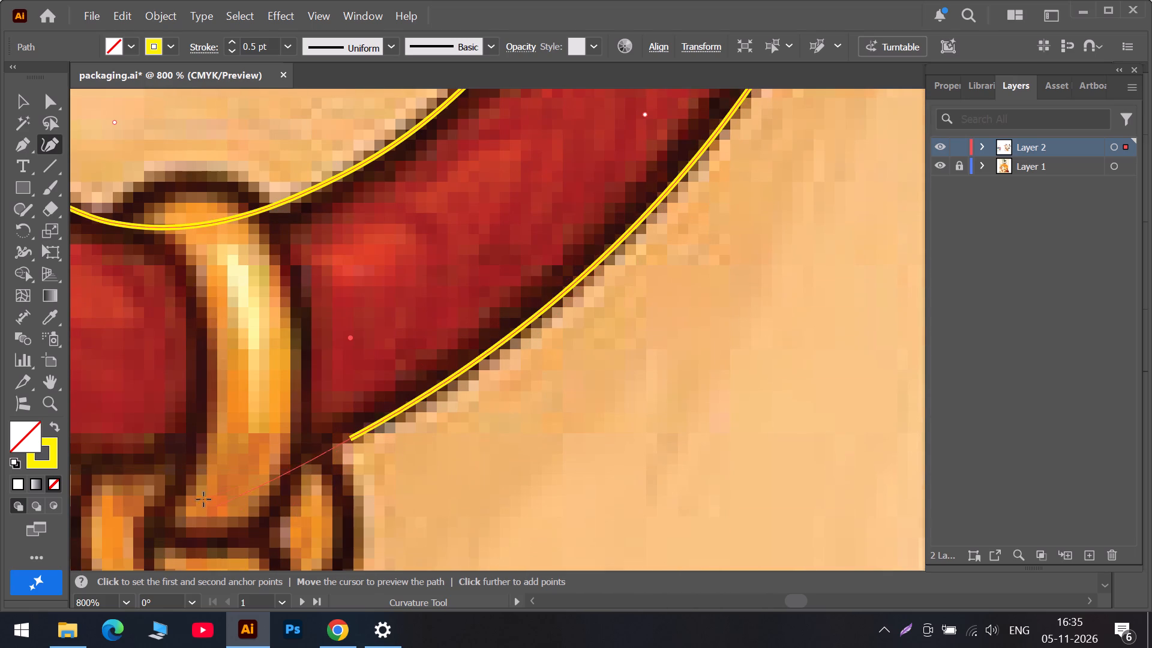
pyautogui.click(124, 462)
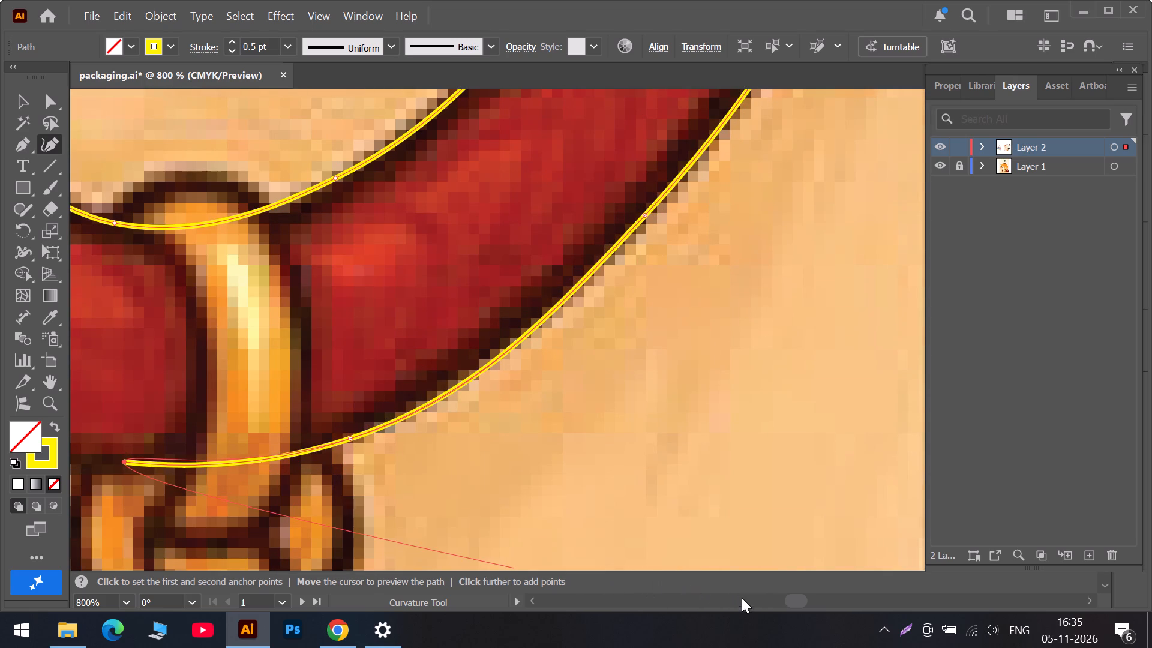
# Continue the path from the gold ring along the red rope's lower outer edge with four curve points up its far side.
pyautogui.click(751, 601)
pyautogui.click(358, 385)
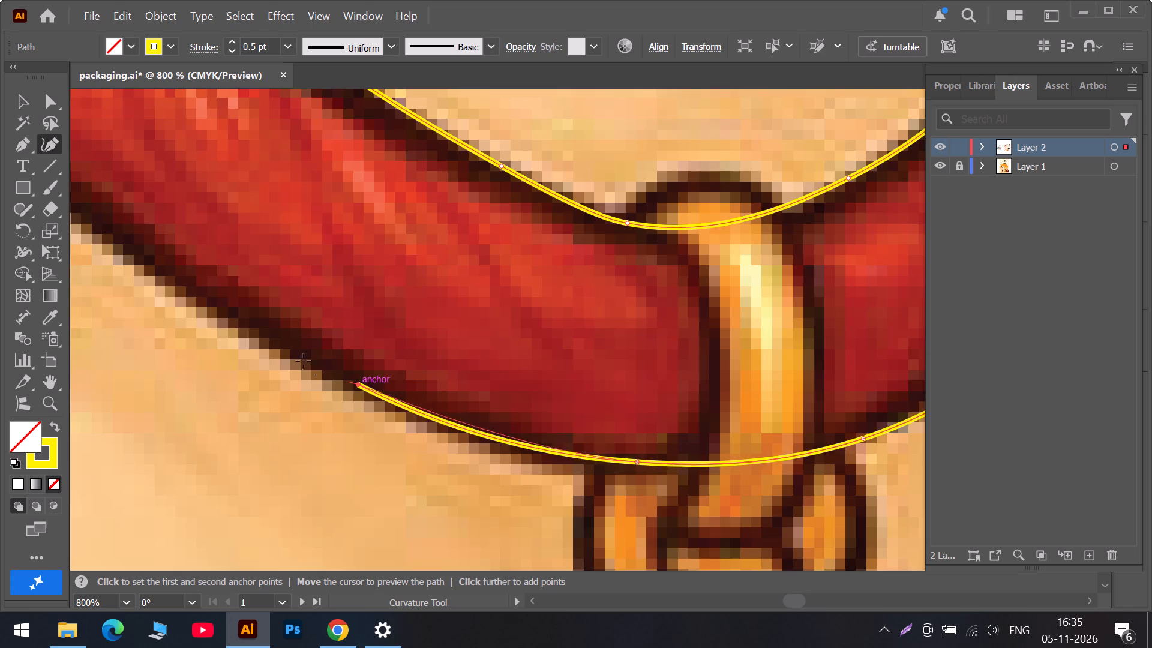
pyautogui.scroll(7, 235, 338)
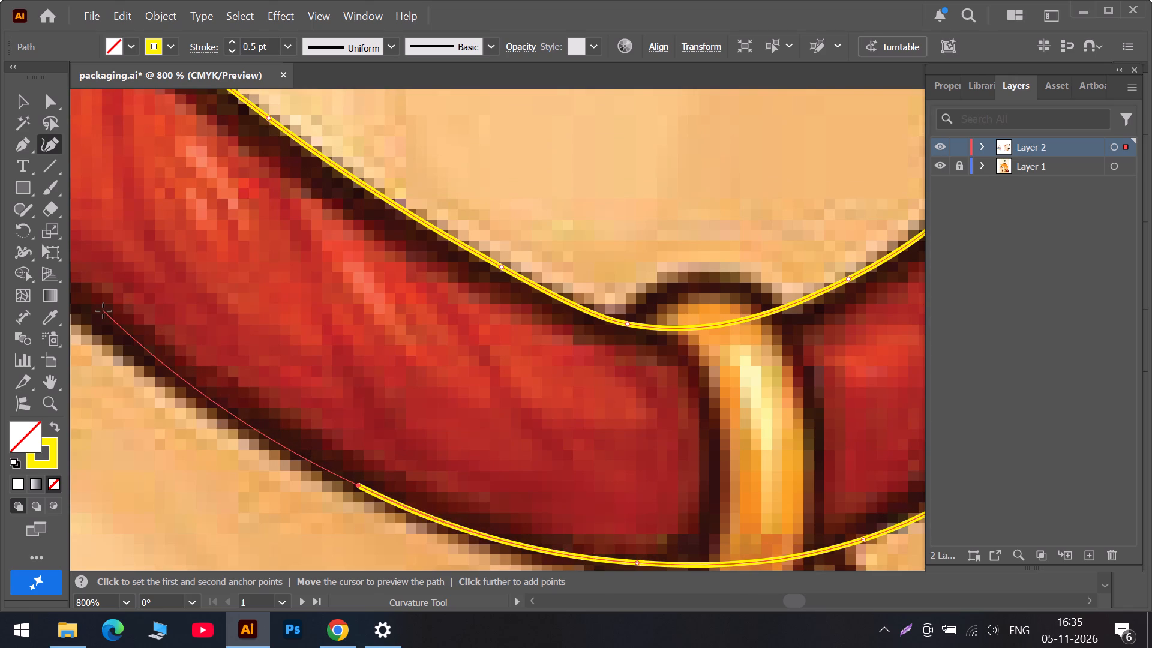
pyautogui.click(87, 320)
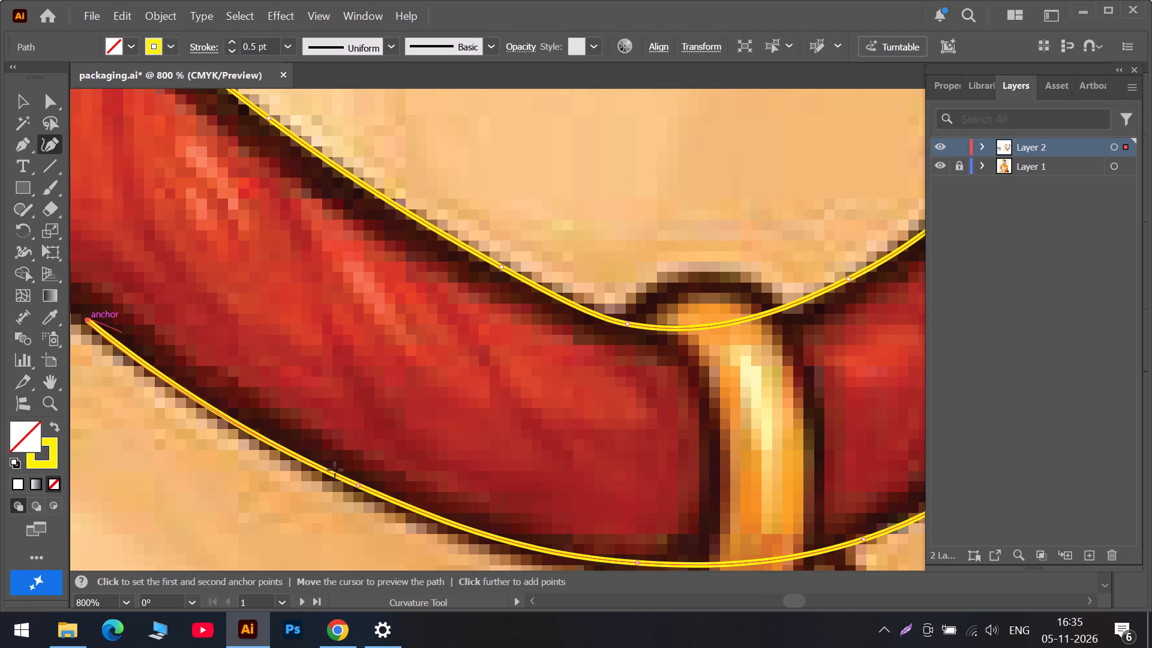
pyautogui.click(749, 604)
pyautogui.scroll(6, 501, 272)
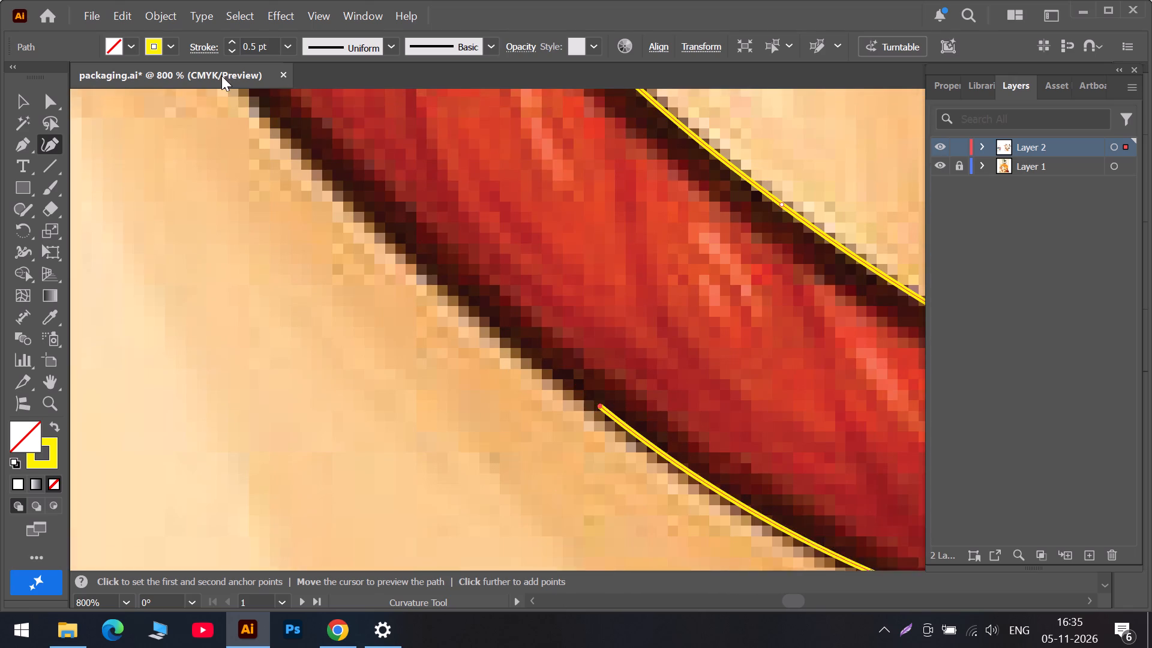
pyautogui.scroll(2, 221, 76)
pyautogui.scroll(4, 271, 185)
pyautogui.click(254, 183)
pyautogui.scroll(6, 226, 166)
pyautogui.scroll(7, 145, 158)
pyautogui.click(94, 167)
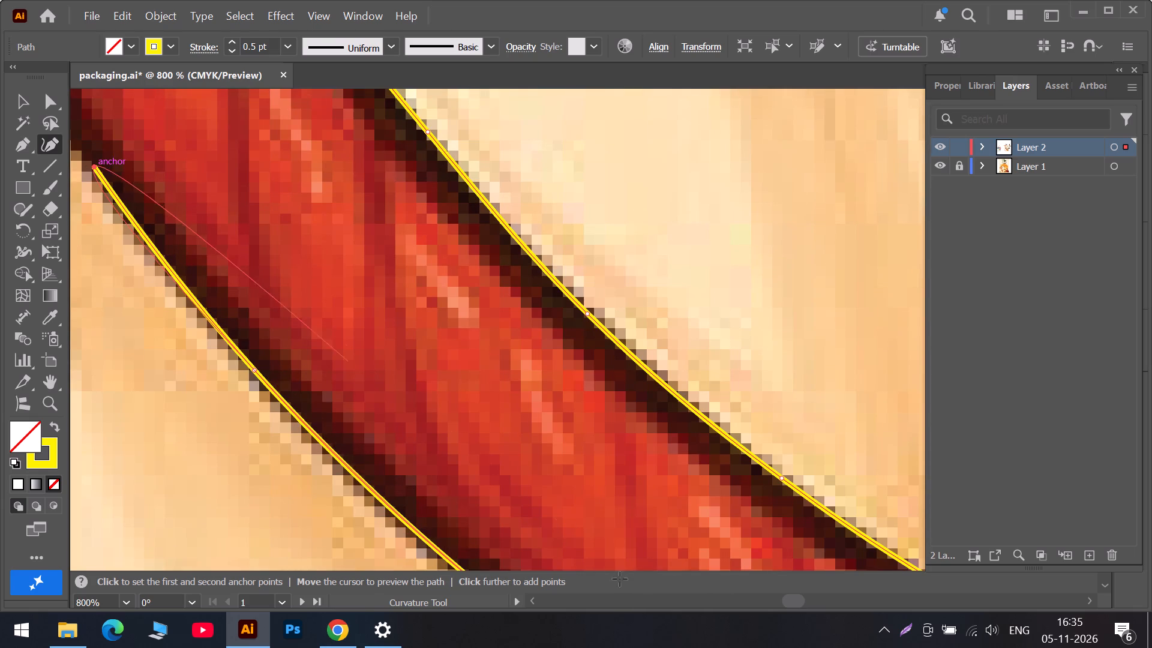
# Extend the path up the rope's outer dark contour with three more curve points along the steepening section.
pyautogui.click(761, 601)
pyautogui.scroll(7, 544, 199)
pyautogui.scroll(6, 460, 160)
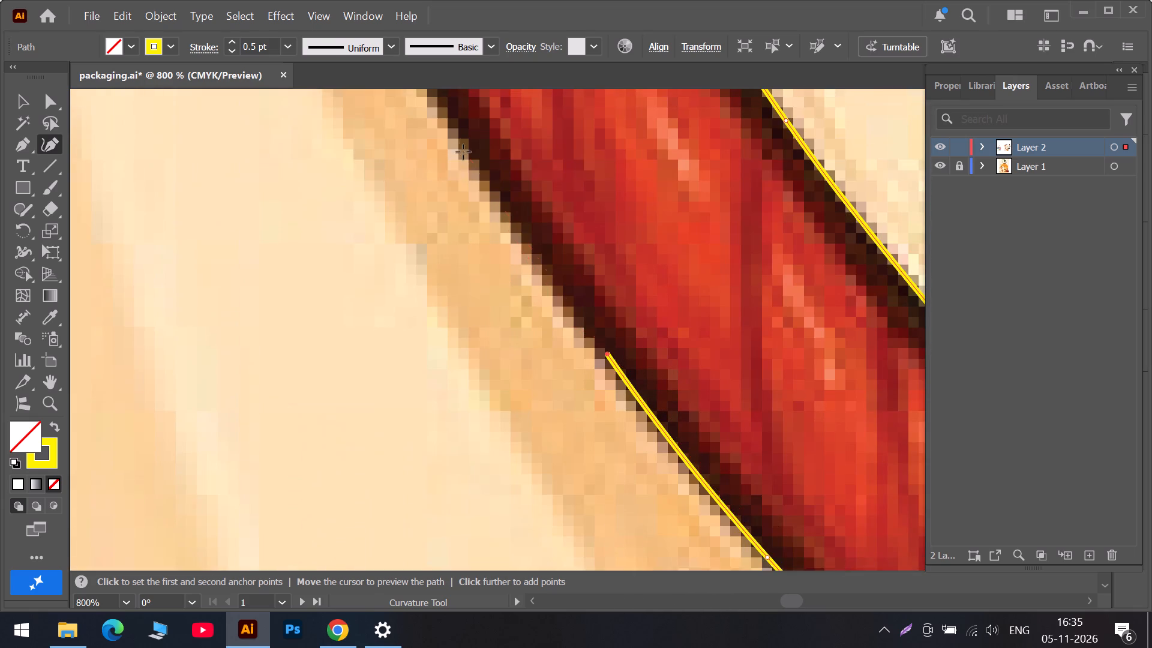
pyautogui.scroll(11, 467, 185)
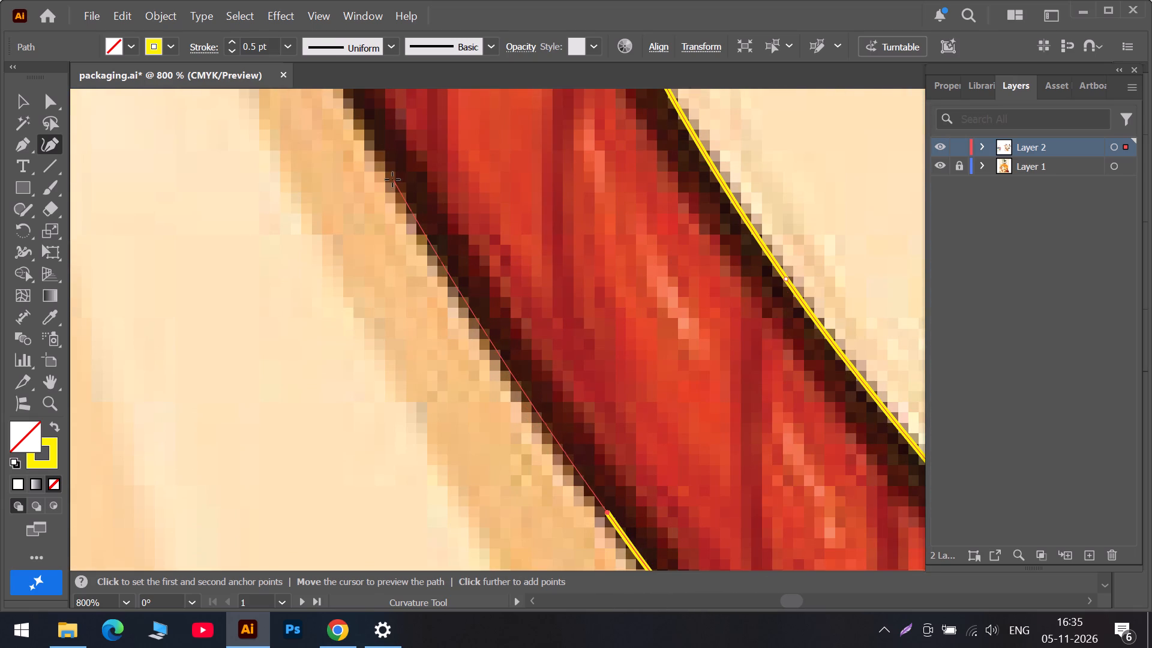
pyautogui.click(392, 179)
pyautogui.scroll(14, 364, 159)
pyautogui.scroll(2, 274, 162)
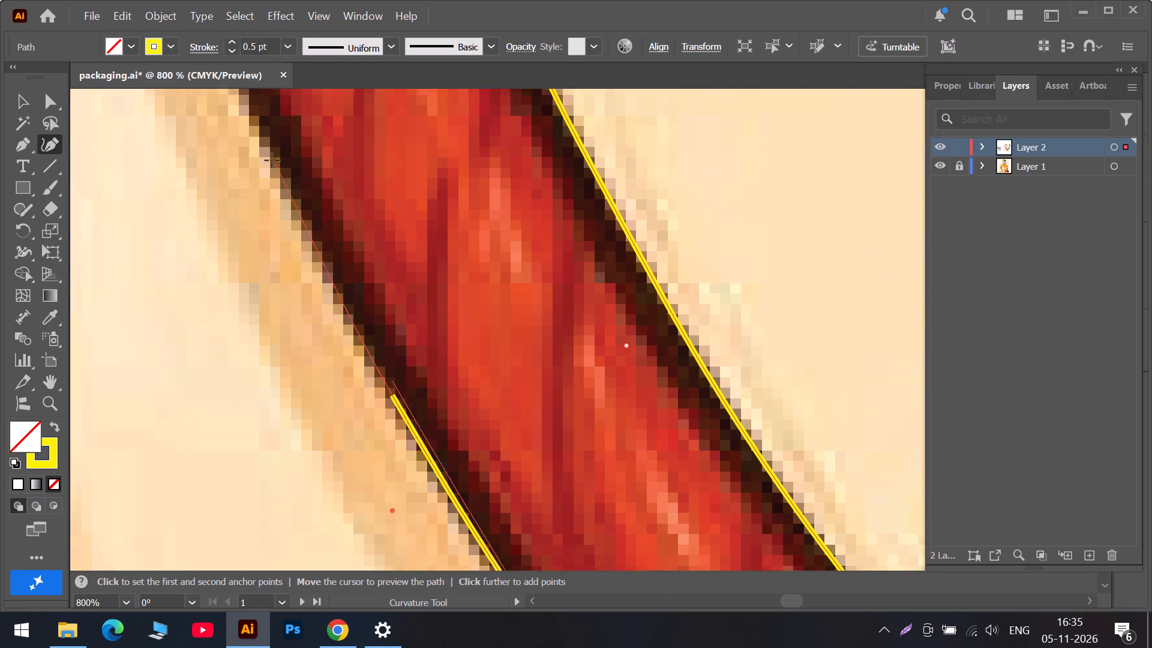
pyautogui.scroll(3, 272, 160)
pyautogui.click(244, 150)
pyautogui.scroll(6, 244, 150)
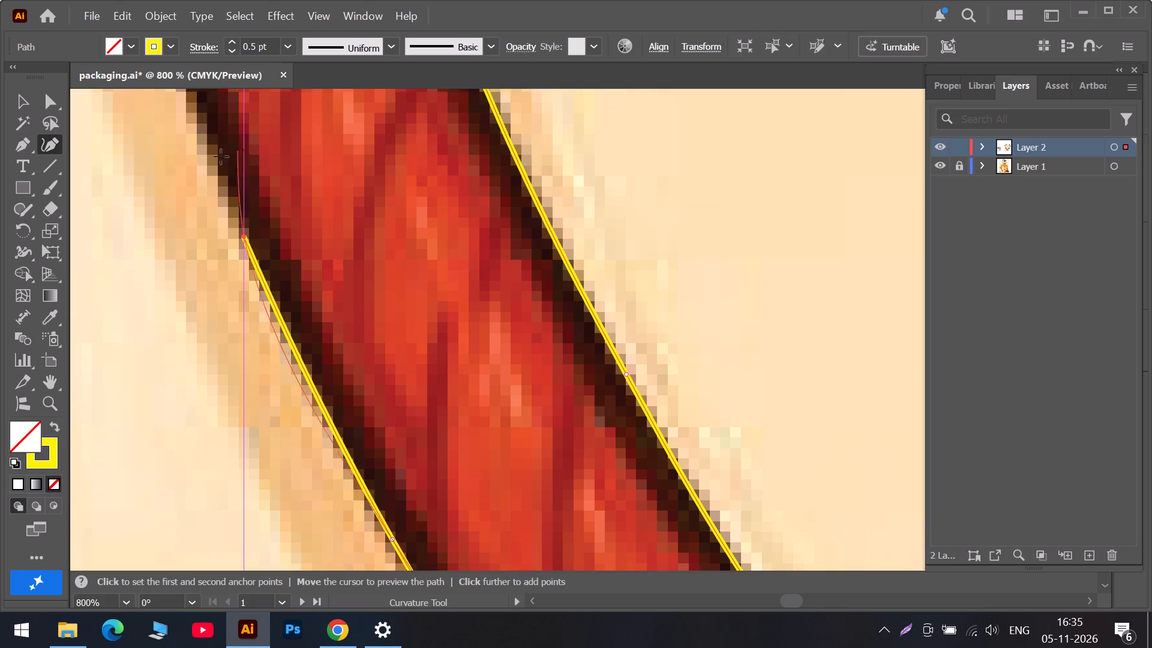
pyautogui.scroll(14, 208, 157)
pyautogui.click(139, 140)
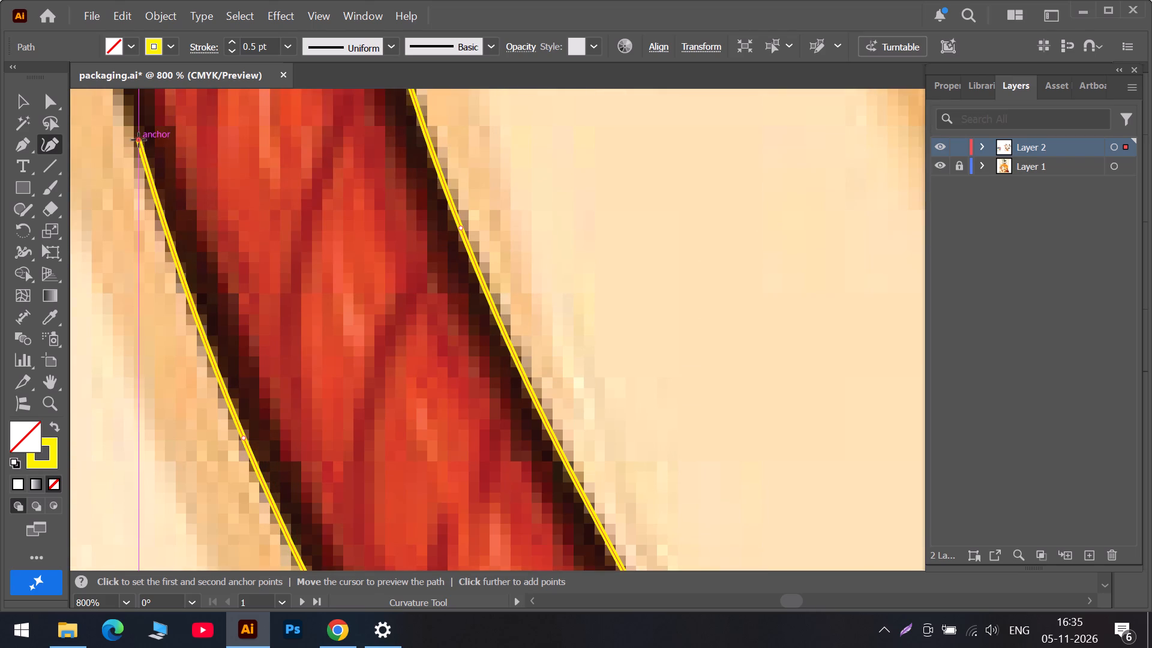
# Carry the path up the rope's near-vertical outer edge with three curve points, following the contour where it bends back, and dismiss the chat notification.
pyautogui.scroll(6, 139, 140)
pyautogui.click(763, 601)
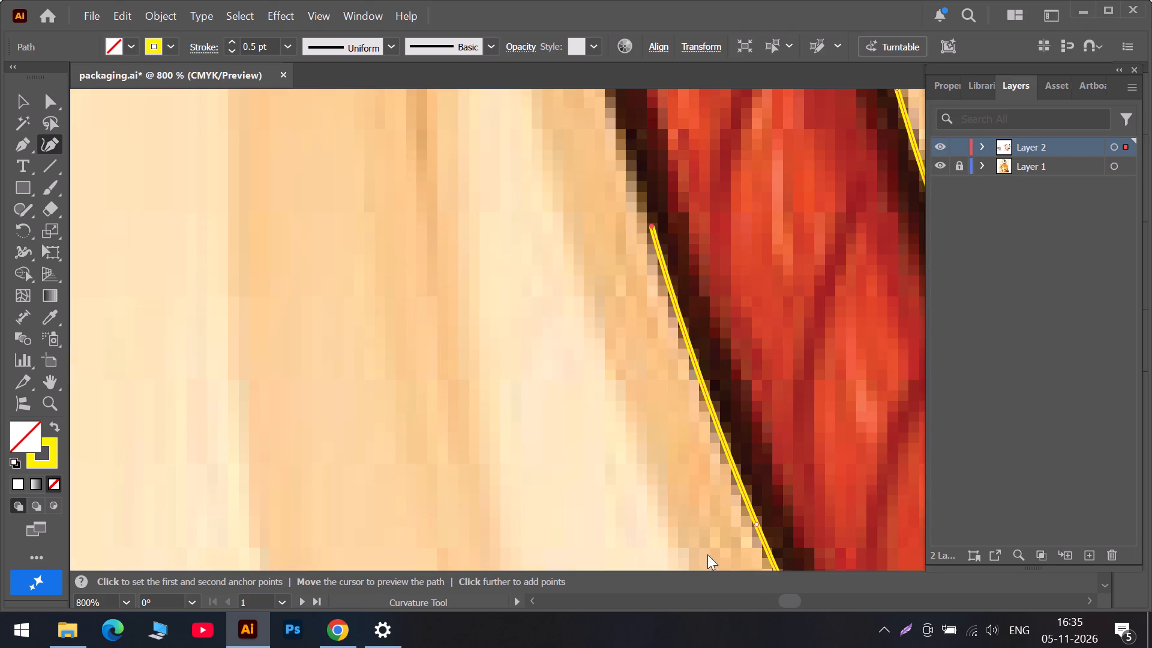
pyautogui.scroll(6, 646, 226)
pyautogui.scroll(6, 632, 149)
pyautogui.click(575, 120)
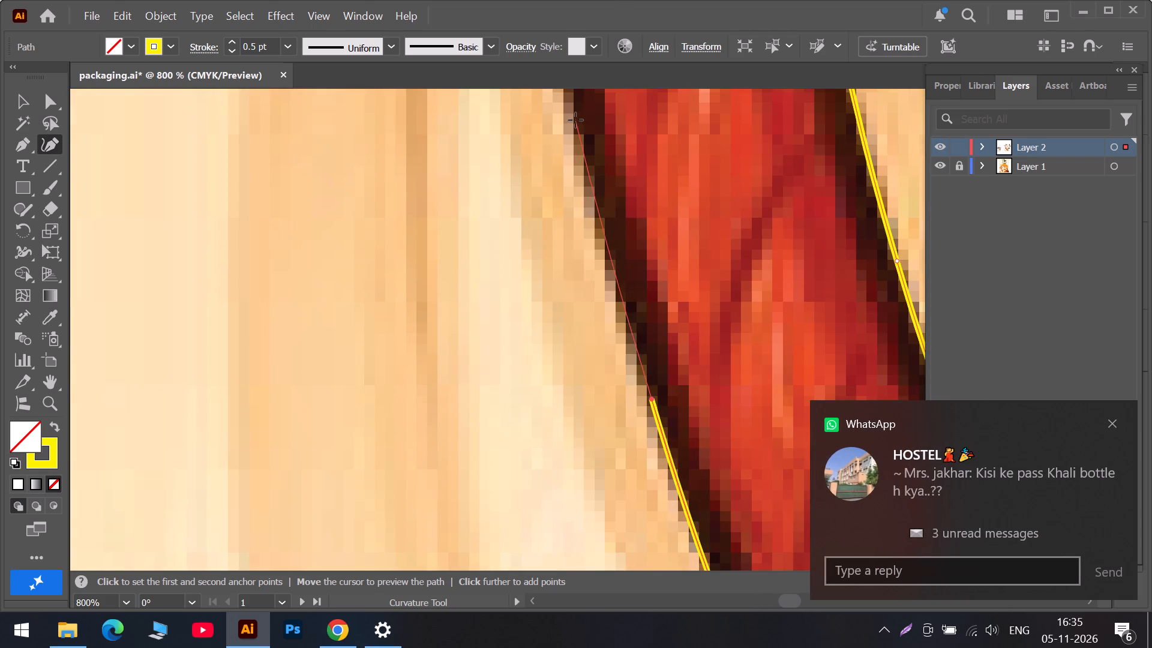
pyautogui.click(1112, 422)
pyautogui.scroll(7, 640, 231)
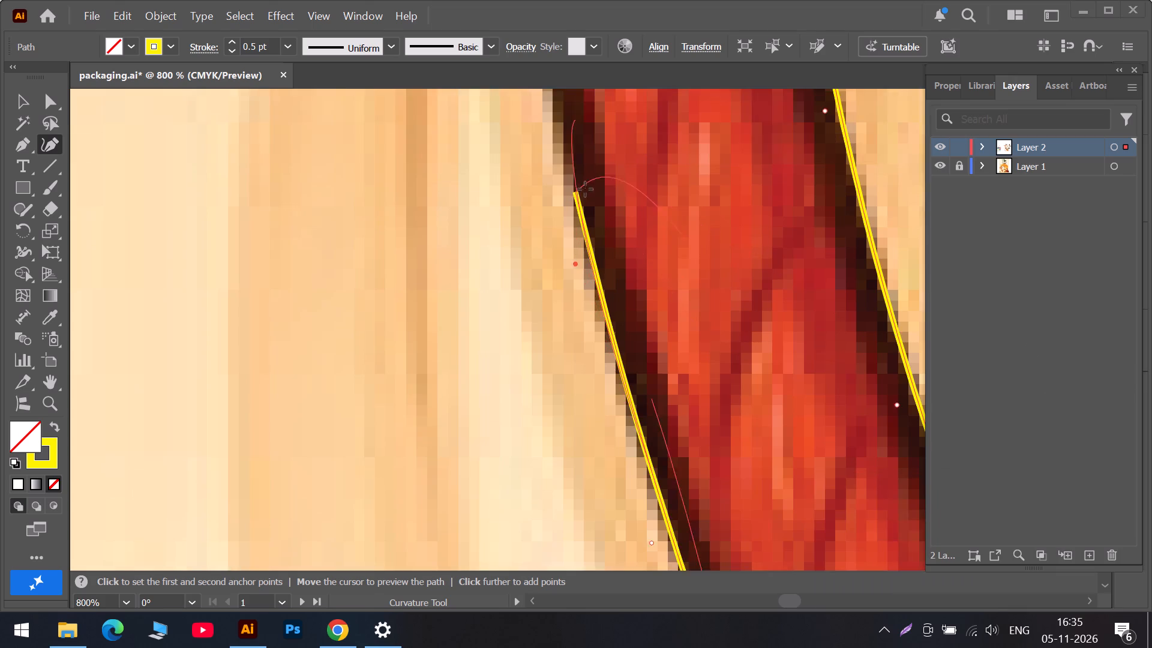
pyautogui.scroll(15, 564, 161)
pyautogui.click(527, 106)
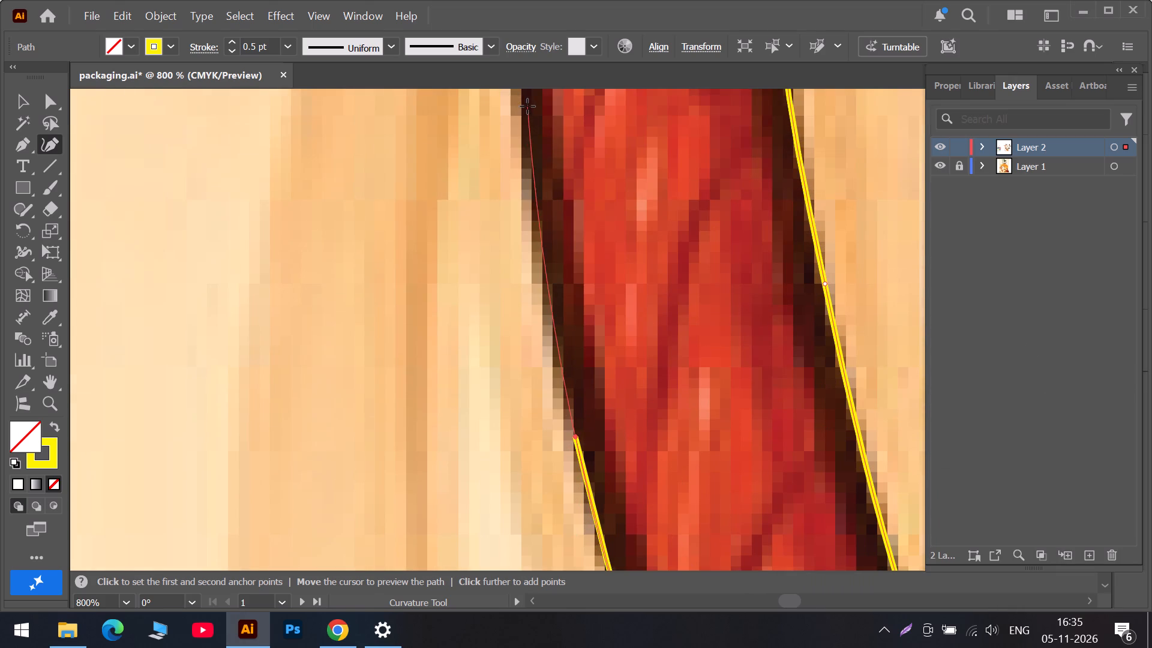
pyautogui.scroll(20, 536, 158)
pyautogui.scroll(2, 544, 173)
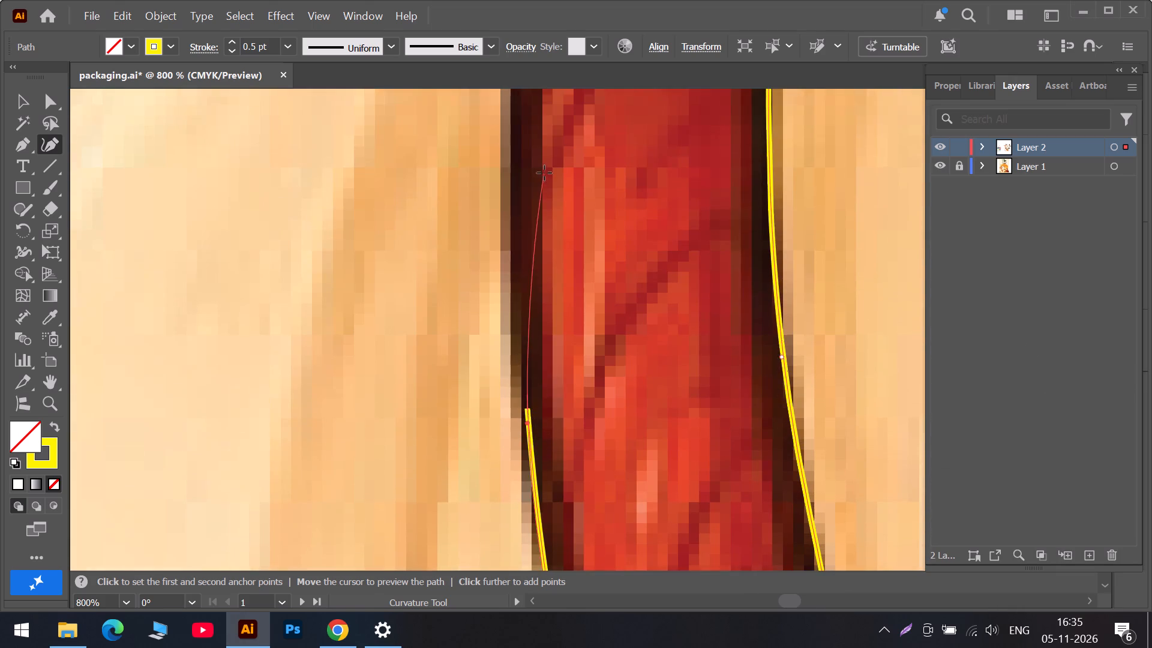
pyautogui.scroll(11, 544, 173)
pyautogui.click(527, 123)
pyautogui.scroll(6, 527, 123)
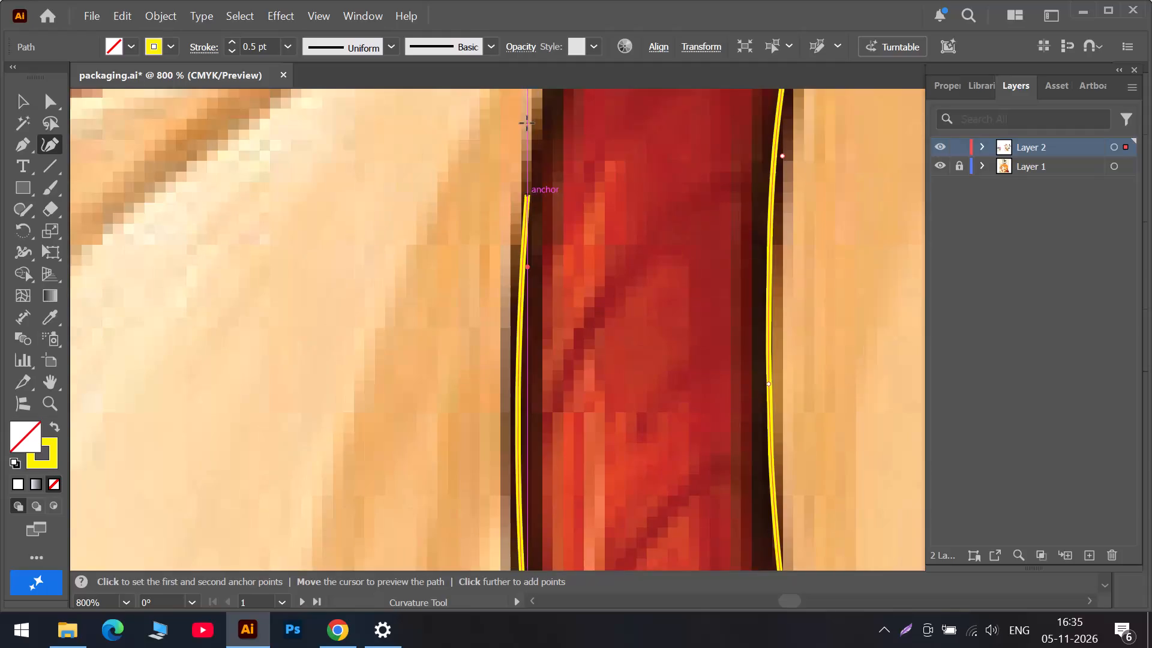
# Close the rope outline at its upper end under the cow's cheek, placing a corner and moving the starting point toward the green outline.
pyautogui.scroll(13, 569, 133)
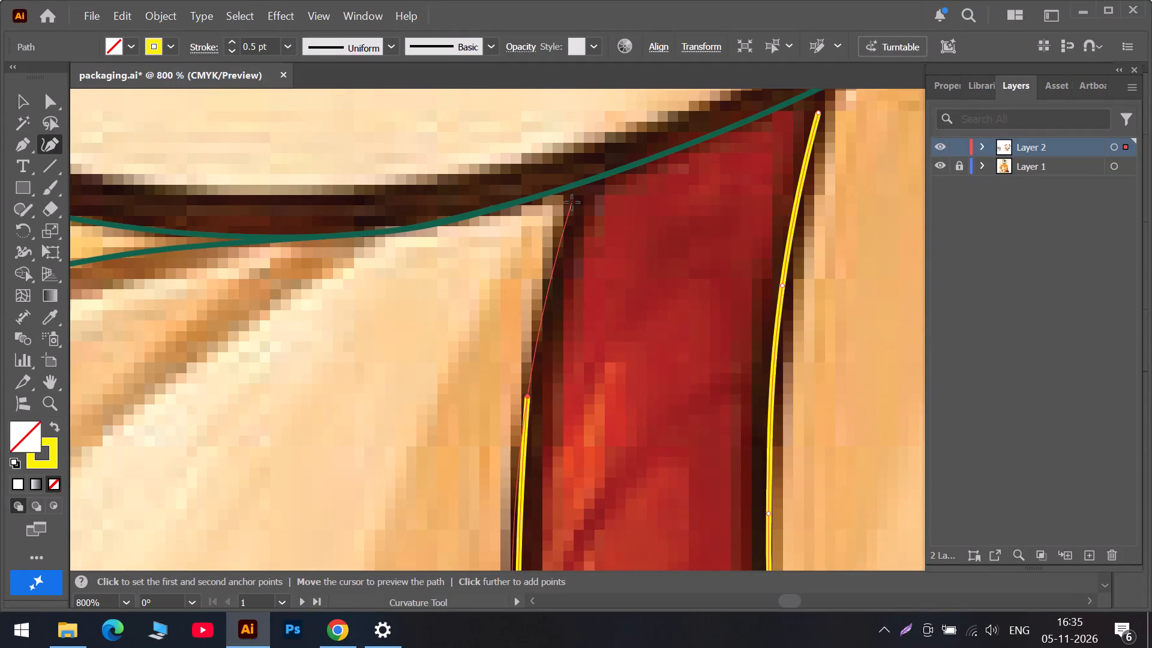
pyautogui.doubleClick(572, 202)
pyautogui.tripleClick(815, 113)
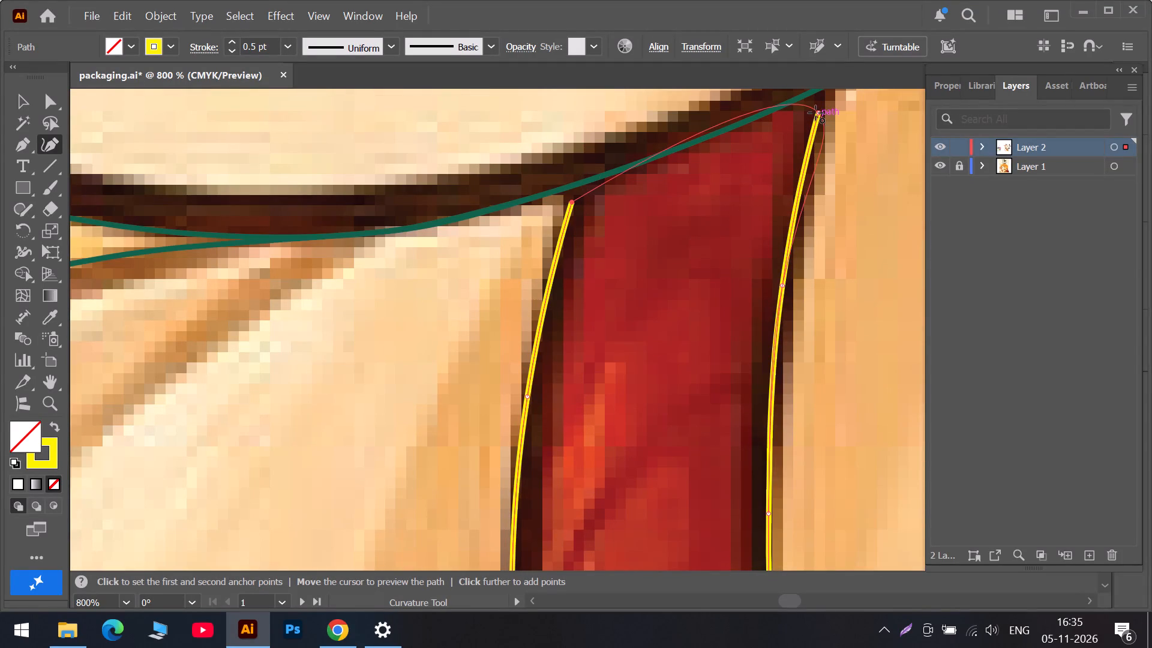
pyautogui.moveTo(815, 113); pyautogui.dragTo(823, 97)
# Fit the rope's closing edge to the green outline by moving both end corners onto it and adding a curve point midway.
pyautogui.scroll(6, 817, 116)
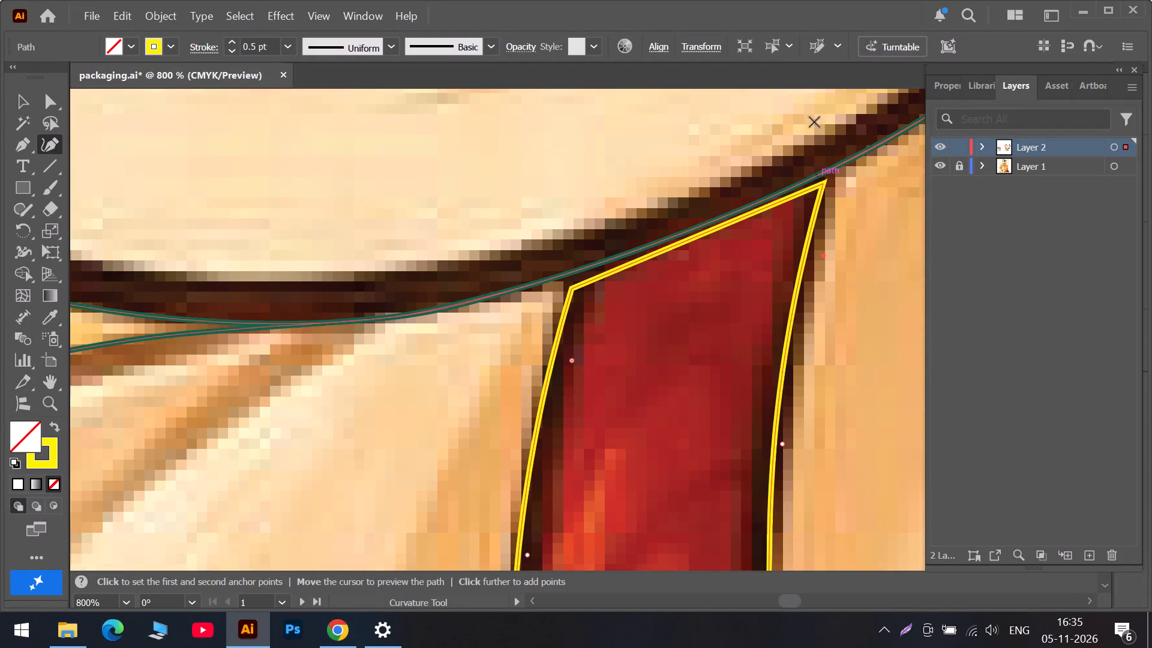
pyautogui.scroll(1, 814, 122)
pyautogui.keyDown('alt'); pyautogui.scroll(1, 821, 199); pyautogui.keyUp('alt')
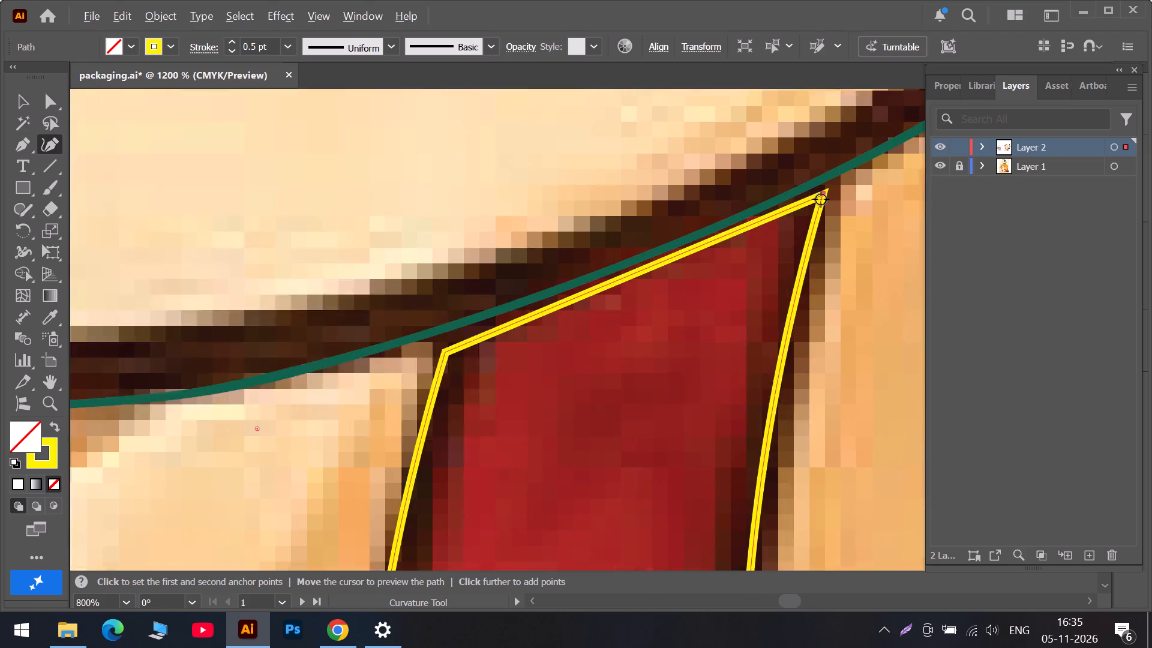
pyautogui.keyDown('alt'); pyautogui.scroll(1, 821, 199); pyautogui.keyUp('alt')
pyautogui.moveTo(823, 190); pyautogui.dragTo(831, 171)
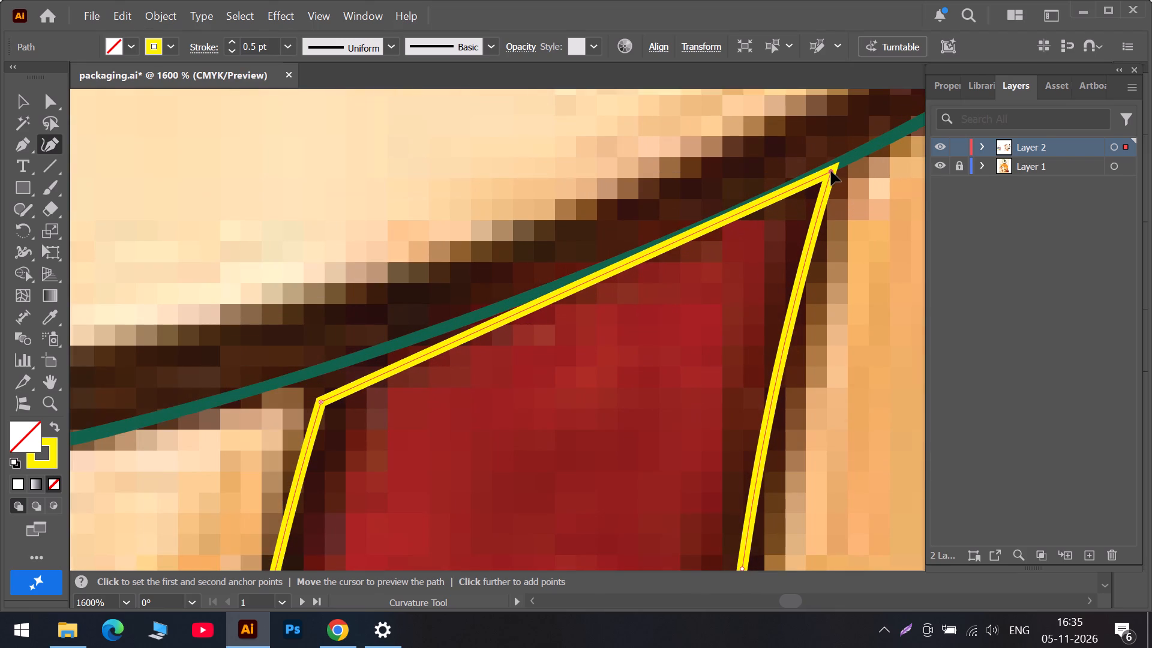
pyautogui.moveTo(831, 171); pyautogui.dragTo(831, 169)
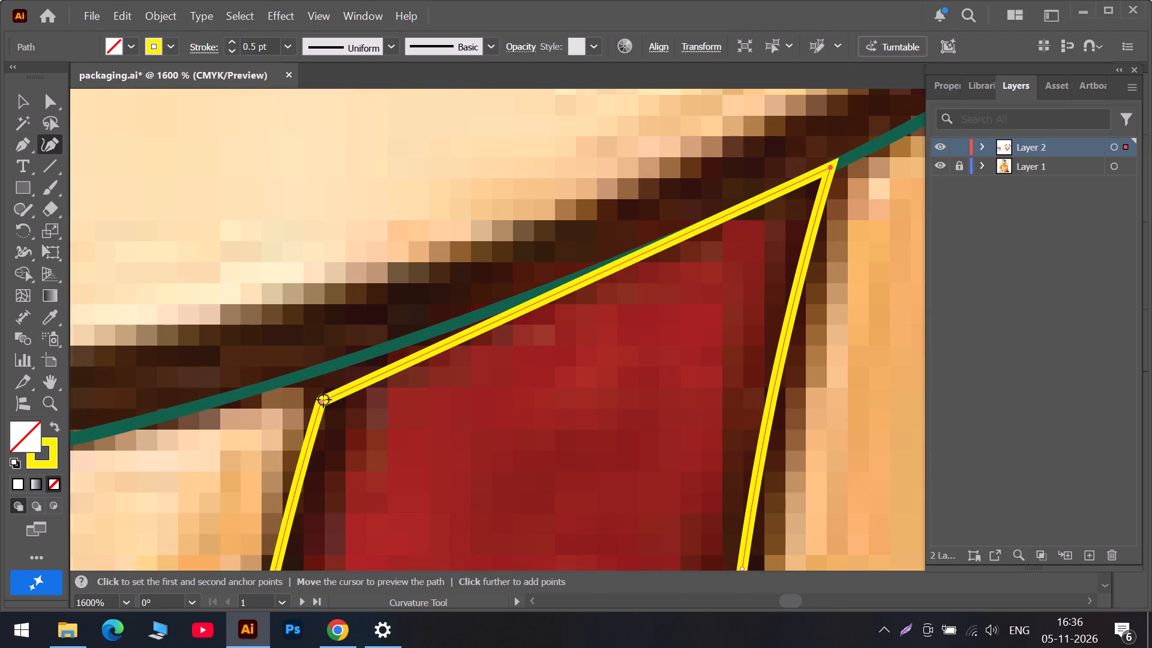
pyautogui.moveTo(322, 403); pyautogui.dragTo(316, 375)
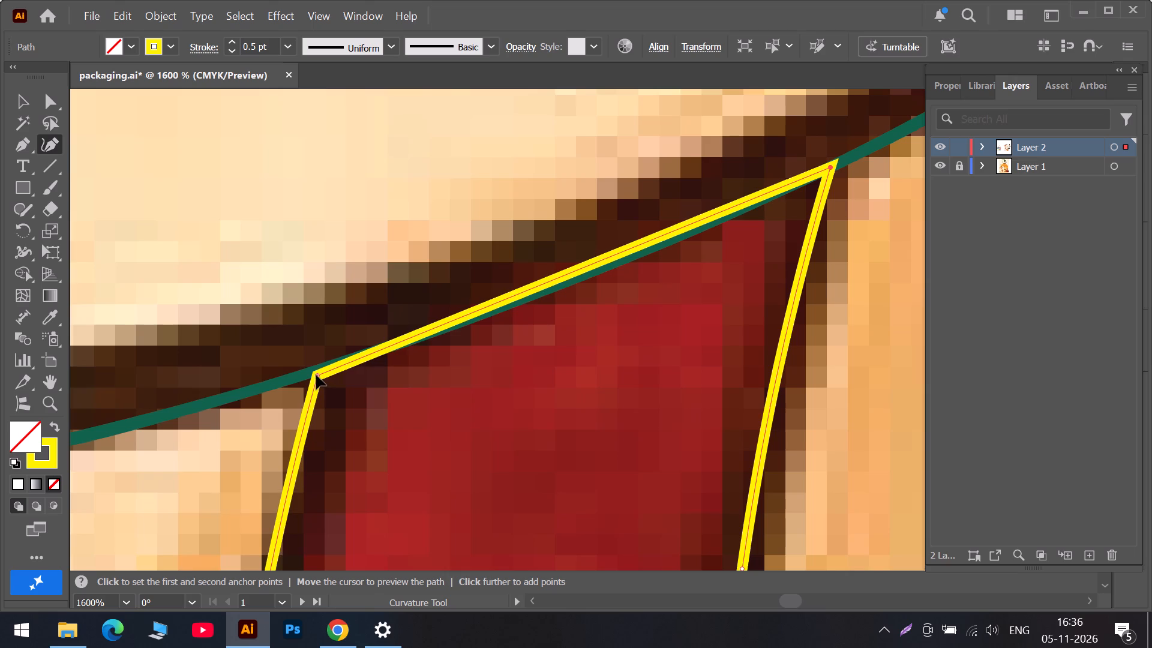
pyautogui.moveTo(316, 375); pyautogui.dragTo(323, 370)
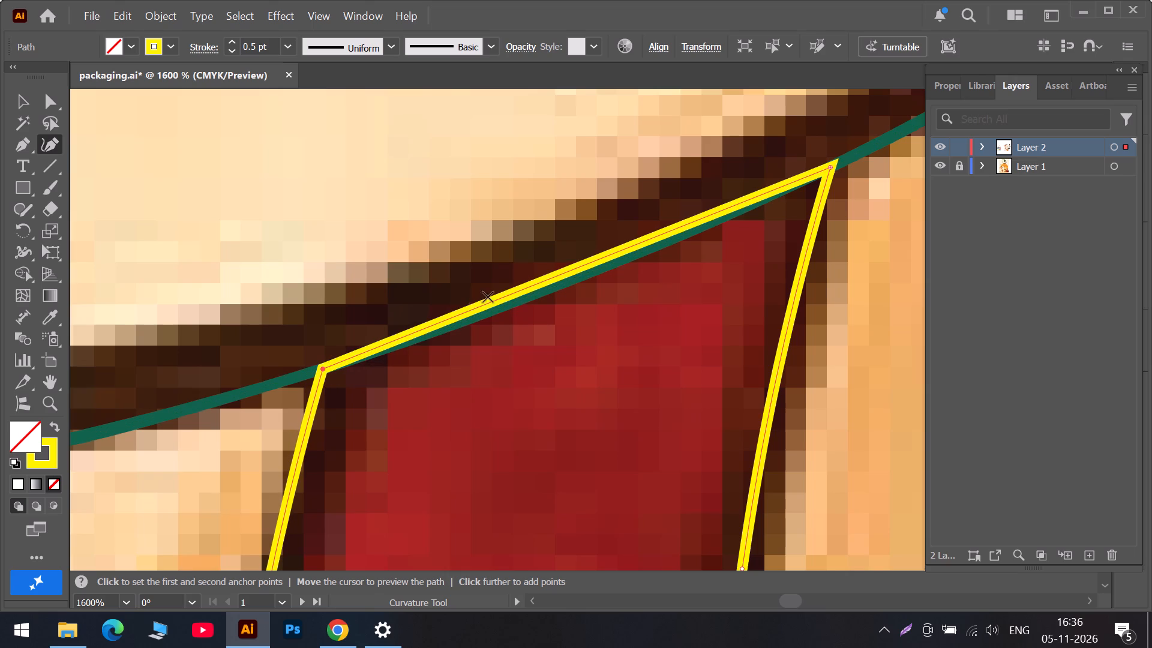
pyautogui.moveTo(577, 273); pyautogui.dragTo(572, 280)
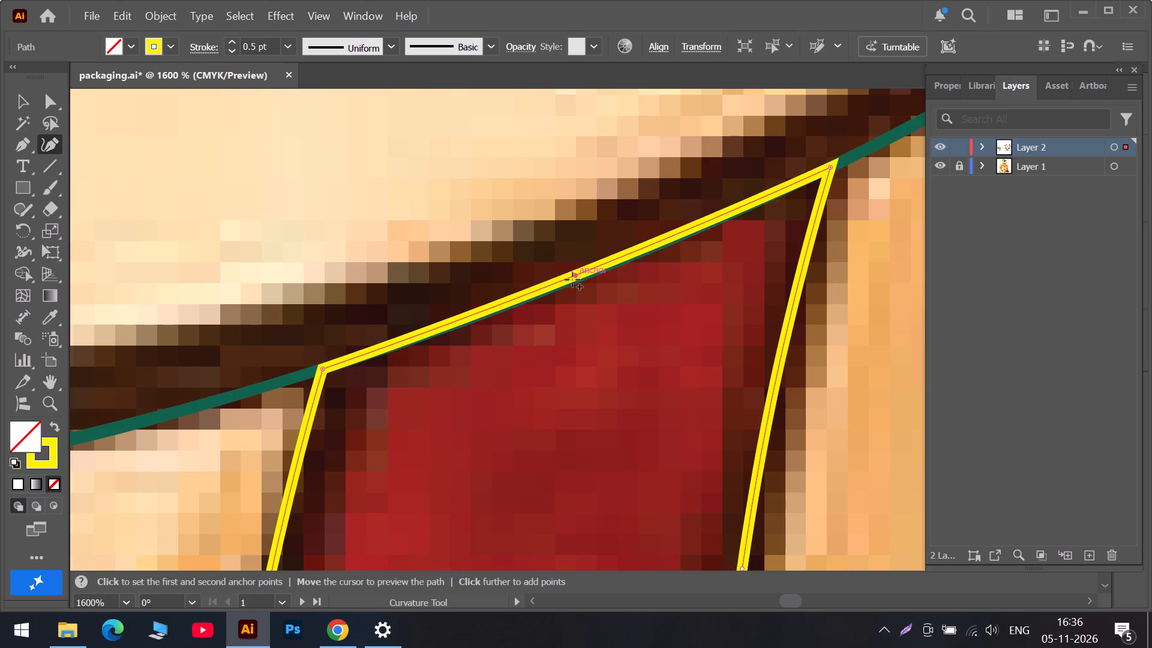
pyautogui.moveTo(572, 280); pyautogui.dragTo(571, 283)
# Start a new yellow outline on the gold ring above the bell, tracing its inner curve from the rope's upper edge to the ring's lower tip.
pyautogui.keyDown('alt'); pyautogui.scroll(-4, 516, 307); pyautogui.keyUp('alt')
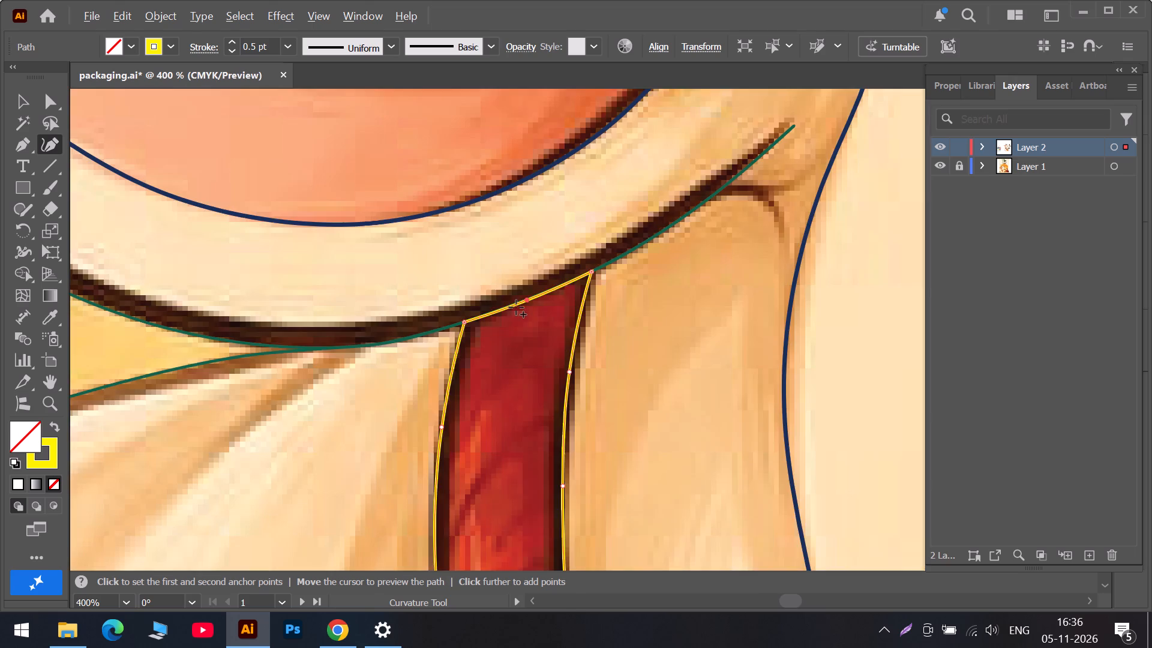
pyautogui.keyDown('alt'); pyautogui.scroll(-6, 514, 308); pyautogui.keyUp('alt')
pyautogui.scroll(-5, 534, 431)
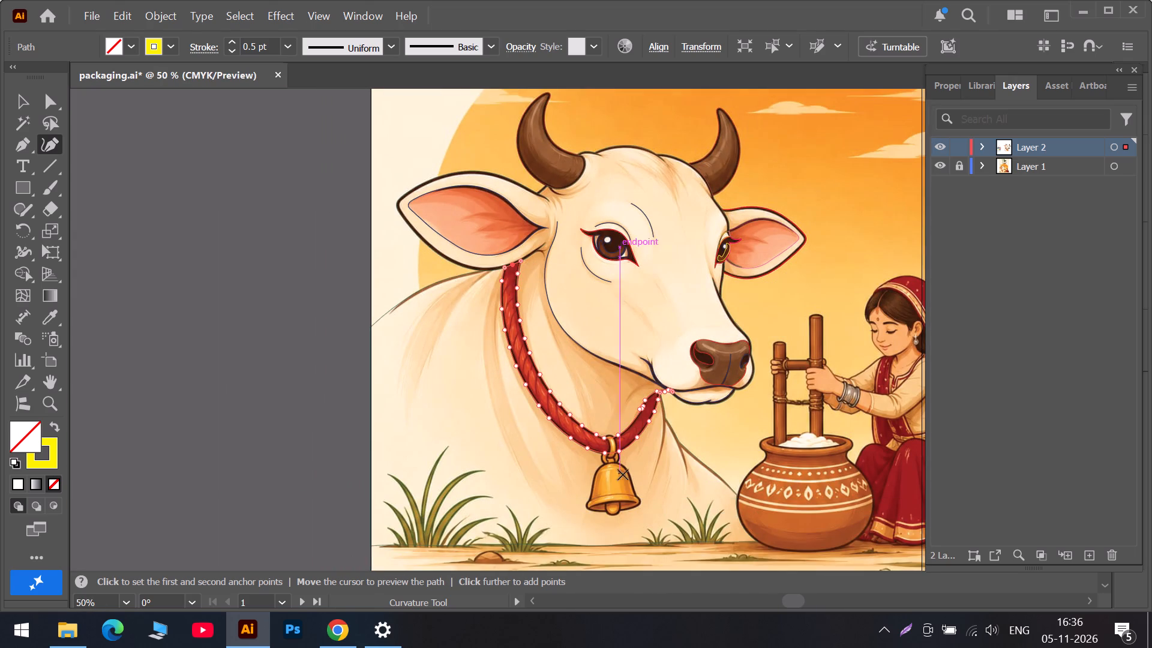
pyautogui.scroll(-5, 626, 481)
pyautogui.keyDown('alt'); pyautogui.scroll(5, 603, 421); pyautogui.keyUp('alt')
pyautogui.scroll(7, 653, 296)
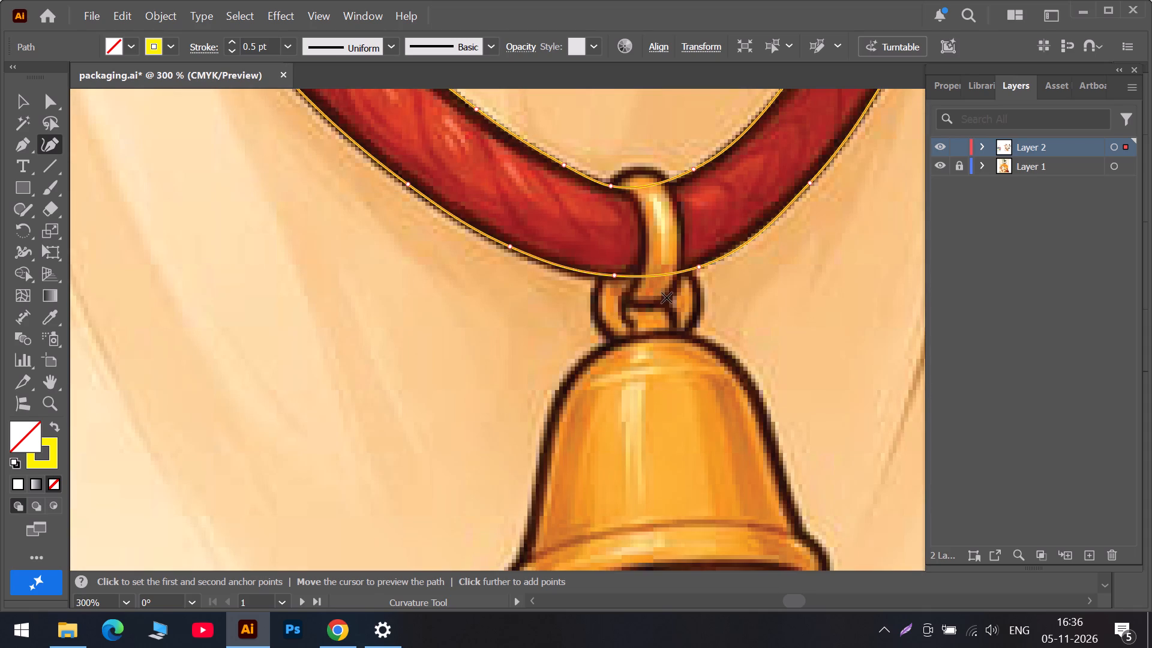
pyautogui.scroll(4, 687, 303)
pyautogui.keyDown('alt'); pyautogui.scroll(2, 647, 266); pyautogui.keyUp('alt')
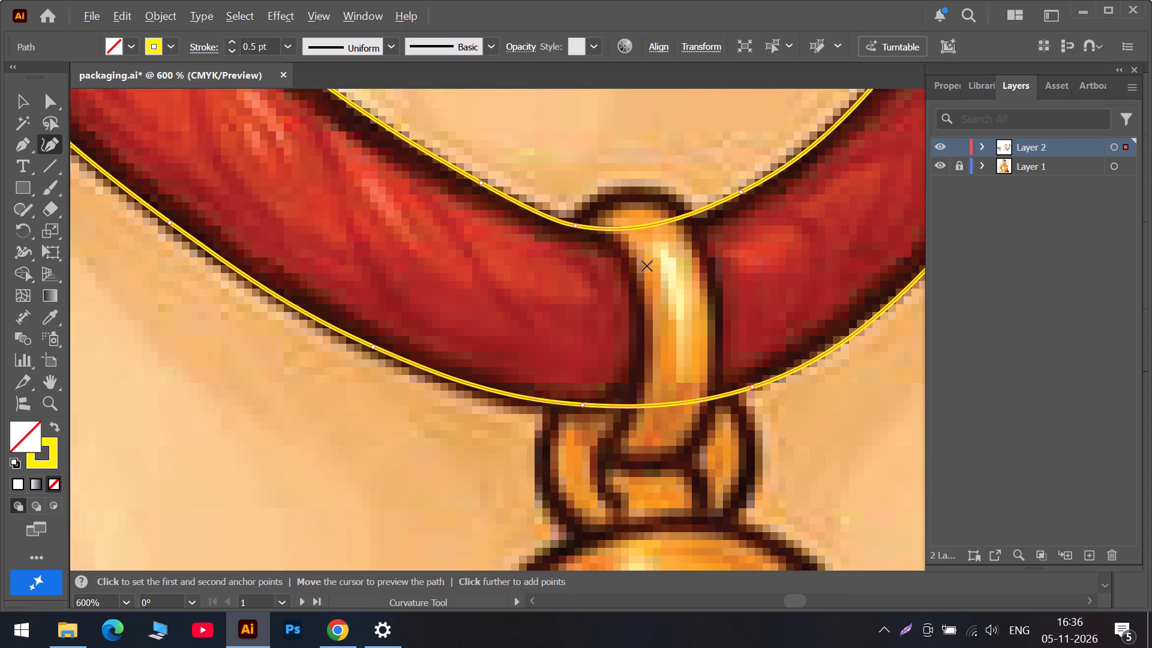
pyautogui.click(582, 217)
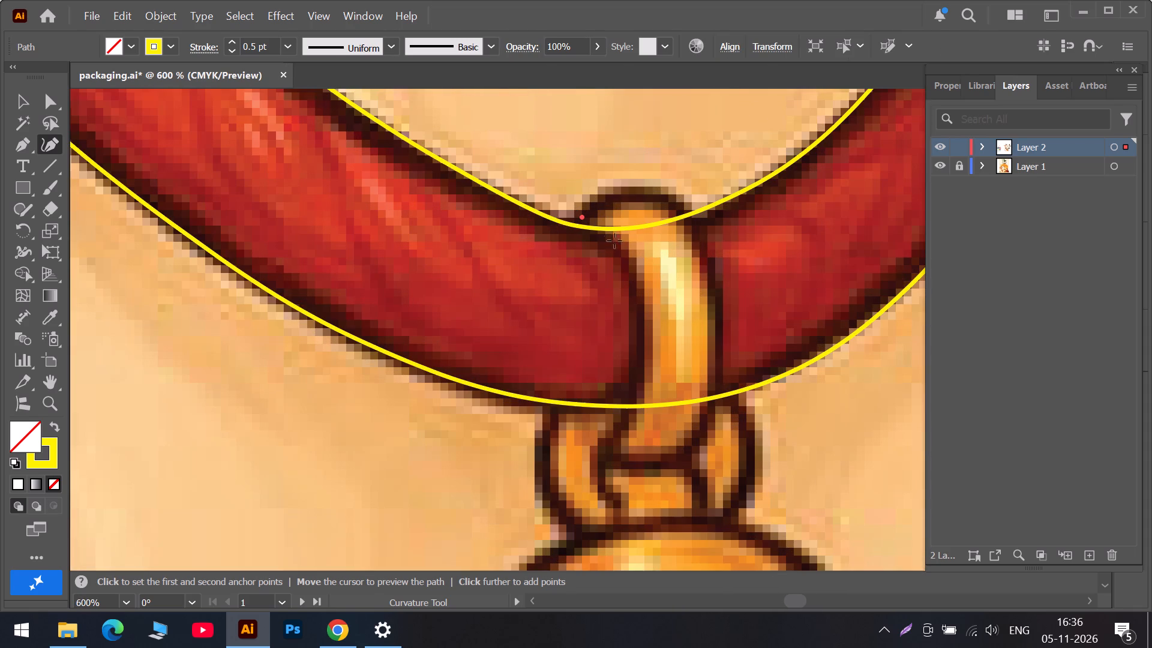
pyautogui.click(637, 280)
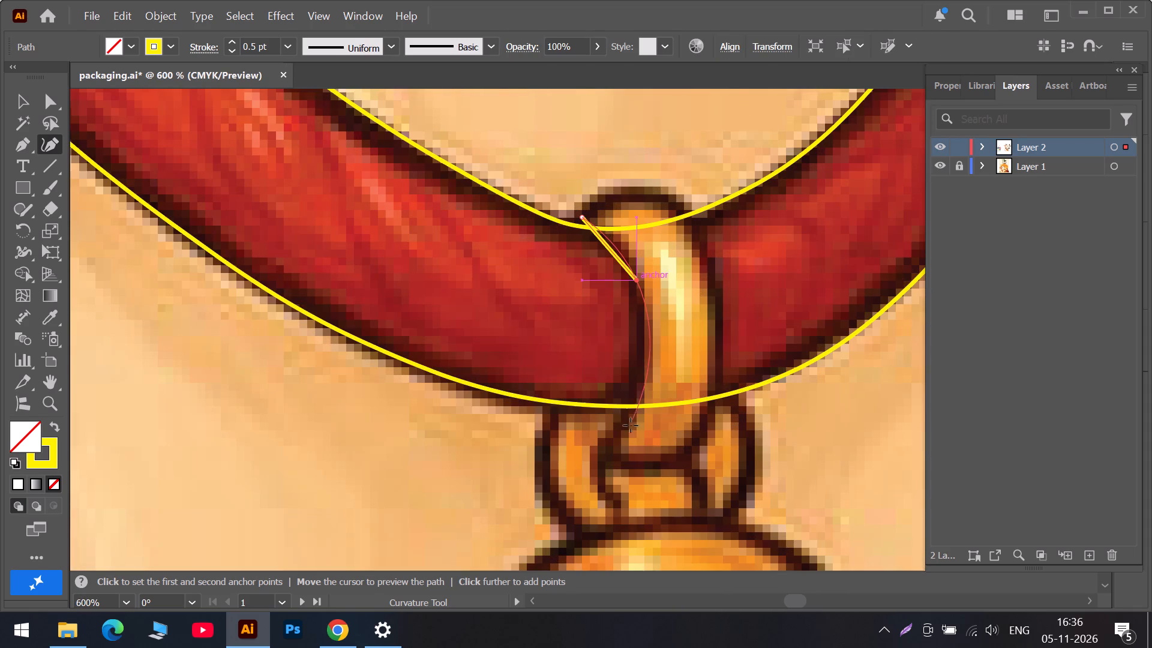
pyautogui.click(611, 452)
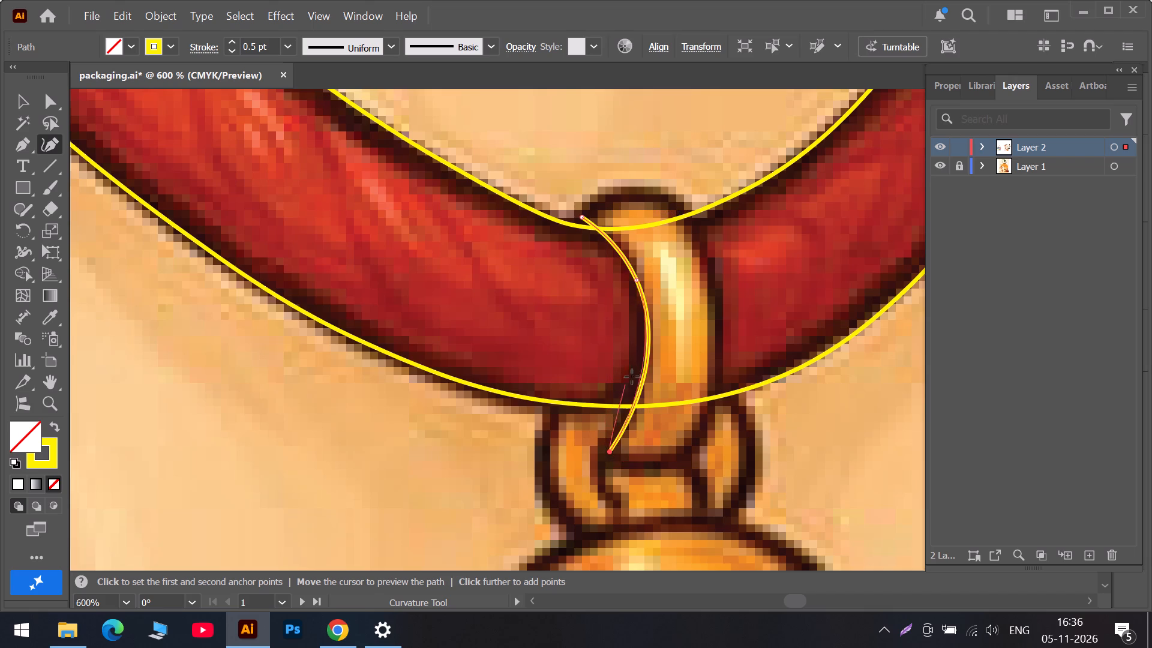
pyautogui.click(645, 367)
pyautogui.click(618, 440)
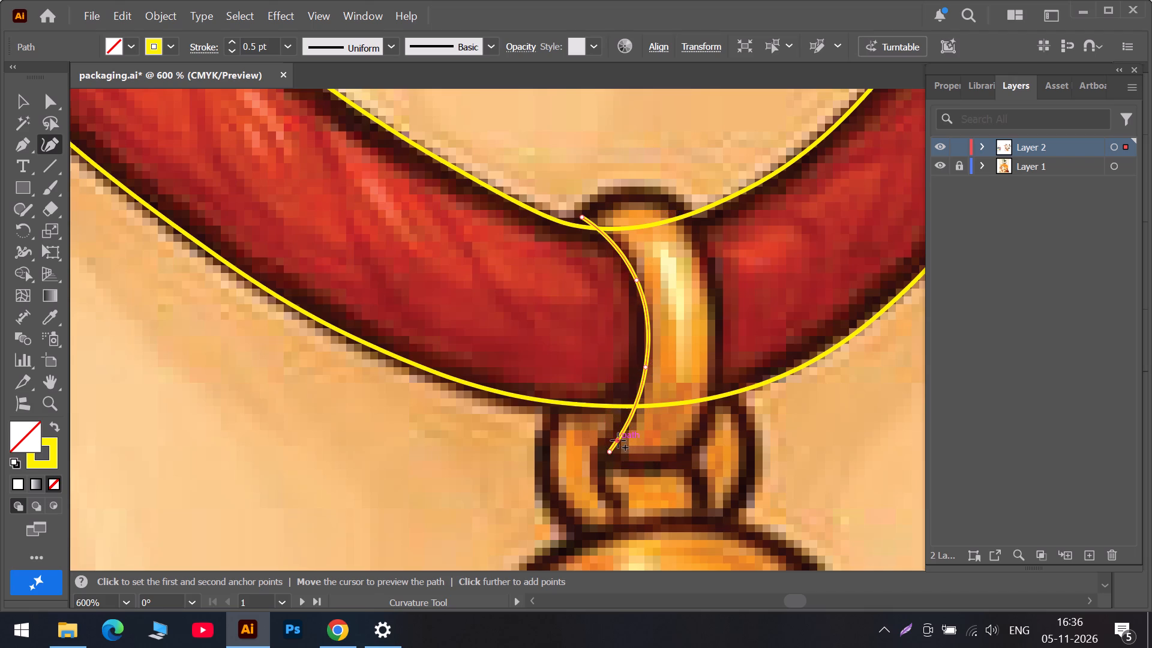
# Carry the ring outline around its bottom, up the opposite side and over the top, closing it at the starting point.
pyautogui.click(655, 469)
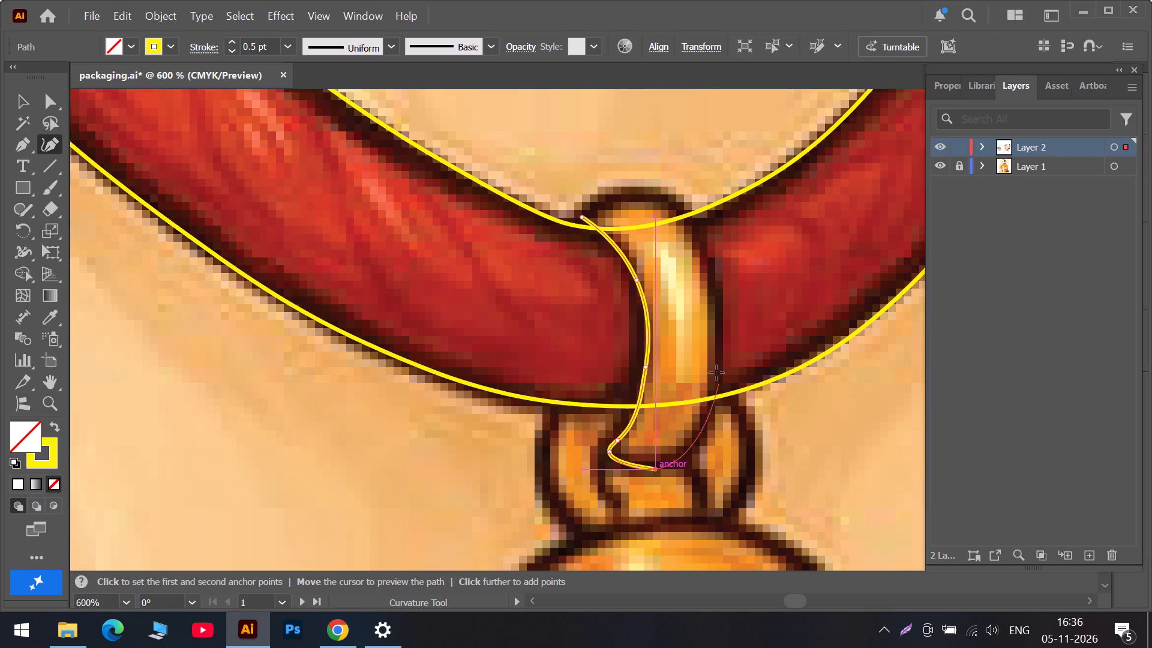
pyautogui.click(716, 365)
pyautogui.click(703, 255)
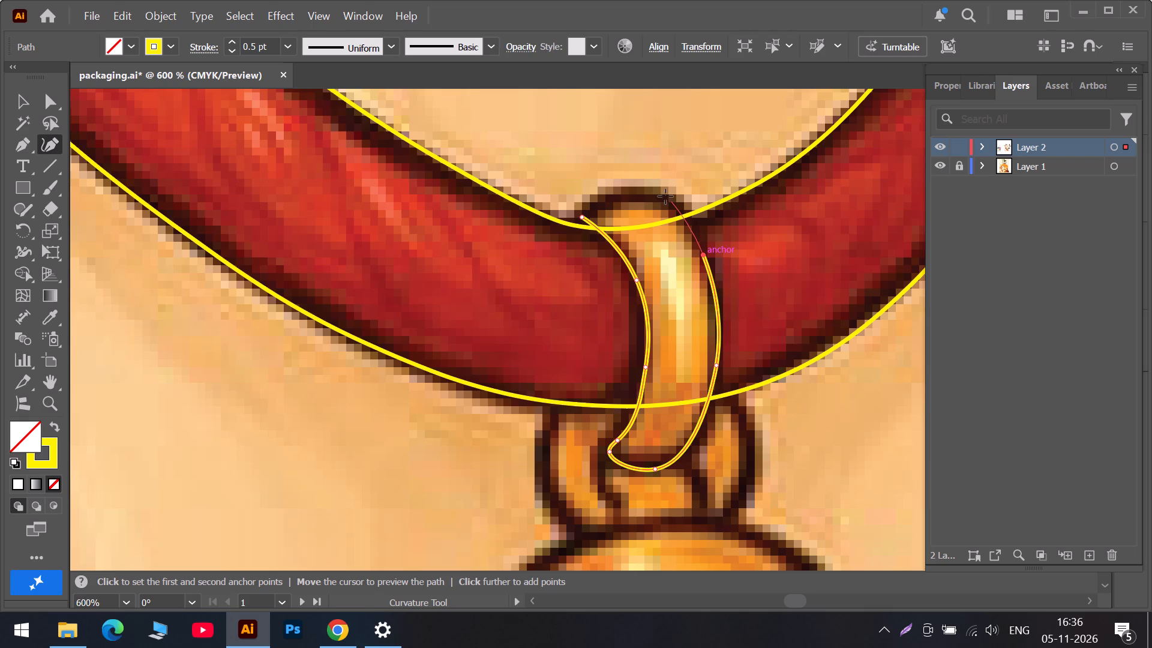
pyautogui.click(665, 196)
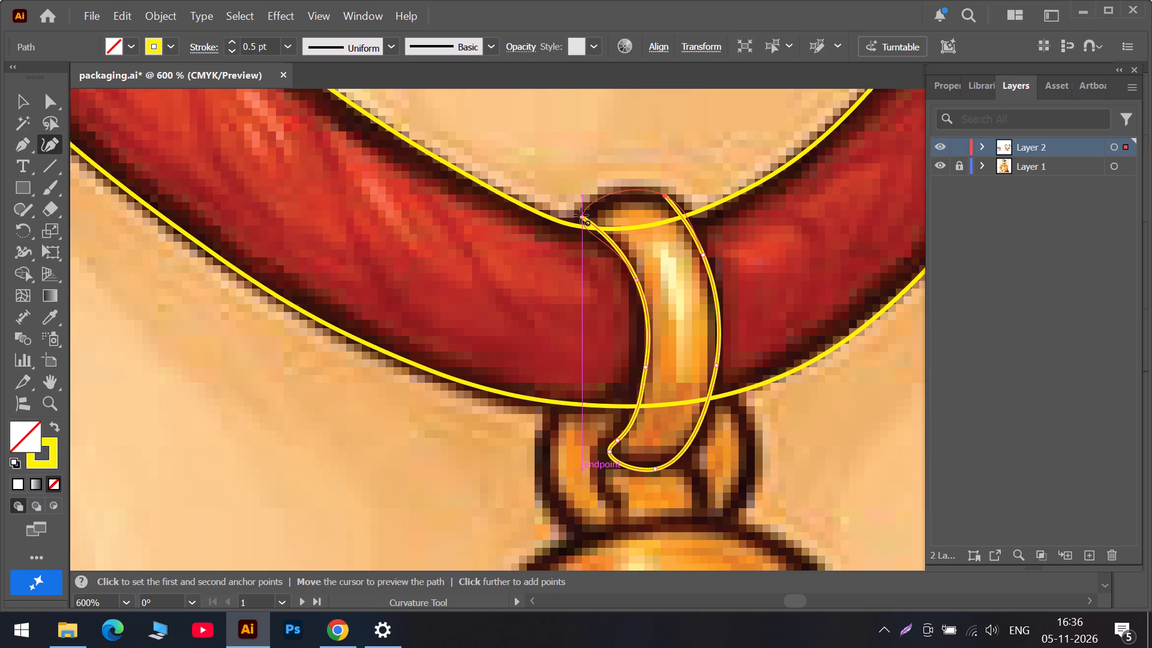
pyautogui.click(581, 215)
pyautogui.click(581, 215)
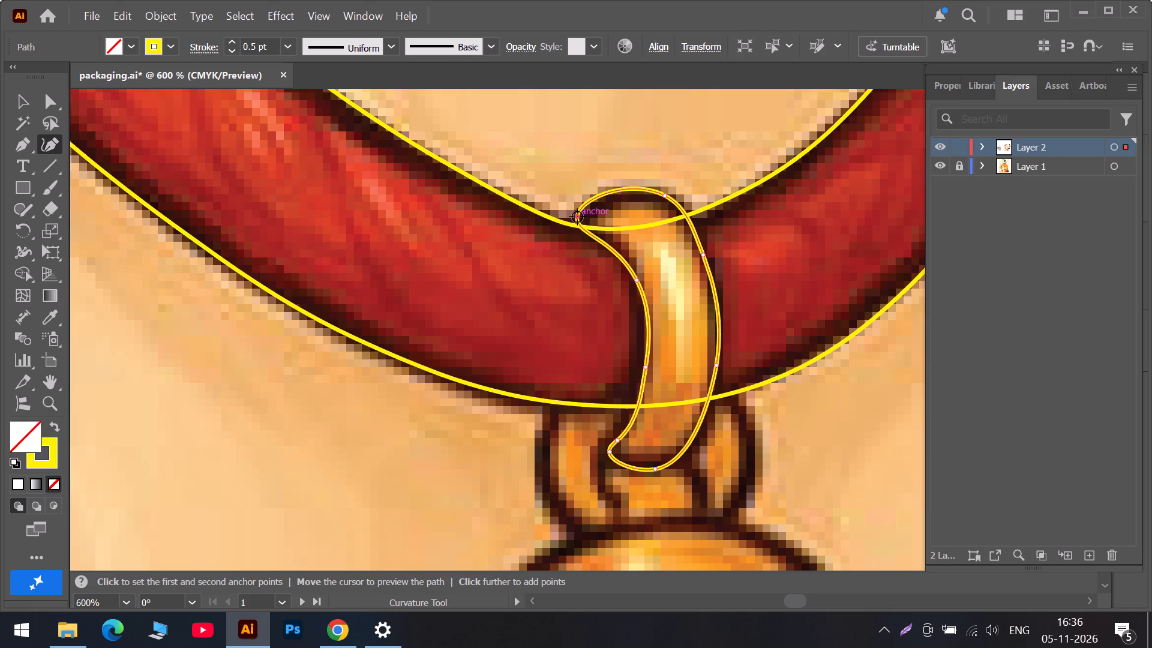
# Turn the ring outline's starting point into a sharp corner and move it onto the rope's upper edge line.
pyautogui.doubleClick(577, 217)
pyautogui.tripleClick(577, 217)
pyautogui.tripleClick(577, 217)
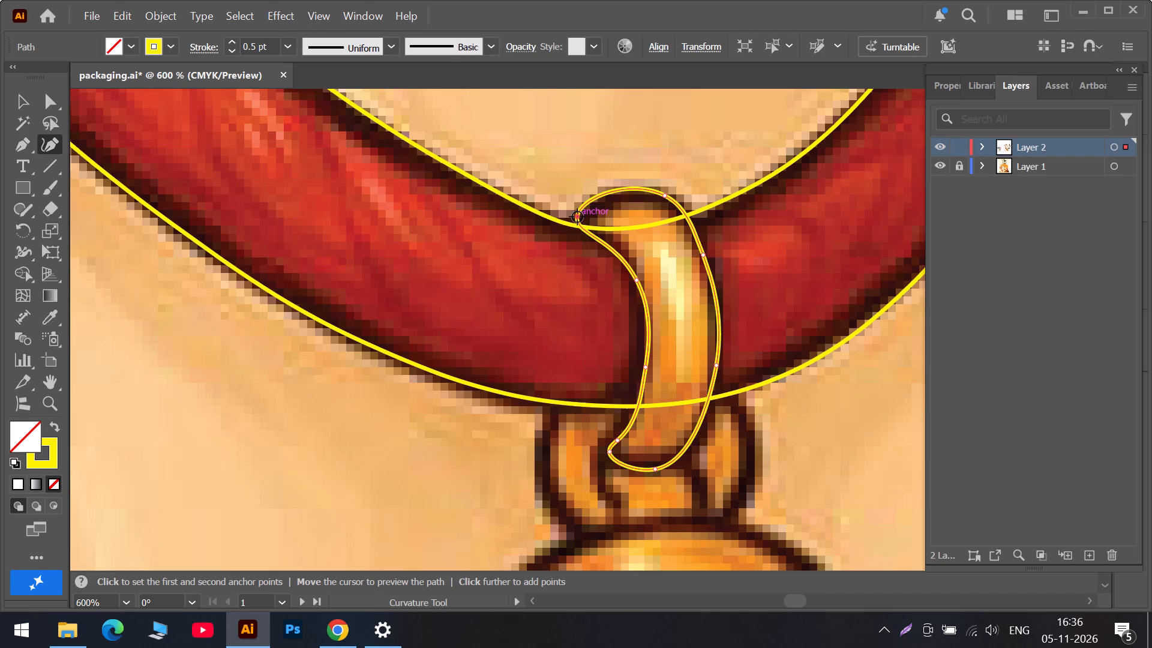
pyautogui.tripleClick(578, 217)
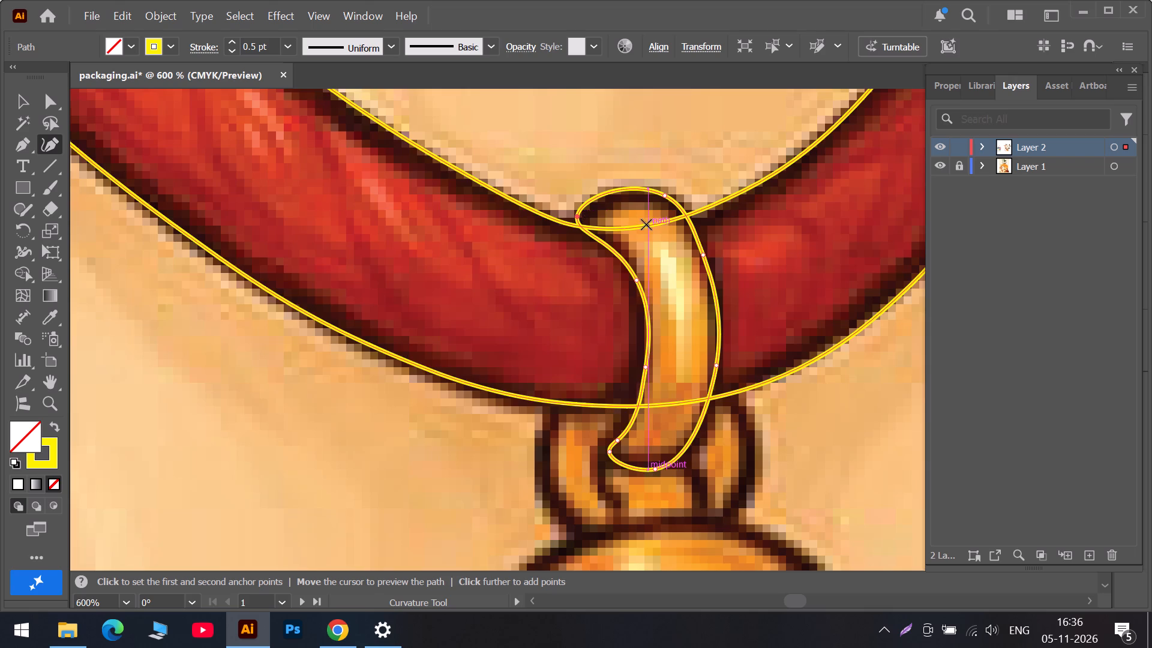
pyautogui.keyDown('alt'); pyautogui.scroll(4, 629, 227); pyautogui.keyUp('alt')
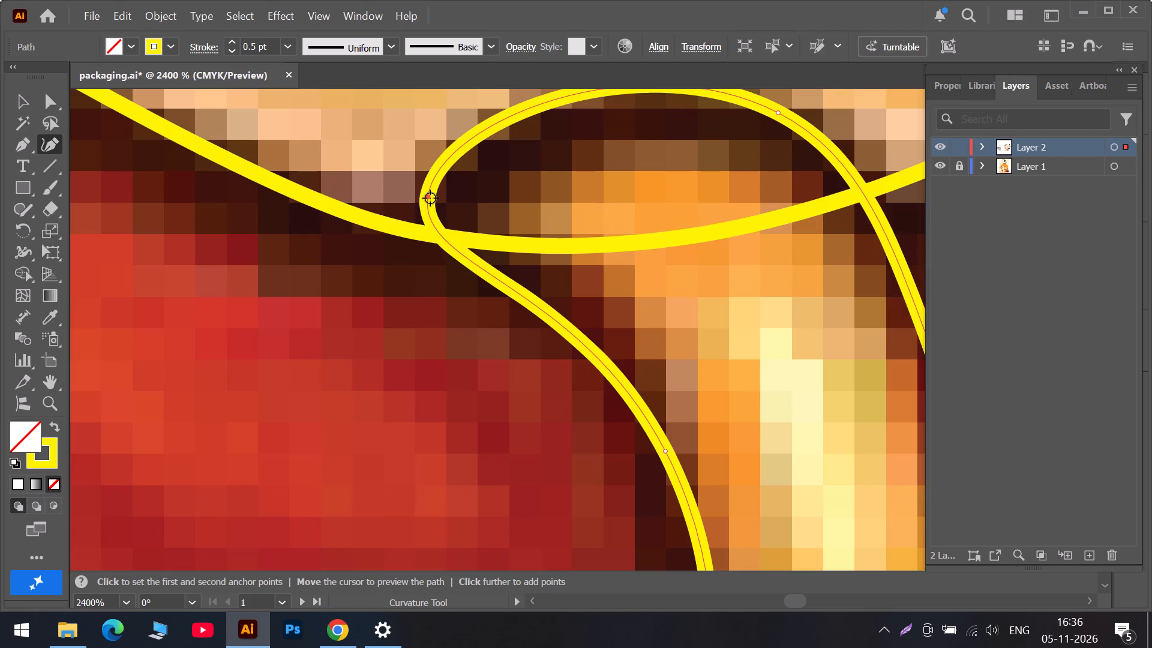
pyautogui.tripleClick(430, 198)
pyautogui.moveTo(430, 198); pyautogui.dragTo(429, 228)
# Refit the ring outline's right side to the gold edge by repositioning its curve points and adding one between them.
pyautogui.keyDown('alt'); pyautogui.scroll(-3, 590, 215); pyautogui.keyUp('alt')
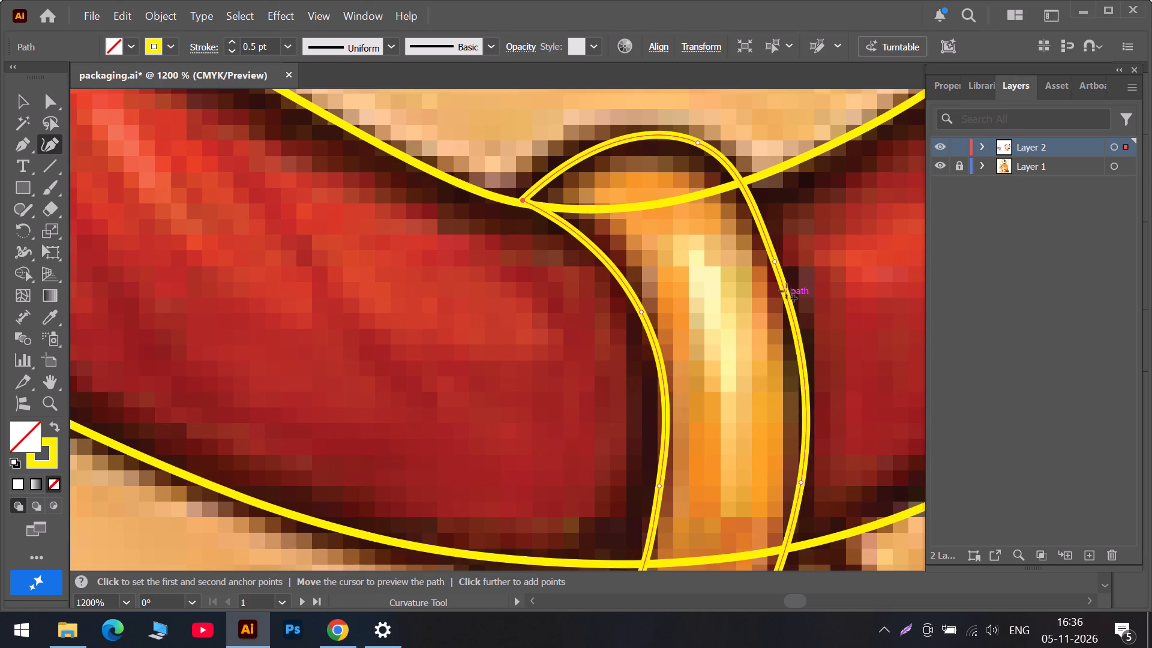
pyautogui.moveTo(778, 258); pyautogui.dragTo(758, 202)
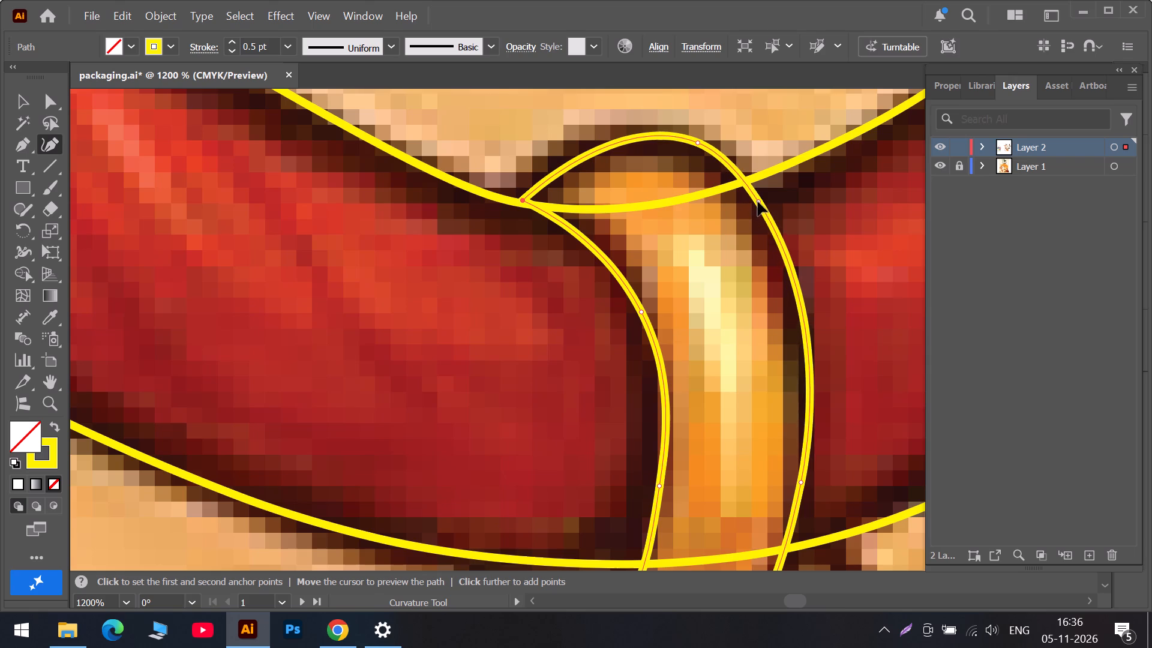
pyautogui.moveTo(758, 202); pyautogui.dragTo(779, 290)
pyautogui.scroll(-5, 789, 328)
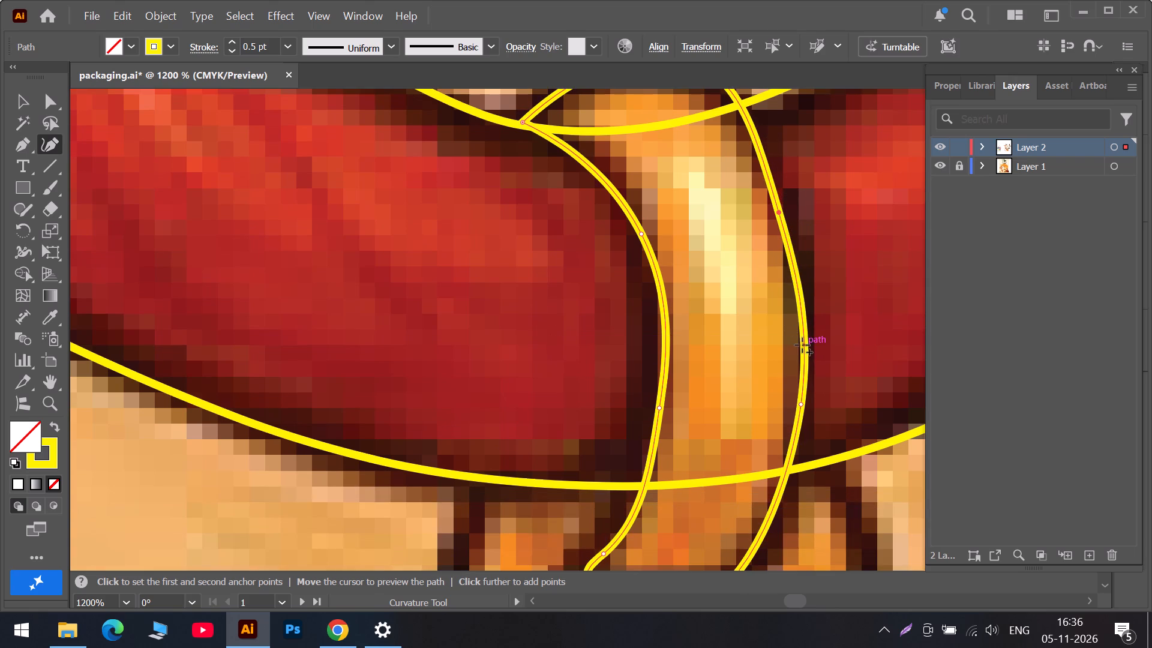
pyautogui.moveTo(803, 345); pyautogui.dragTo(797, 364)
pyautogui.scroll(-3, 806, 430)
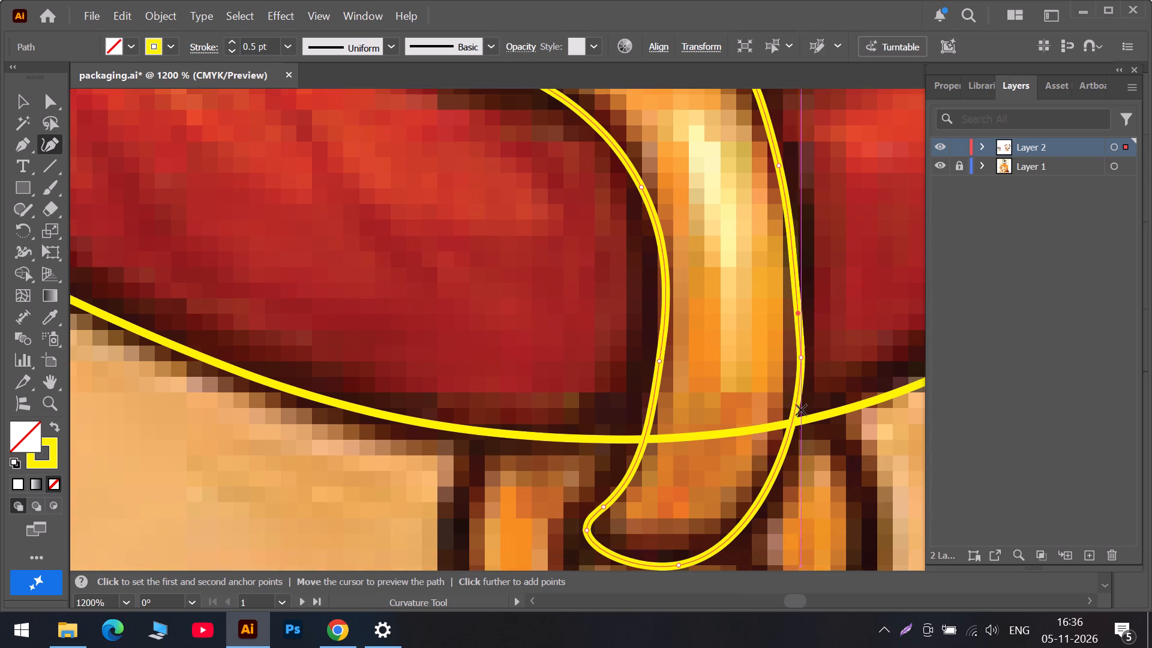
pyautogui.moveTo(800, 355); pyautogui.dragTo(782, 440)
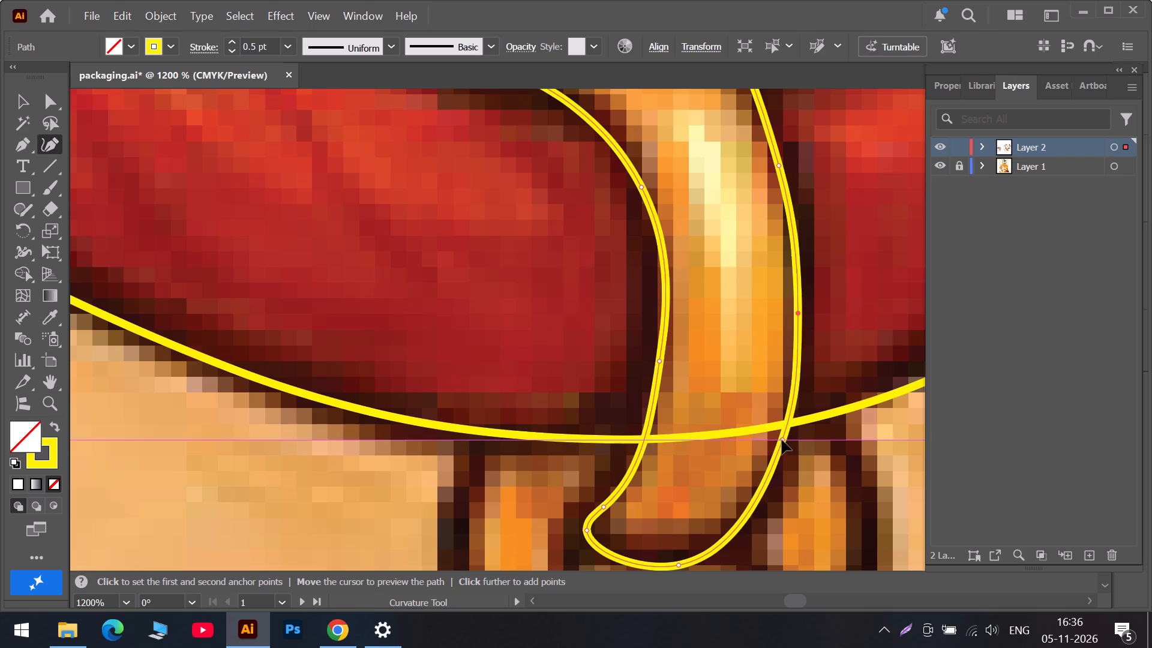
pyautogui.moveTo(782, 440); pyautogui.dragTo(777, 449)
# Turn the ring outline's lower-left tip into a sharp corner and extend it slightly outward into the dark edge.
pyautogui.scroll(-5, 777, 449)
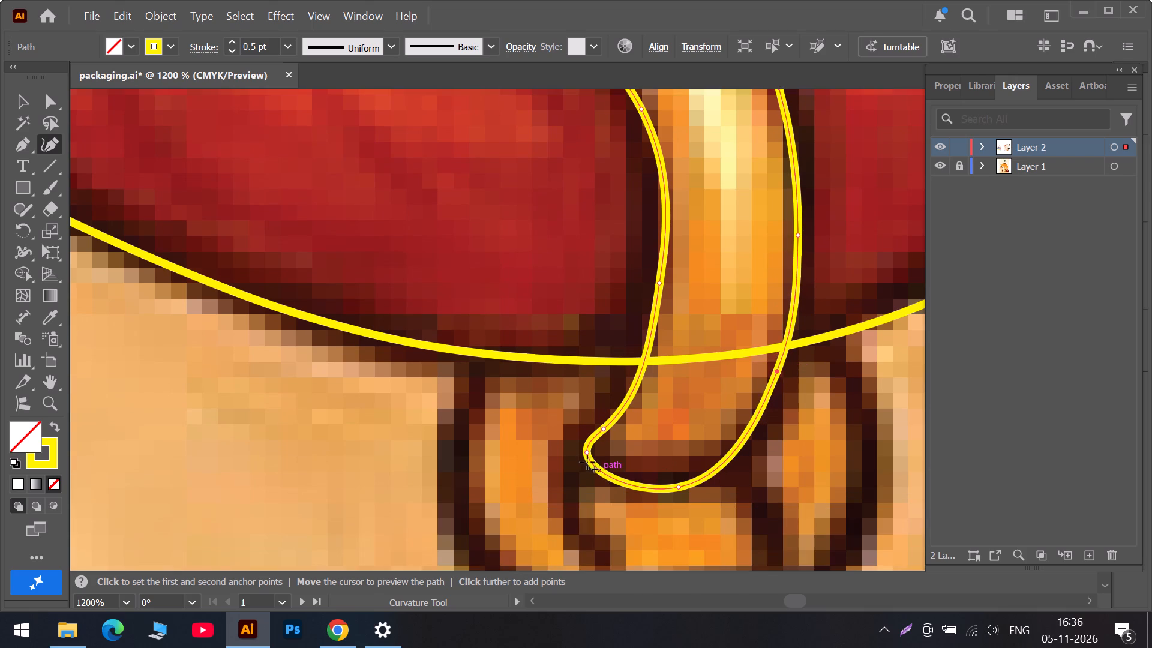
pyautogui.doubleClick(589, 452)
pyautogui.moveTo(589, 452); pyautogui.dragTo(586, 454)
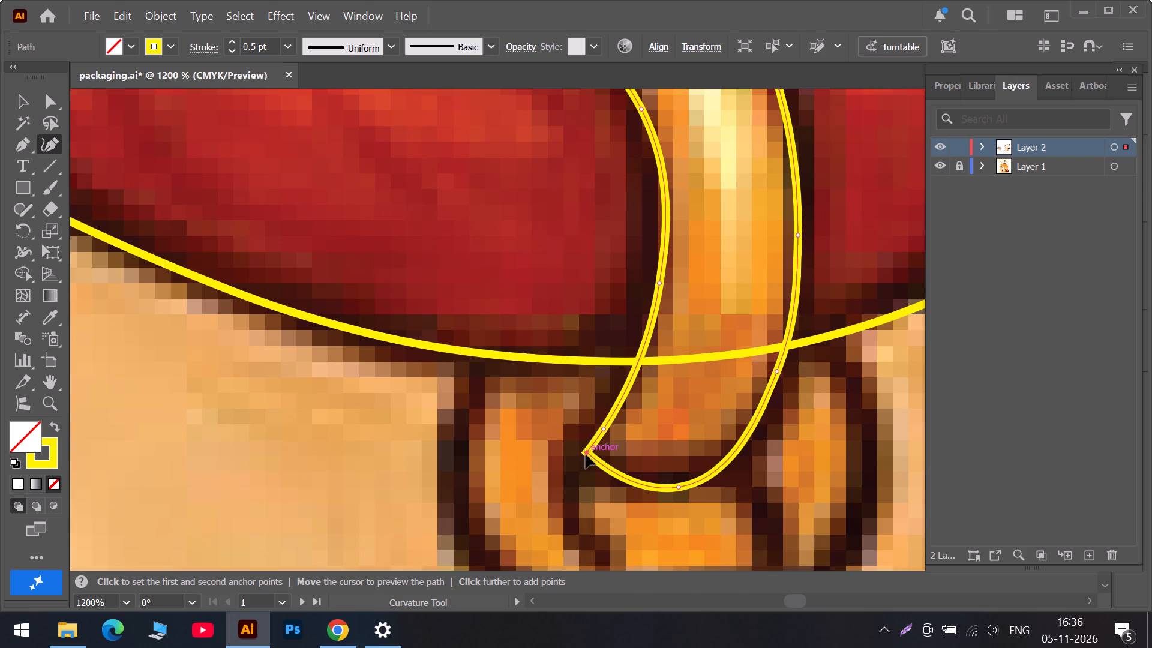
pyautogui.moveTo(586, 454); pyautogui.dragTo(572, 462)
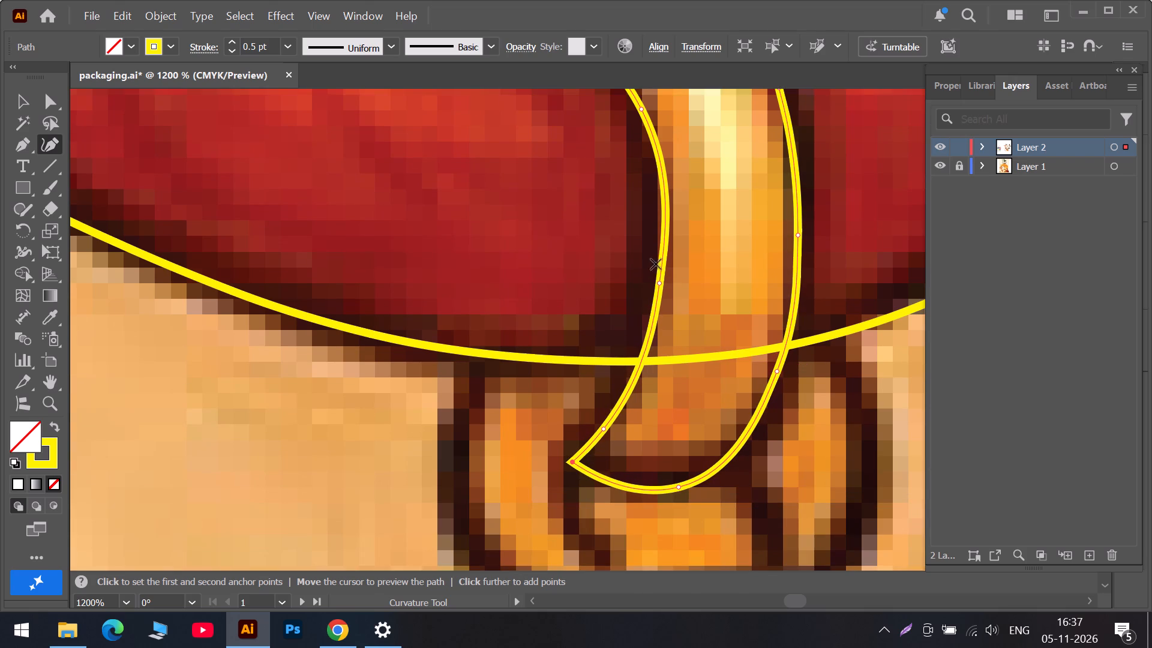
# Start a new yellow outline at the bell's top centre and trace down its left side to just above the flared rim.
pyautogui.keyDown('alt'); pyautogui.scroll(-2, 671, 268); pyautogui.keyUp('alt')
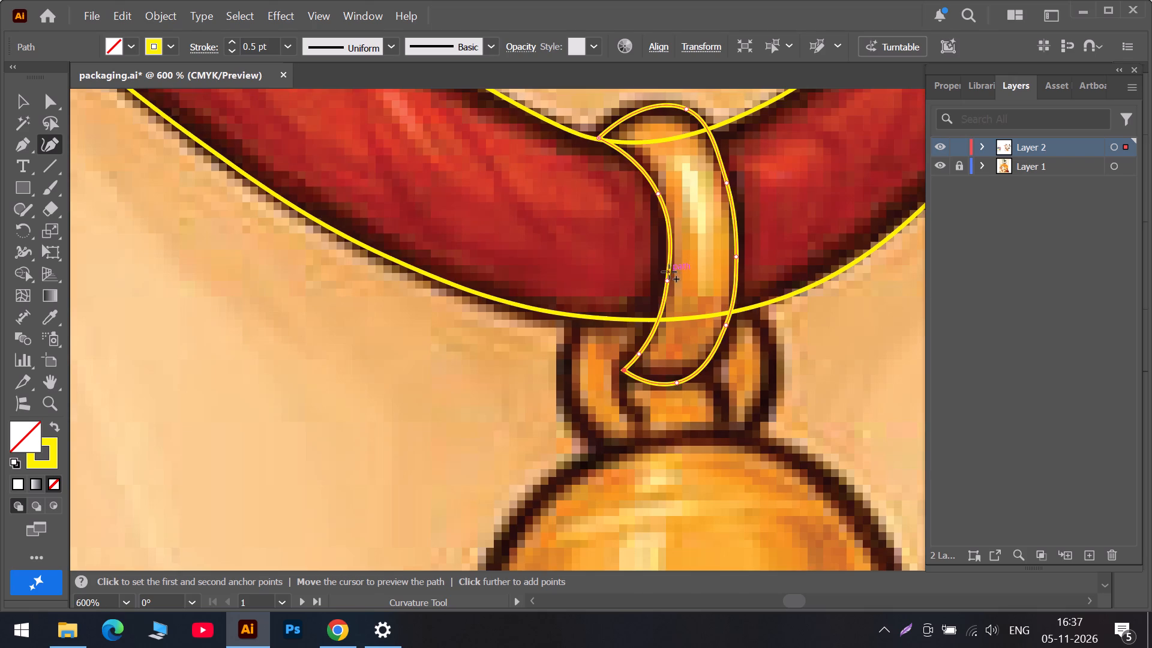
pyautogui.scroll(-6, 722, 251)
pyautogui.scroll(-6, 631, 320)
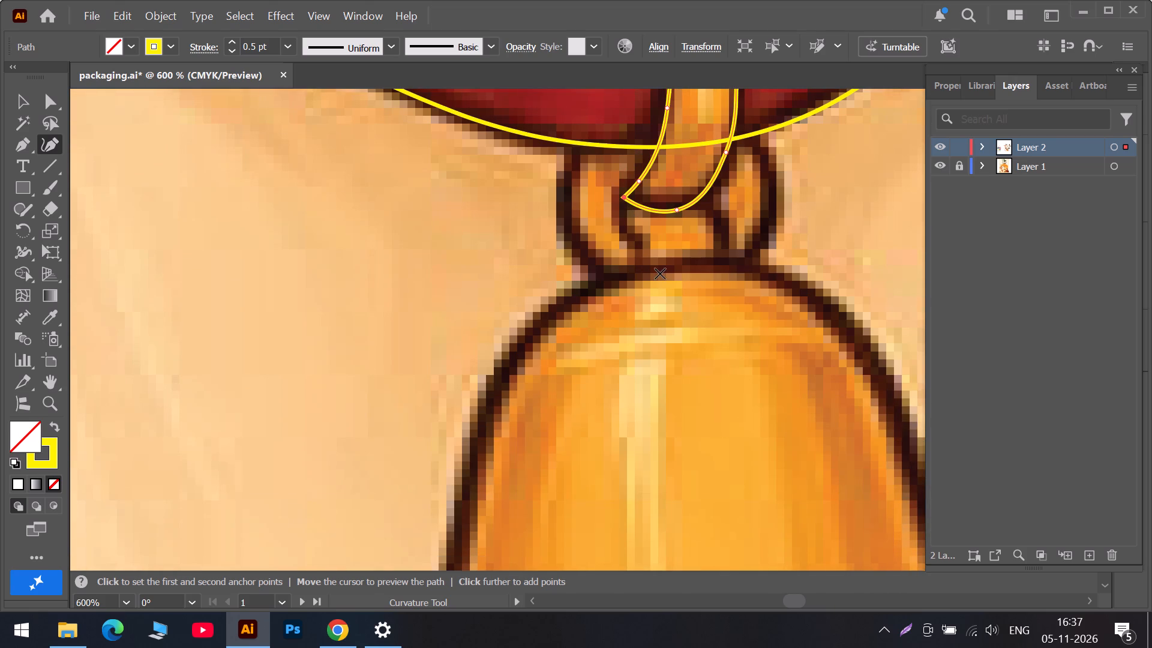
pyautogui.click(655, 268)
pyautogui.click(563, 303)
pyautogui.scroll(-3, 563, 304)
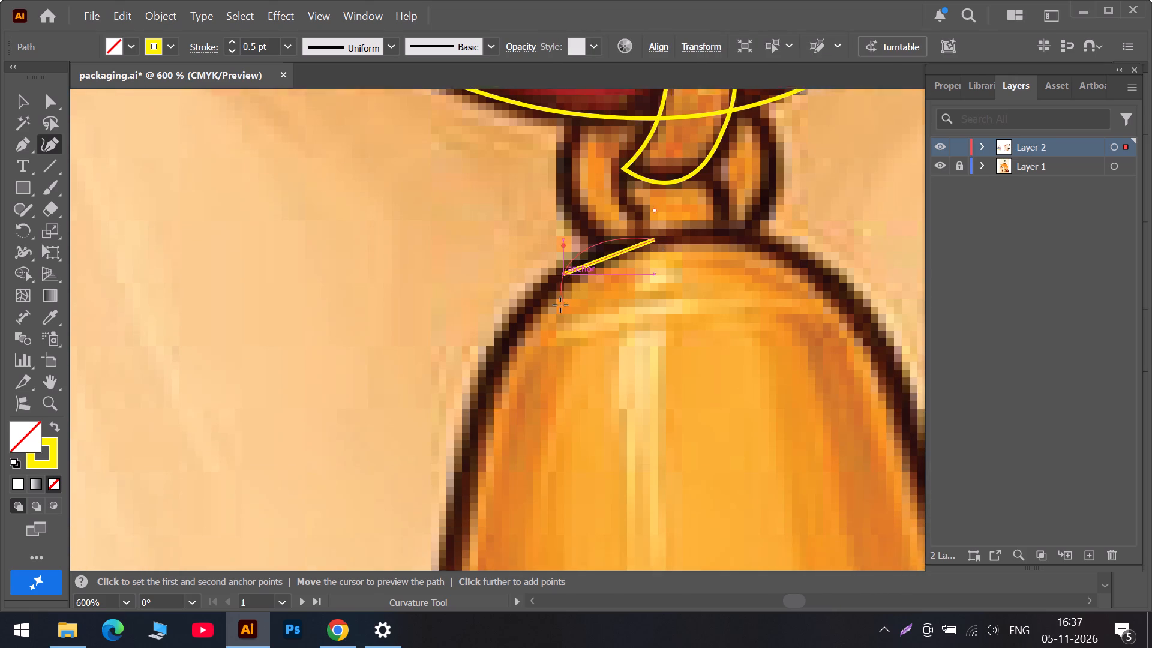
pyautogui.scroll(-4, 560, 305)
pyautogui.click(476, 360)
pyautogui.scroll(-12, 476, 361)
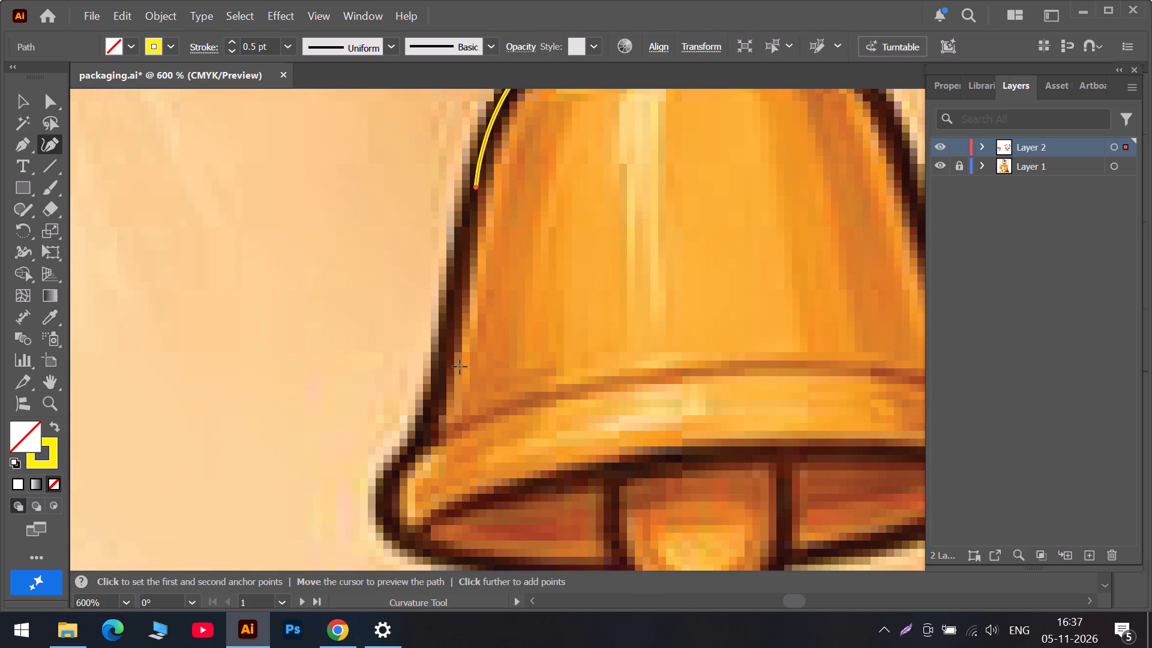
pyautogui.click(446, 363)
# Carry the bell outline around the left rim flare and along the bottom edge to the clapper's left side.
pyautogui.scroll(-5, 436, 382)
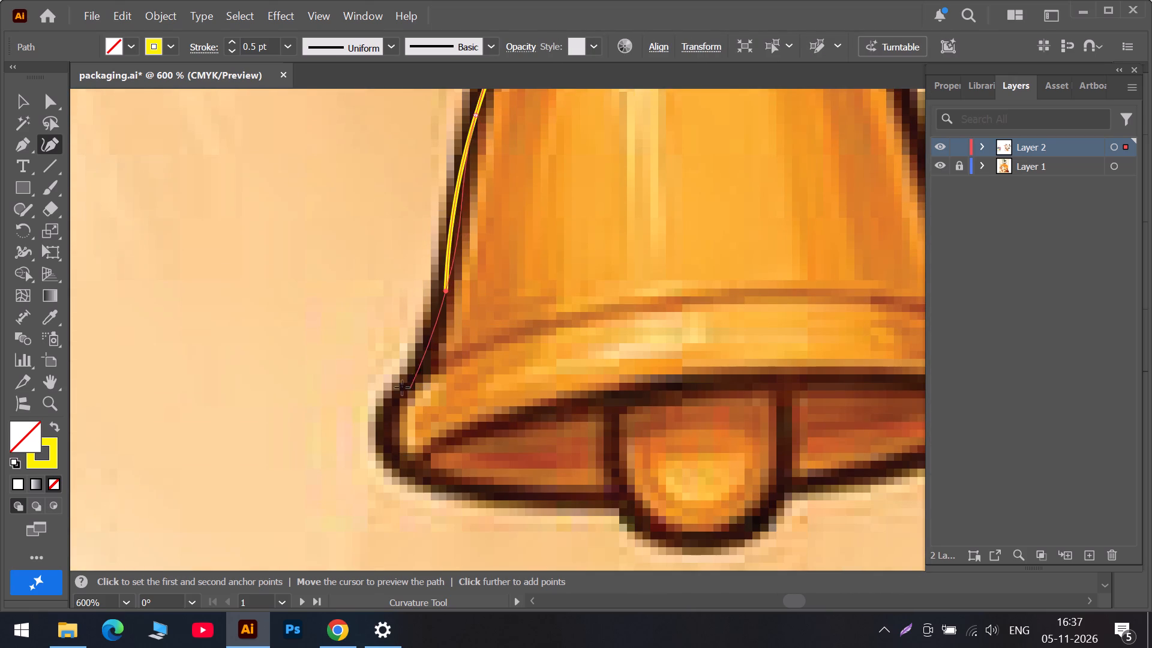
pyautogui.click(397, 395)
pyautogui.scroll(-4, 397, 395)
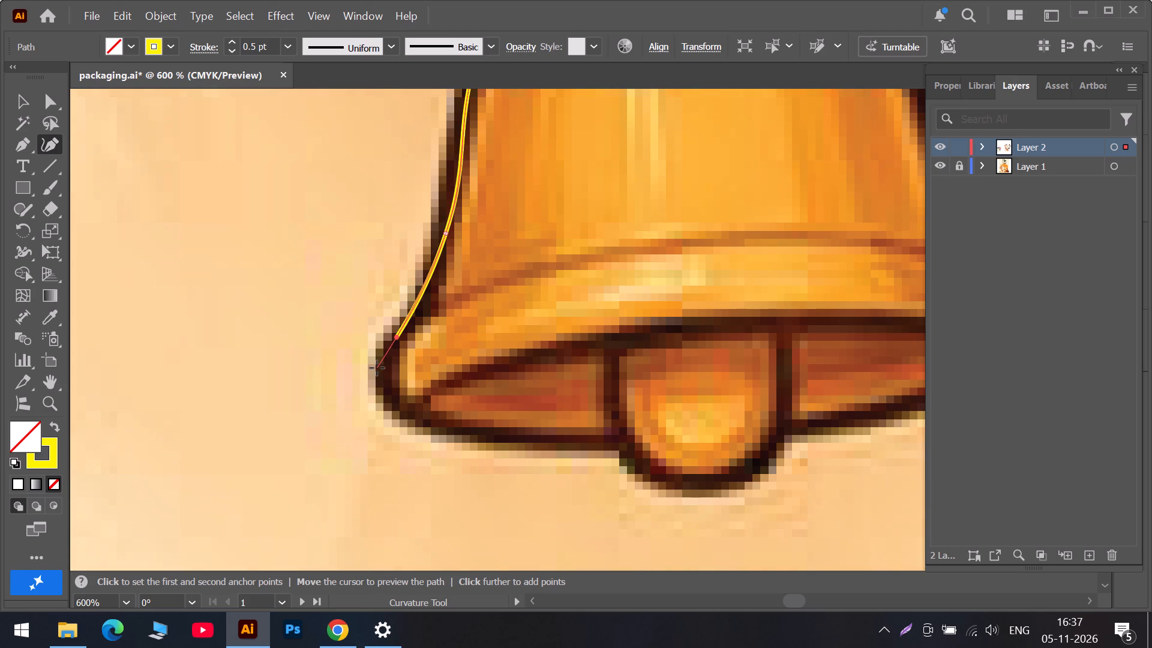
pyautogui.click(377, 368)
pyautogui.click(401, 413)
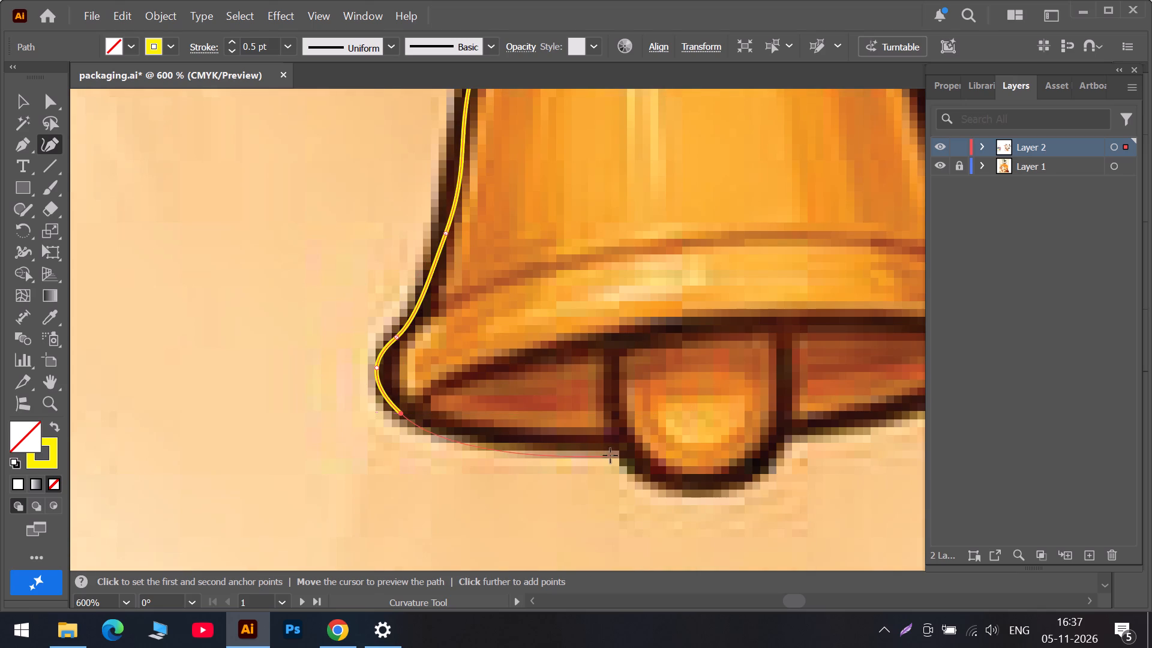
pyautogui.click(614, 443)
# Refit the bell outline's lower-left side by moving the points above and at the start of the rim flare.
pyautogui.scroll(6, 613, 434)
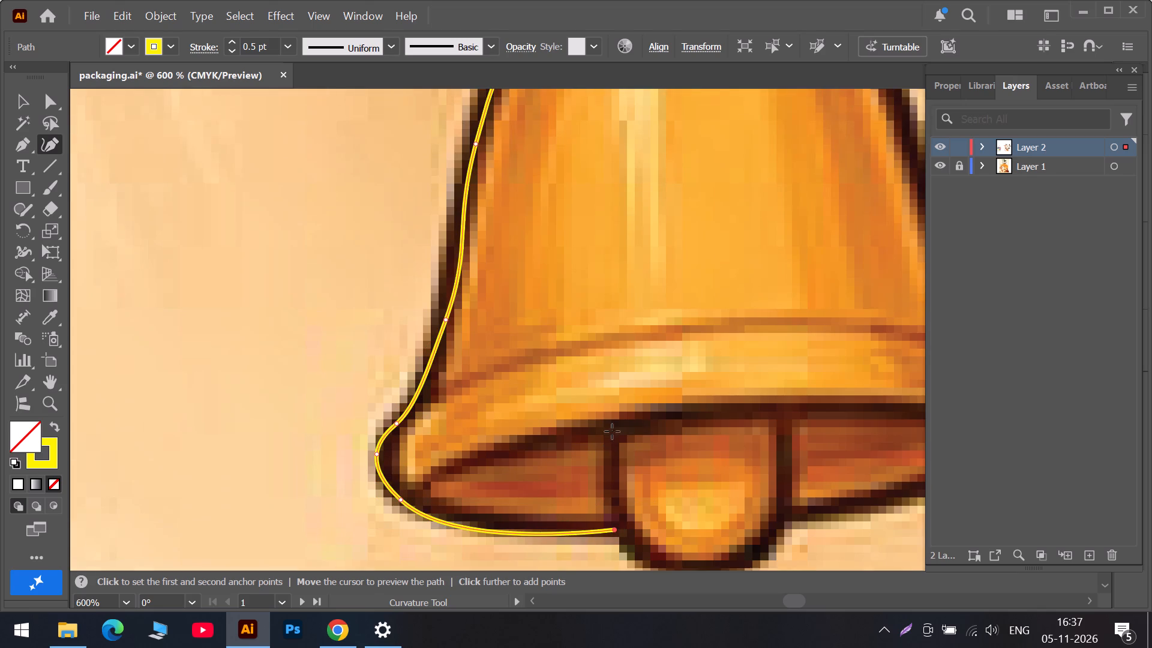
pyautogui.moveTo(446, 322); pyautogui.dragTo(439, 319)
pyautogui.moveTo(398, 423); pyautogui.dragTo(404, 415)
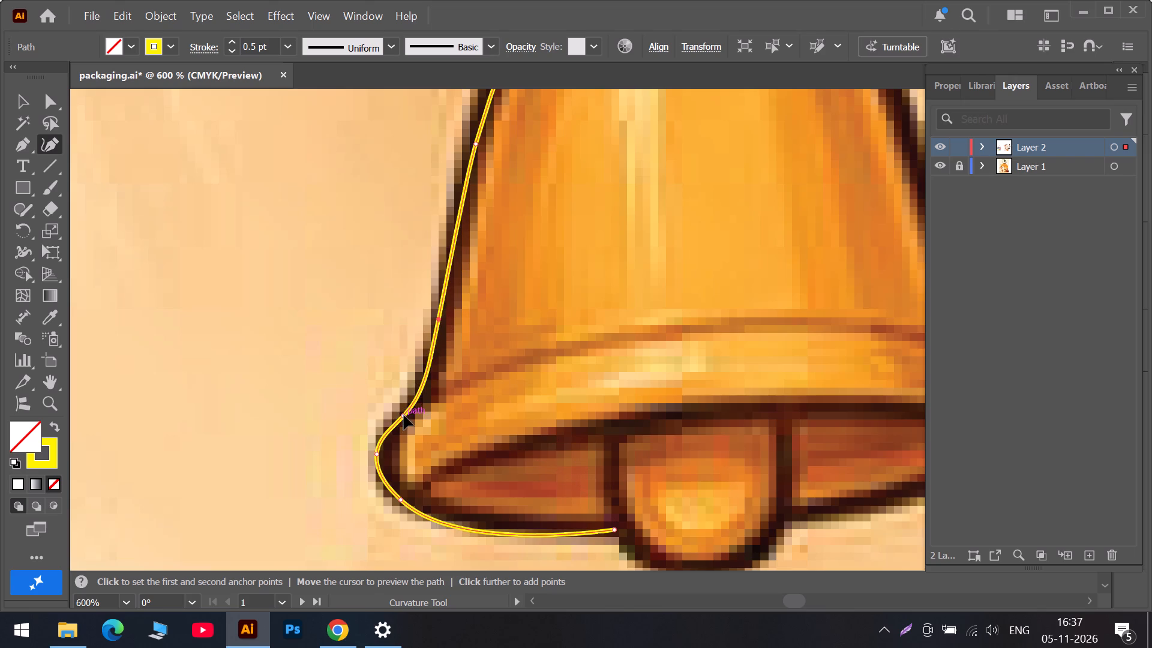
pyautogui.moveTo(404, 415); pyautogui.dragTo(398, 420)
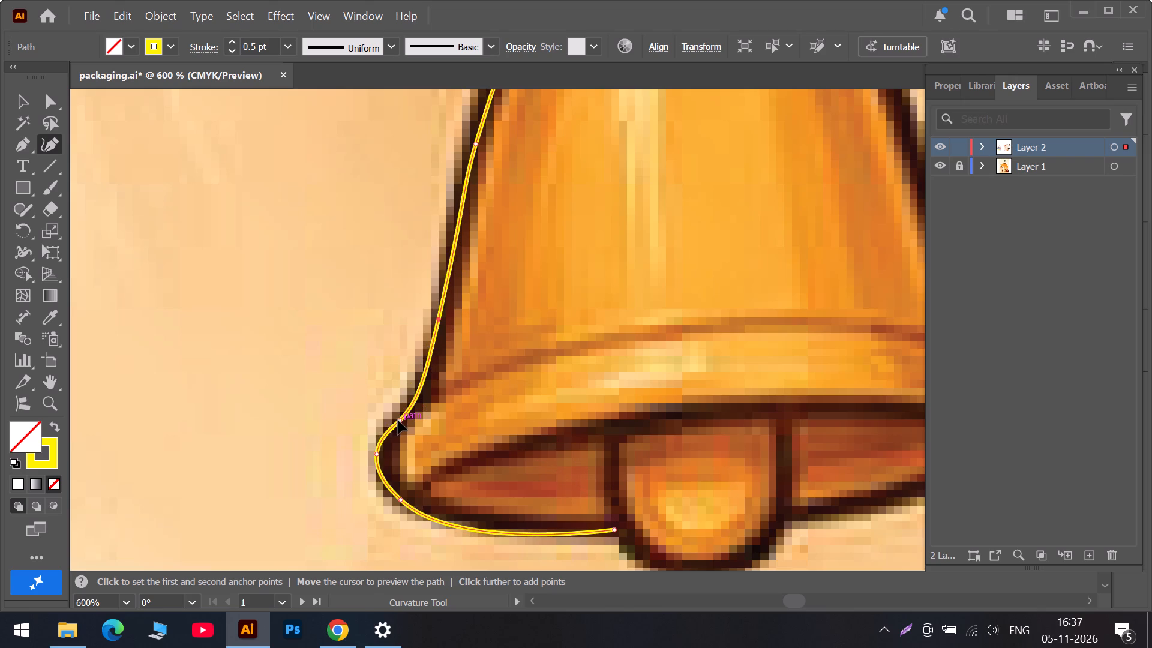
pyautogui.moveTo(398, 420); pyautogui.dragTo(416, 401)
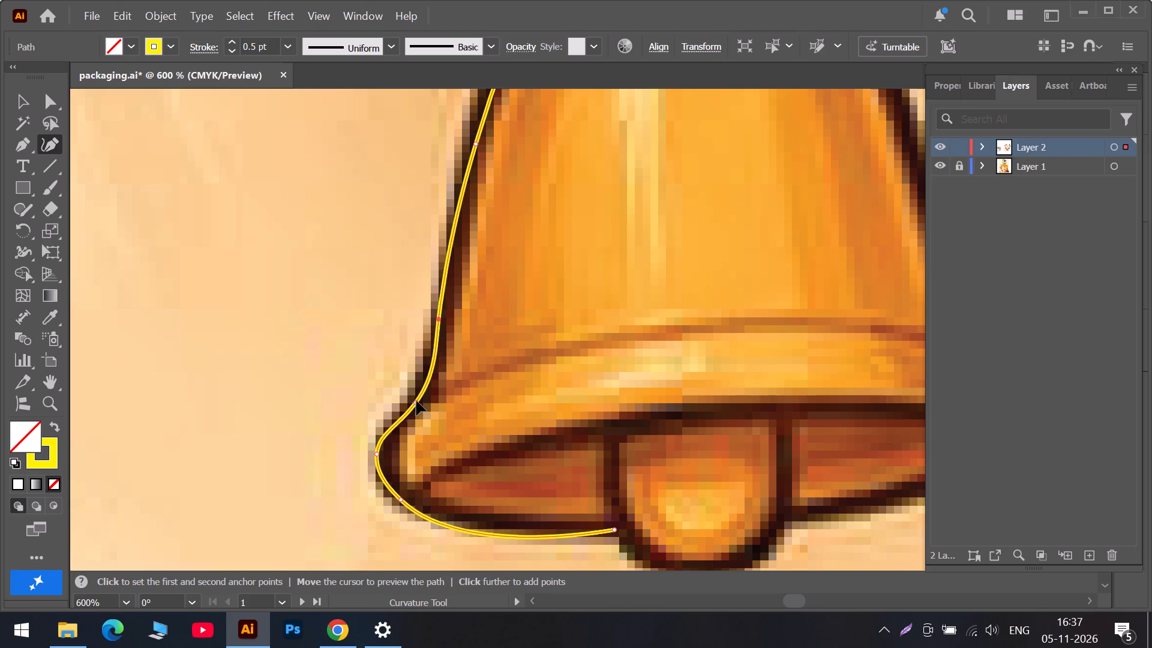
pyautogui.moveTo(416, 401); pyautogui.dragTo(416, 396)
# Continue the bell outline straight across the clapper, along the bottom edge and around the right rim flare.
pyautogui.scroll(5, 495, 396)
pyautogui.scroll(-7, 551, 416)
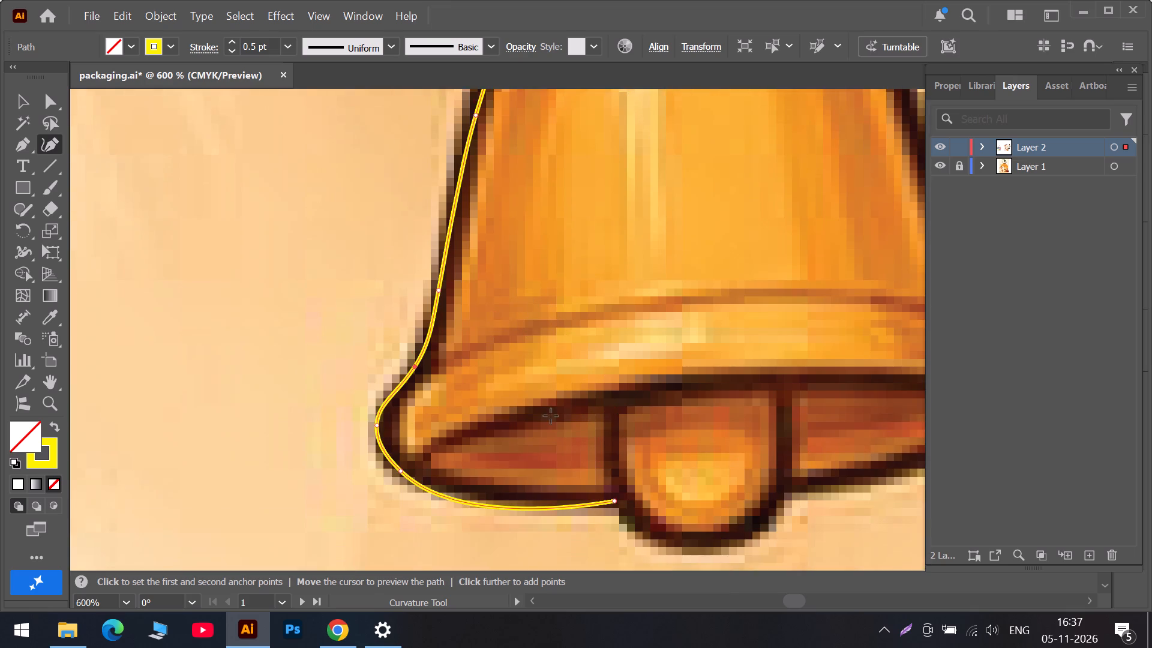
pyautogui.scroll(-7, 553, 416)
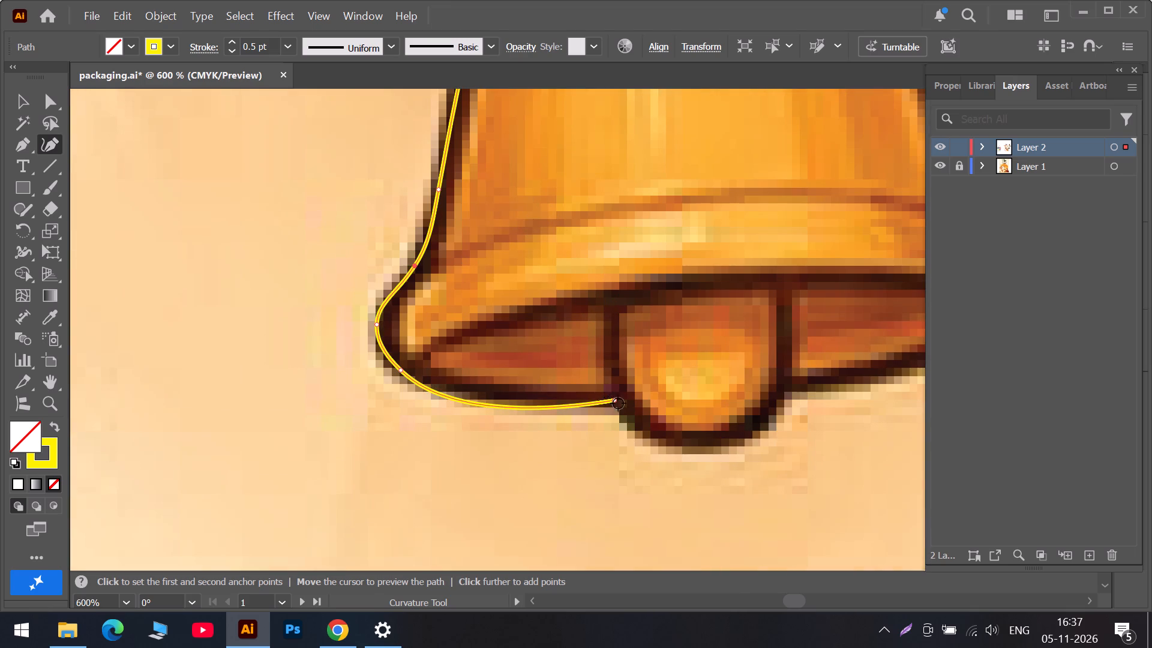
pyautogui.click(860, 371)
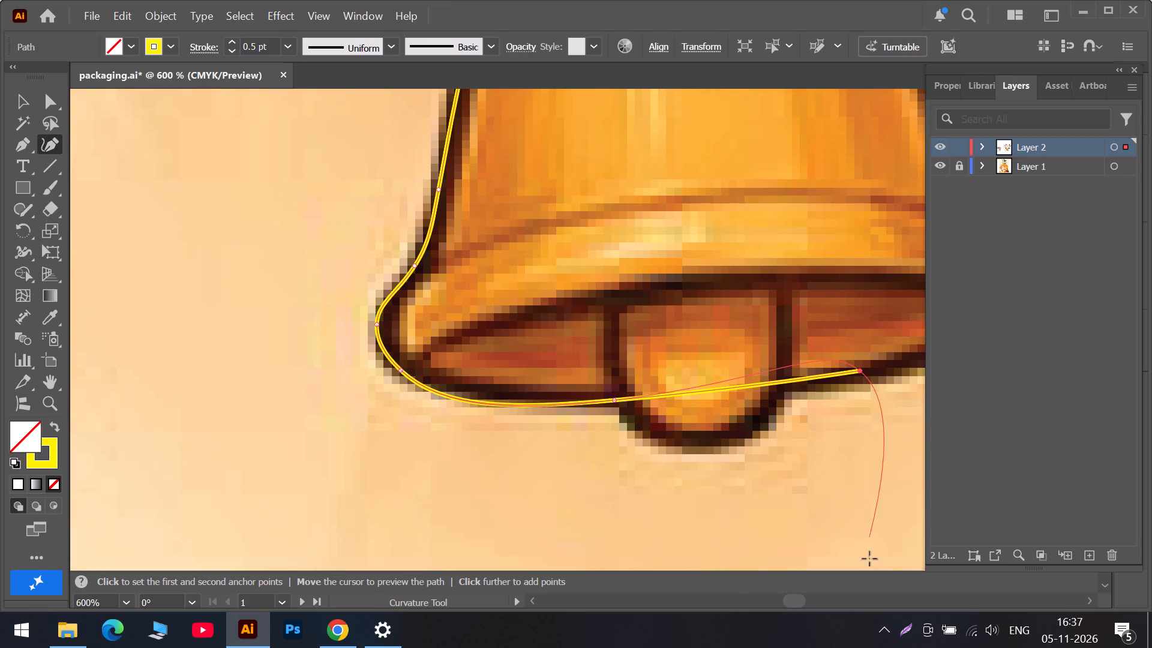
pyautogui.click(859, 604)
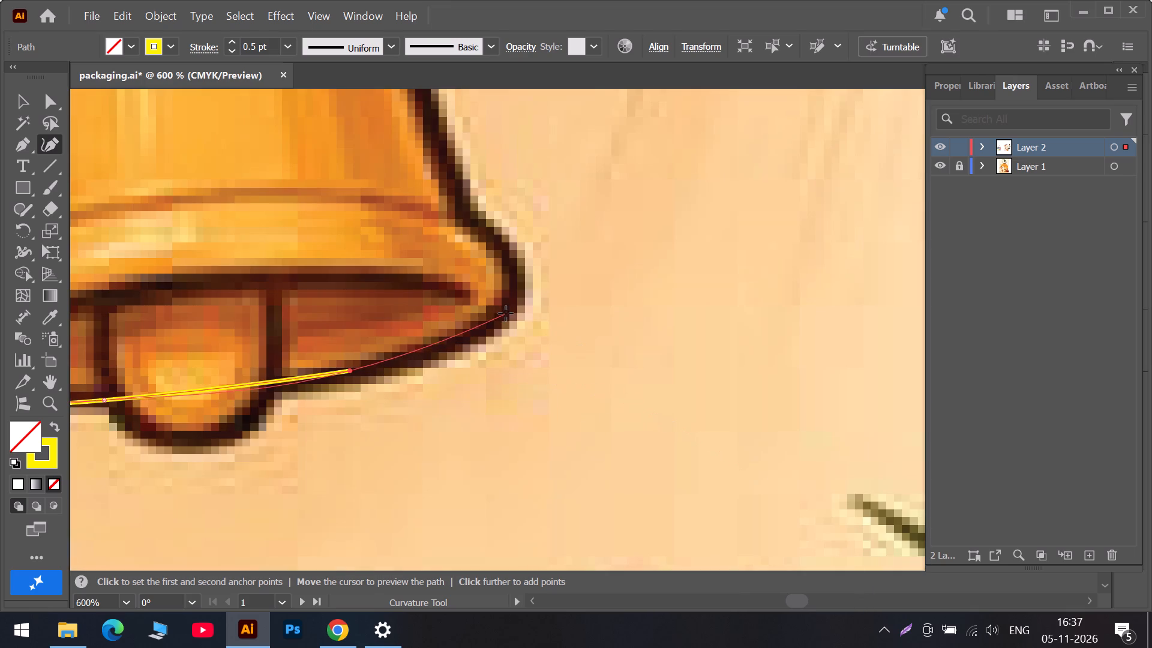
pyautogui.click(506, 313)
pyautogui.click(509, 256)
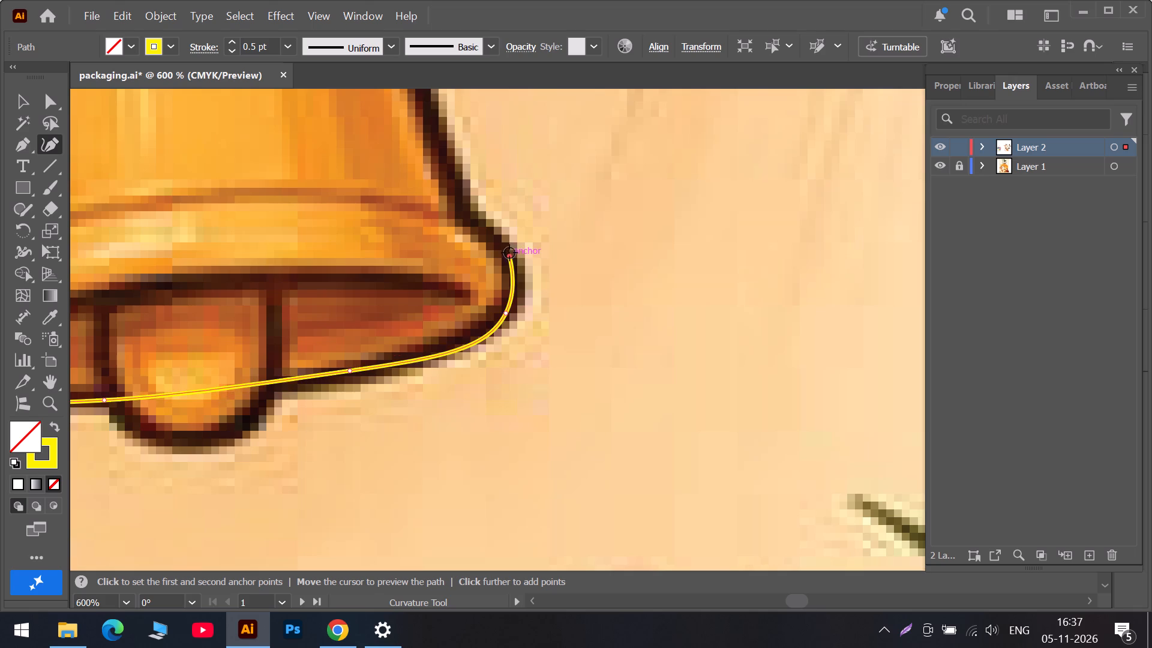
pyautogui.click(486, 228)
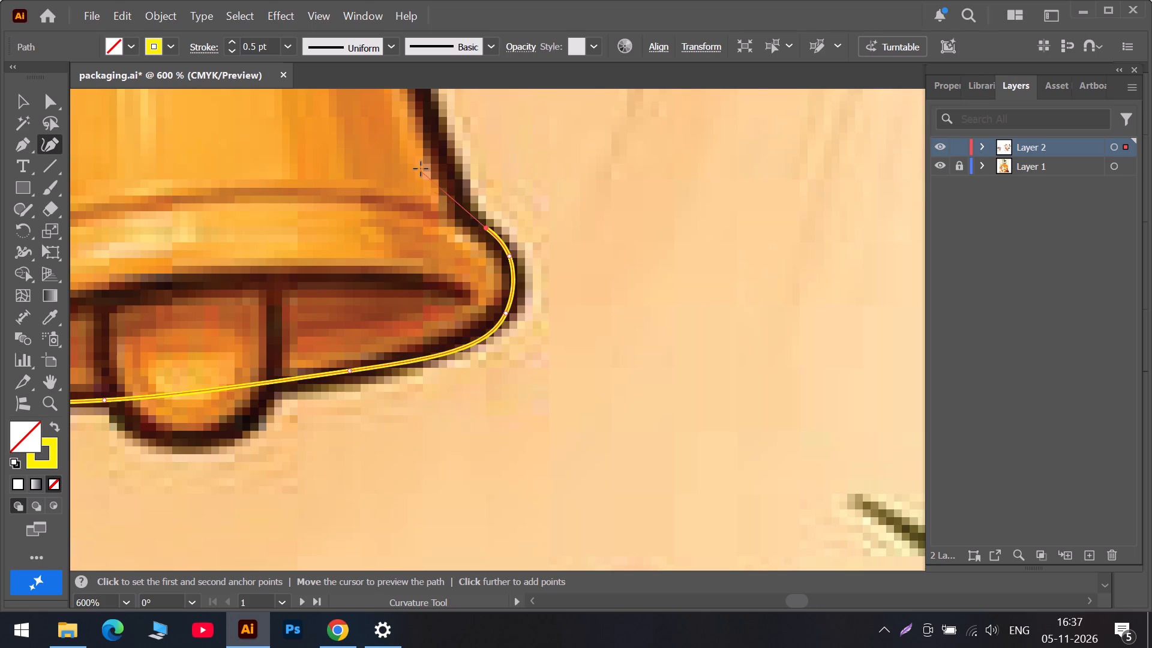
# Trace the bell outline up its right side and over the shoulder, closing it at the top centre starting point.
pyautogui.scroll(6, 421, 169)
pyautogui.click(426, 199)
pyautogui.scroll(7, 419, 173)
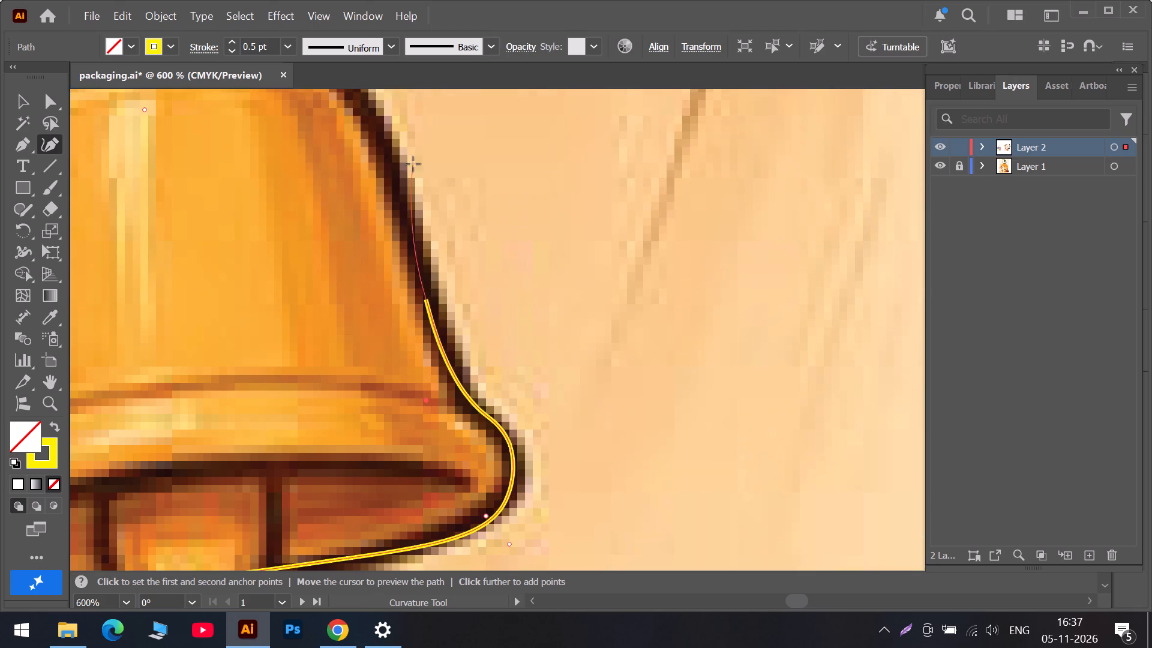
pyautogui.scroll(6, 406, 161)
pyautogui.click(385, 228)
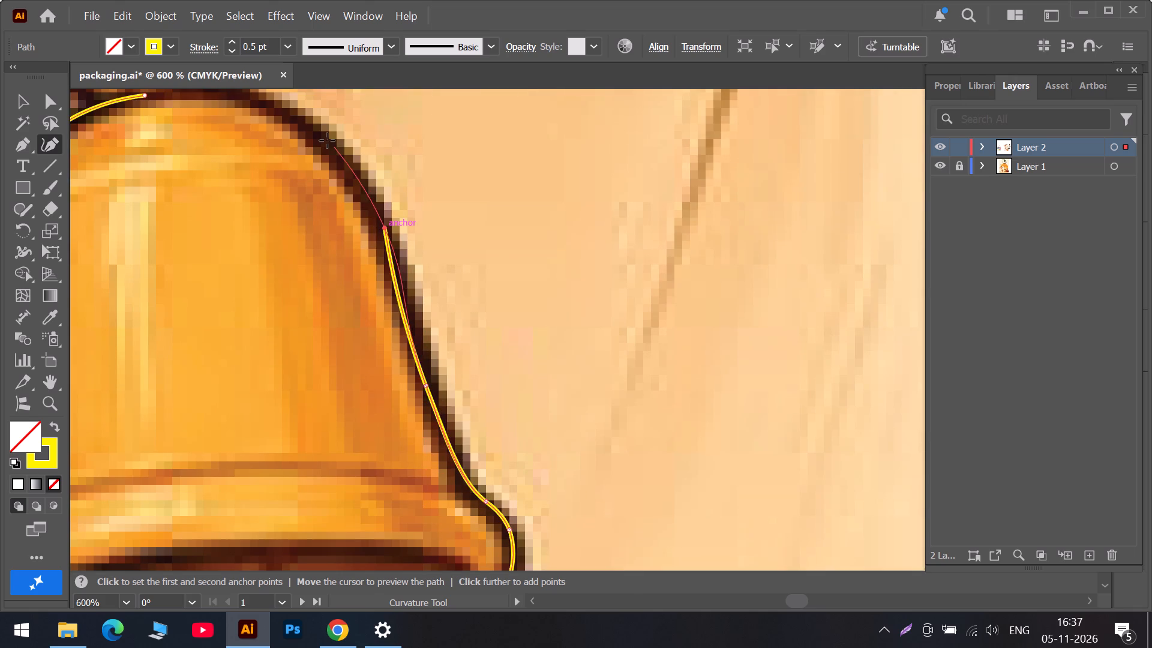
pyautogui.click(317, 133)
pyautogui.scroll(6, 247, 109)
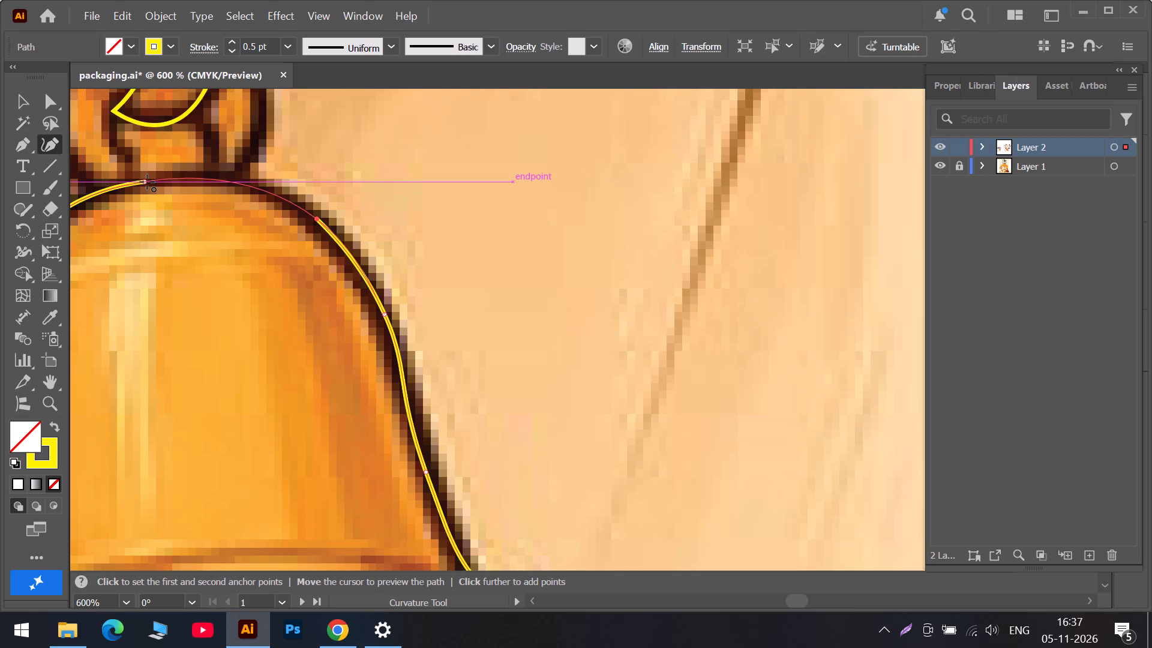
pyautogui.click(147, 182)
# Refit the bell outline's right side by moving its shoulder point higher and its lower side point slightly outward.
pyautogui.scroll(-3, 337, 326)
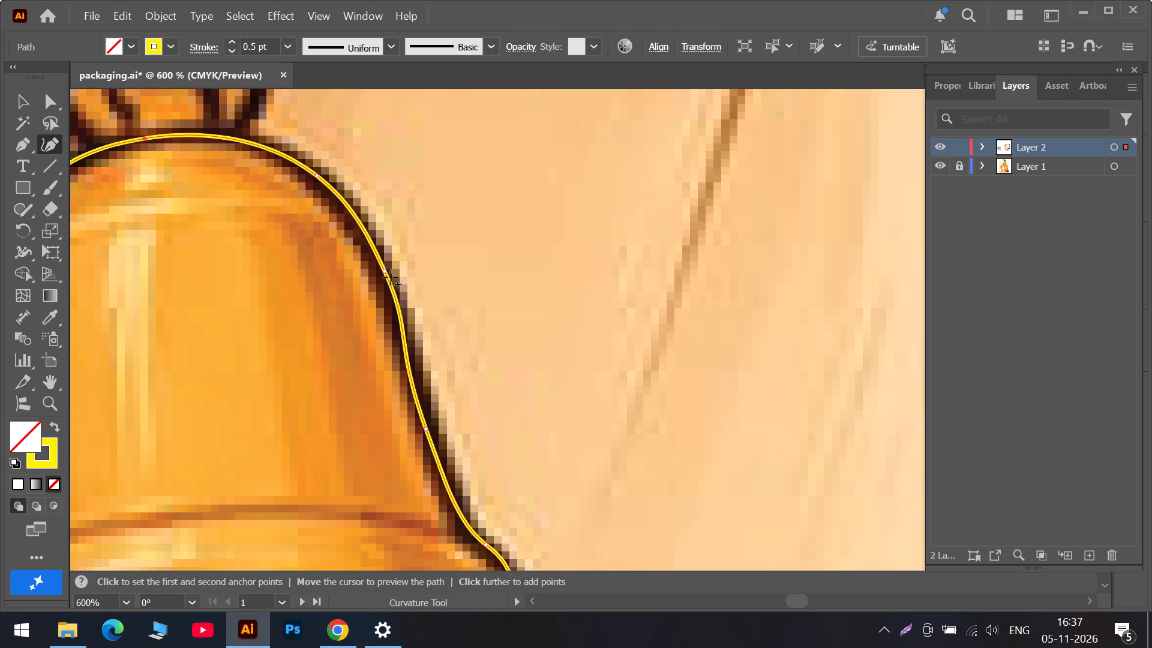
pyautogui.moveTo(386, 269); pyautogui.dragTo(374, 241)
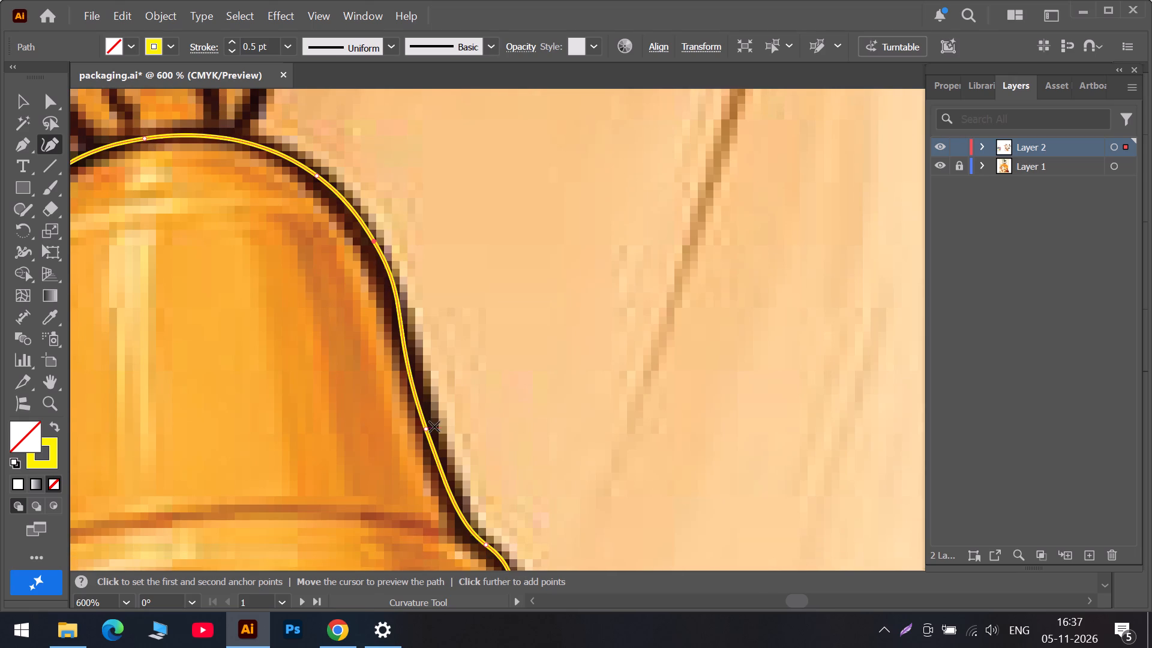
pyautogui.moveTo(428, 428); pyautogui.dragTo(436, 431)
pyautogui.scroll(-6, 441, 438)
pyautogui.keyDown('alt'); pyautogui.scroll(-2, 489, 467); pyautogui.keyUp('alt')
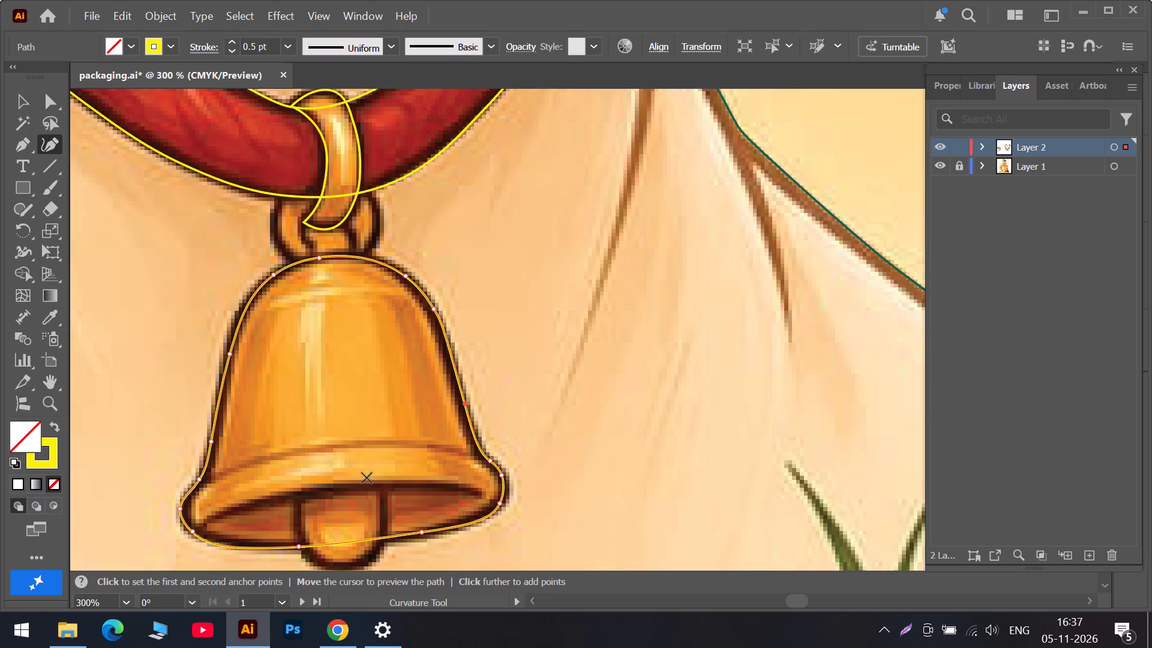
pyautogui.scroll(-5, 311, 486)
pyautogui.keyDown('alt'); pyautogui.scroll(3, 307, 453); pyautogui.keyUp('alt')
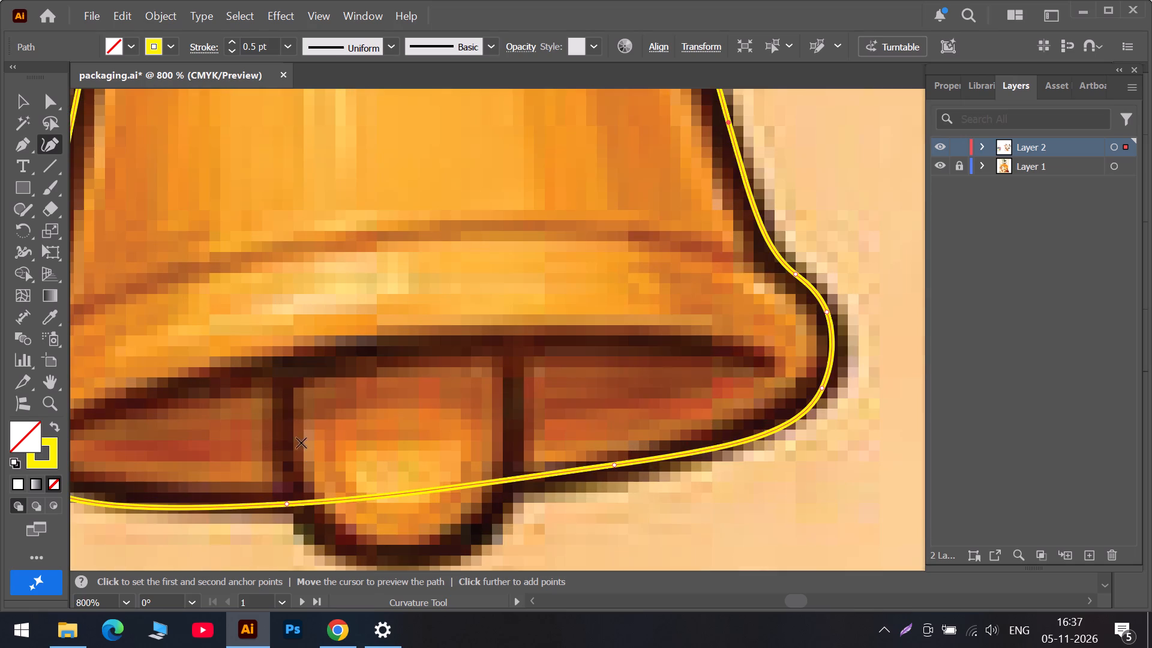
# Trace the clapper with the Curvature tool from its top-left corner around the rounded bottom, closing it with a straight top edge.
pyautogui.click(286, 373)
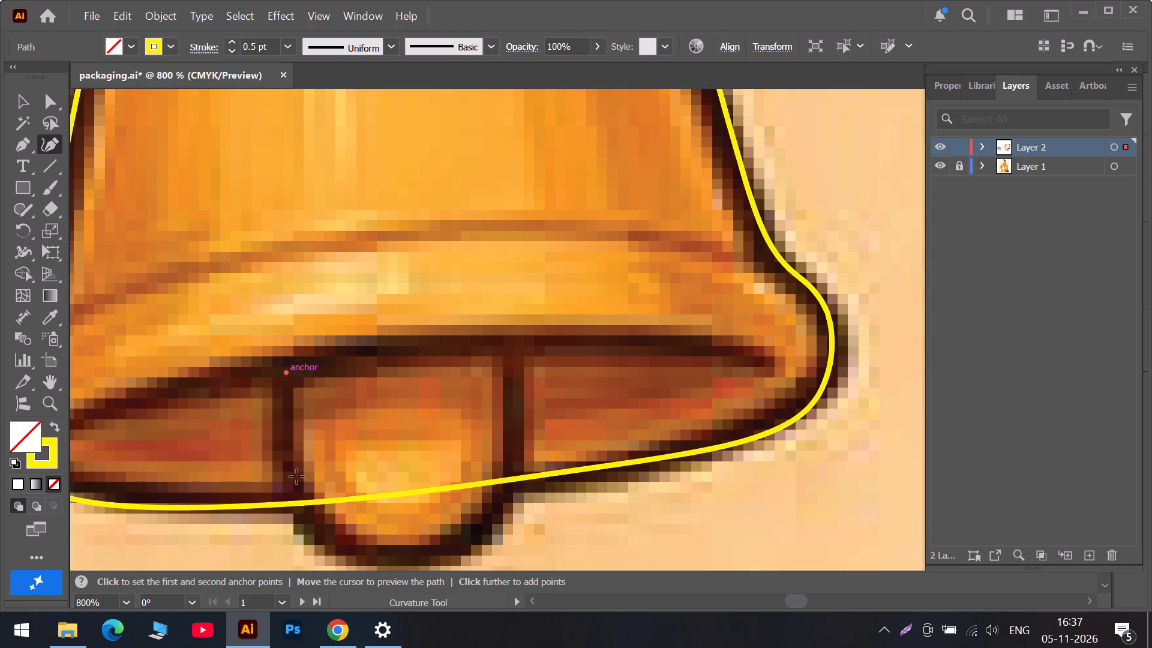
pyautogui.click(296, 476)
pyautogui.scroll(-6, 296, 479)
pyautogui.click(347, 472)
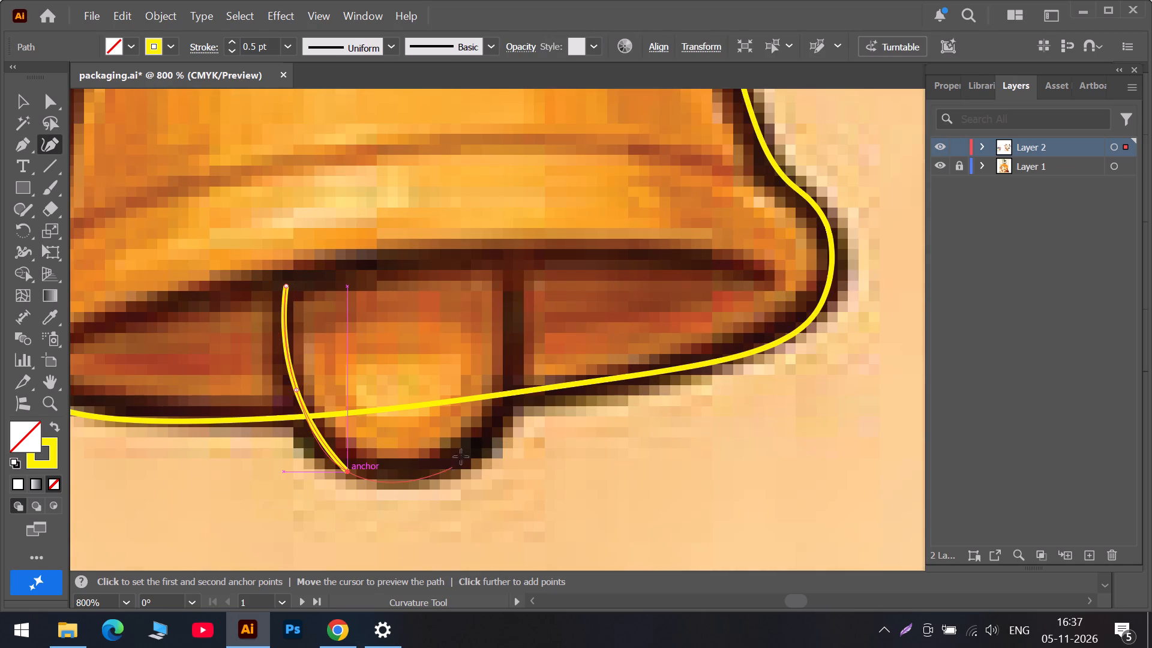
pyautogui.click(498, 420)
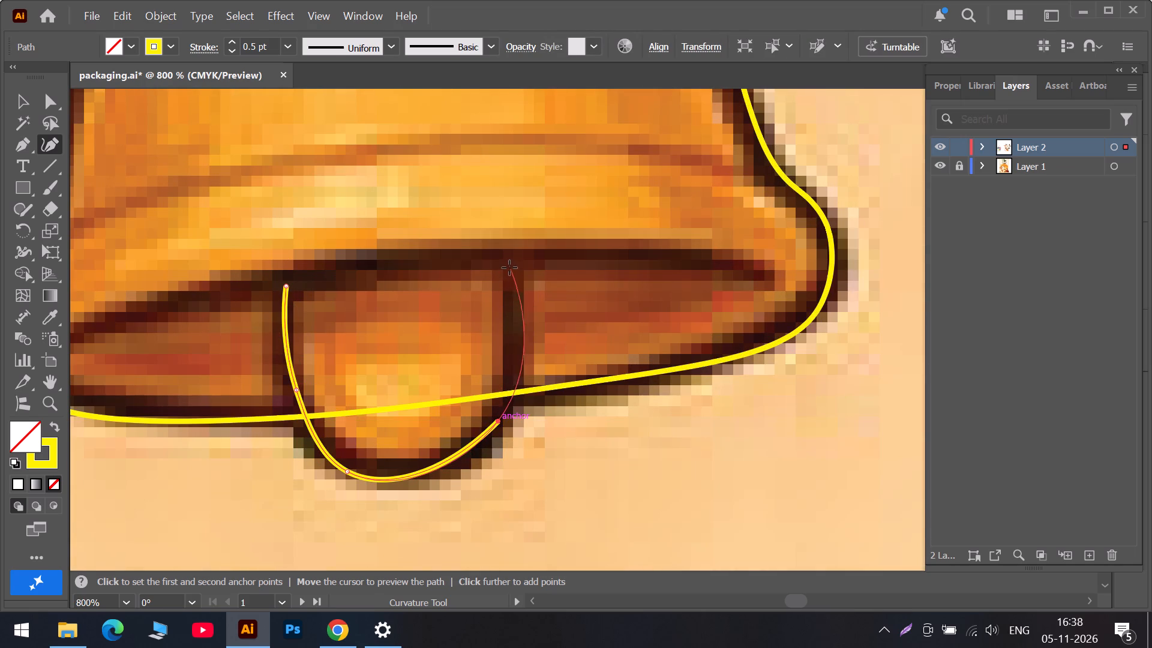
pyautogui.tripleClick(509, 268)
pyautogui.doubleClick(288, 287)
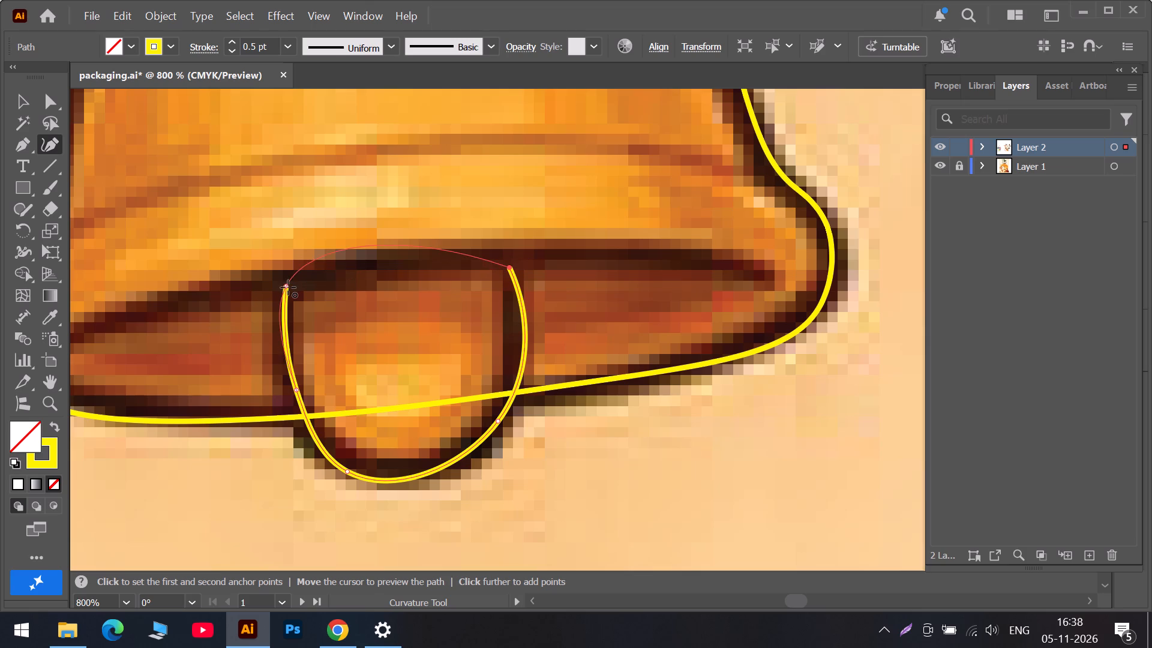
pyautogui.moveTo(288, 287); pyautogui.dragTo(289, 281)
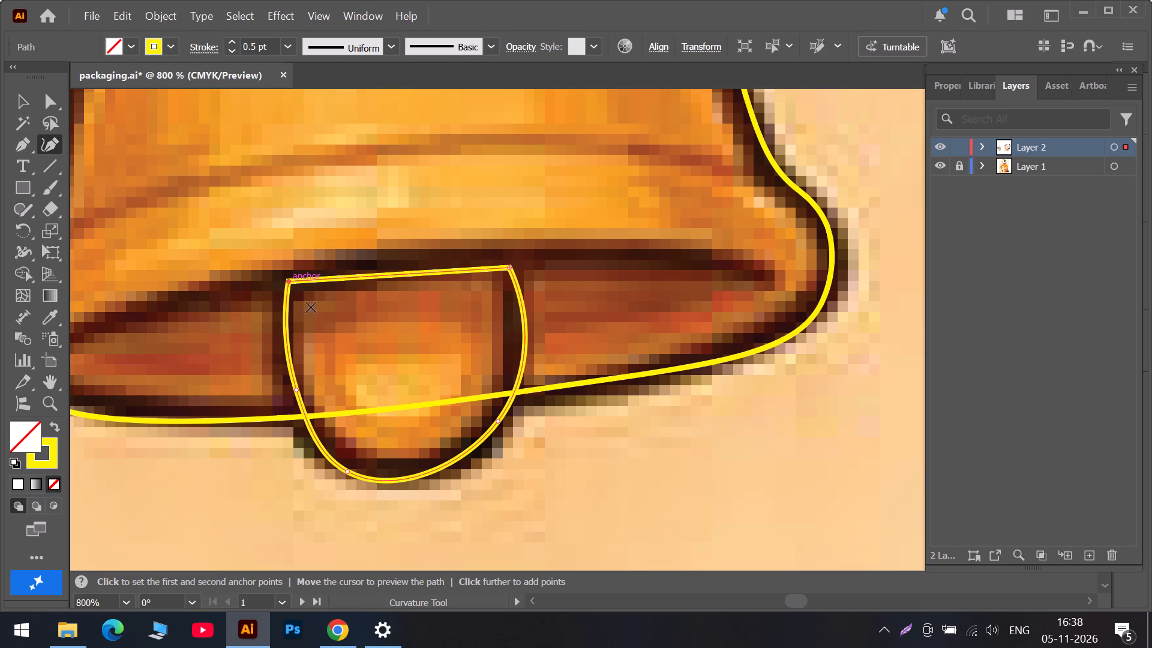
# Refit the clapper outline by moving its left side point outward, its bottom point toward the centre and its lower-right point downward.
pyautogui.moveTo(297, 390); pyautogui.dragTo(294, 394)
pyautogui.moveTo(294, 394); pyautogui.dragTo(289, 395)
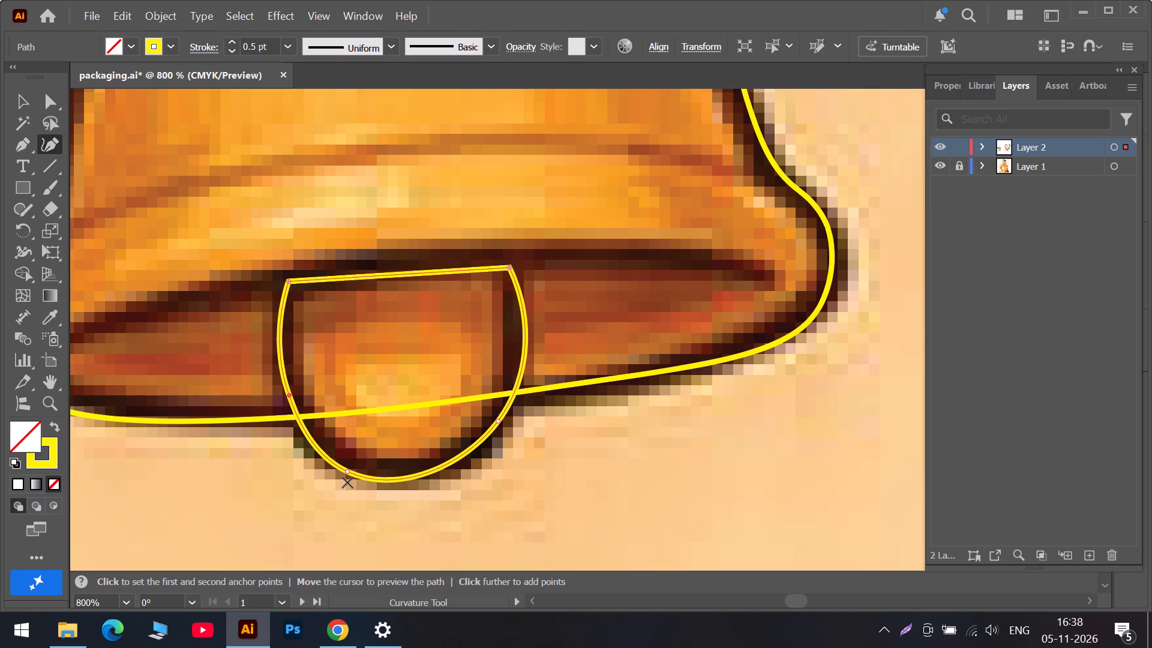
pyautogui.moveTo(350, 473); pyautogui.dragTo(378, 470)
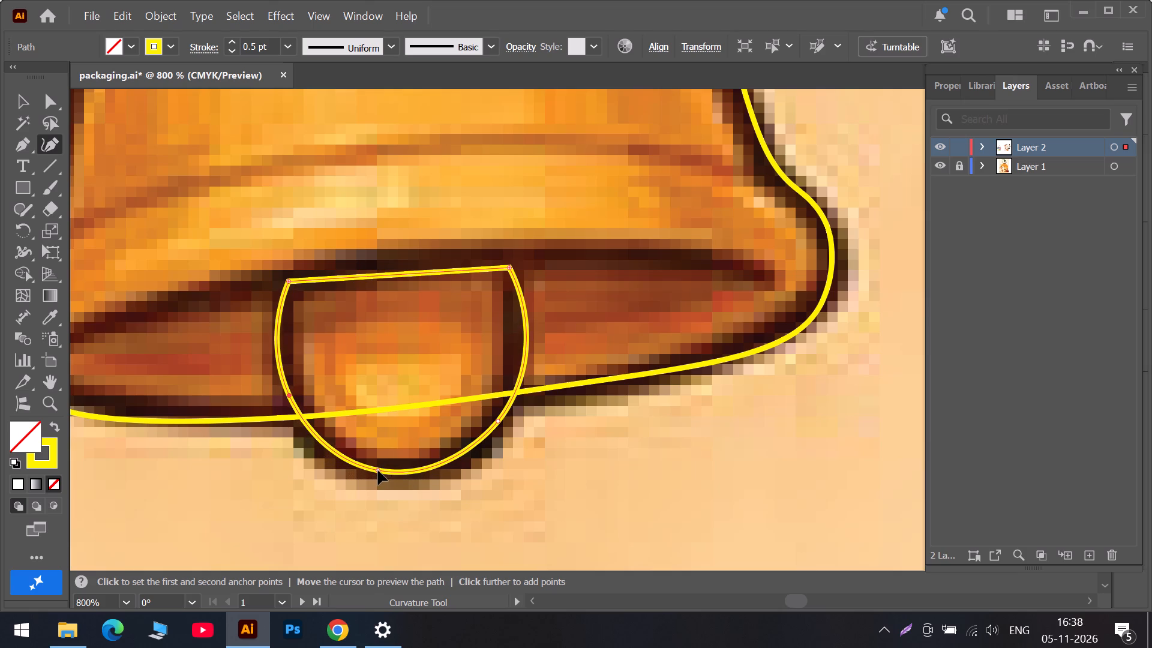
pyautogui.moveTo(378, 470); pyautogui.dragTo(378, 473)
pyautogui.moveTo(499, 421); pyautogui.dragTo(497, 427)
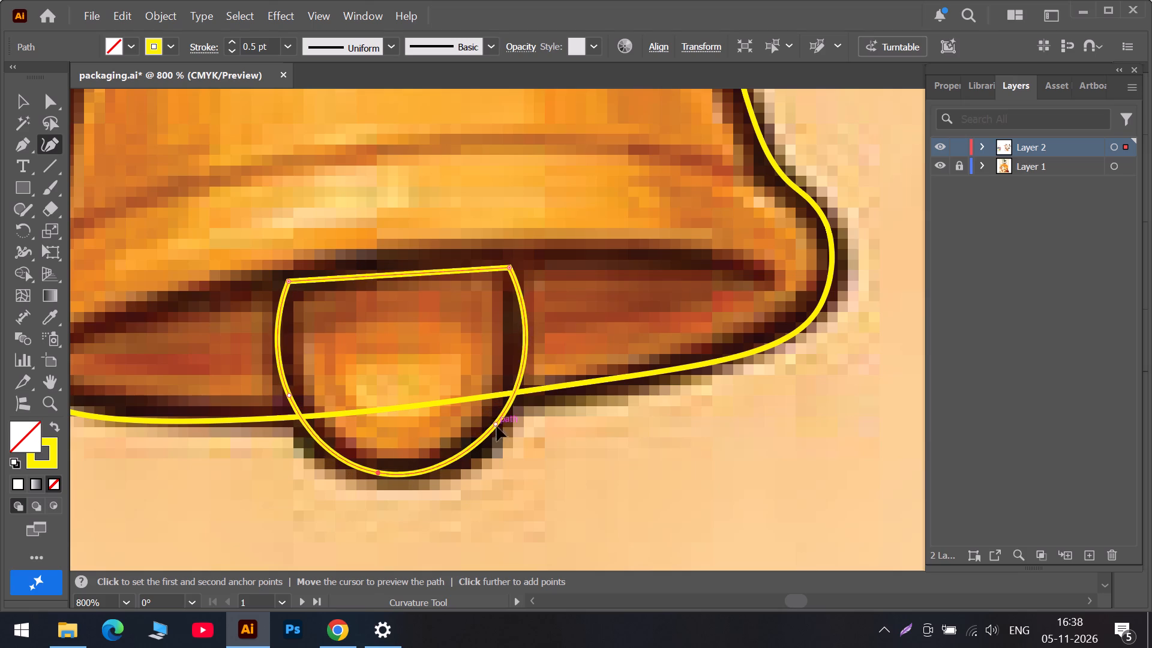
pyautogui.moveTo(497, 427); pyautogui.dragTo(484, 442)
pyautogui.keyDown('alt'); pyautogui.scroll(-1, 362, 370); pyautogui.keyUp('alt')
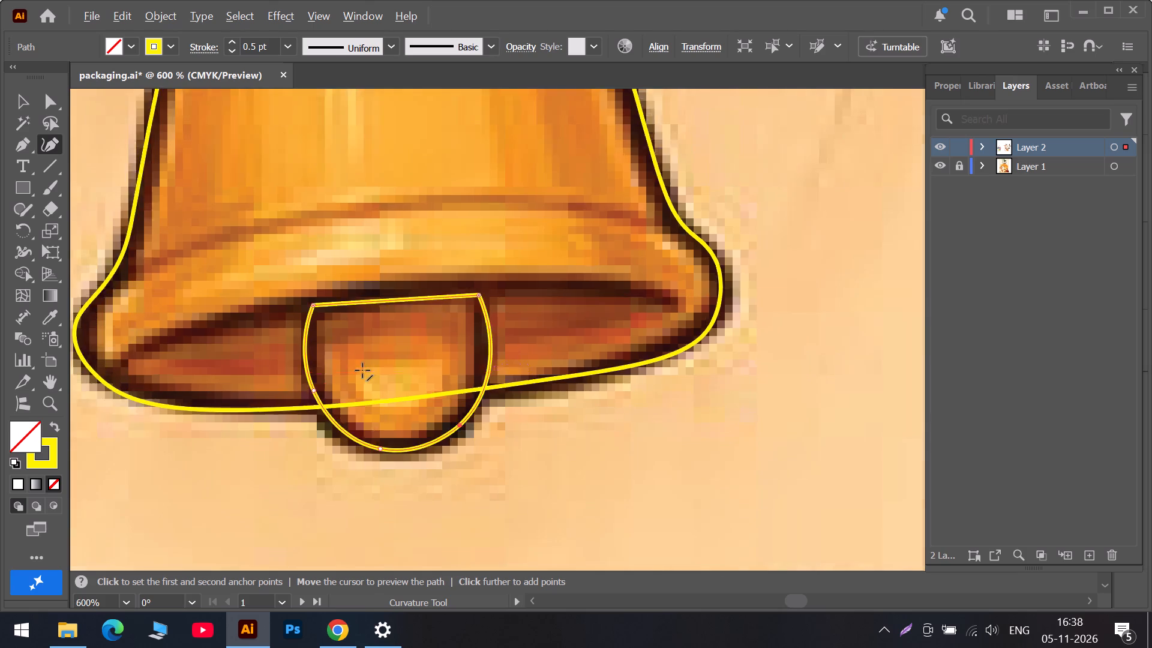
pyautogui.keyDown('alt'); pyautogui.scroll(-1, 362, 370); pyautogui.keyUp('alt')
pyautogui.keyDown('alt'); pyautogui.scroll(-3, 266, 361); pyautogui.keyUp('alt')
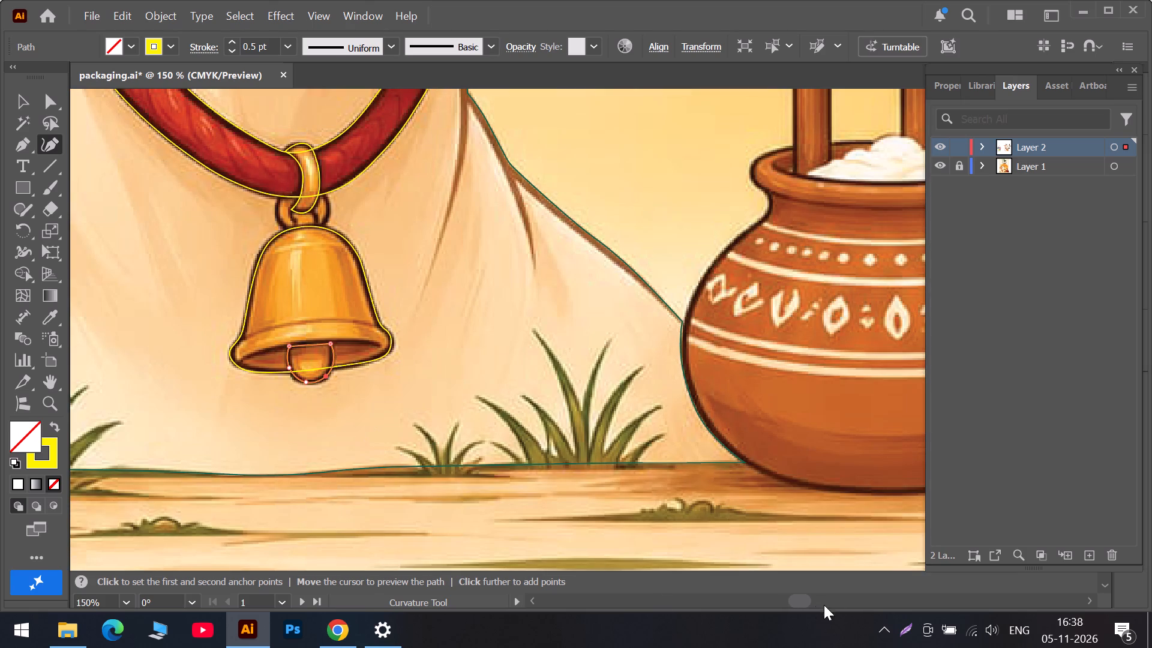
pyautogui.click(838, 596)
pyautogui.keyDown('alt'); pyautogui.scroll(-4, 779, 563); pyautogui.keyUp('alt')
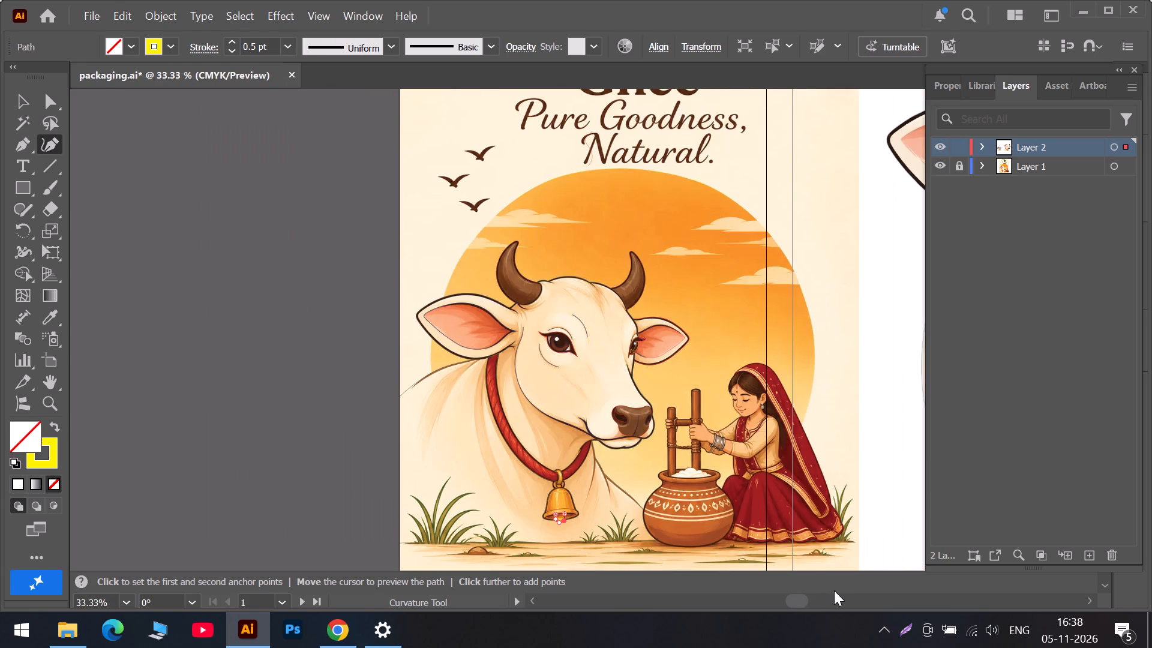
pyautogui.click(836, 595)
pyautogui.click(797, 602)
# Trace the bell's mouth opening as a closed curve with pointed corners, along the rim's inner edge and back along the bottom.
pyautogui.keyDown('alt'); pyautogui.scroll(3, 603, 519); pyautogui.keyUp('alt')
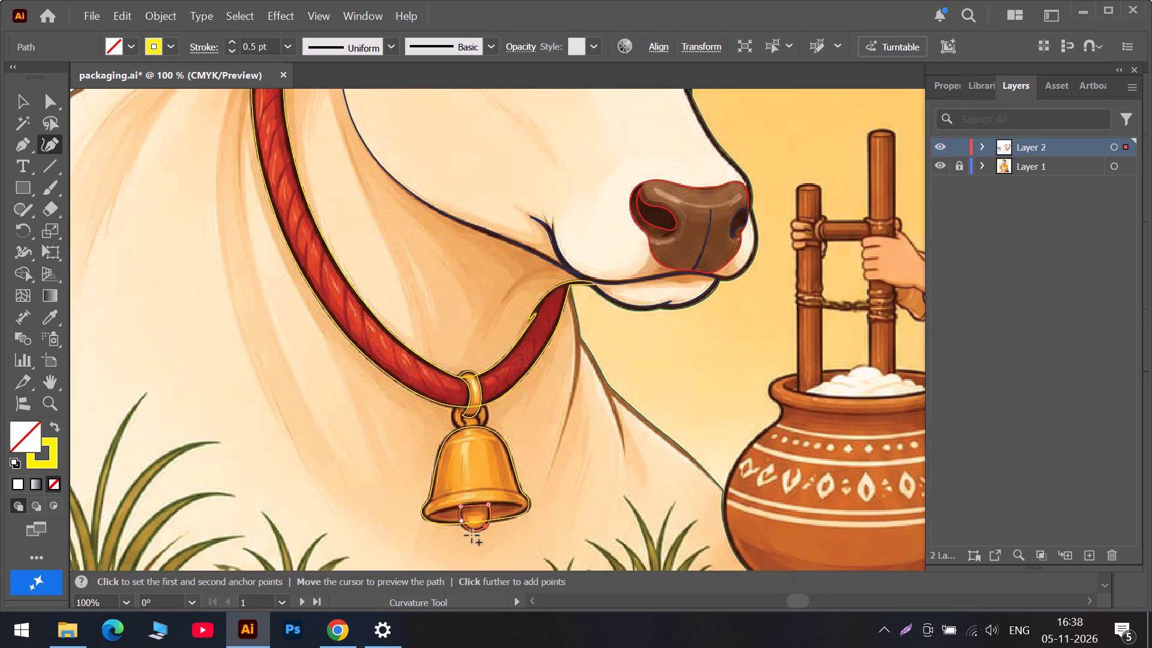
pyautogui.keyDown('alt'); pyautogui.scroll(5, 462, 530); pyautogui.keyUp('alt')
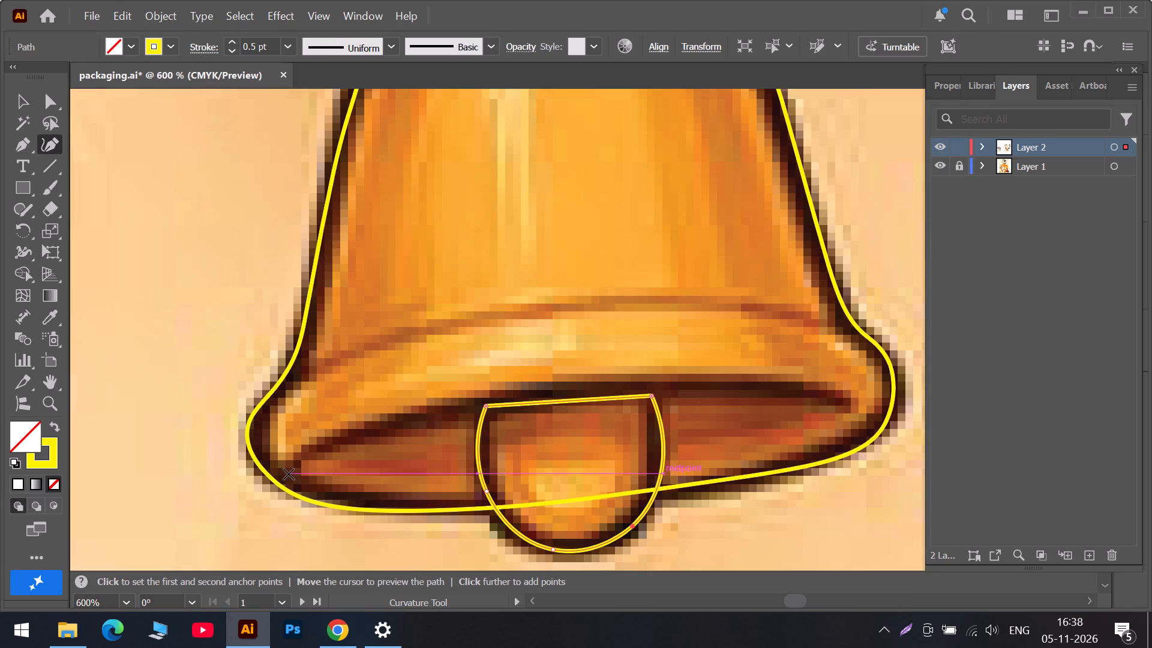
pyautogui.click(288, 474)
pyautogui.click(363, 436)
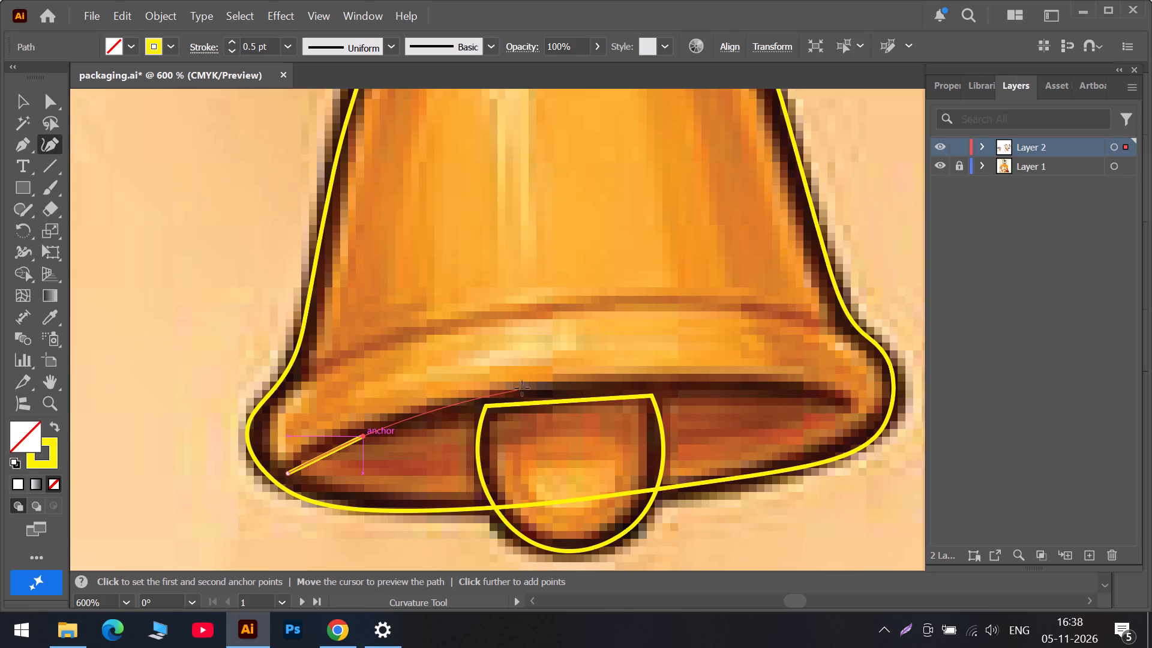
pyautogui.click(550, 384)
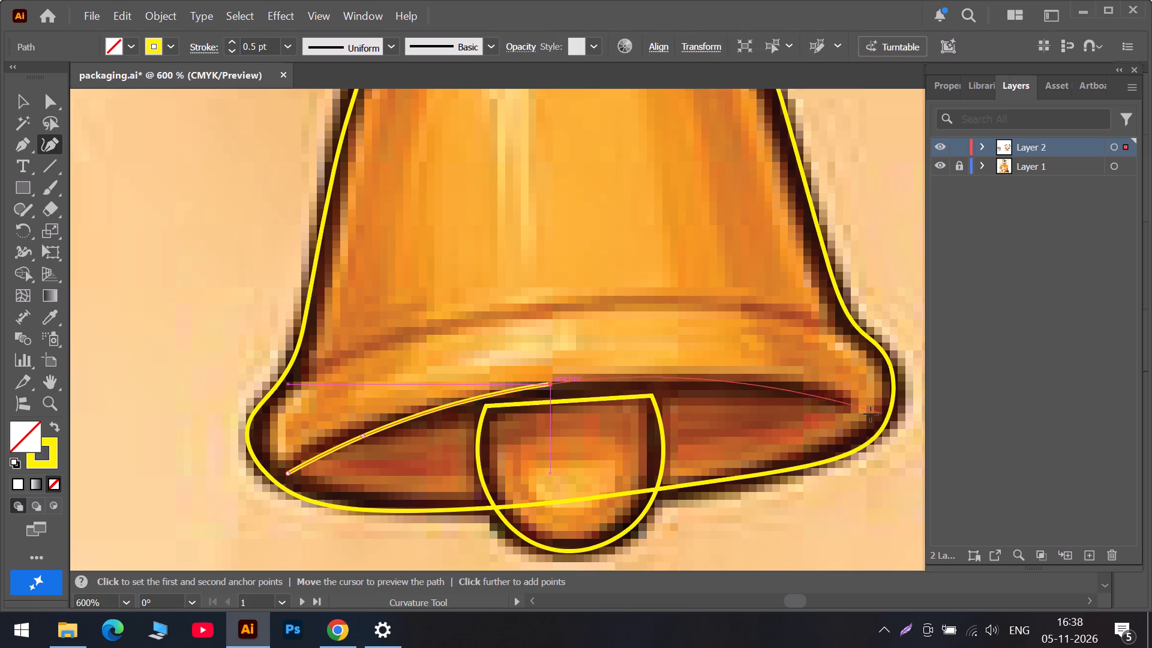
pyautogui.doubleClick(852, 406)
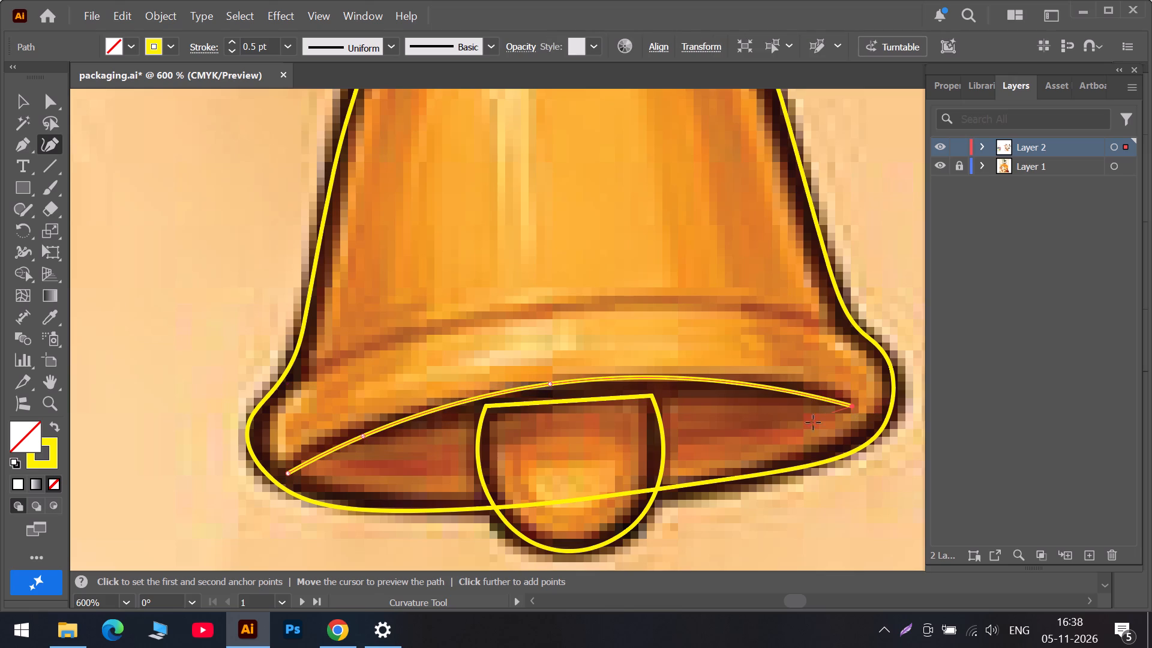
pyautogui.click(720, 470)
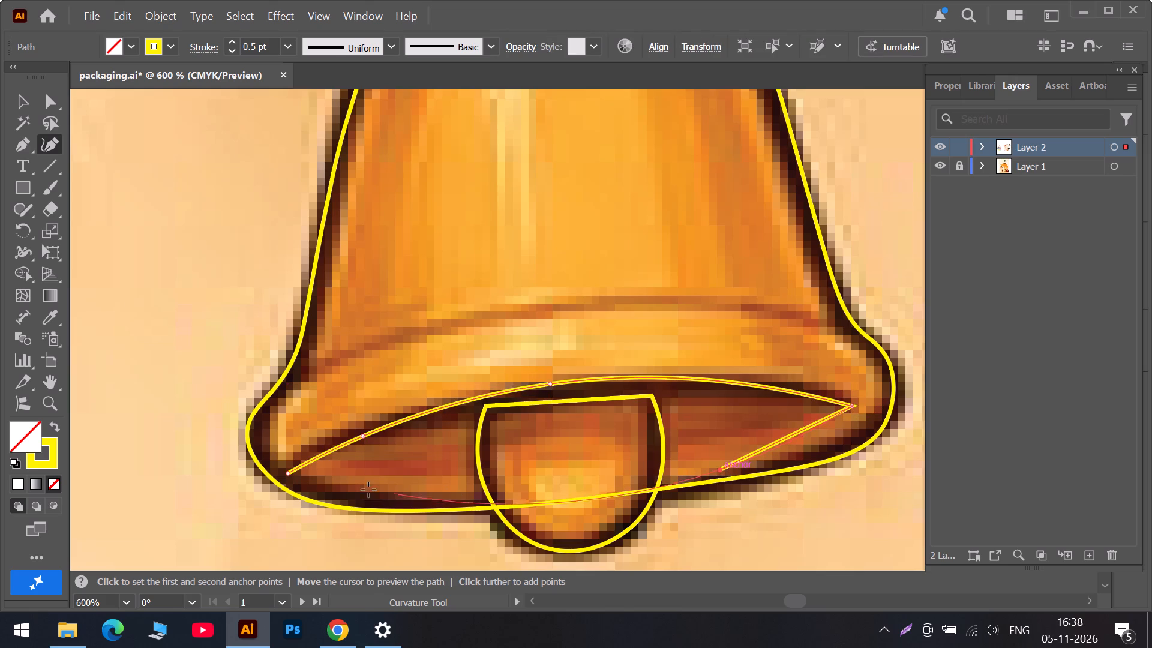
pyautogui.click(286, 475)
pyautogui.doubleClick(286, 475)
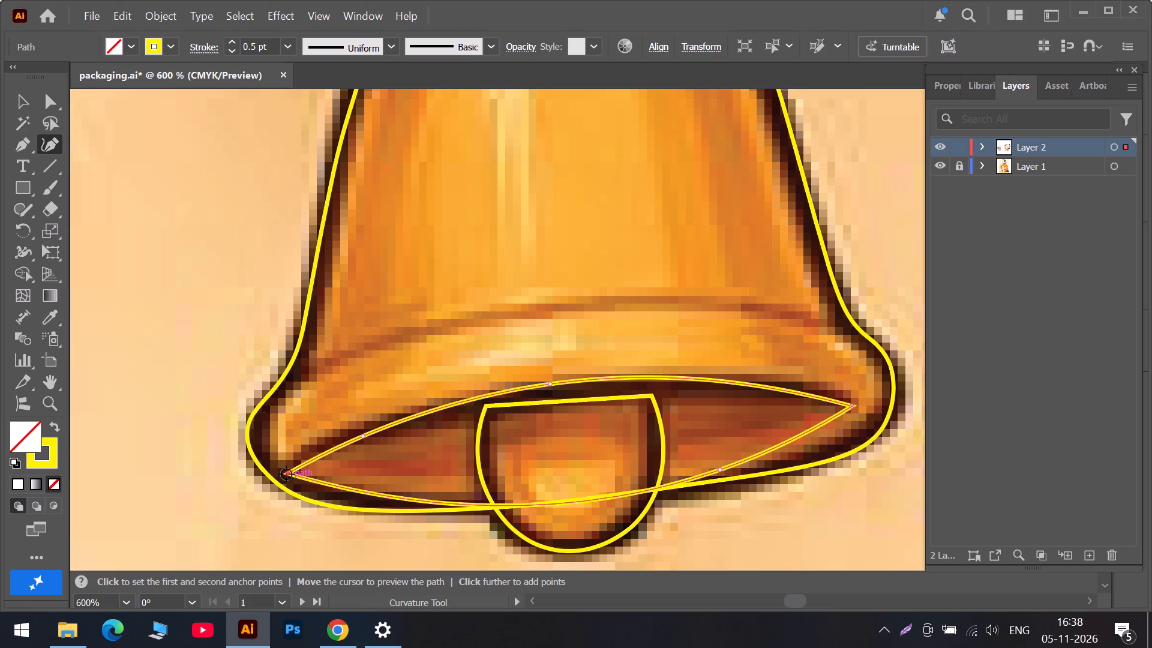
# Set the mouth opening outline's stroke colour to red.
pyautogui.click(173, 45)
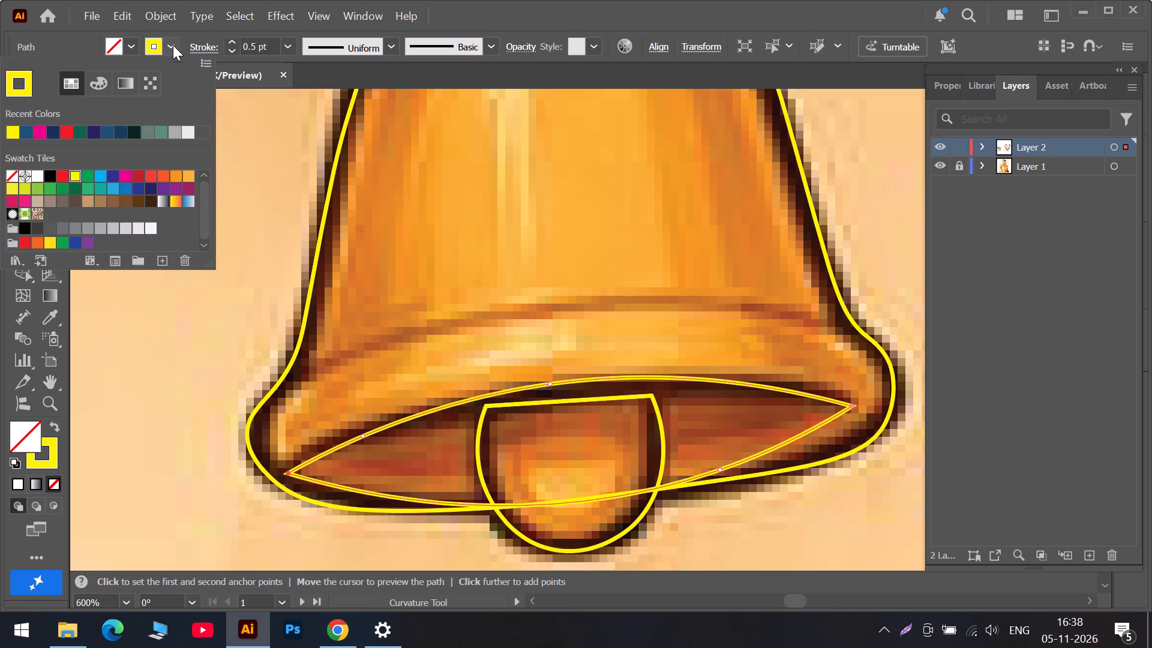
pyautogui.click(59, 178)
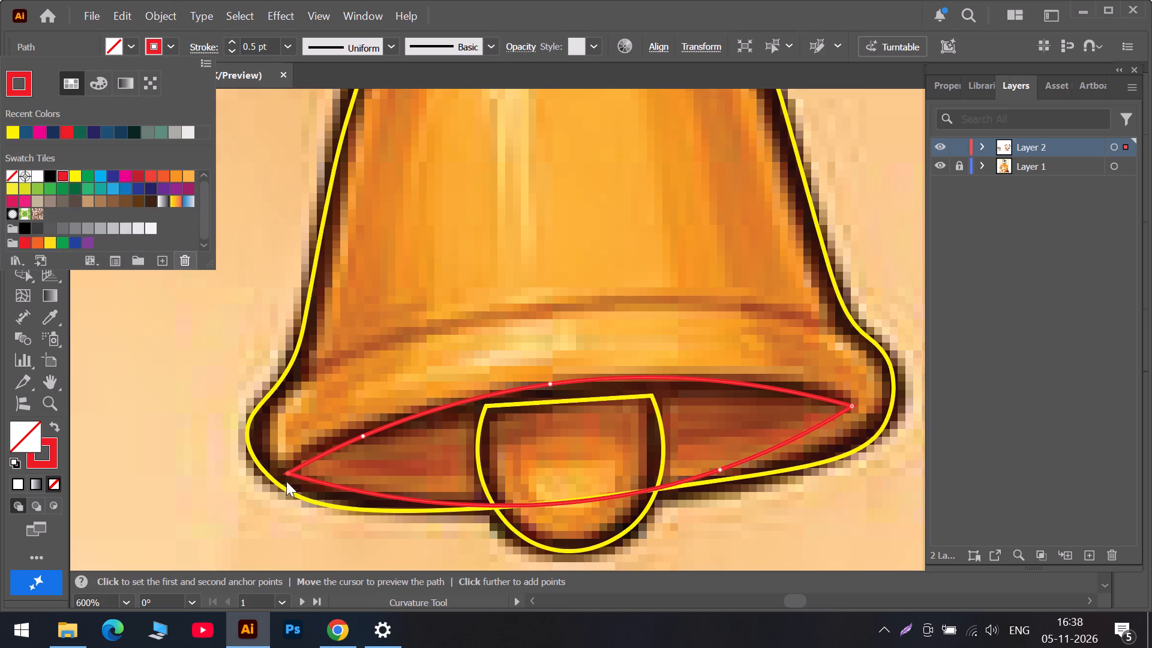
pyautogui.click(287, 469)
# Extend the opening's left tip onto the bell outline and add three points along its lower-left edge to follow the bell's bottom.
pyautogui.keyDown('alt'); pyautogui.scroll(3, 289, 481); pyautogui.keyUp('alt')
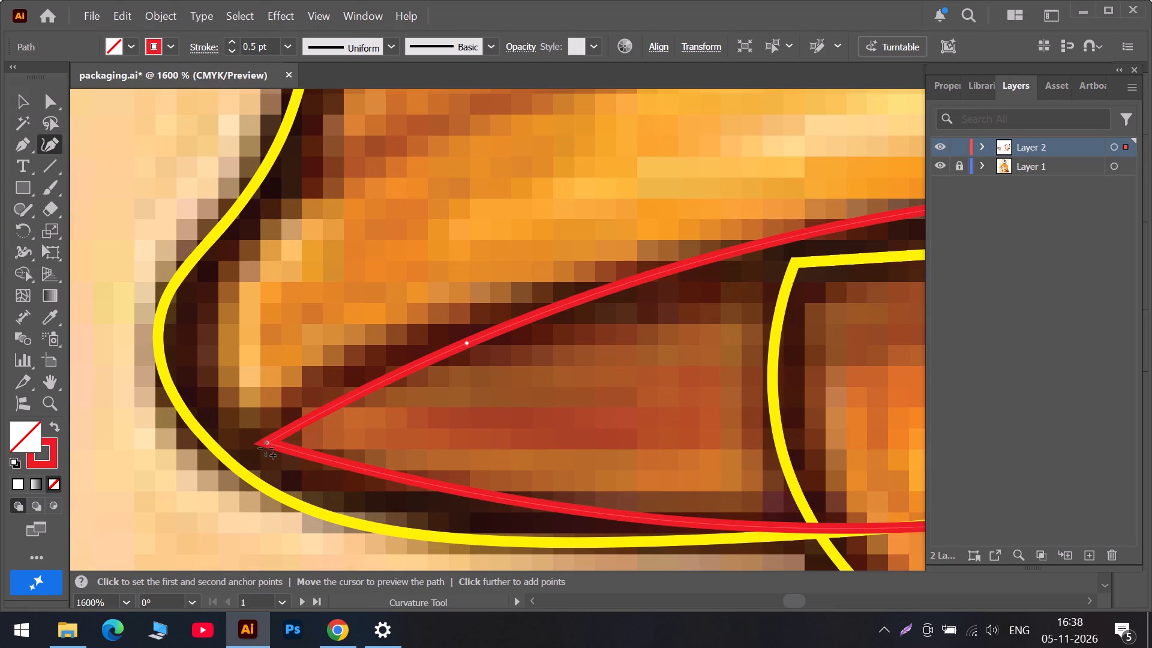
pyautogui.moveTo(265, 445); pyautogui.dragTo(237, 463)
pyautogui.scroll(-4, 294, 484)
pyautogui.moveTo(418, 420); pyautogui.dragTo(397, 432)
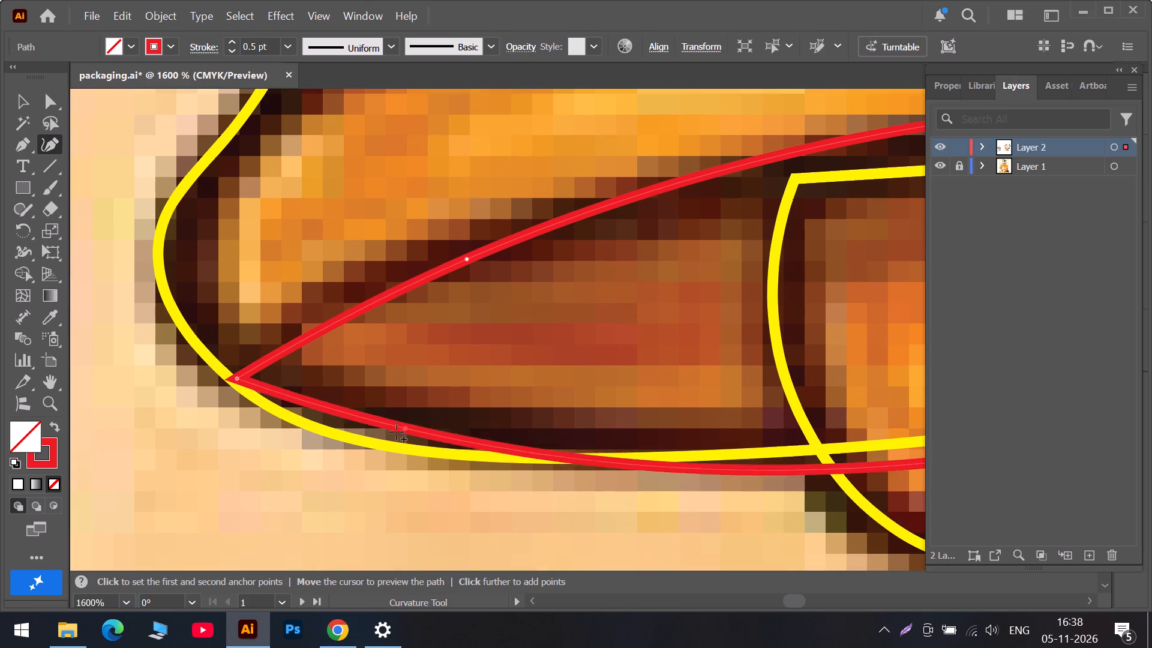
pyautogui.moveTo(397, 432); pyautogui.dragTo(275, 411)
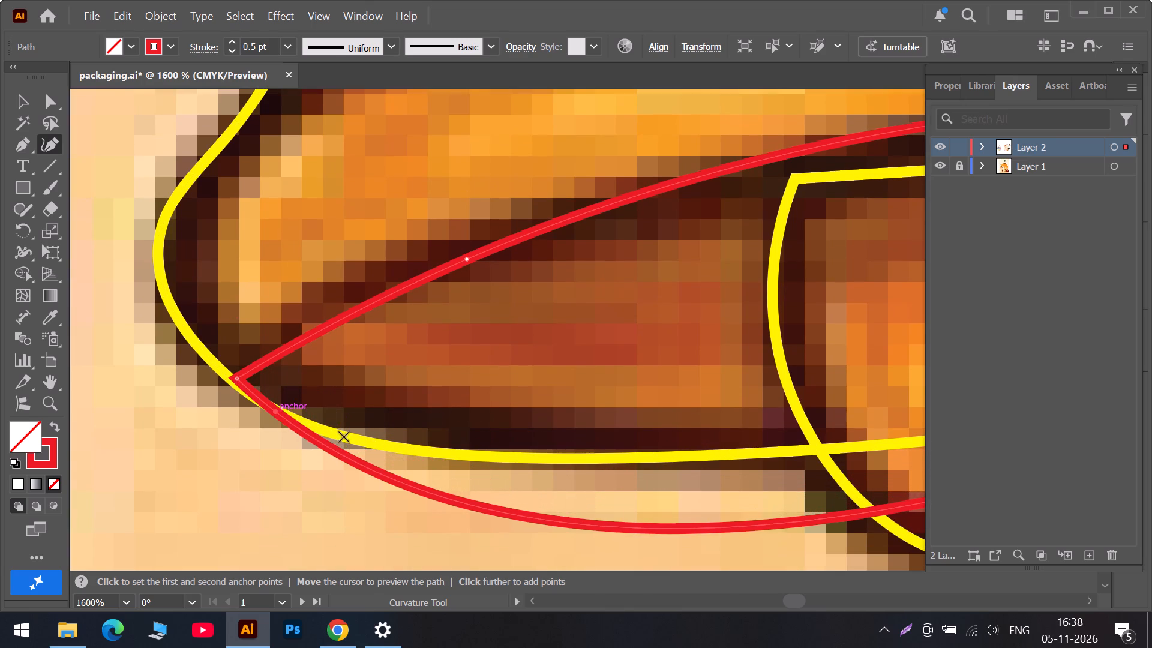
pyautogui.moveTo(663, 524); pyautogui.dragTo(651, 465)
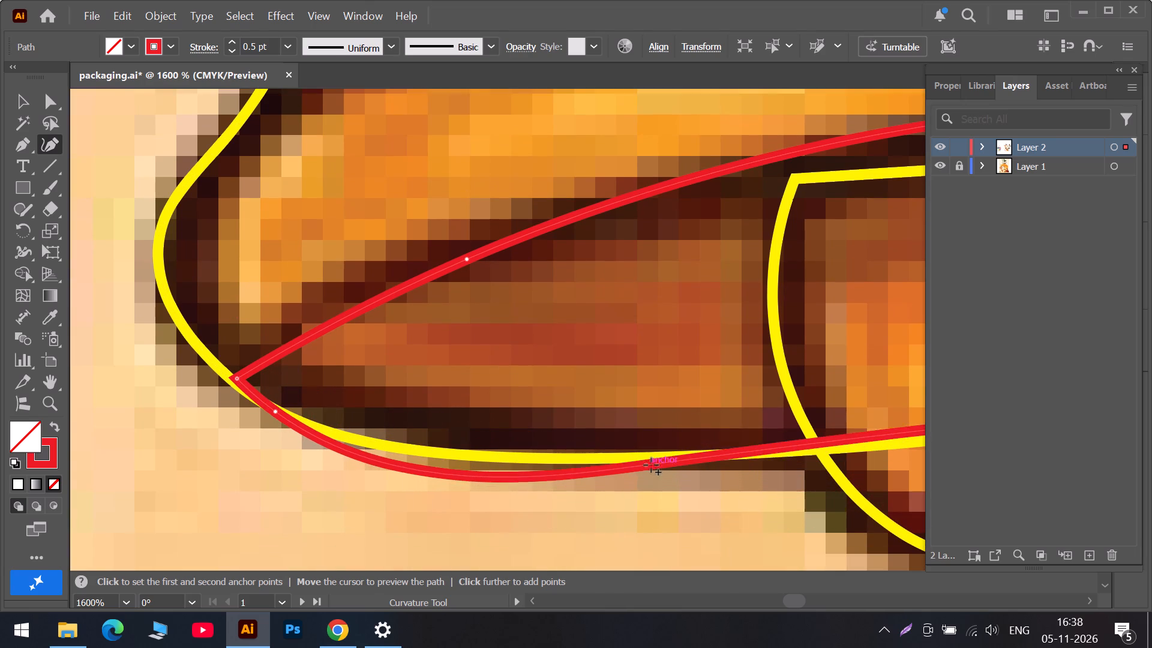
pyautogui.moveTo(651, 465); pyautogui.dragTo(689, 457)
pyautogui.moveTo(409, 470); pyautogui.dragTo(416, 466)
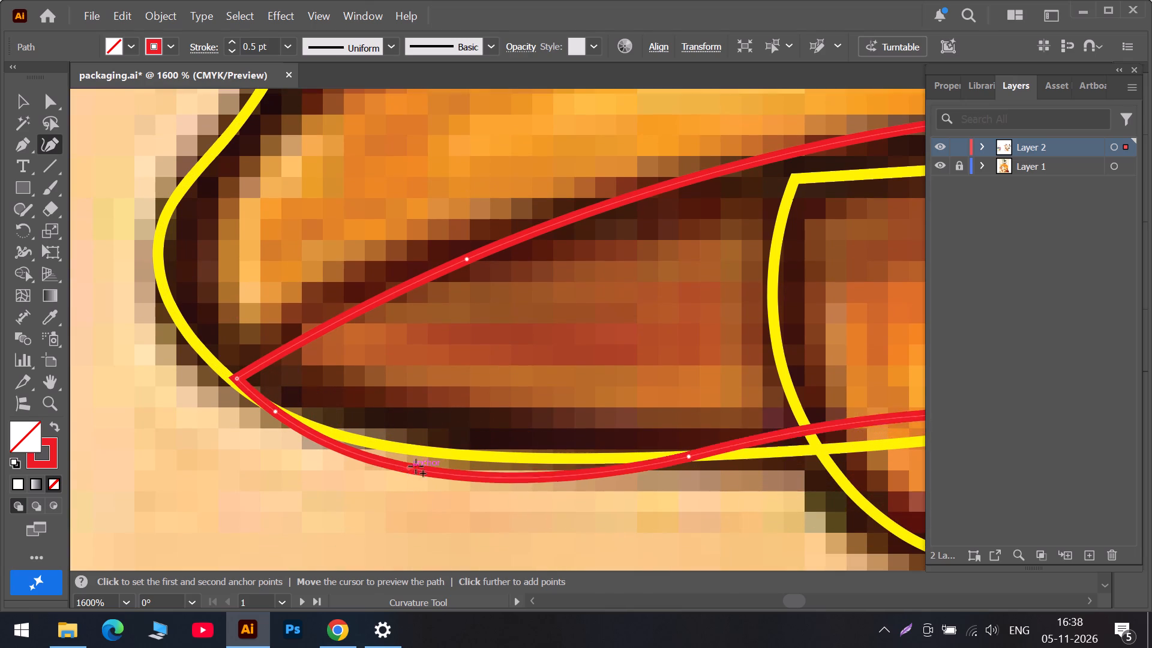
pyautogui.moveTo(416, 466); pyautogui.dragTo(446, 455)
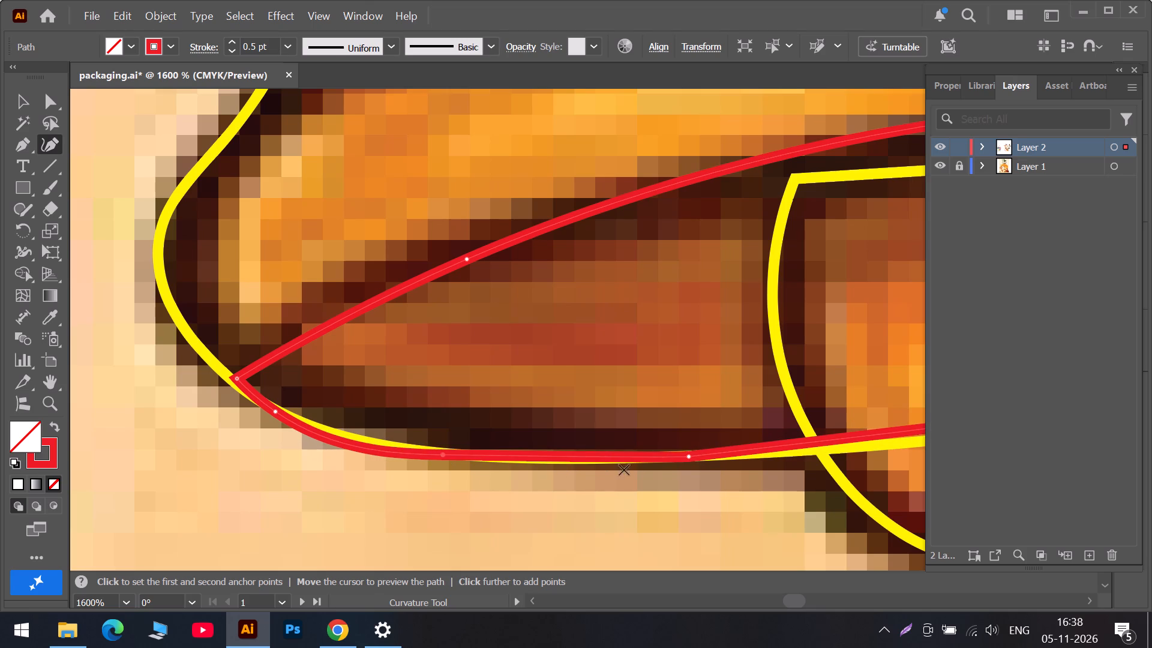
pyautogui.moveTo(688, 458); pyautogui.dragTo(714, 455)
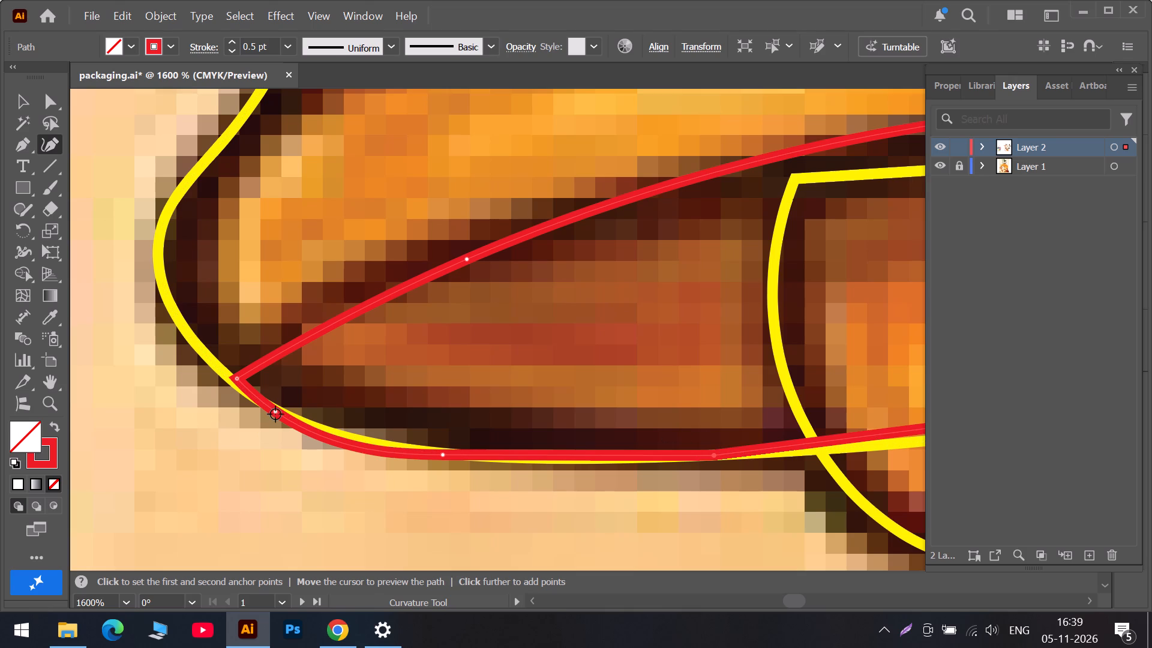
# Fine-tune the opening's lower-left curve against the bell outline by shifting the tip and nearby points and adding one more point.
pyautogui.moveTo(275, 414); pyautogui.dragTo(284, 413)
pyautogui.moveTo(284, 413); pyautogui.dragTo(291, 418)
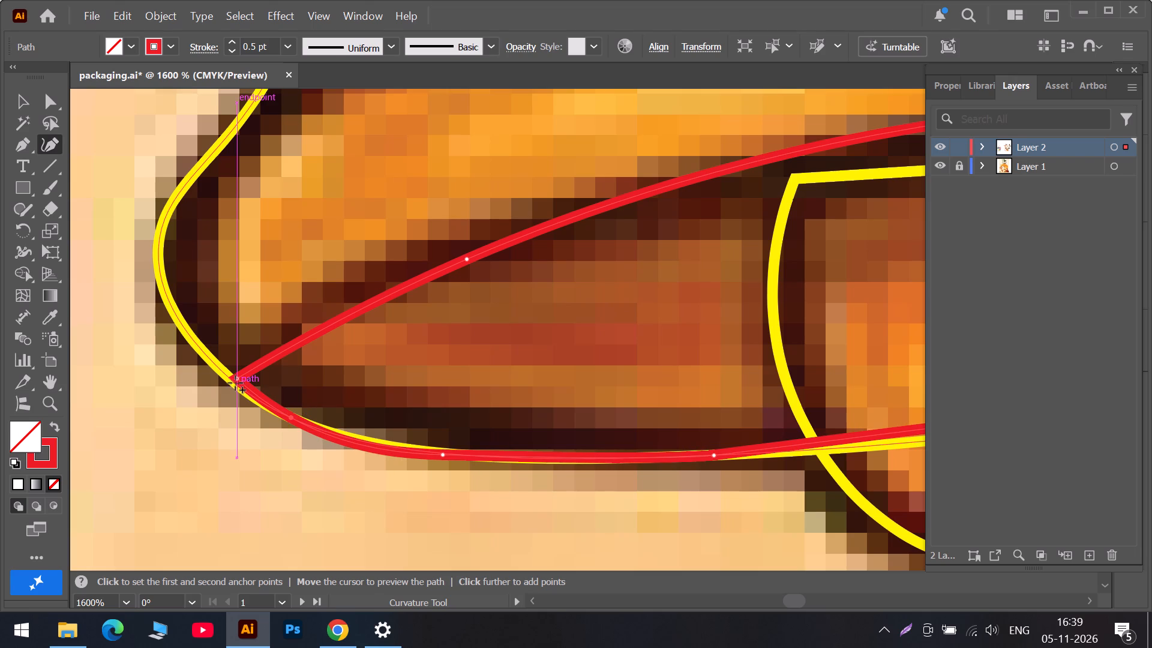
pyautogui.click(235, 379)
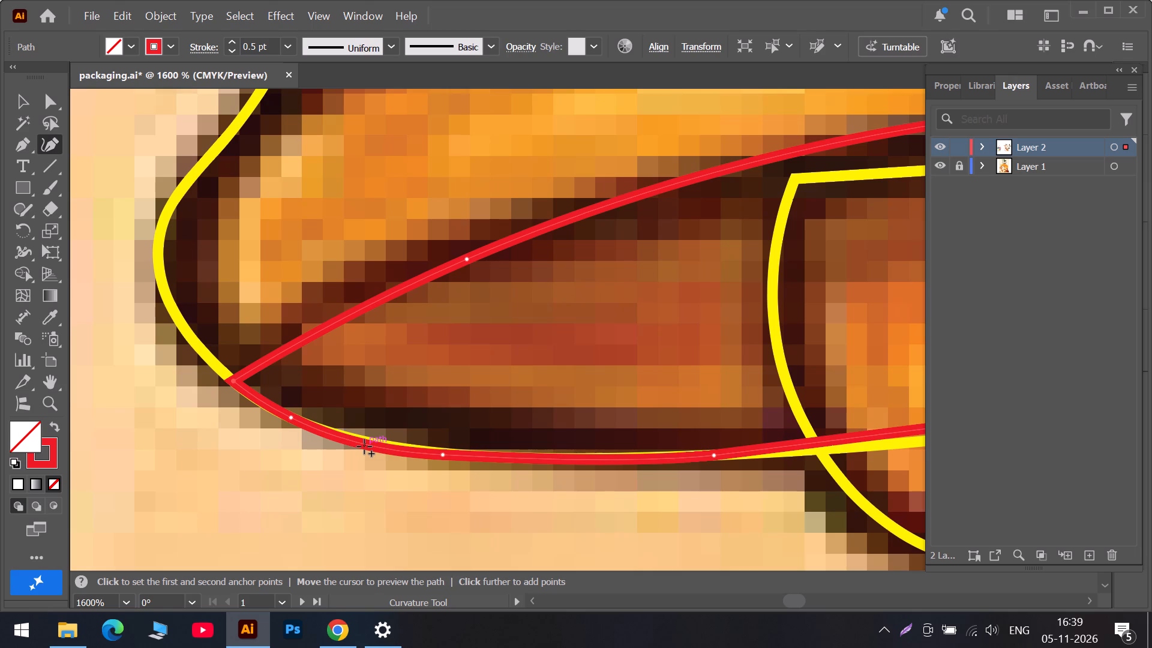
pyautogui.click(364, 446)
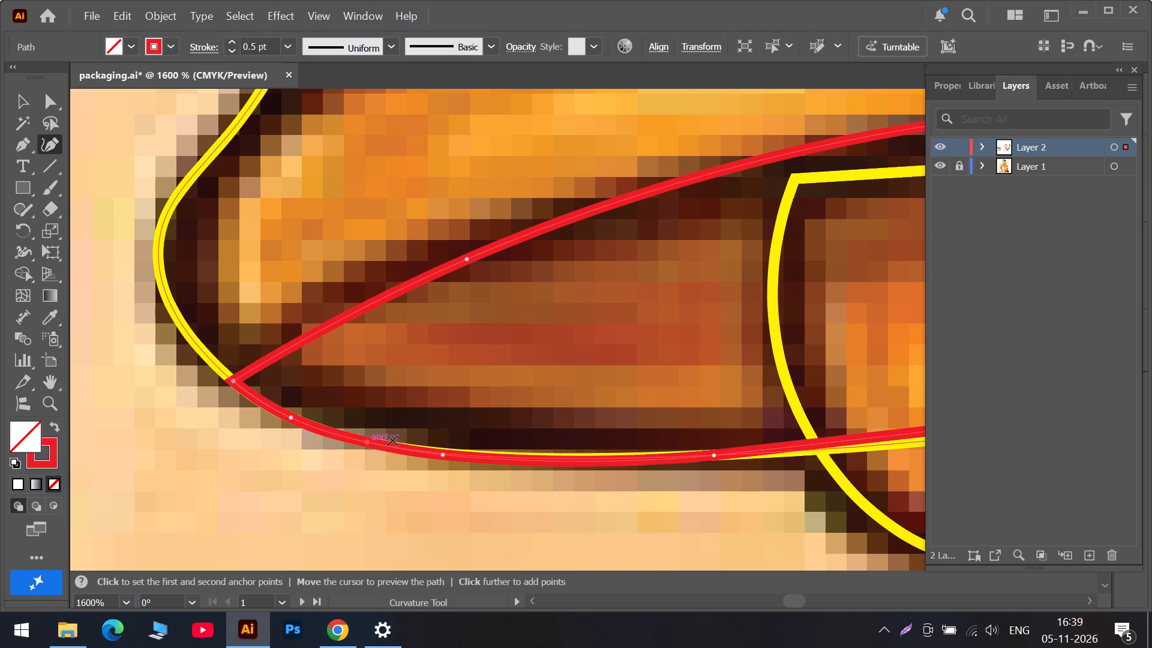
pyautogui.moveTo(442, 454); pyautogui.dragTo(452, 454)
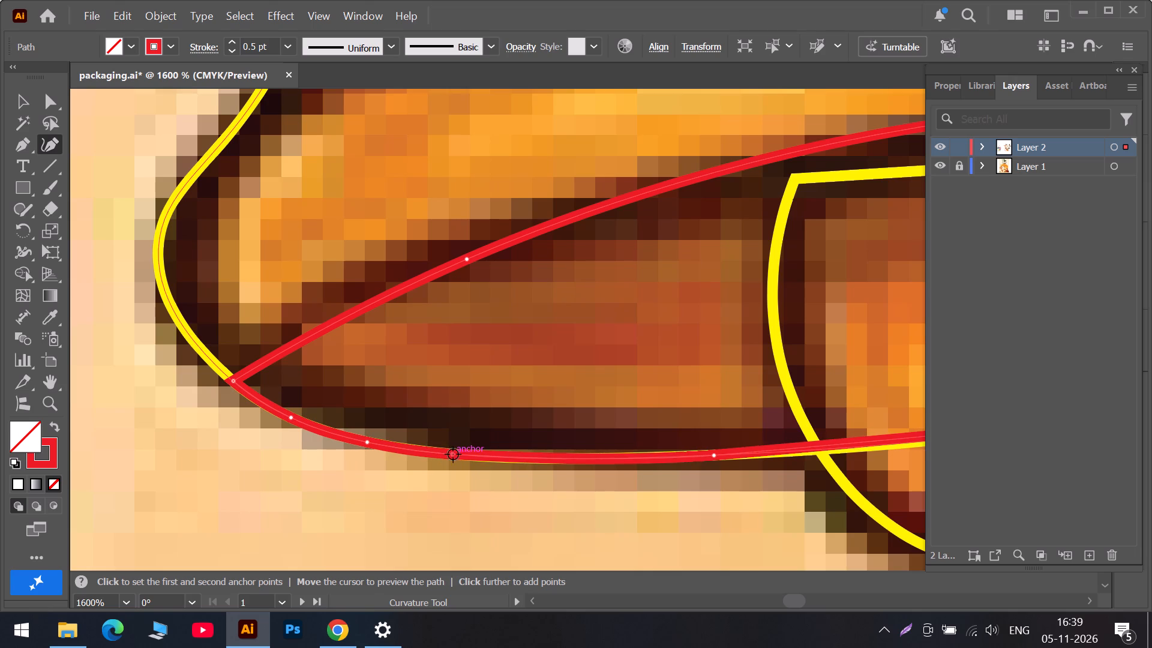
pyautogui.click(834, 603)
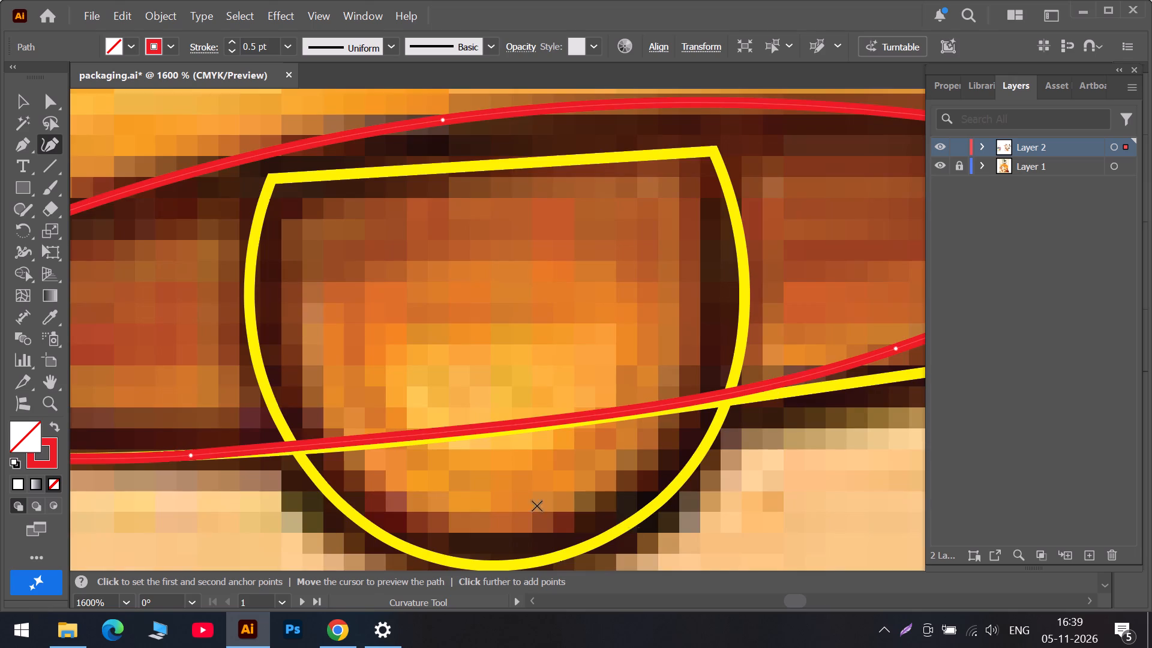
# Add a point on the mouth opening's bottom edge across the clapper and move the adjacent point onto the bell outline near the clapper's right side.
pyautogui.click(404, 439)
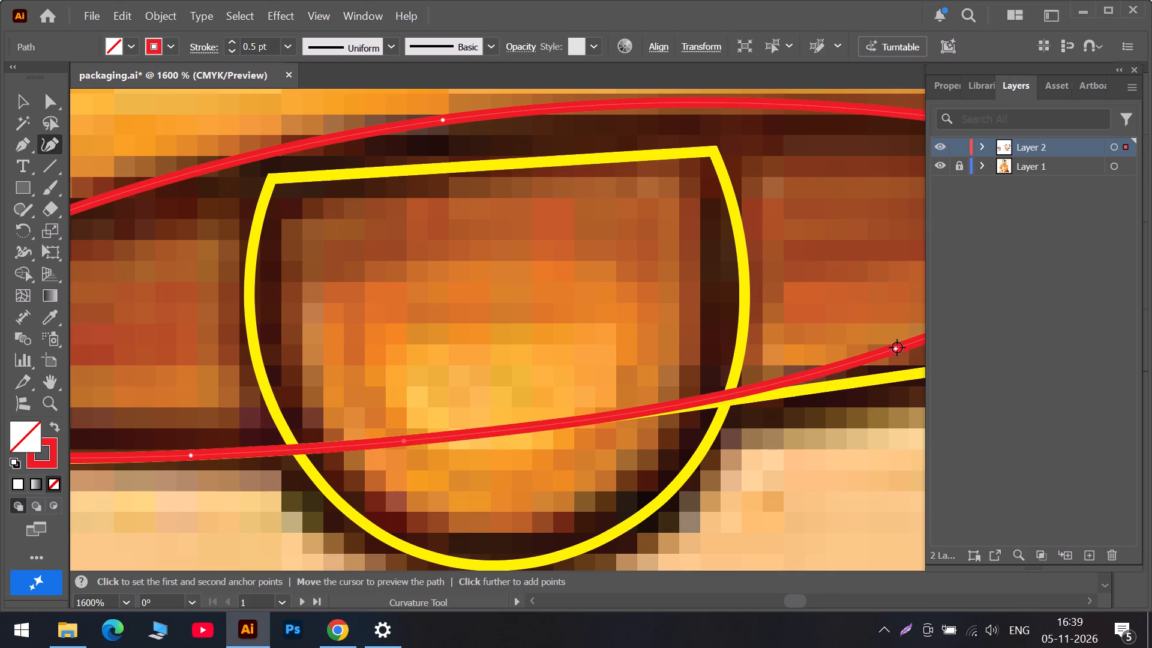
pyautogui.moveTo(897, 347); pyautogui.dragTo(685, 405)
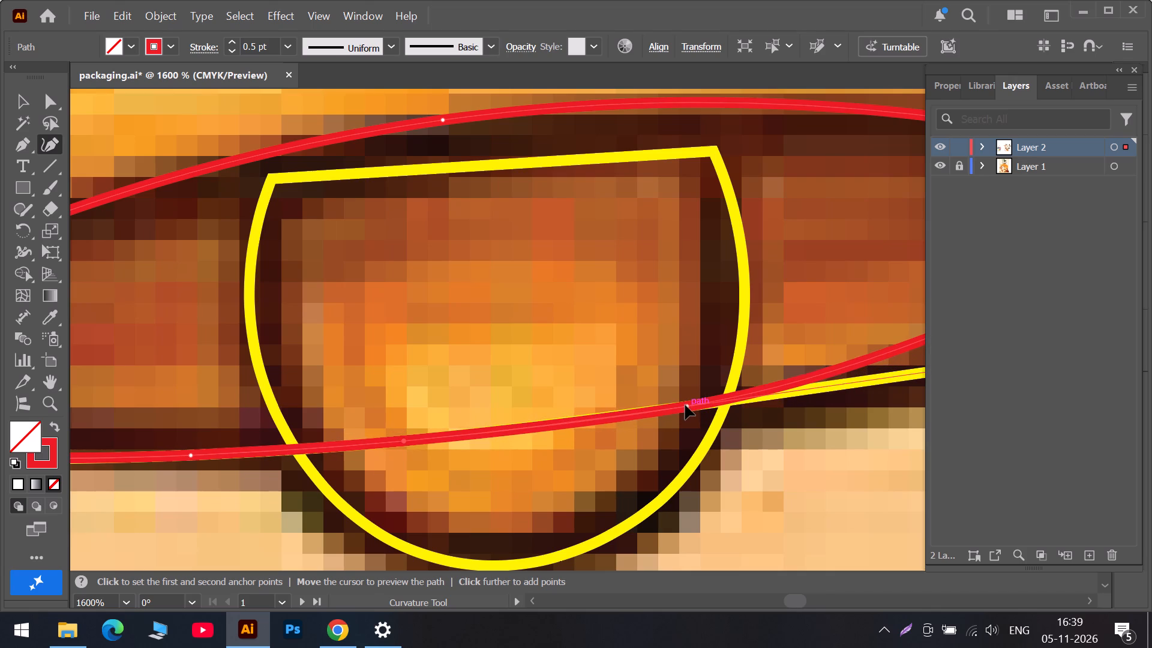
pyautogui.moveTo(685, 405); pyautogui.dragTo(693, 406)
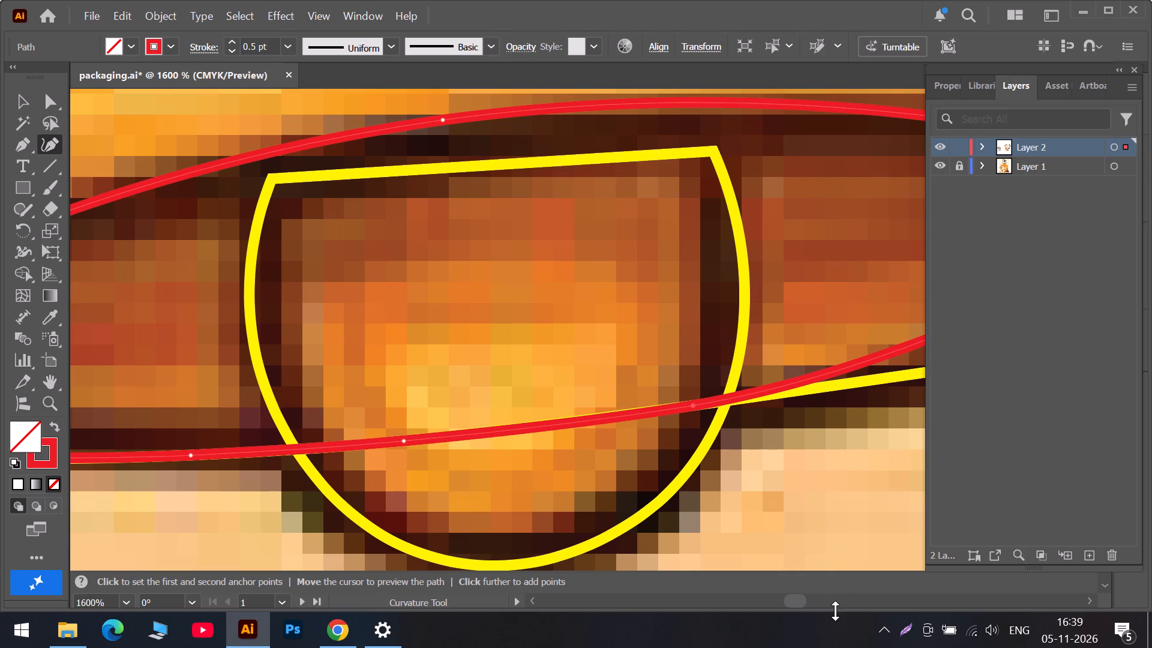
# Pull the opening's right tip down onto the bell outline and add three points along its lower-right edge to follow the bell's bottom.
pyautogui.click(836, 597)
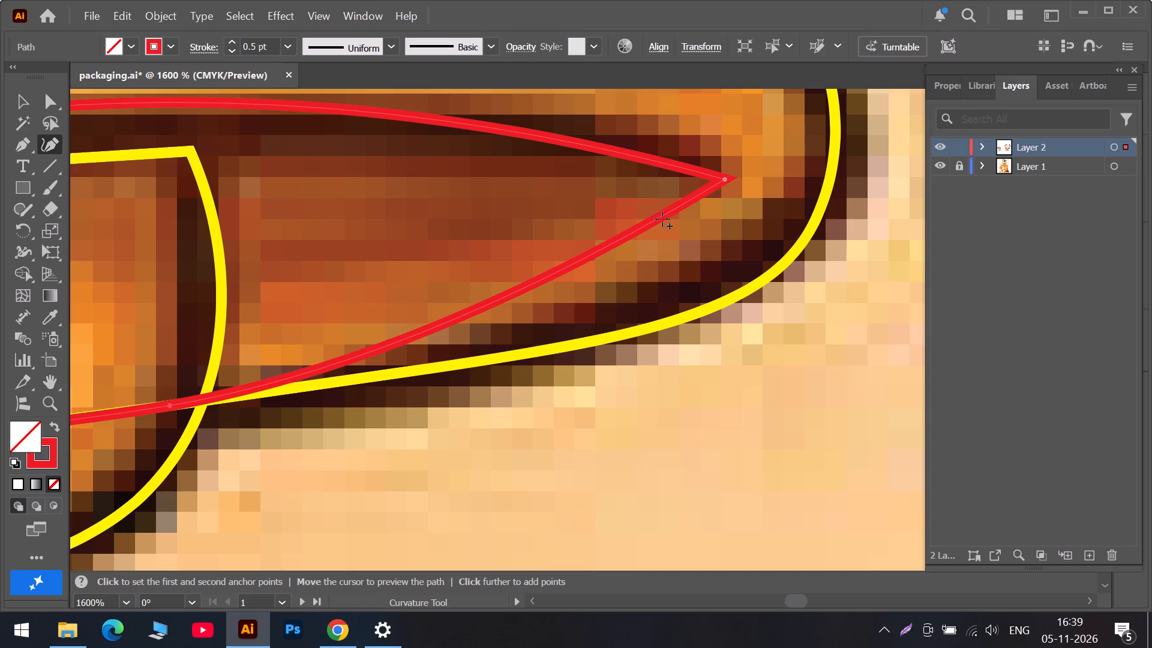
pyautogui.moveTo(727, 182); pyautogui.dragTo(739, 250)
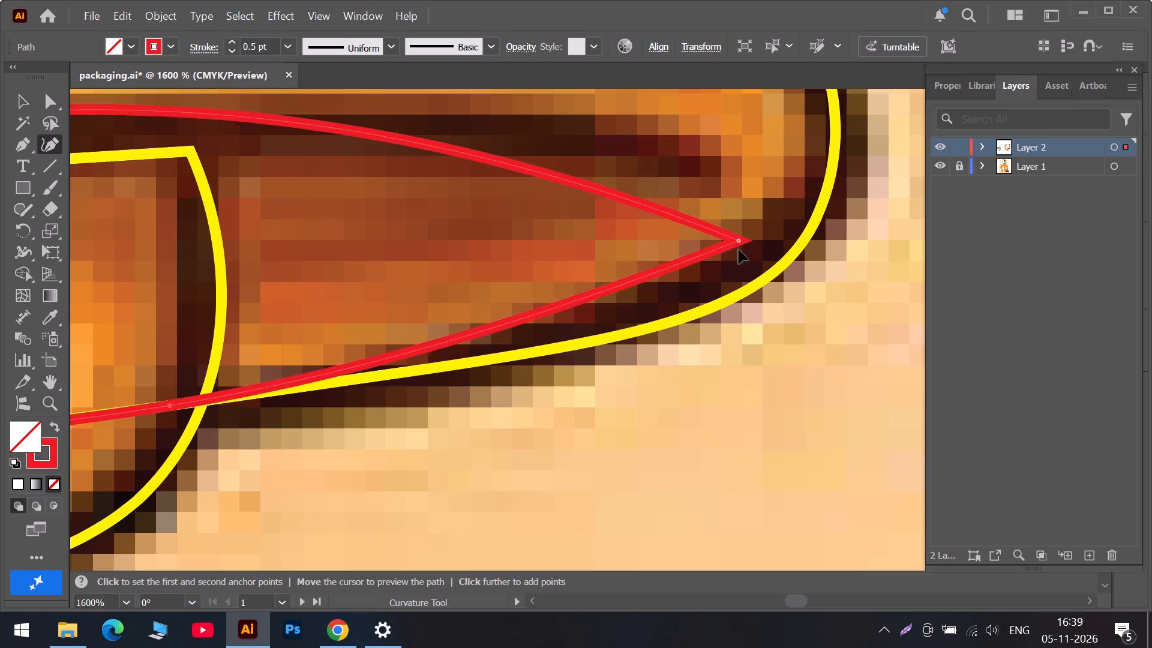
pyautogui.moveTo(739, 250); pyautogui.dragTo(730, 296)
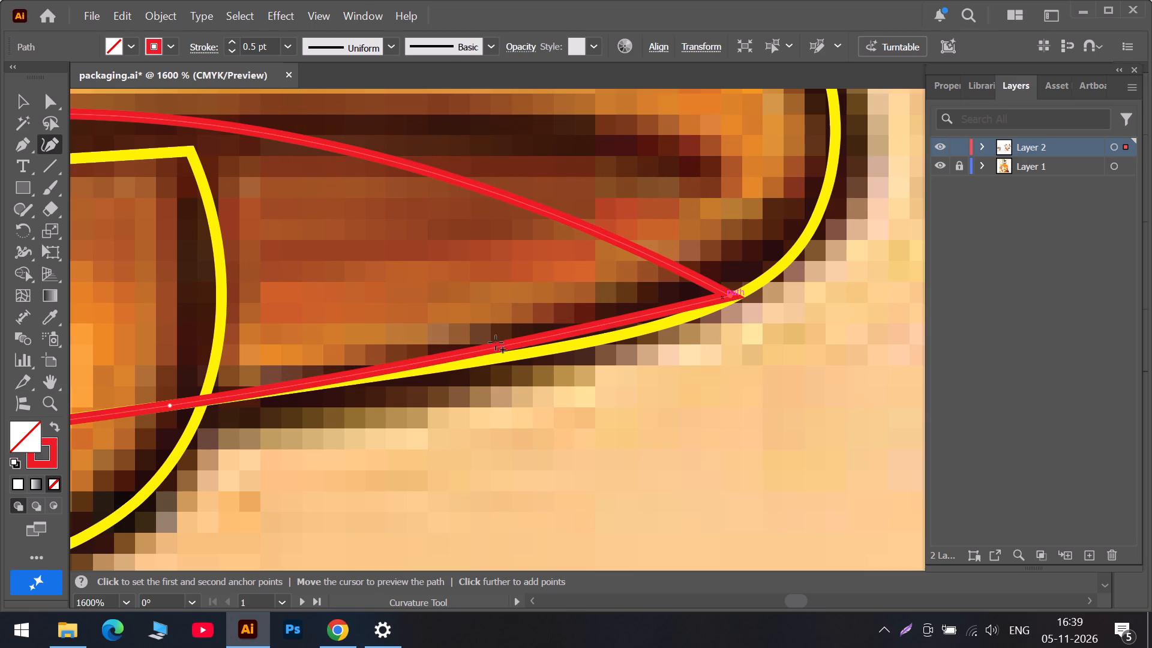
pyautogui.moveTo(501, 347); pyautogui.dragTo(425, 370)
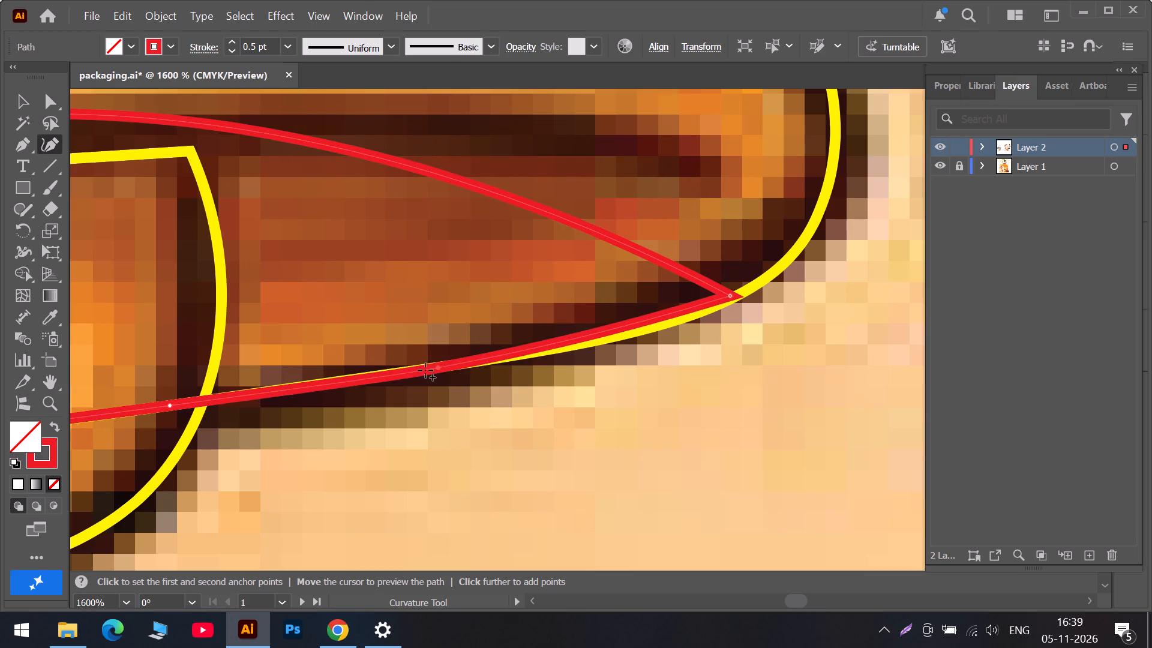
pyautogui.moveTo(425, 370); pyautogui.dragTo(357, 379)
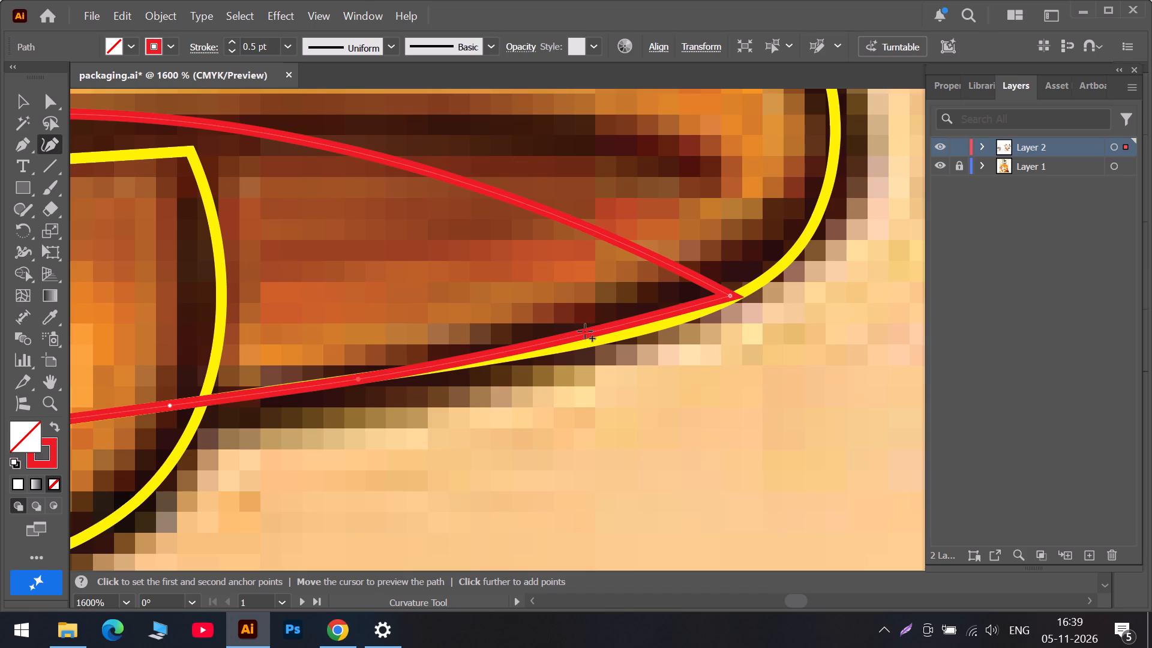
pyautogui.moveTo(587, 330); pyautogui.dragTo(560, 352)
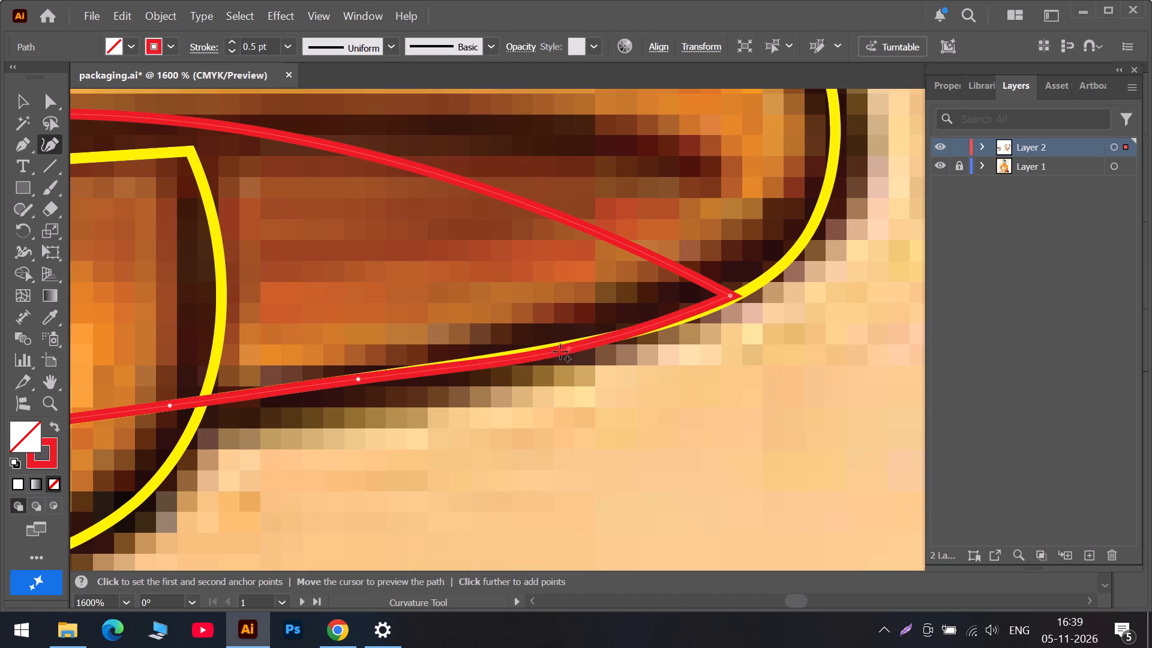
pyautogui.moveTo(560, 352); pyautogui.dragTo(473, 361)
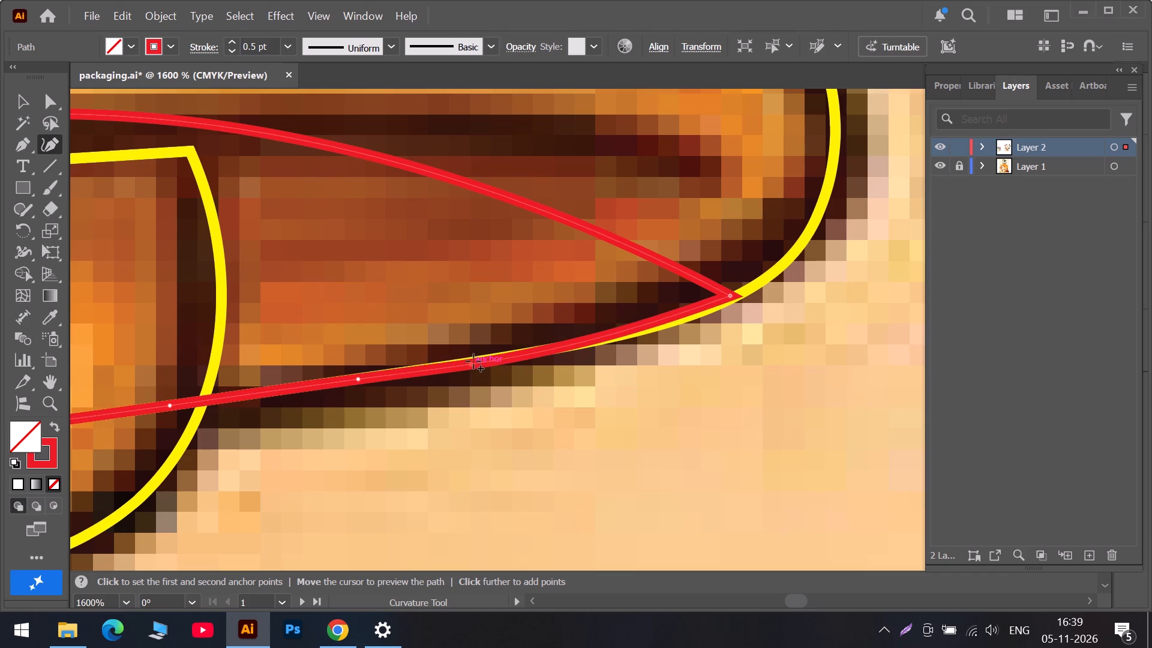
pyautogui.moveTo(473, 361); pyautogui.dragTo(474, 361)
pyautogui.moveTo(638, 323); pyautogui.dragTo(636, 332)
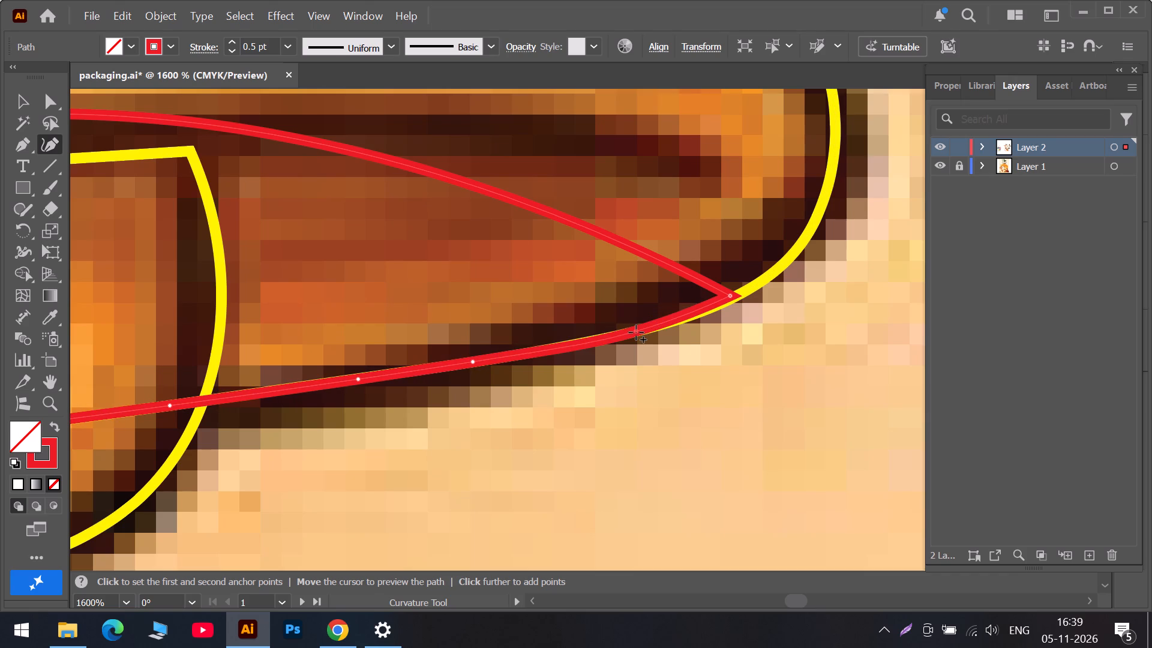
pyautogui.moveTo(636, 332); pyautogui.dragTo(636, 333)
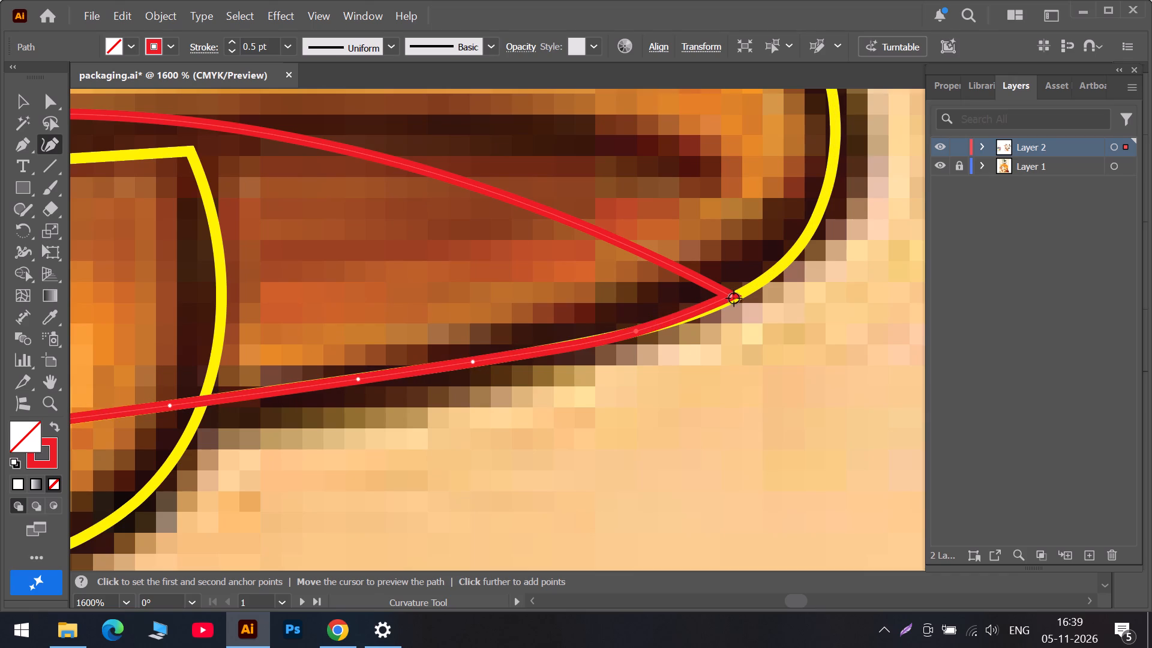
pyautogui.click(731, 299)
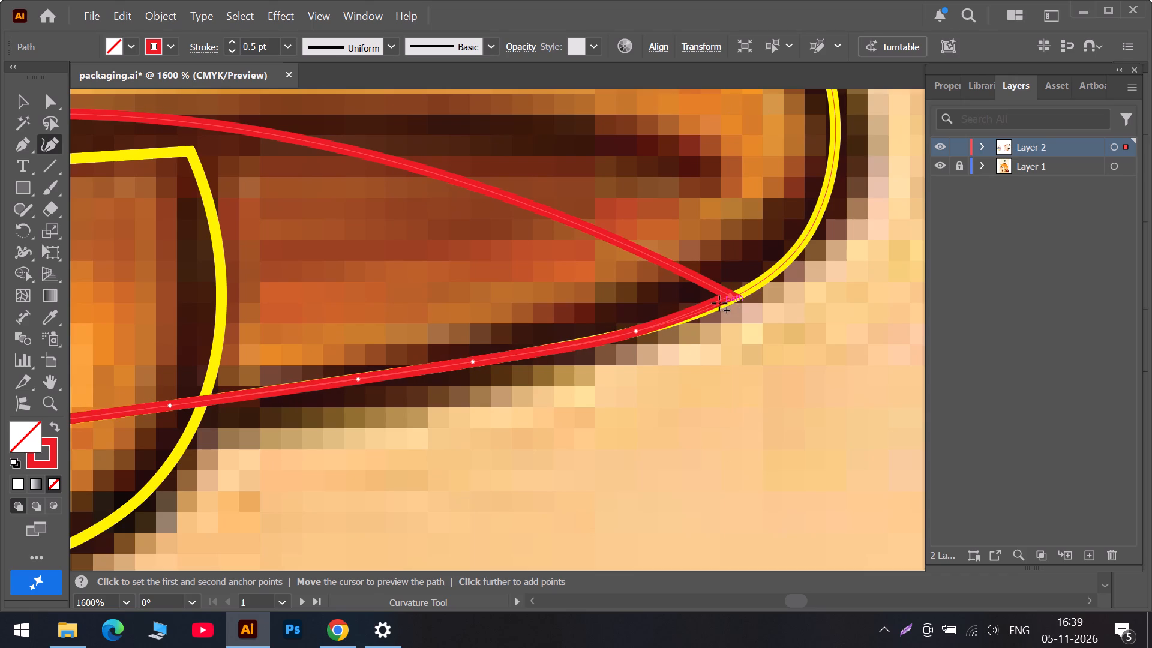
# Add one more point near the opening's right tip and shift it and its neighbour to fine-tune the lower-right curve against the bell outline.
pyautogui.click(716, 305)
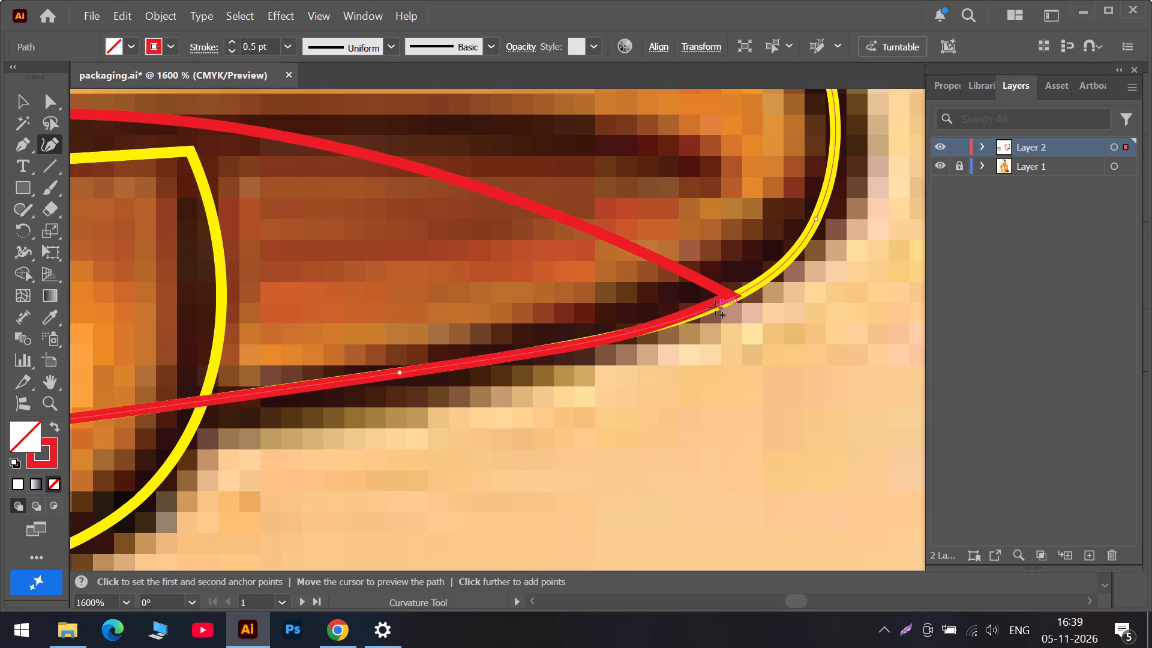
pyautogui.hotkey('ctrl', 'z')
pyautogui.moveTo(705, 307); pyautogui.dragTo(698, 313)
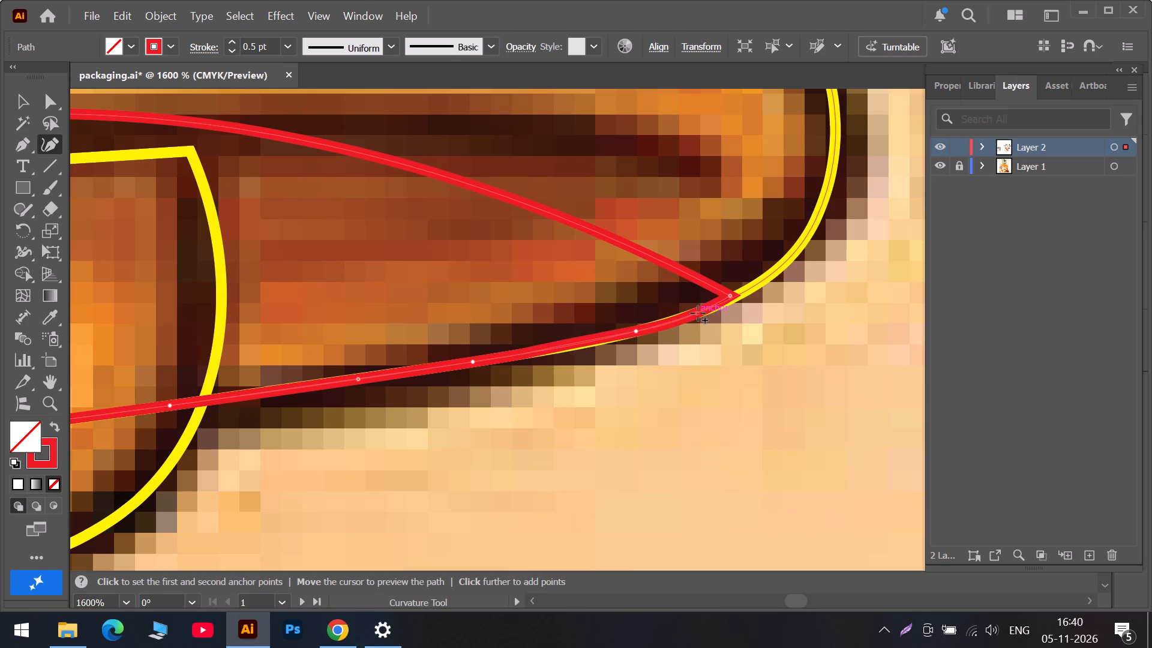
pyautogui.moveTo(698, 313); pyautogui.dragTo(700, 313)
pyautogui.moveTo(635, 332); pyautogui.dragTo(616, 338)
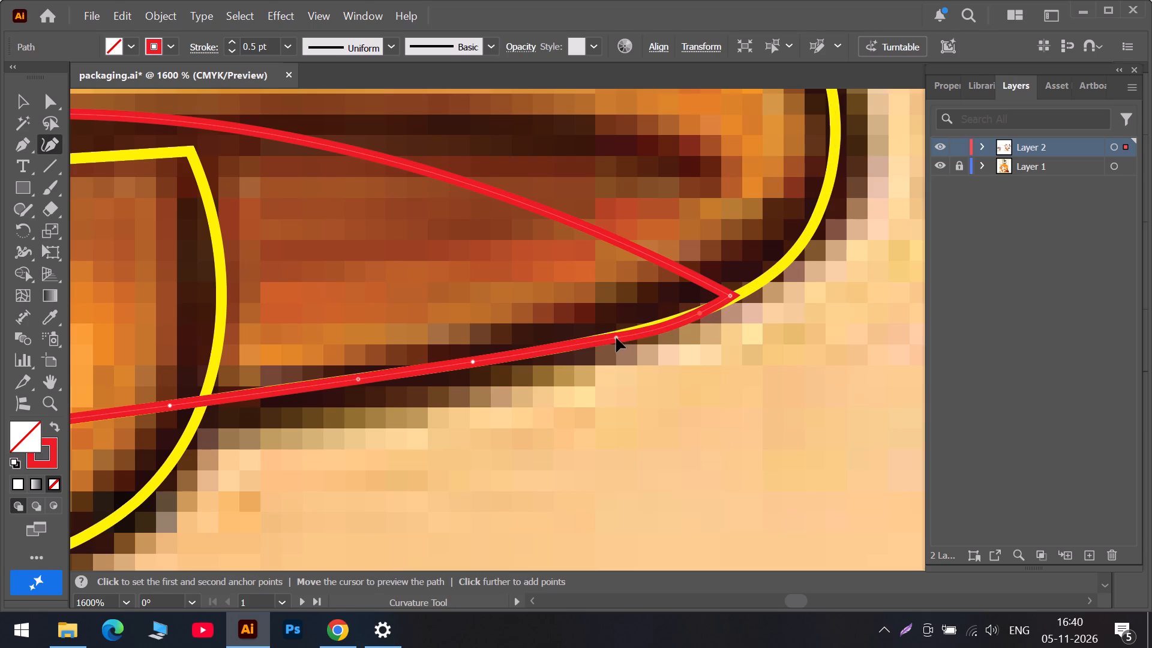
pyautogui.moveTo(616, 338); pyautogui.dragTo(614, 341)
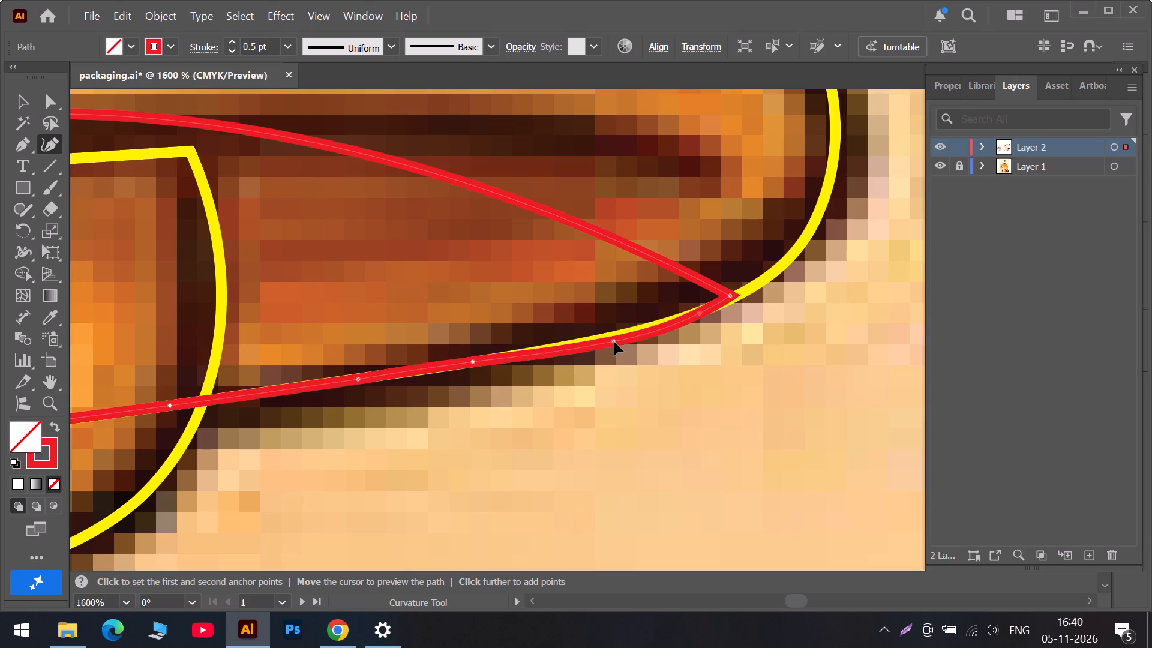
pyautogui.moveTo(614, 341); pyautogui.dragTo(607, 339)
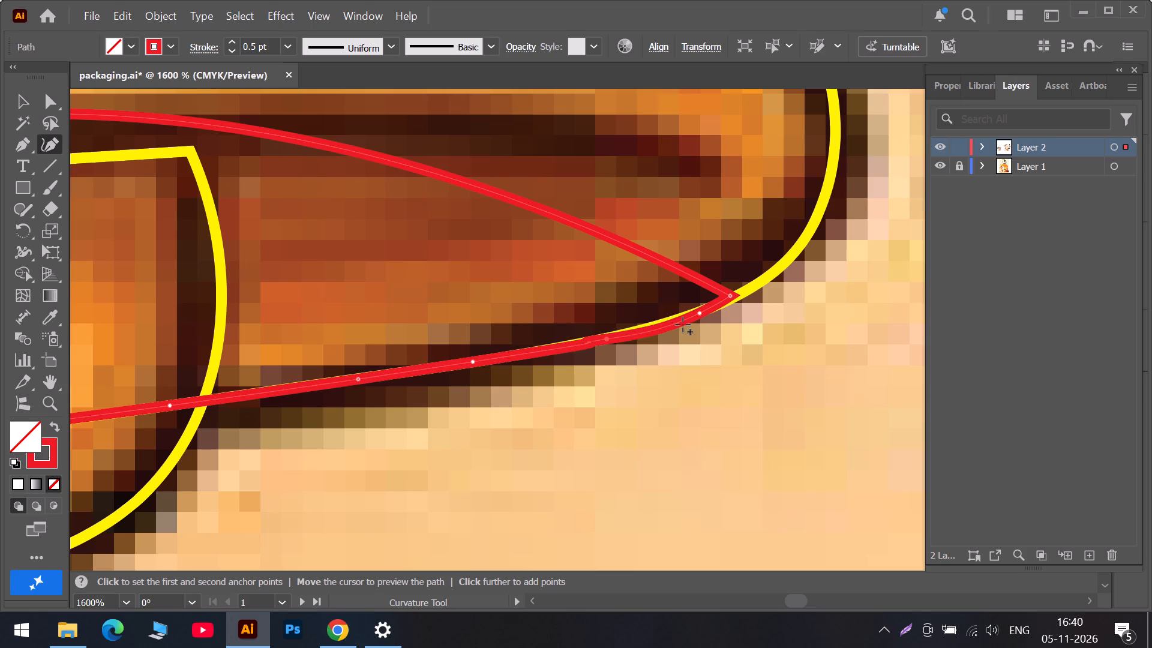
pyautogui.moveTo(703, 311); pyautogui.dragTo(676, 319)
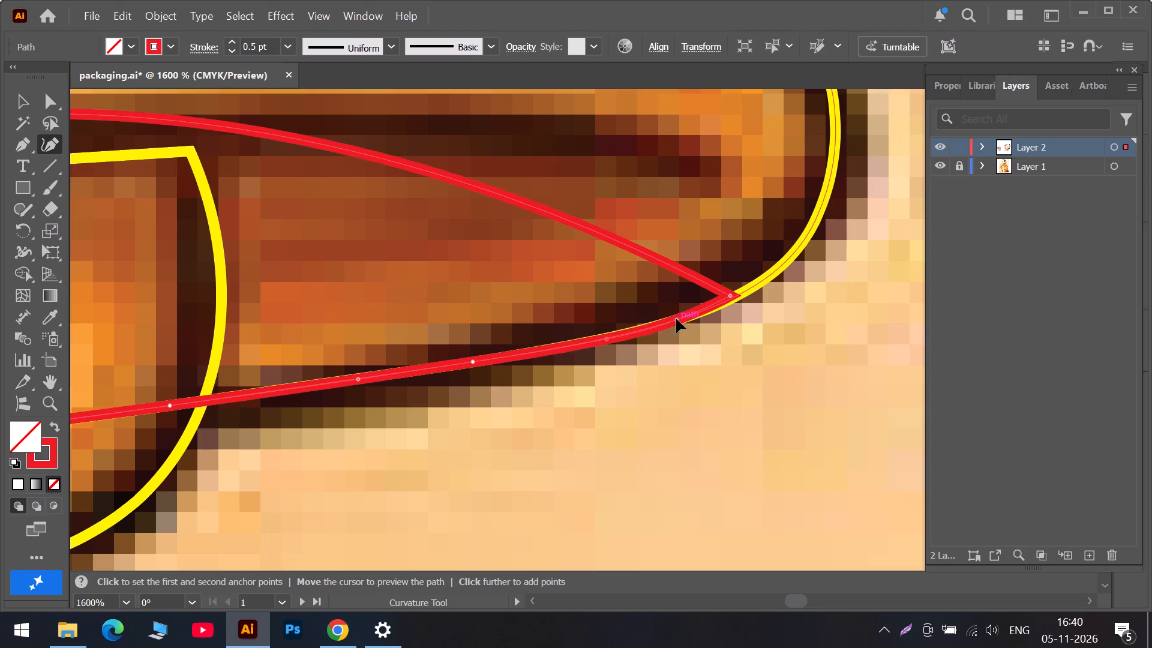
pyautogui.moveTo(676, 319); pyautogui.dragTo(678, 319)
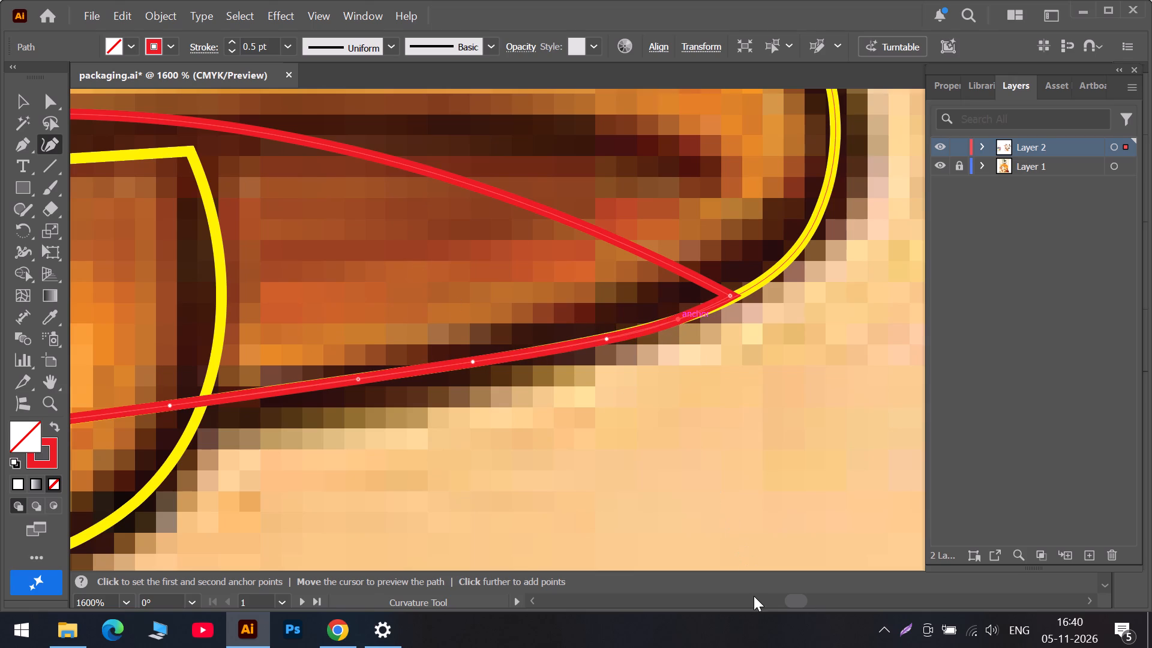
# Fit the opening's upper edge to the clapper's top with corner points, moving the existing point to its top-right corner and adding one at its top-left.
pyautogui.click(756, 602)
pyautogui.scroll(4, 614, 192)
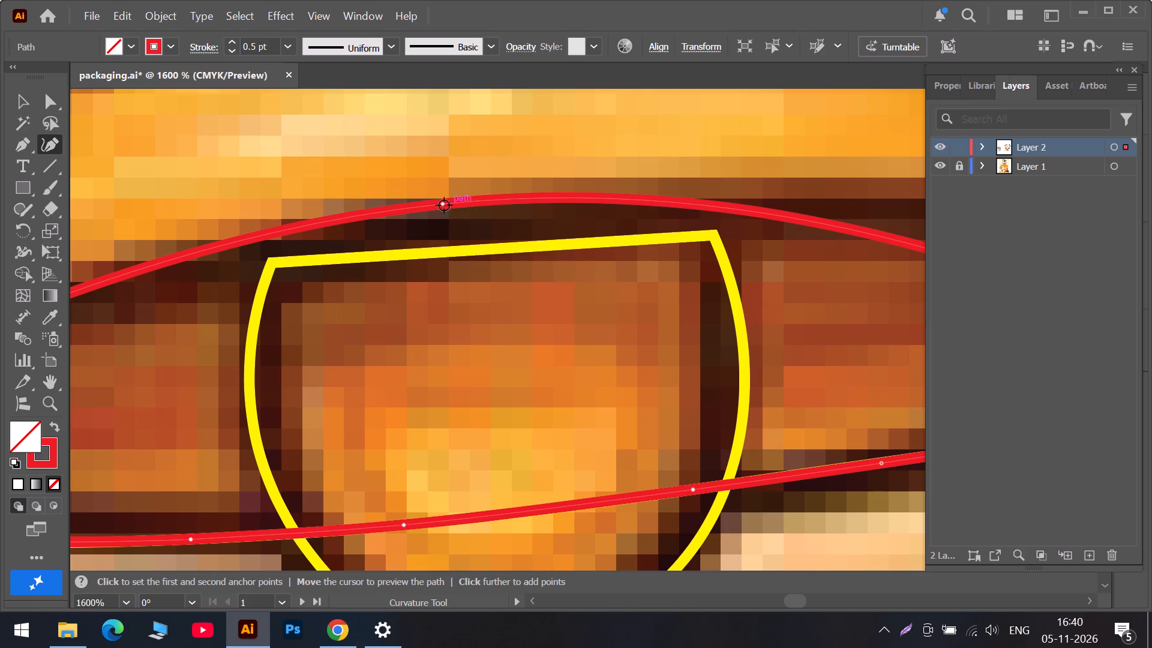
pyautogui.moveTo(440, 205); pyautogui.dragTo(736, 233)
pyautogui.doubleClick(736, 233)
pyautogui.moveTo(736, 233); pyautogui.dragTo(706, 234)
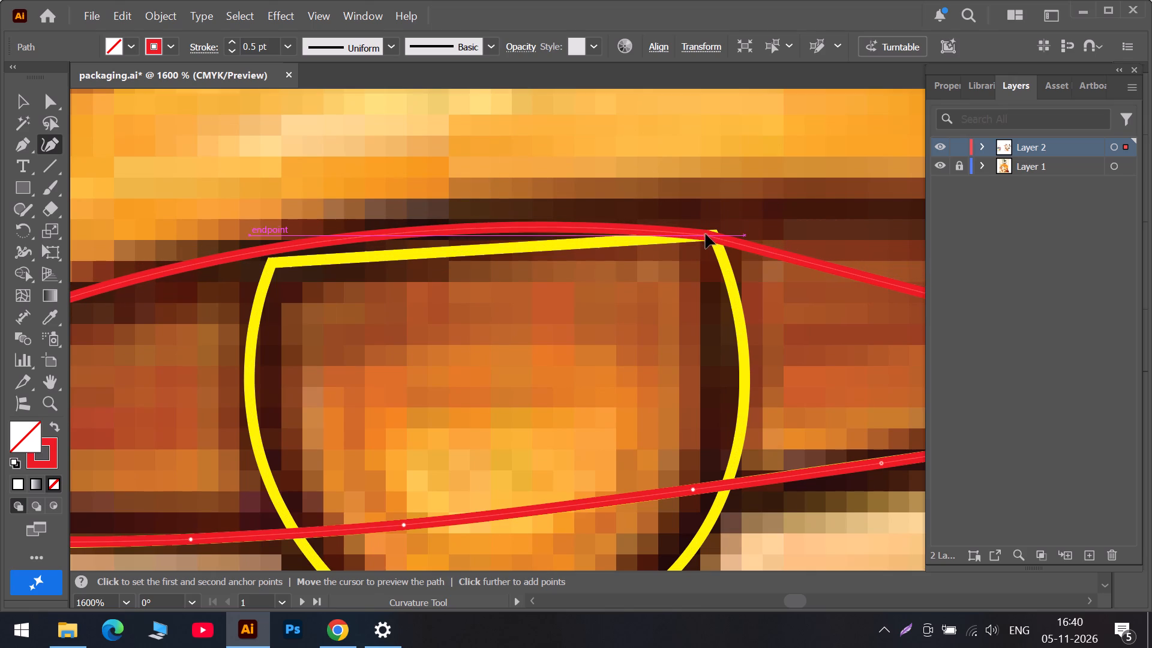
pyautogui.moveTo(706, 234); pyautogui.dragTo(713, 232)
pyautogui.moveTo(556, 227); pyautogui.dragTo(297, 269)
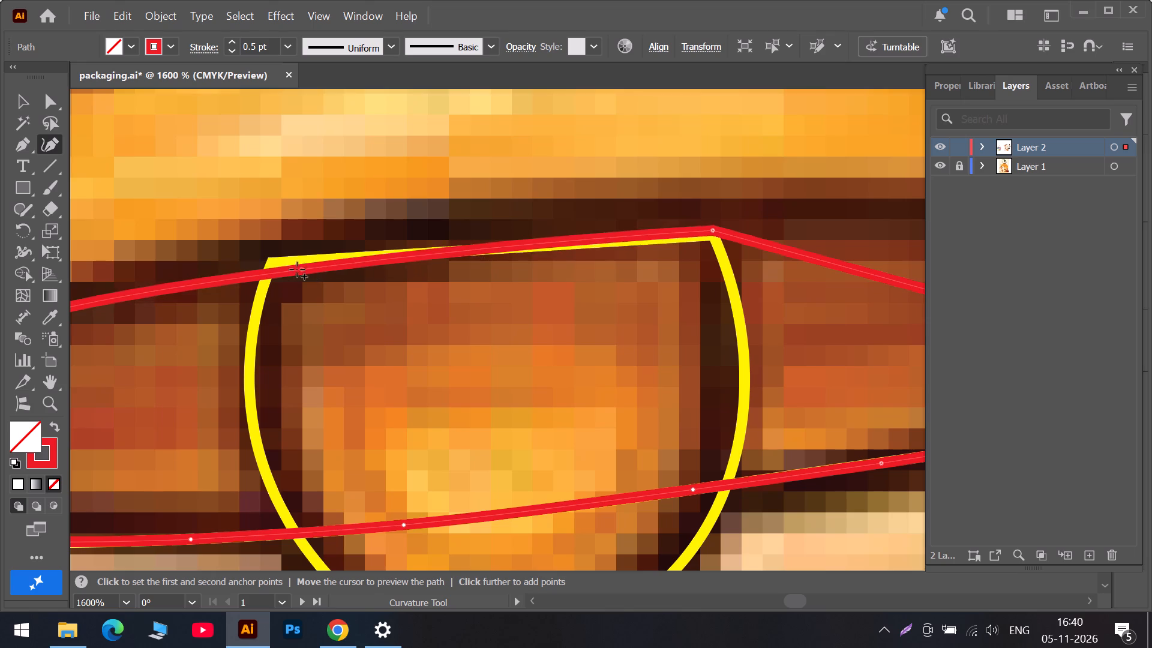
pyautogui.moveTo(297, 269); pyautogui.dragTo(264, 248)
pyautogui.doubleClick(264, 248)
pyautogui.moveTo(264, 248); pyautogui.dragTo(277, 263)
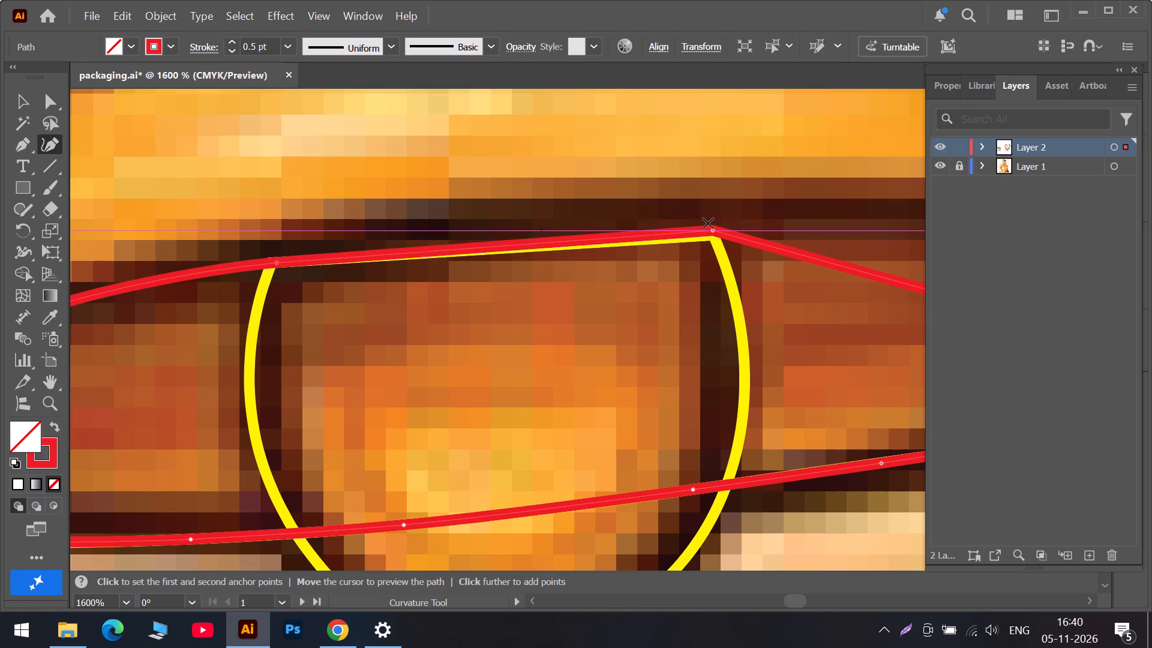
pyautogui.click(713, 233)
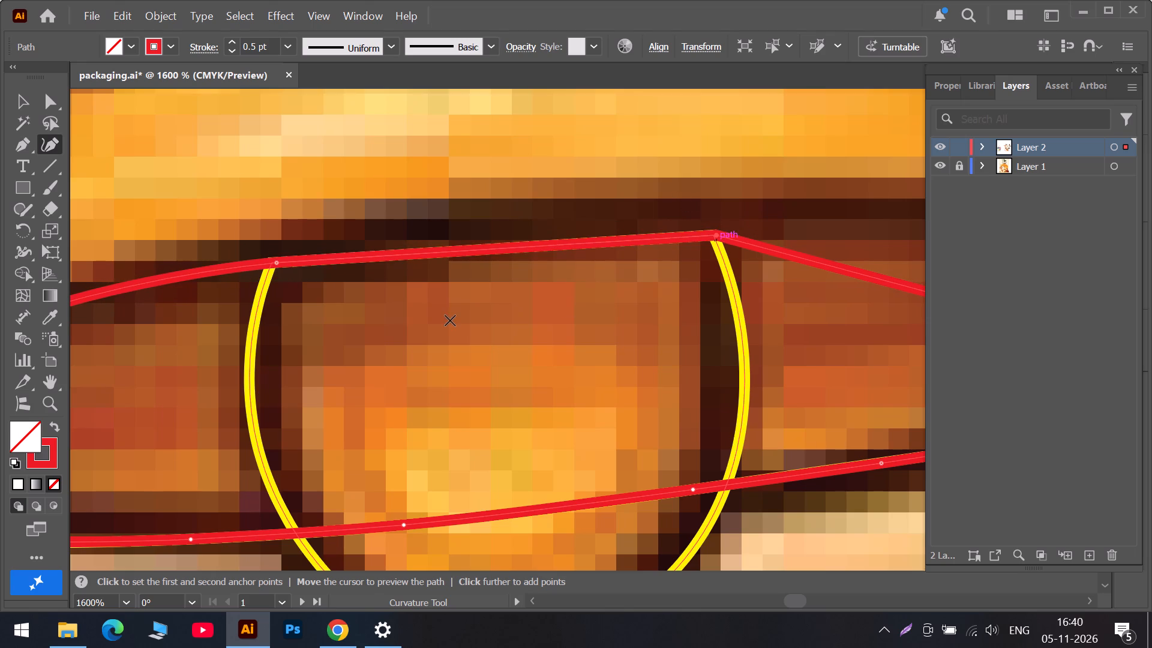
# Draw a three-point curve along the upper edge of the bell's rim band, ending on the right side of the bell outline.
pyautogui.keyDown('alt'); pyautogui.scroll(-3, 449, 320); pyautogui.keyUp('alt')
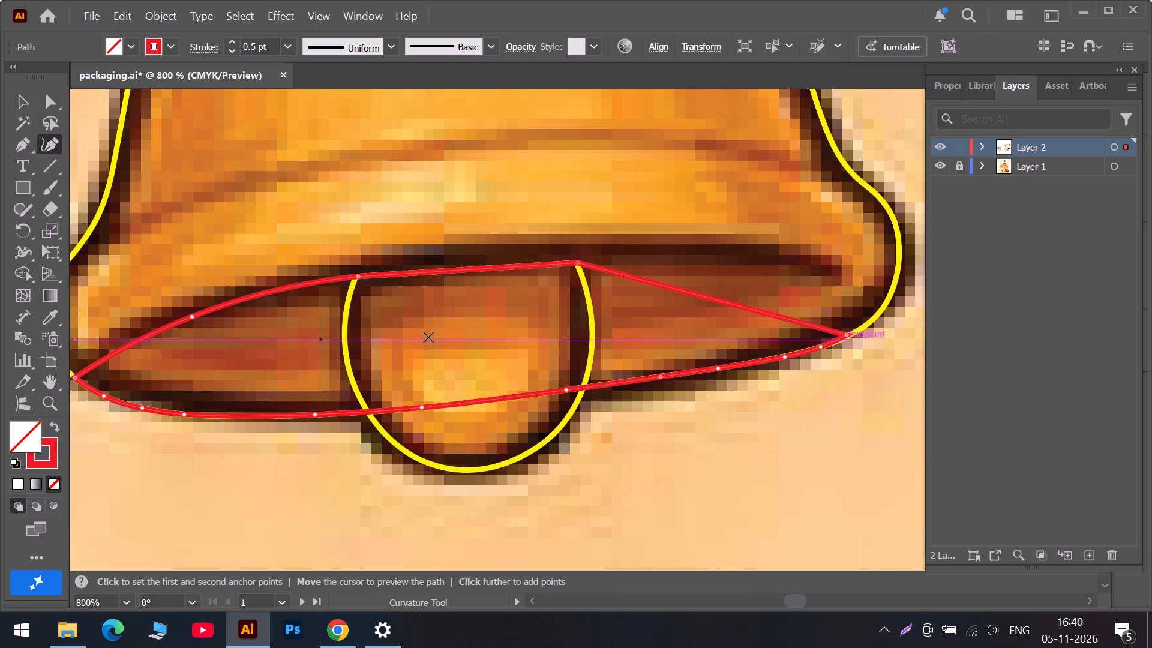
pyautogui.scroll(-2, 452, 338)
pyautogui.keyDown('alt'); pyautogui.scroll(-2, 421, 332); pyautogui.keyUp('alt')
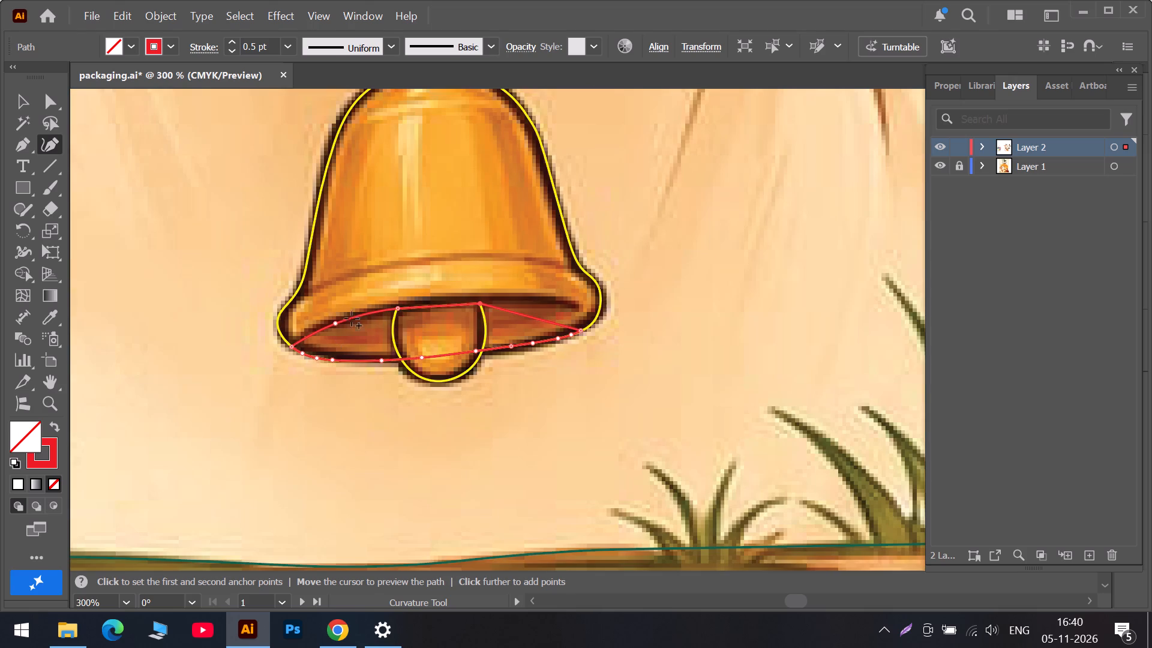
pyautogui.keyDown('alt'); pyautogui.scroll(3, 308, 311); pyautogui.keyUp('alt')
pyautogui.click(320, 255)
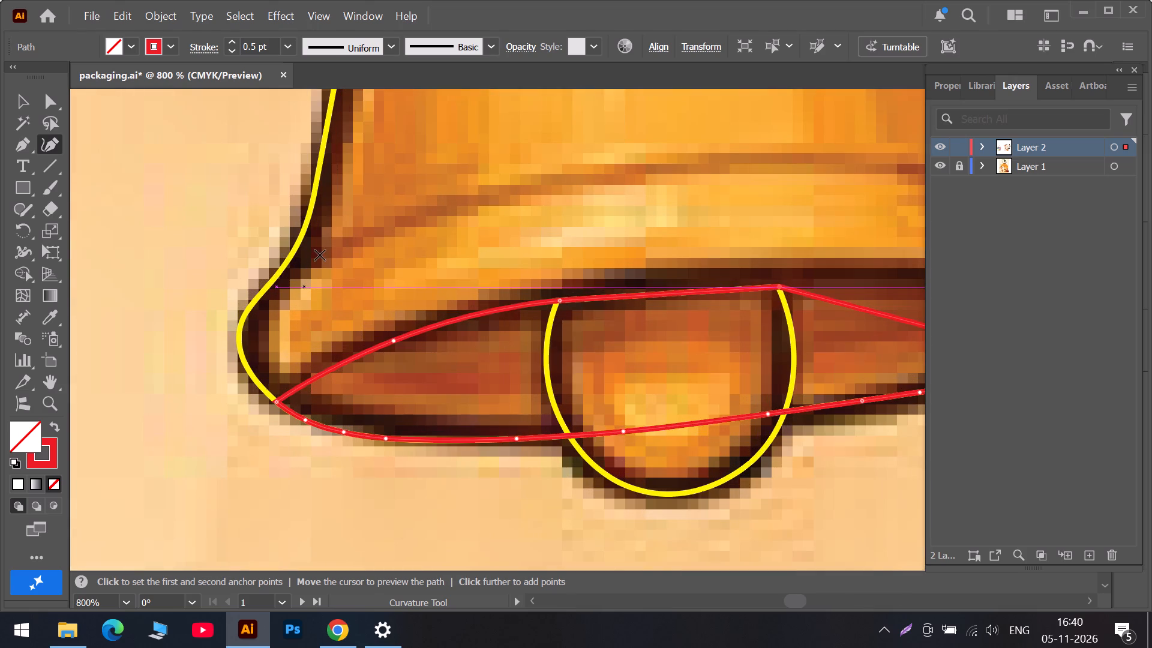
pyautogui.click(524, 183)
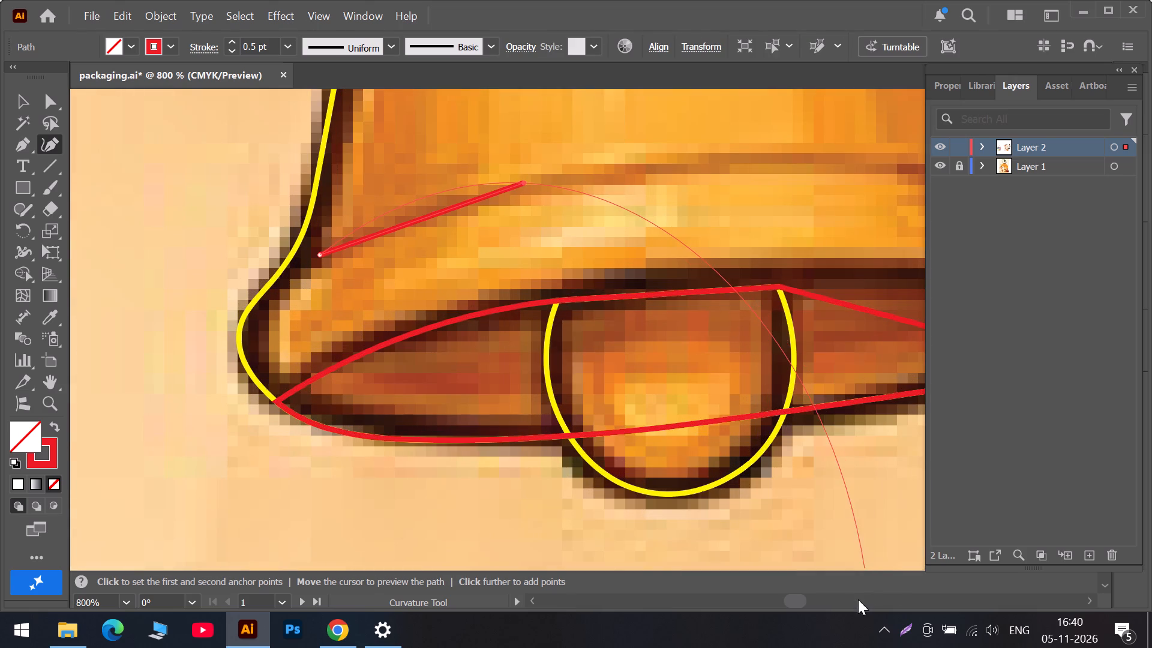
pyautogui.click(858, 599)
pyautogui.click(489, 185)
pyautogui.moveTo(489, 185); pyautogui.dragTo(497, 188)
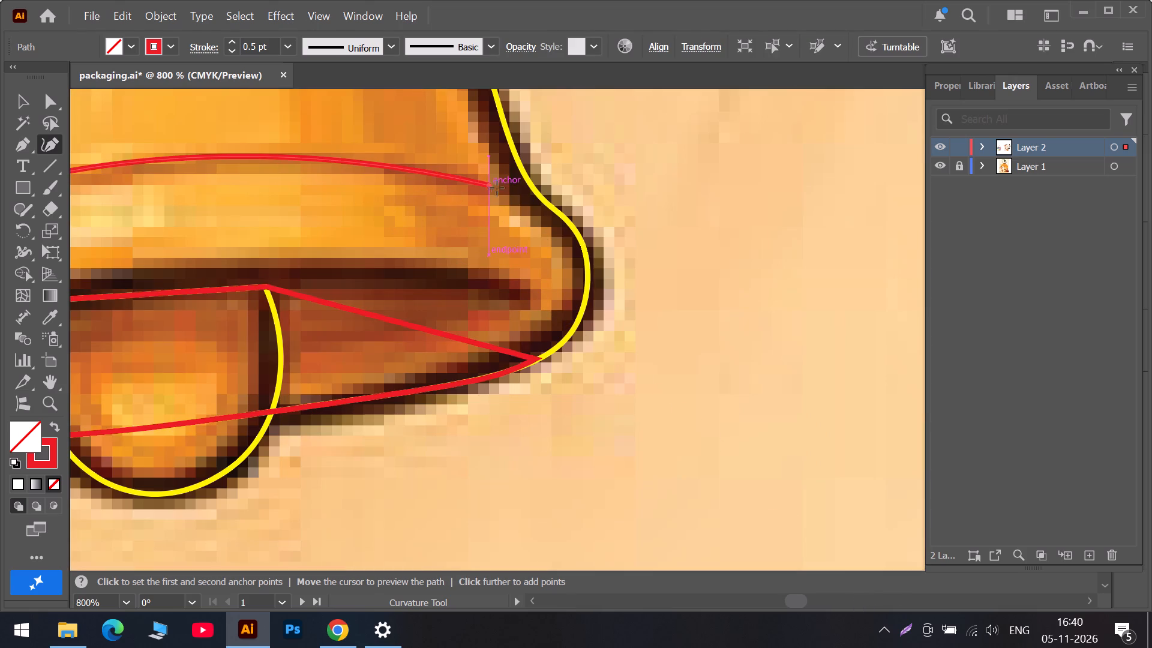
pyautogui.moveTo(497, 188); pyautogui.dragTo(542, 199)
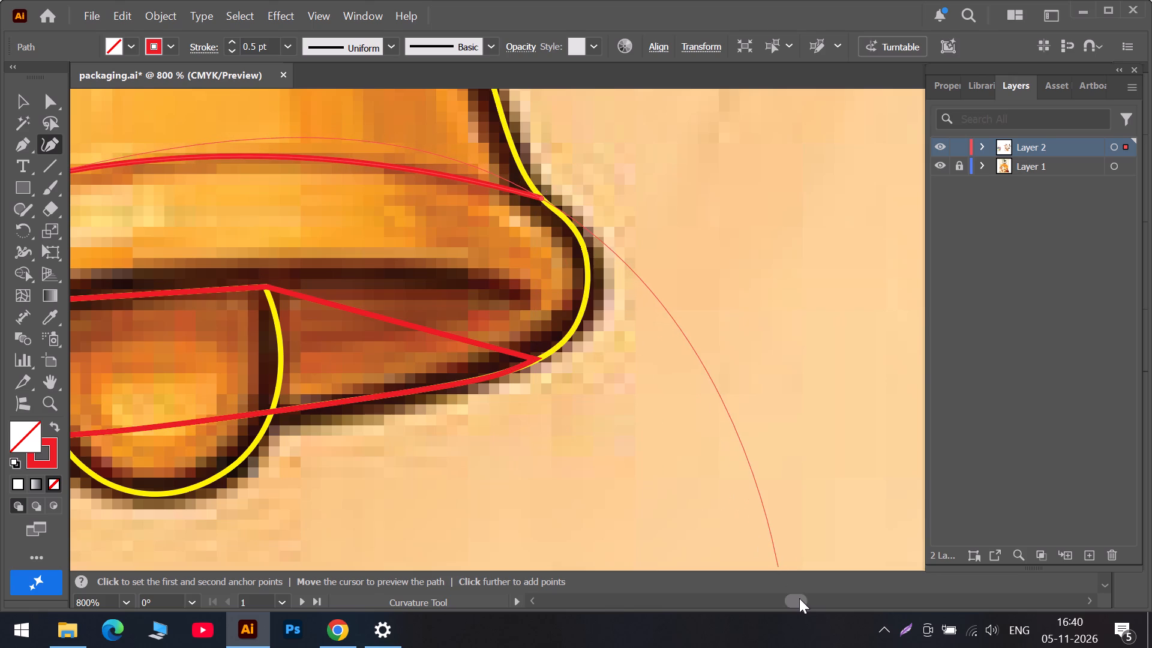
# Extend the rim curve's left end onto the bell outline and finish it as an open path.
pyautogui.click(767, 599)
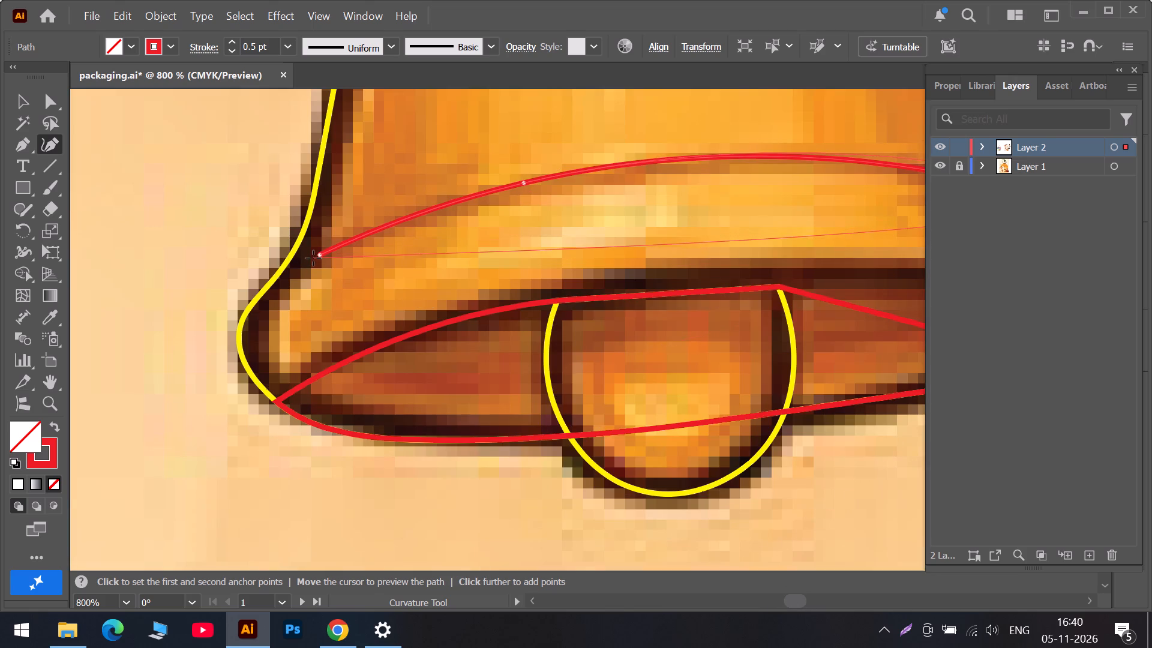
pyautogui.press('Escape')
pyautogui.moveTo(320, 252); pyautogui.dragTo(286, 269)
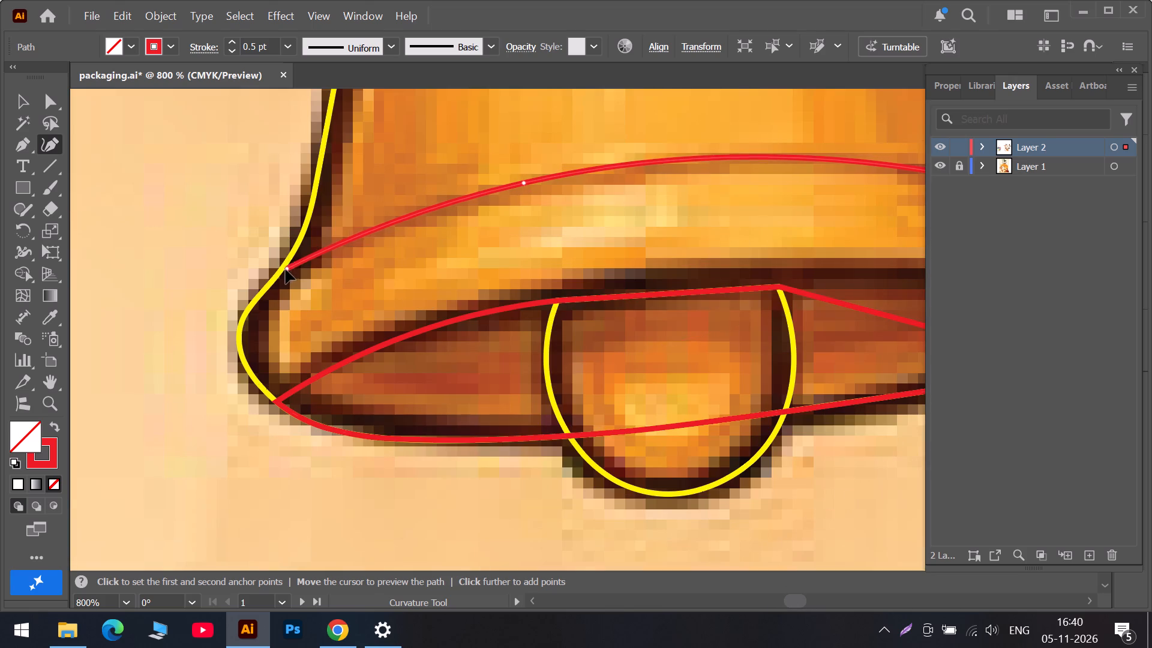
pyautogui.moveTo(286, 269); pyautogui.dragTo(272, 282)
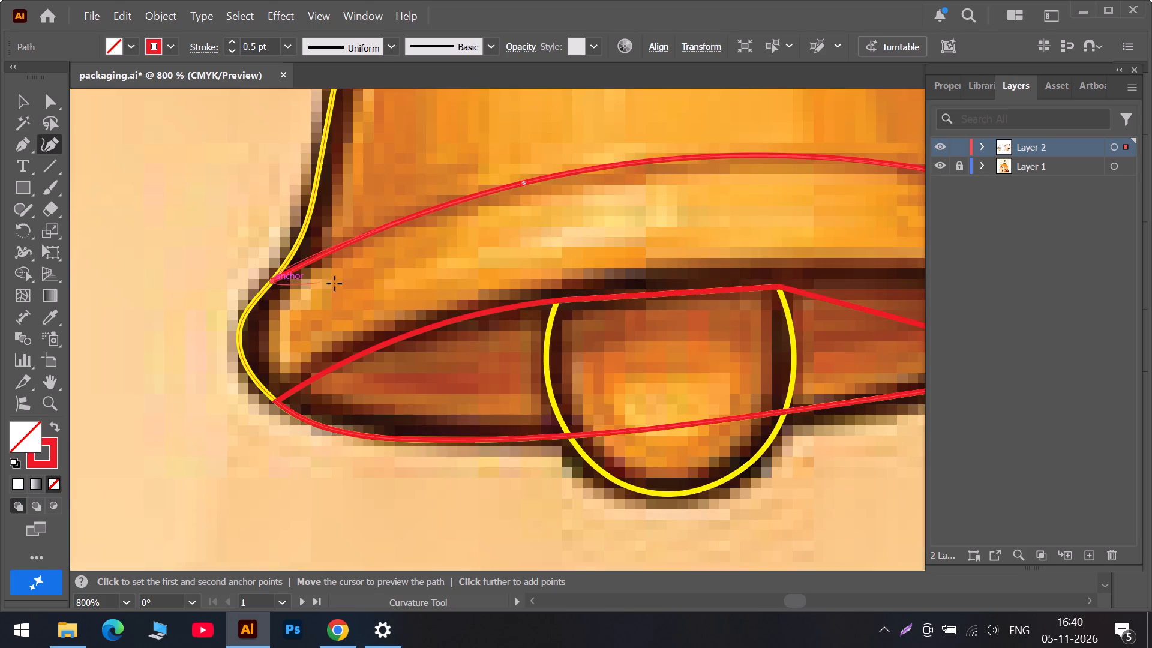
pyautogui.press('Escape')
pyautogui.keyDown('alt'); pyautogui.scroll(-5, 362, 299); pyautogui.keyUp('alt')
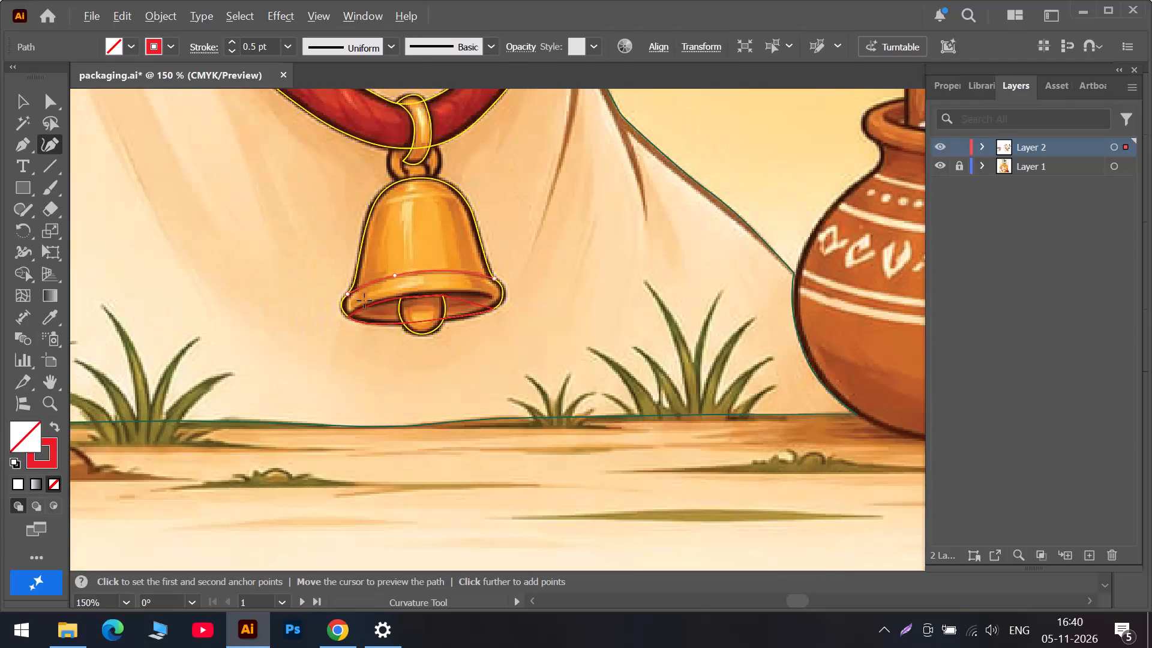
# Draw a closed eleven-point curved outline around the bell's hanging ring, between the collar's lower edge and the bell's top, following the ring's inner arch.
pyautogui.scroll(6, 361, 221)
pyautogui.keyDown('alt'); pyautogui.scroll(4, 410, 248); pyautogui.keyUp('alt')
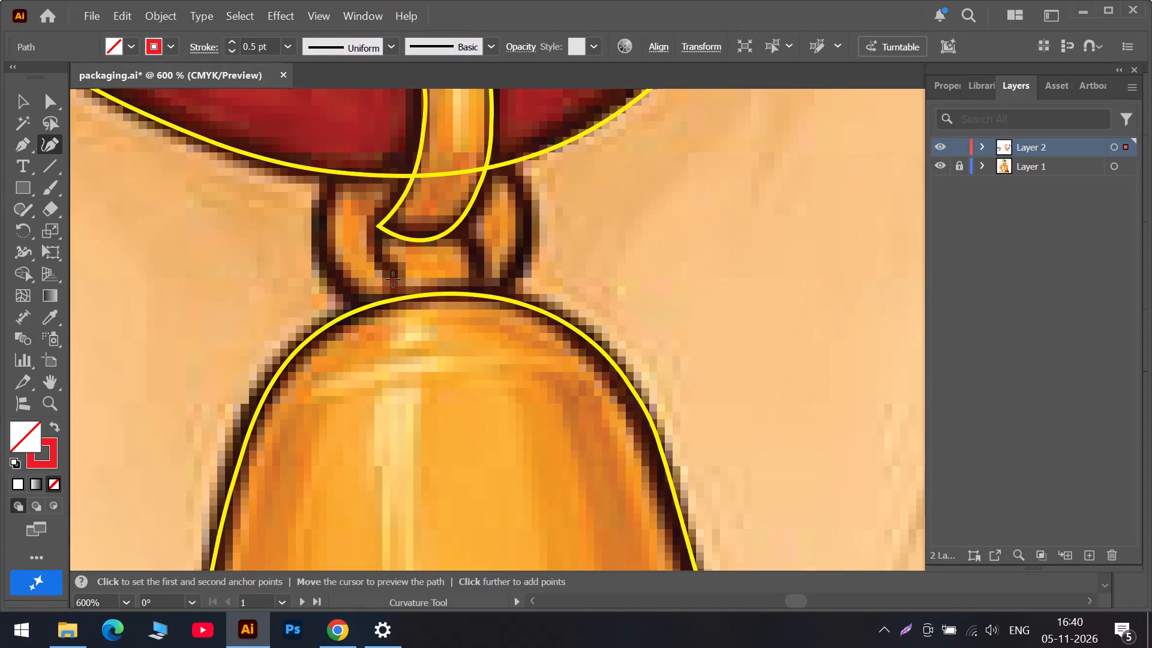
pyautogui.click(393, 281)
pyautogui.click(374, 257)
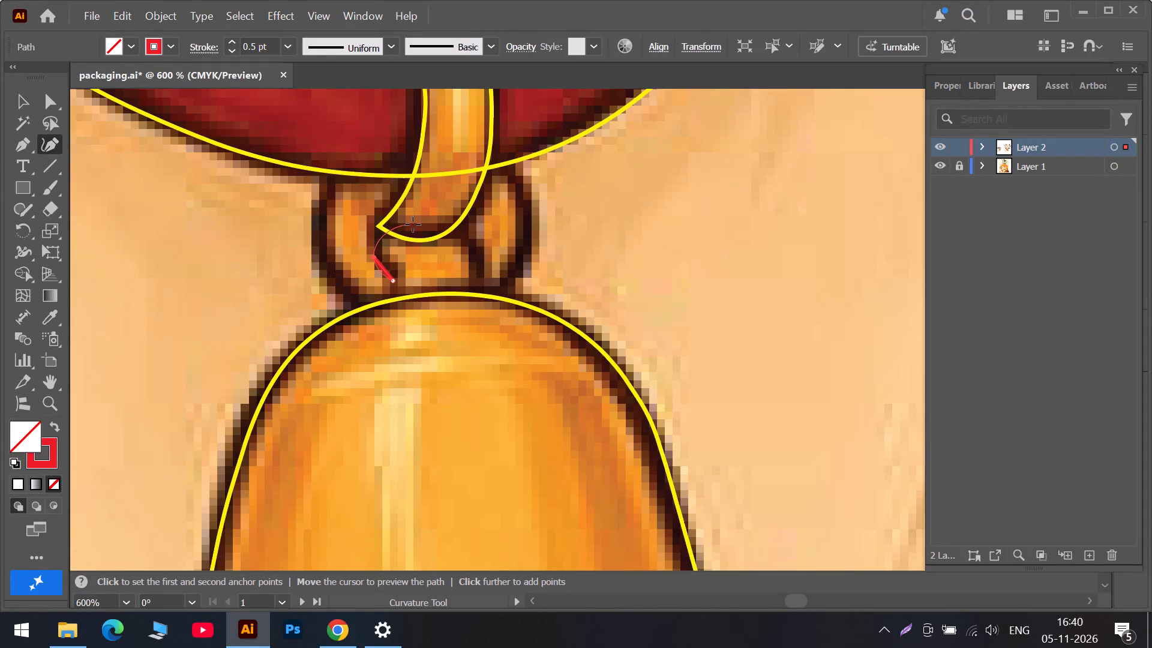
pyautogui.click(415, 224)
pyautogui.click(479, 257)
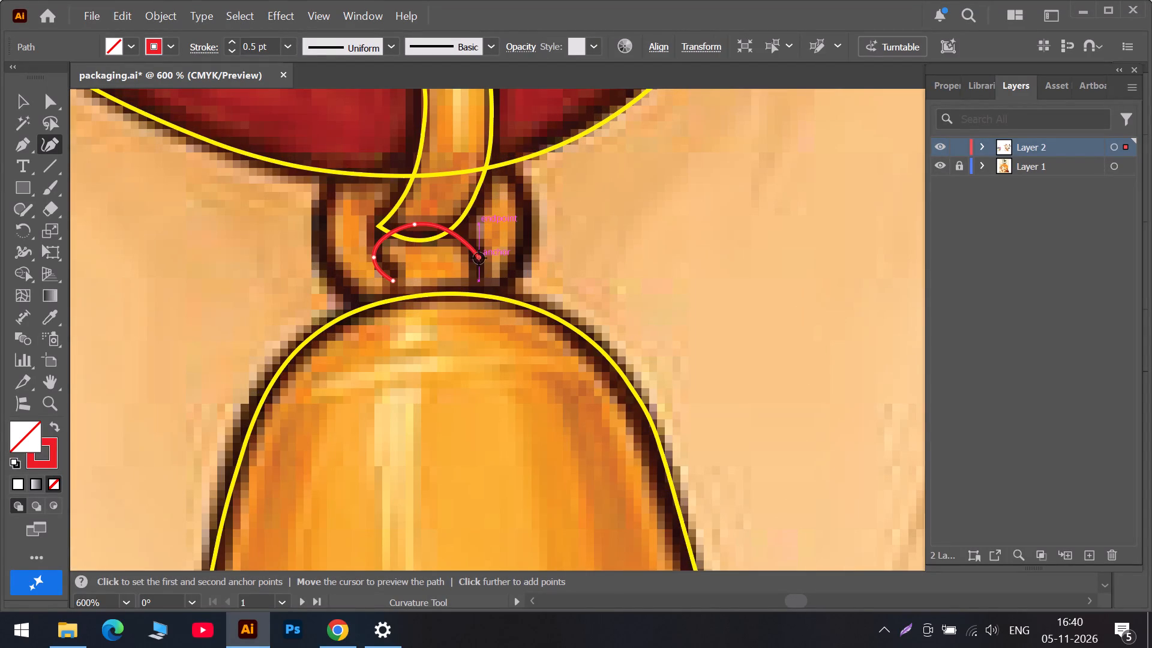
pyautogui.click(476, 280)
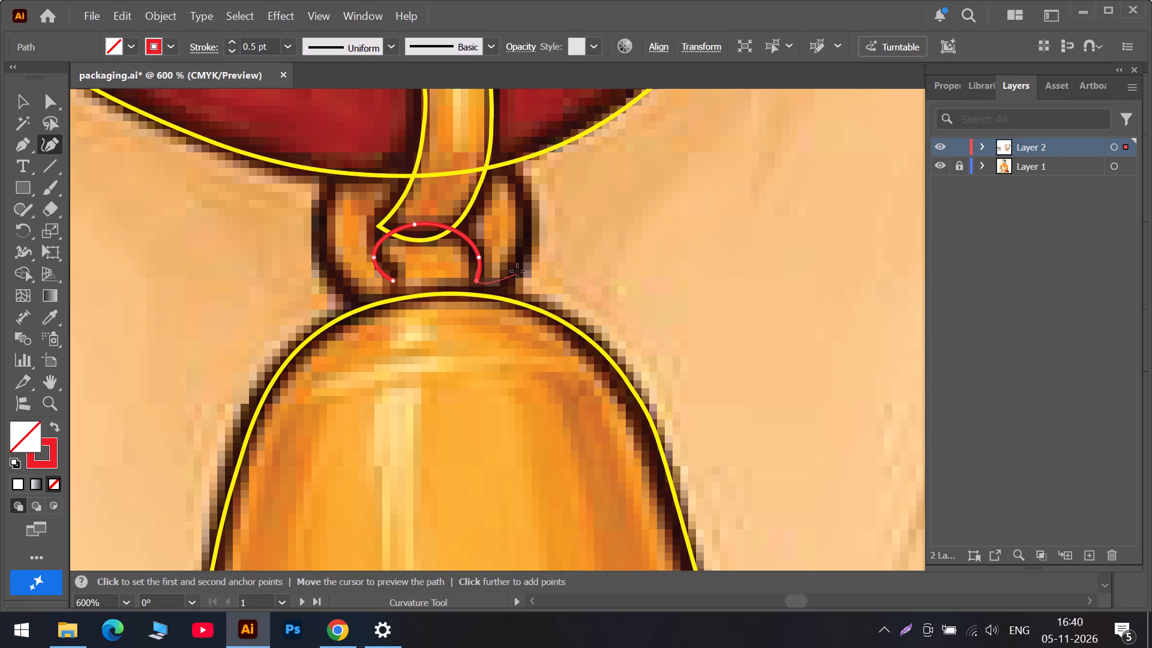
pyautogui.click(517, 271)
pyautogui.click(524, 201)
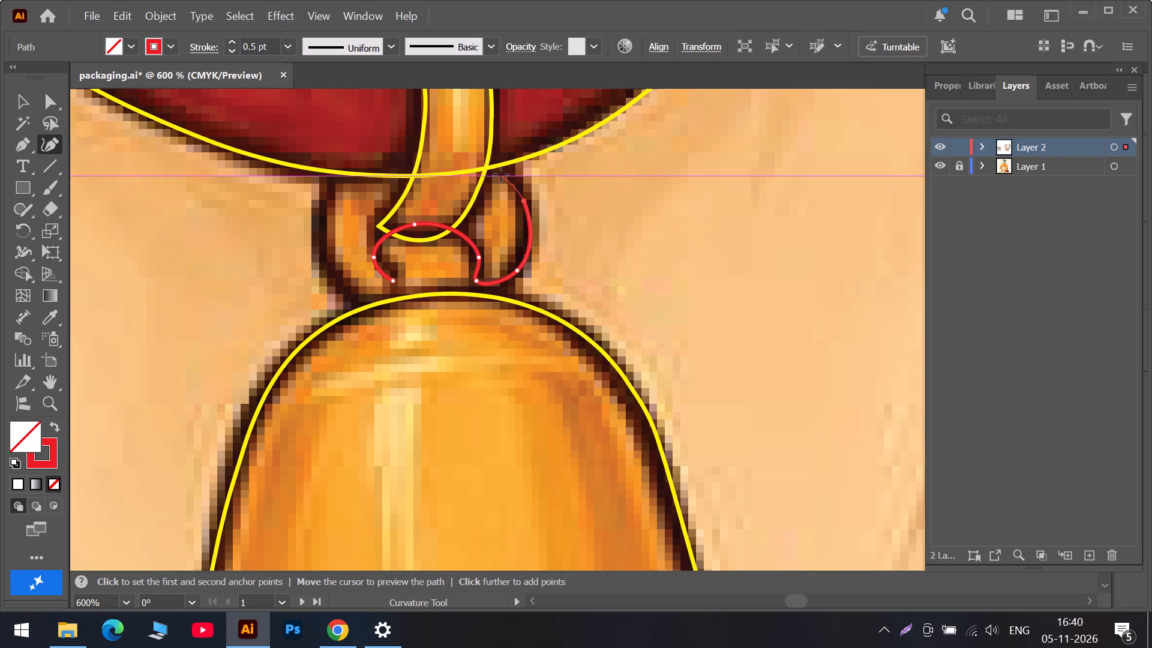
pyautogui.click(501, 175)
pyautogui.click(334, 183)
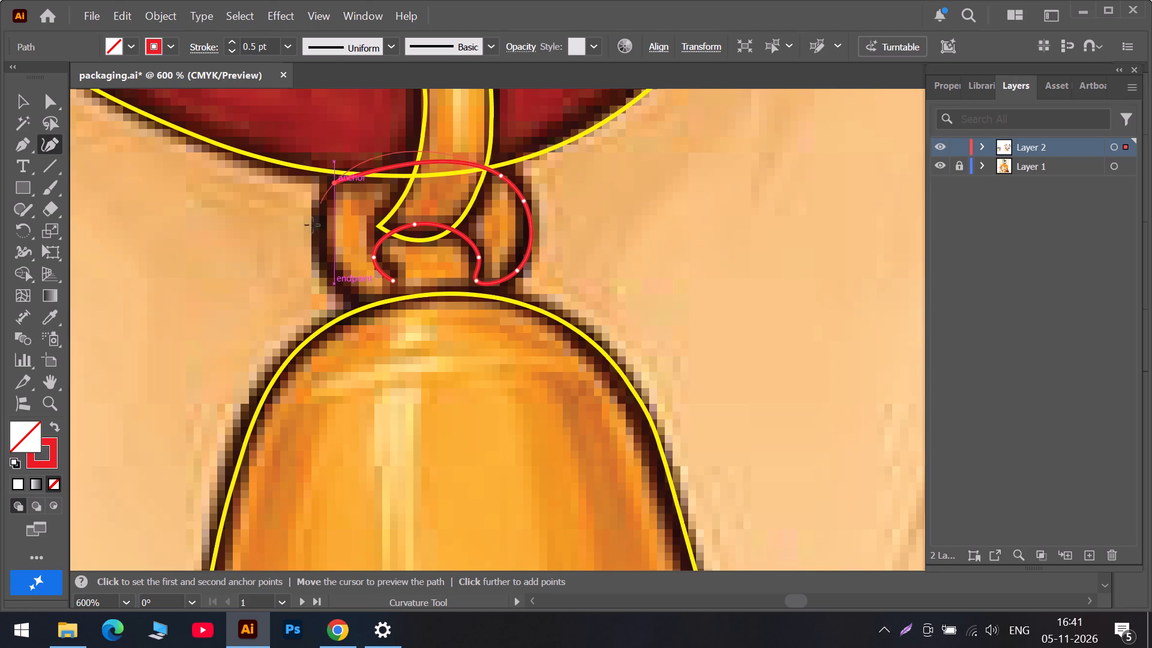
pyautogui.click(319, 251)
pyautogui.click(361, 303)
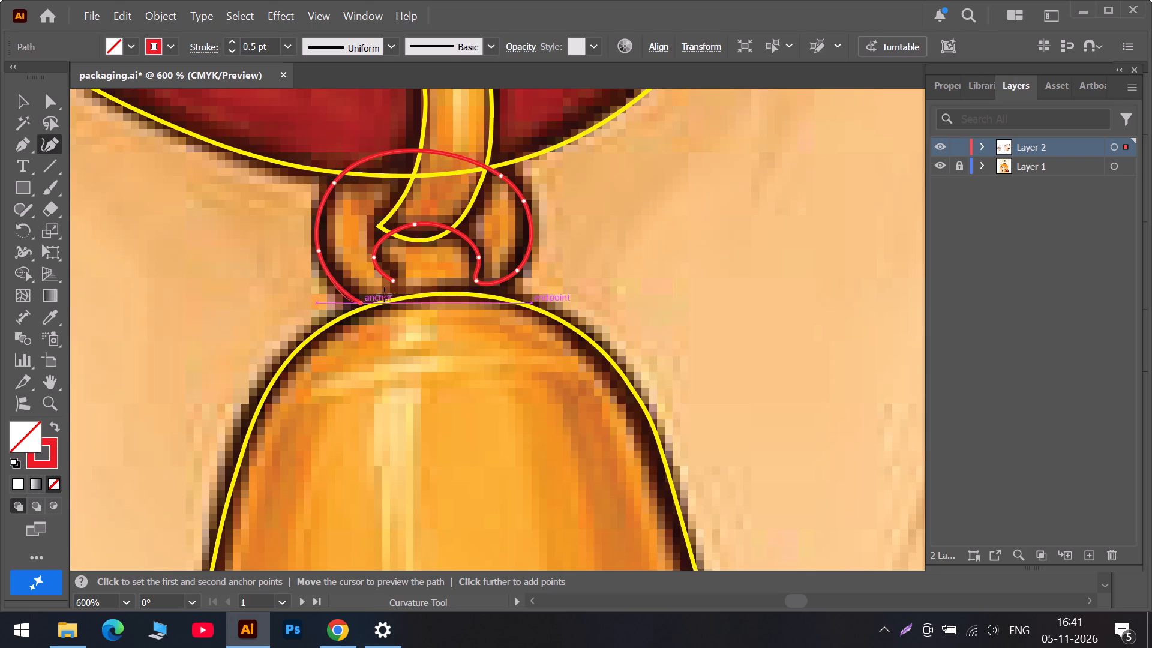
pyautogui.click(395, 281)
# Move the lower points of the ring outline's two feet down against the top of the bell.
pyautogui.doubleClick(395, 281)
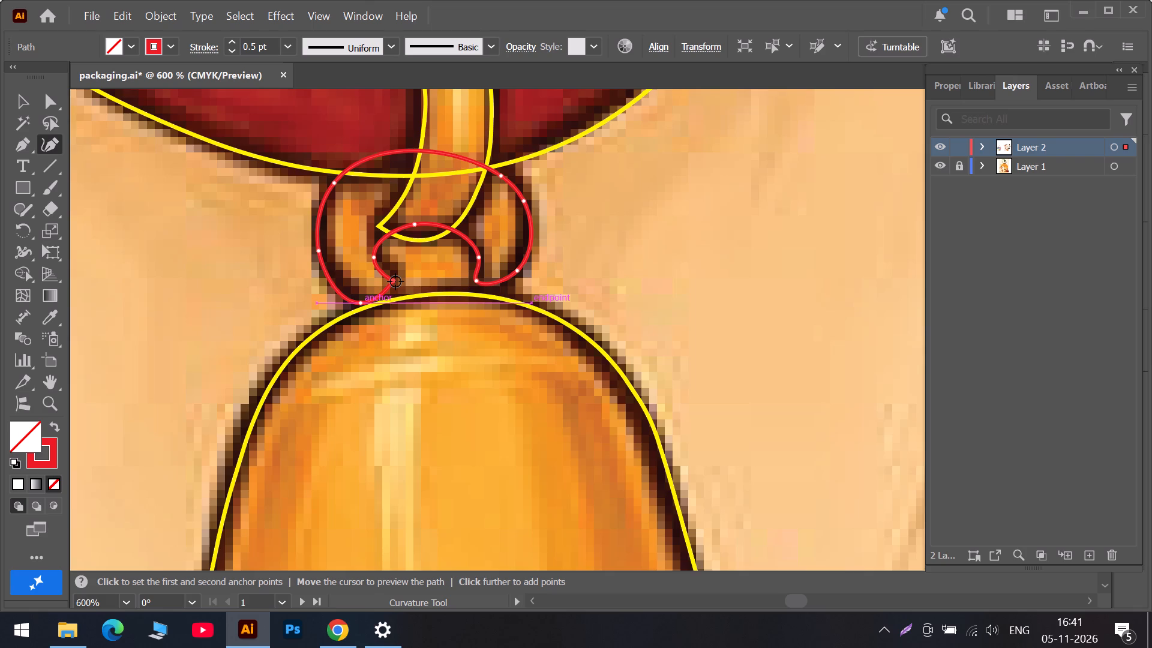
pyautogui.doubleClick(395, 281)
pyautogui.moveTo(395, 281); pyautogui.dragTo(398, 289)
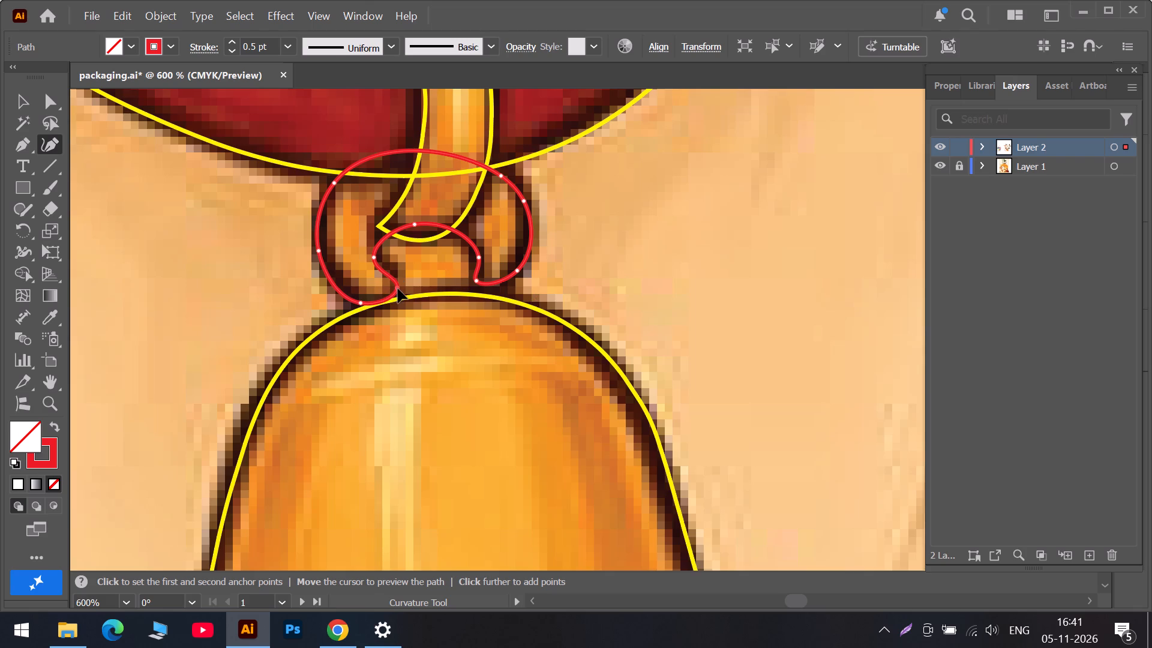
pyautogui.moveTo(398, 289); pyautogui.dragTo(399, 293)
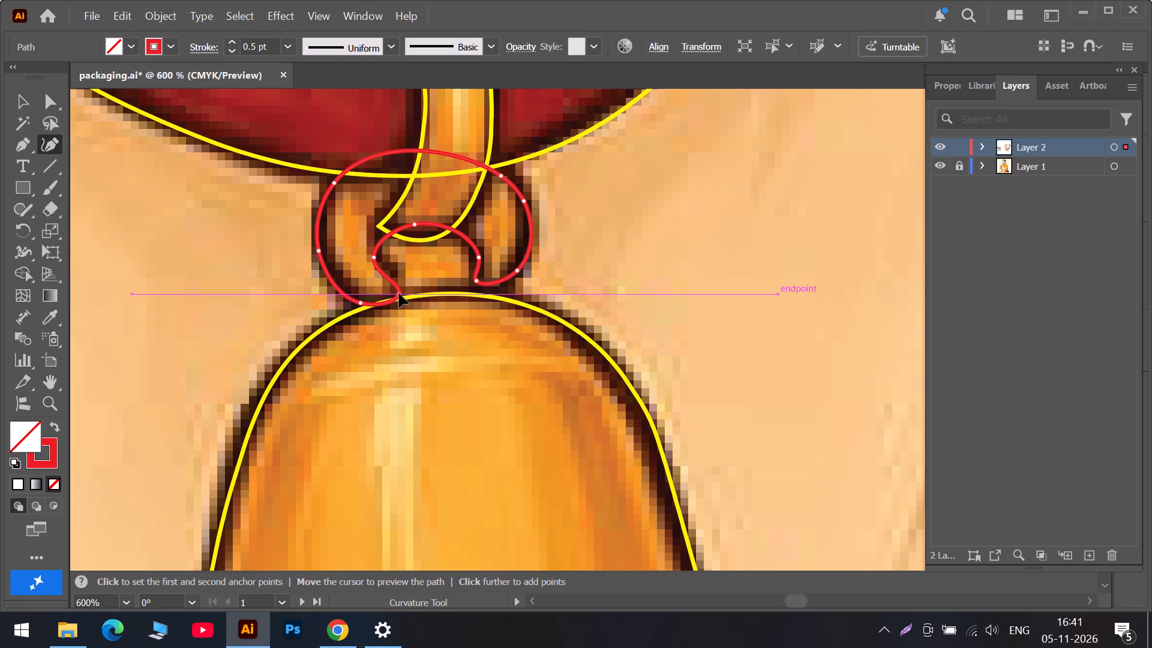
pyautogui.moveTo(399, 293); pyautogui.dragTo(399, 292)
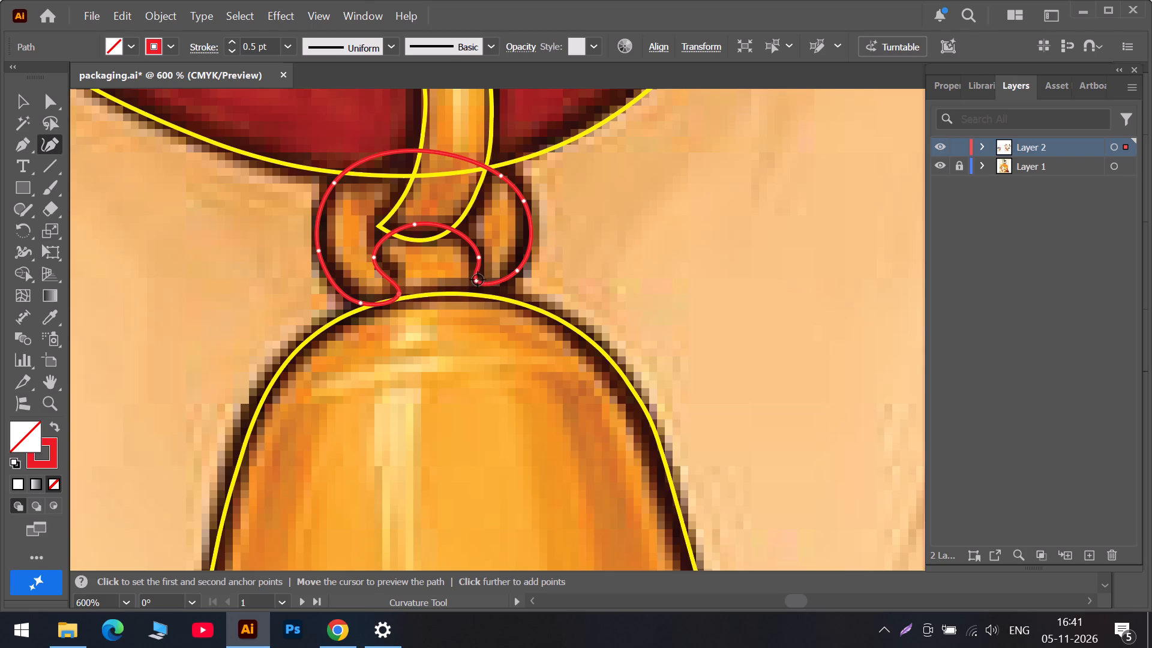
pyautogui.moveTo(478, 280); pyautogui.dragTo(474, 289)
pyautogui.moveTo(519, 274); pyautogui.dragTo(518, 278)
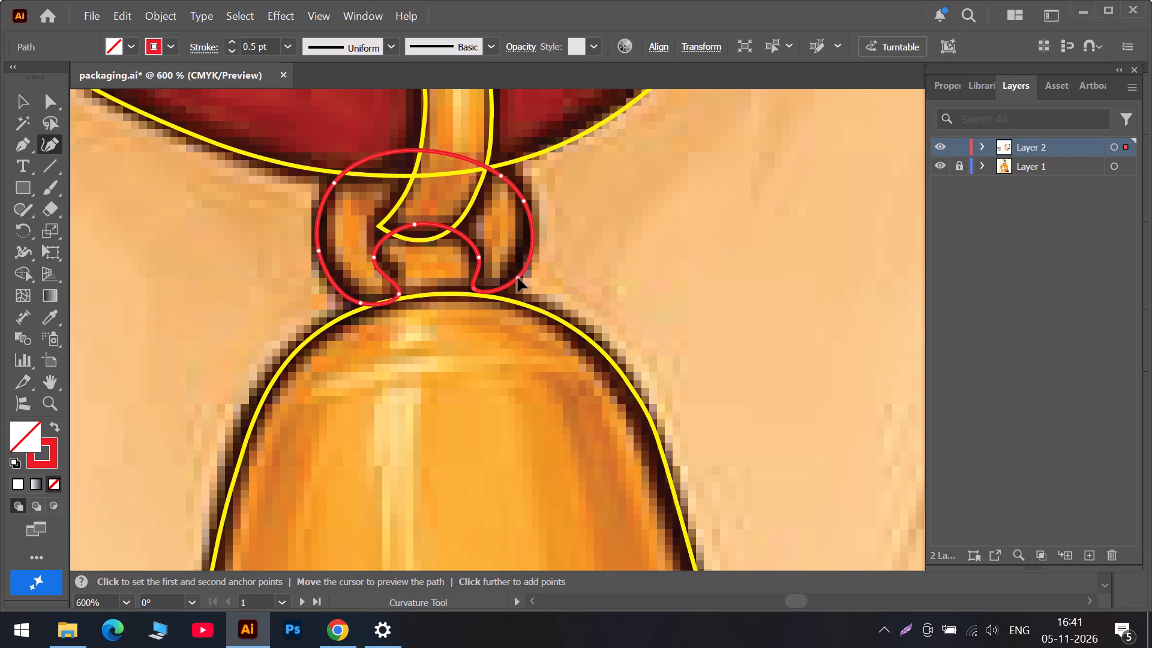
pyautogui.moveTo(518, 278); pyautogui.dragTo(515, 280)
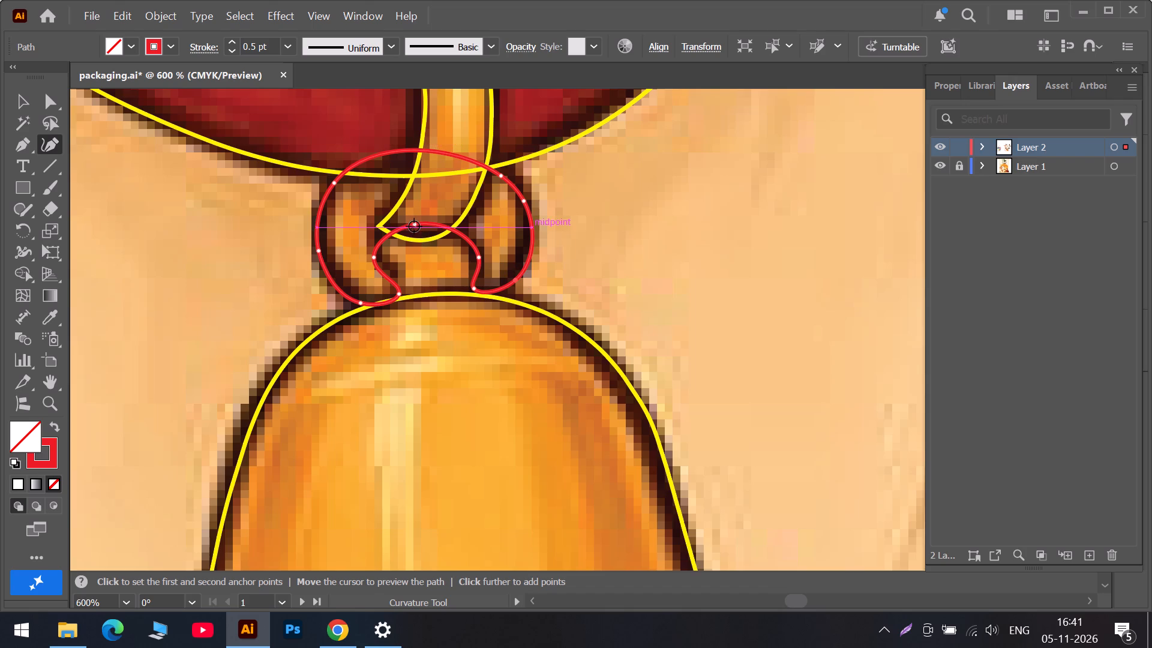
# Fit the ring outline's top edge to the collar's lower edge, using corner points at both ends and two added points between them.
pyautogui.doubleClick(333, 181)
pyautogui.moveTo(333, 181); pyautogui.dragTo(337, 174)
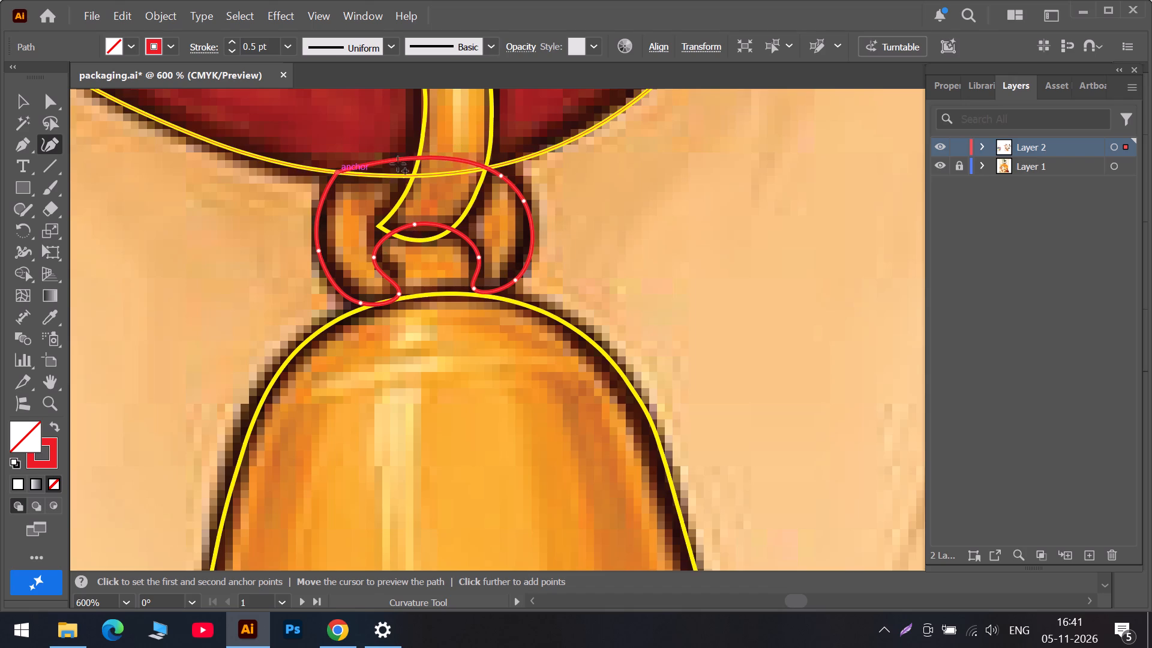
pyautogui.moveTo(409, 160); pyautogui.dragTo(398, 178)
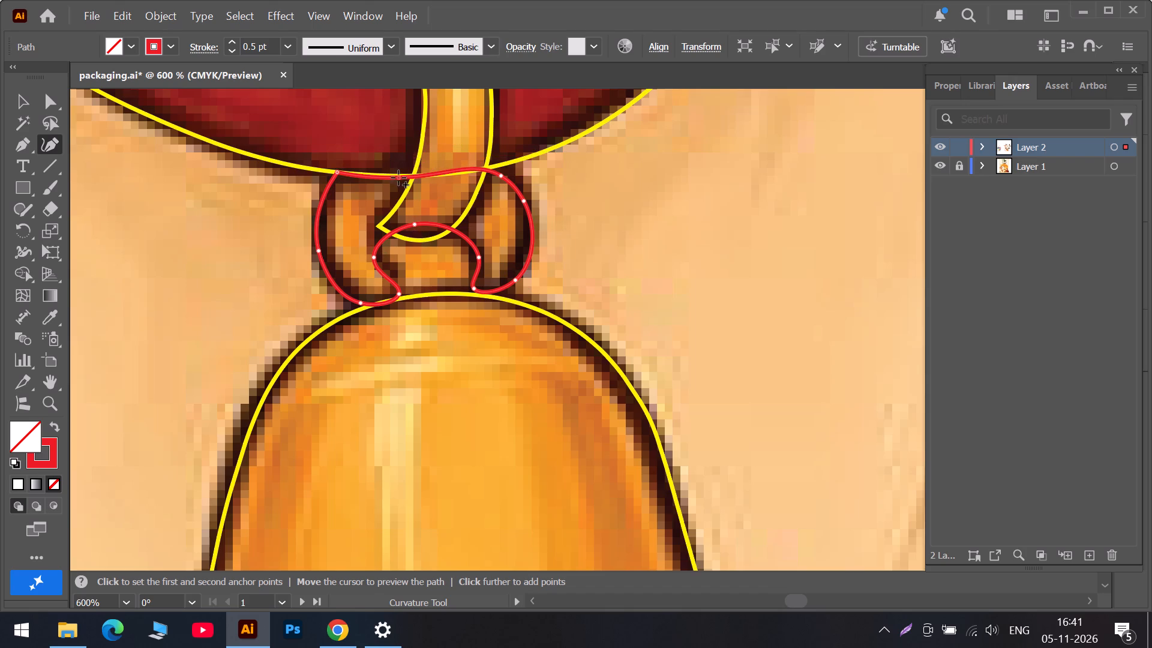
pyautogui.moveTo(398, 178); pyautogui.dragTo(388, 175)
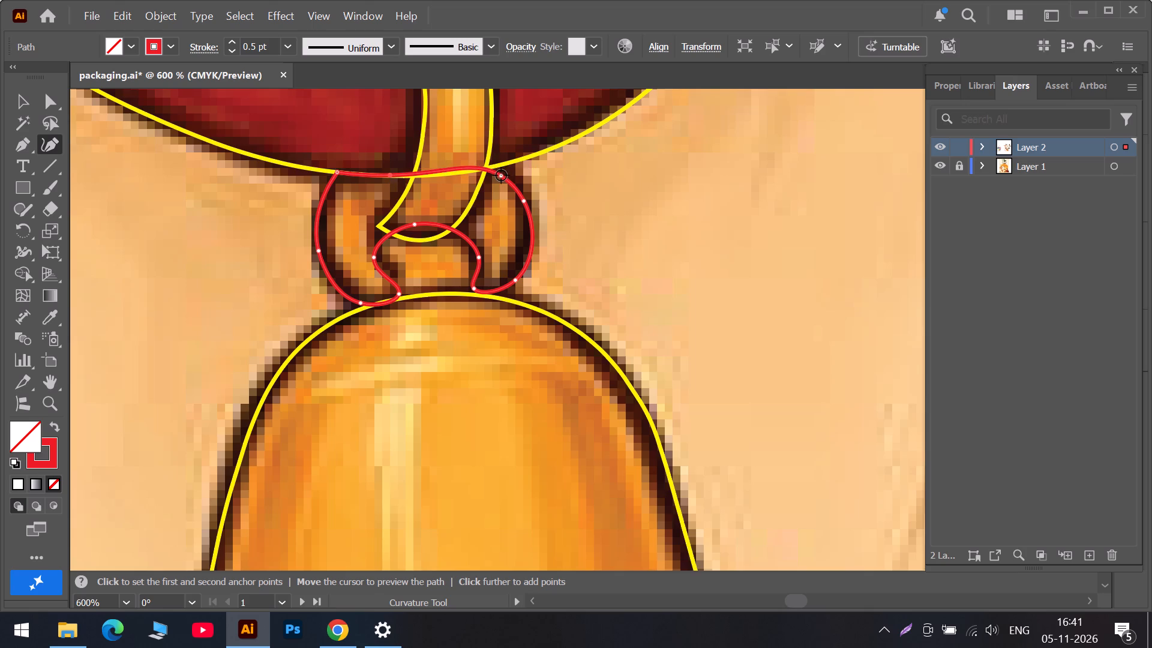
pyautogui.doubleClick(501, 175)
pyautogui.moveTo(501, 175); pyautogui.dragTo(506, 165)
pyautogui.moveTo(471, 170); pyautogui.dragTo(464, 173)
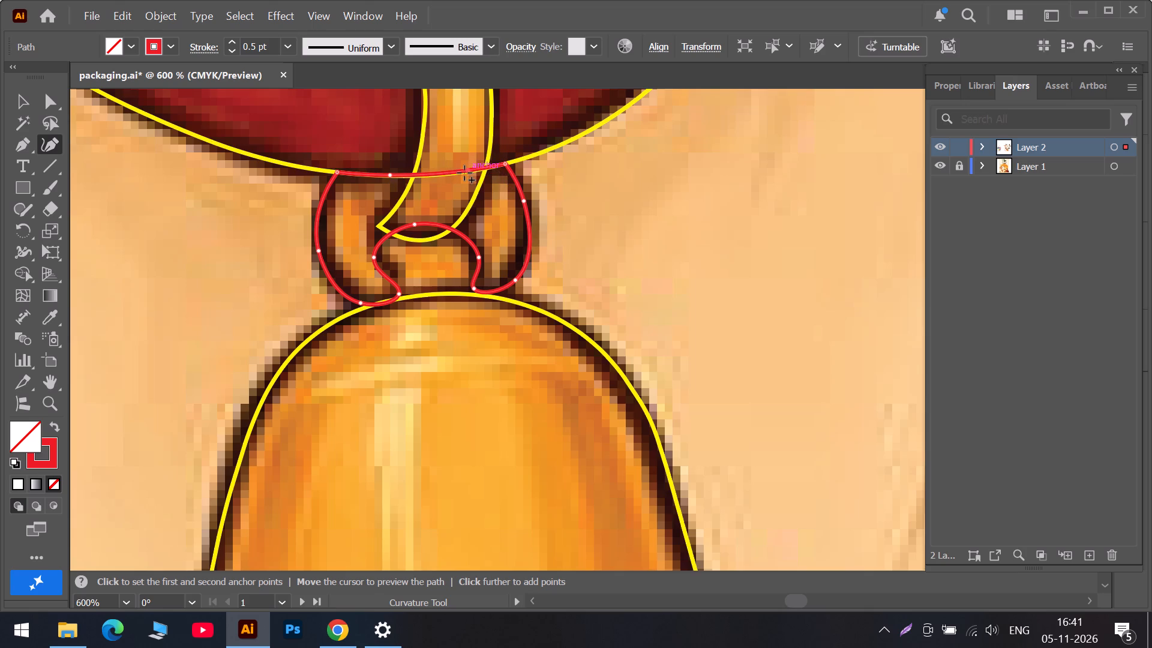
pyautogui.moveTo(464, 173); pyautogui.dragTo(467, 172)
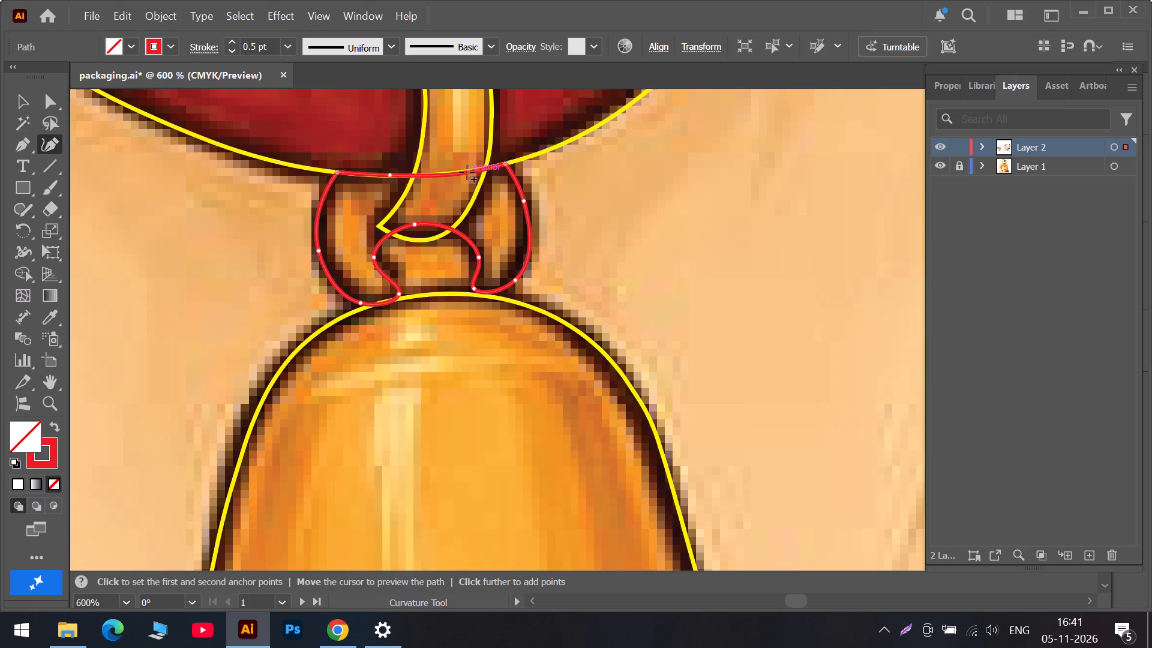
pyautogui.moveTo(467, 172); pyautogui.dragTo(461, 173)
pyautogui.moveTo(461, 173); pyautogui.dragTo(462, 171)
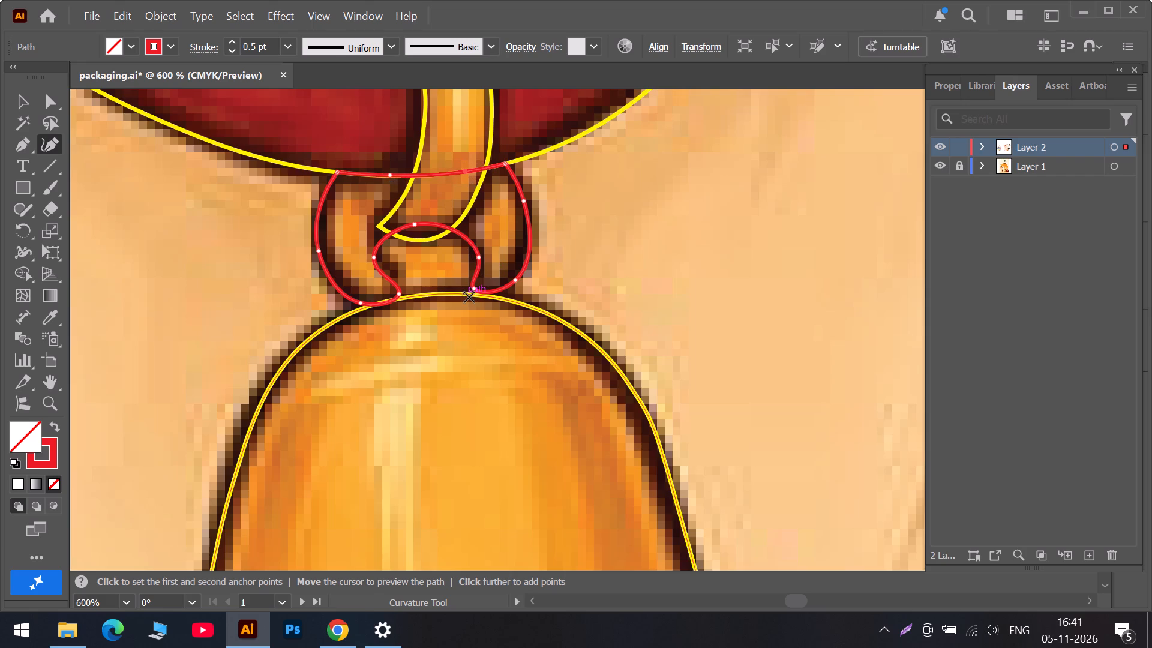
# Shift the two bottom points of the ring outline's left foot slightly upward to follow the ring's edge above the bell.
pyautogui.keyDown('alt'); pyautogui.scroll(2, 469, 297); pyautogui.keyUp('alt')
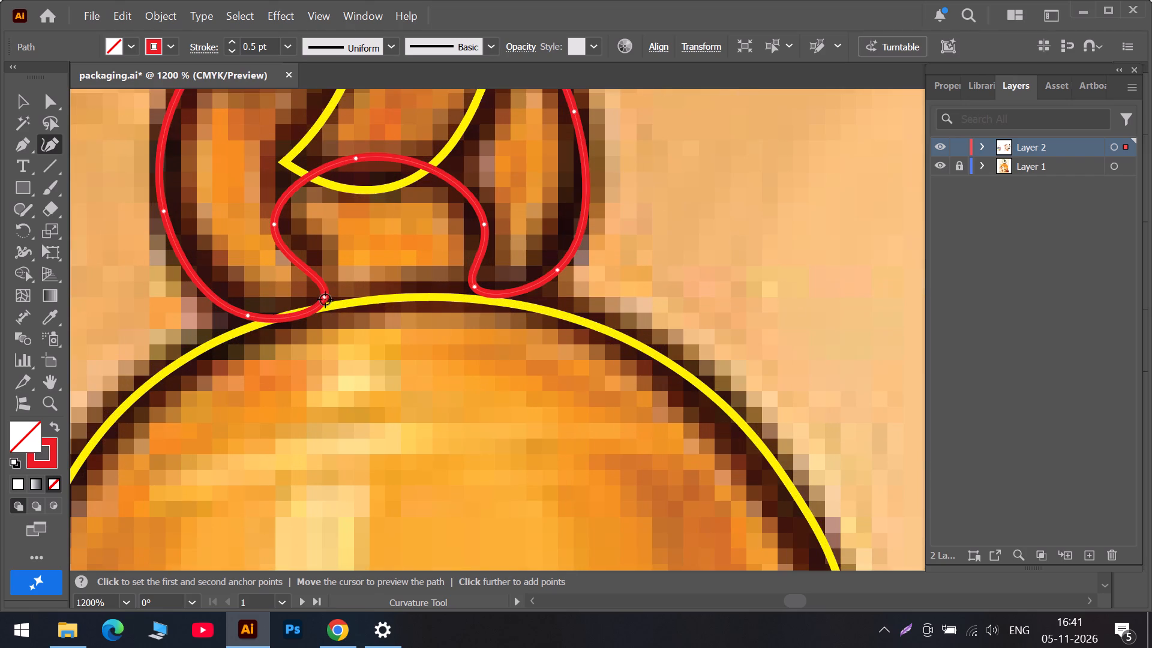
pyautogui.moveTo(325, 299); pyautogui.dragTo(322, 286)
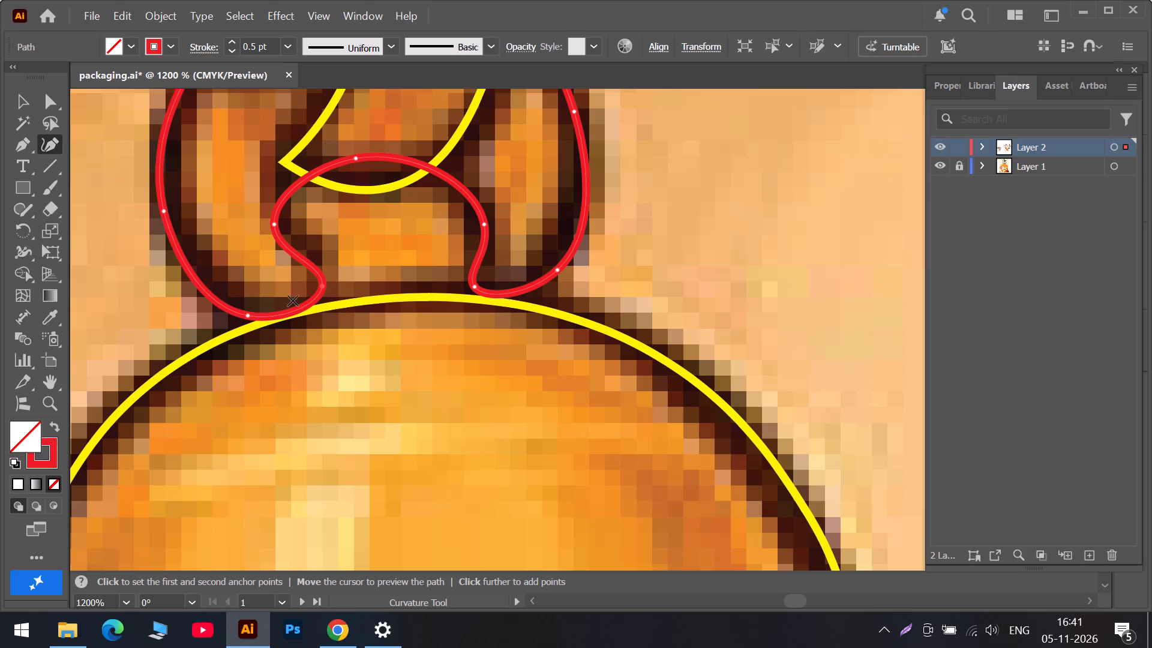
pyautogui.moveTo(248, 315); pyautogui.dragTo(237, 305)
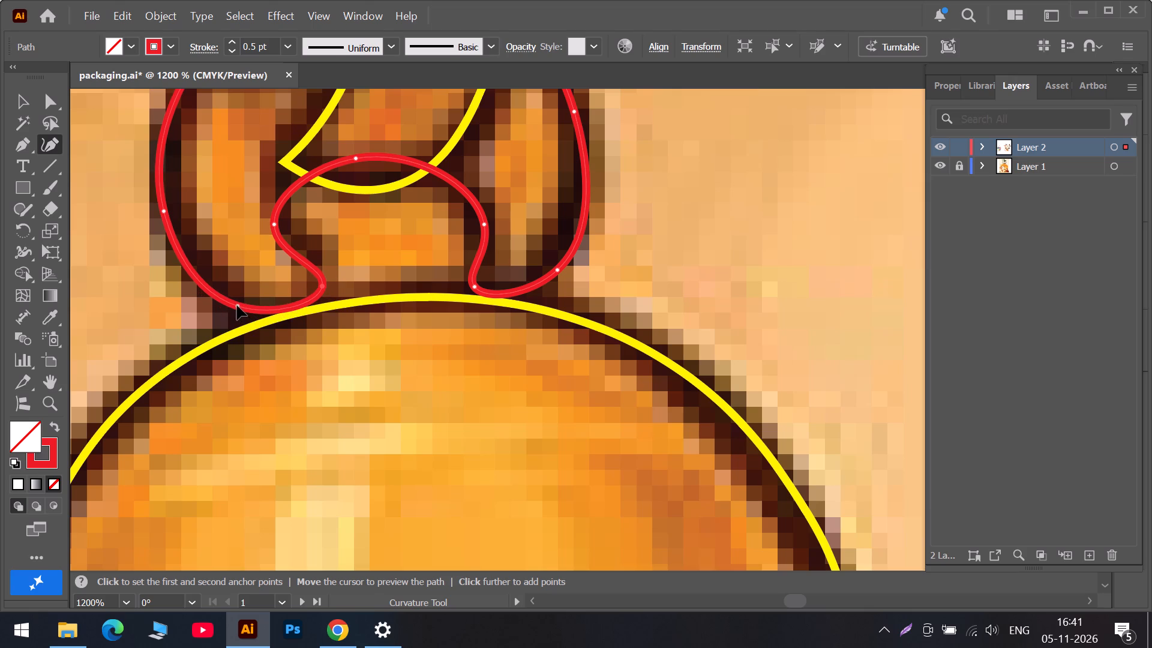
pyautogui.moveTo(237, 305); pyautogui.dragTo(234, 301)
# Draw a three-point open curve down the long brown fold line on the cow's chest, just right of the bell.
pyautogui.keyDown('alt'); pyautogui.scroll(-1, 293, 307); pyautogui.keyUp('alt')
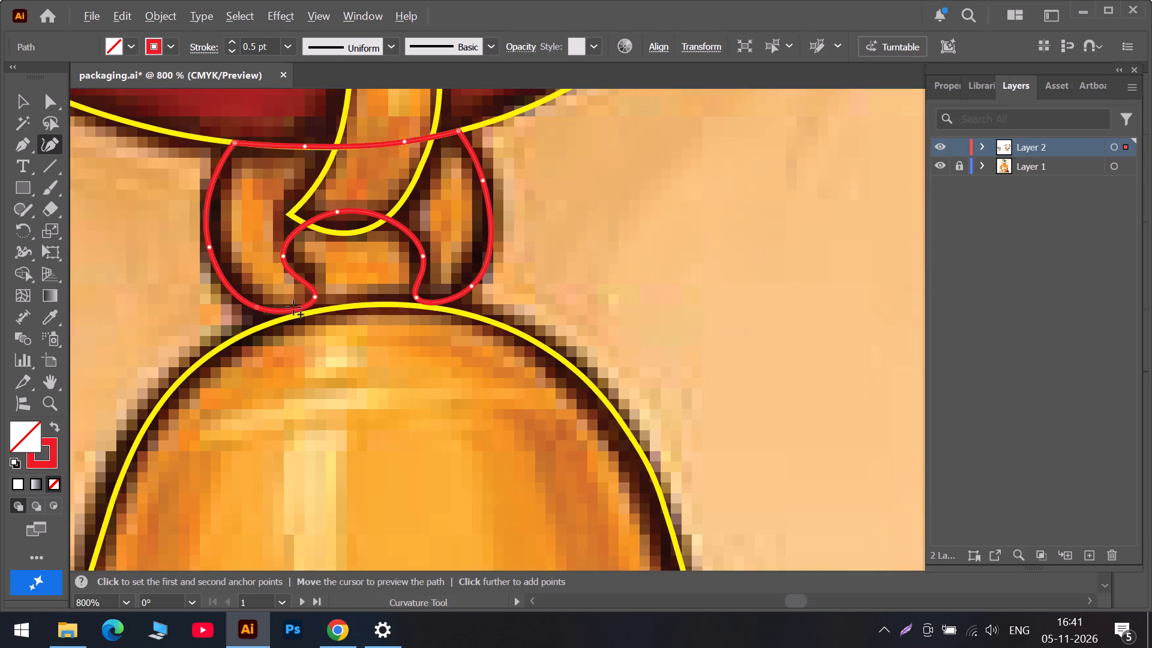
pyautogui.keyDown('alt'); pyautogui.scroll(-6, 293, 307); pyautogui.keyUp('alt')
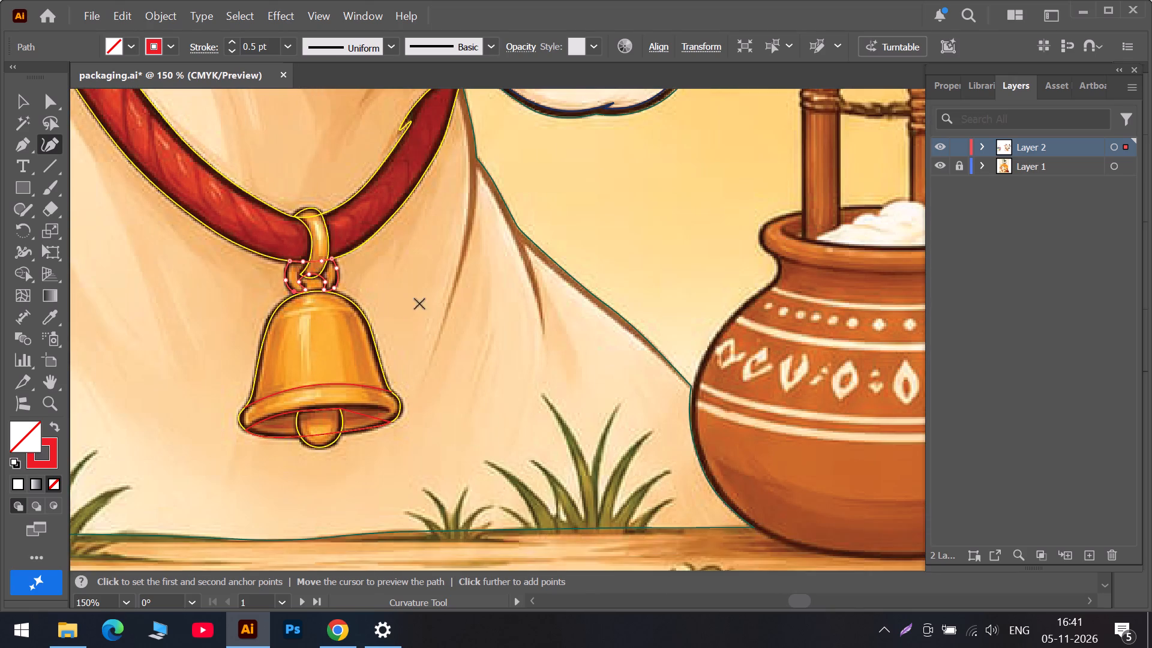
pyautogui.scroll(9, 485, 236)
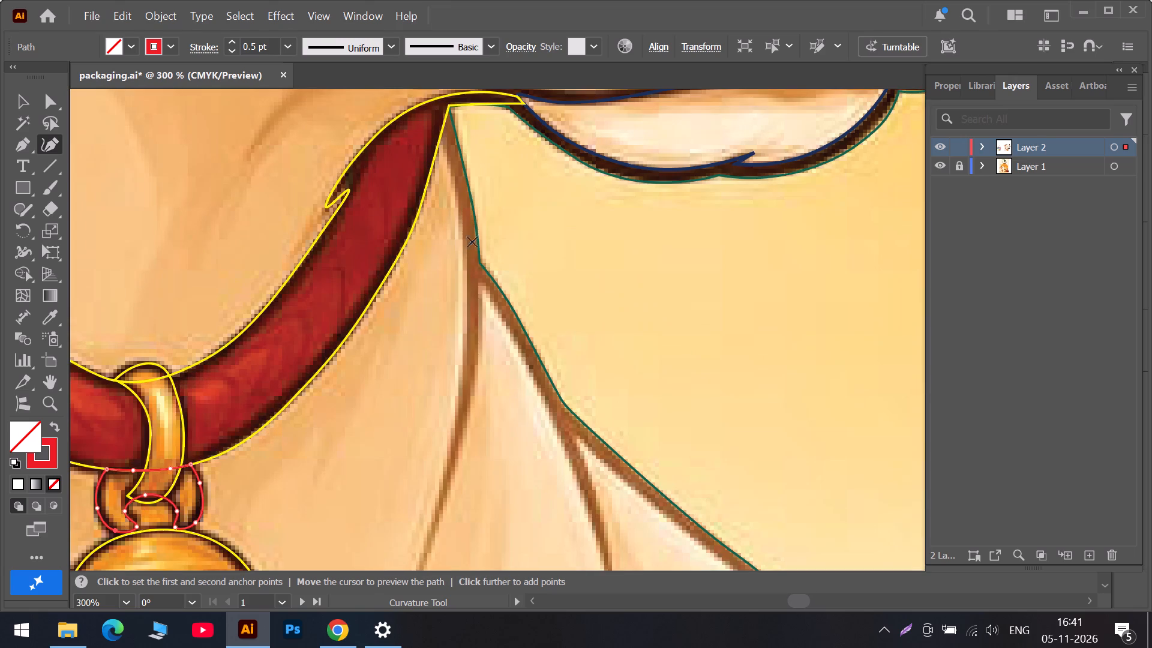
pyautogui.click(474, 274)
pyautogui.scroll(-6, 475, 281)
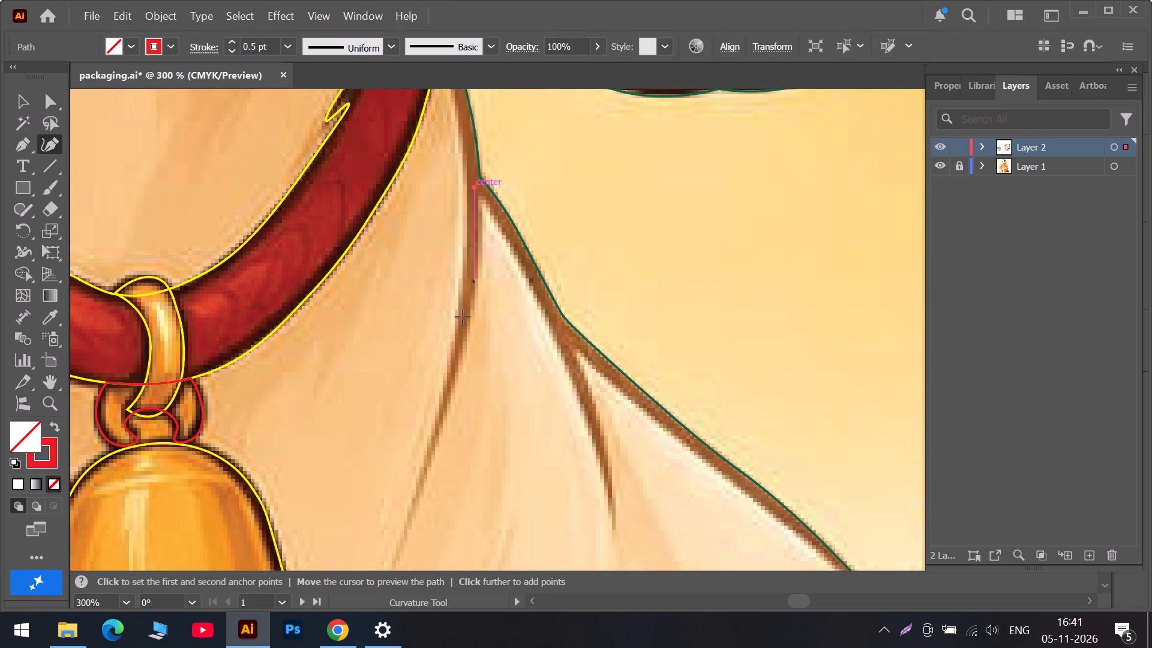
pyautogui.click(463, 317)
pyautogui.scroll(-12, 463, 318)
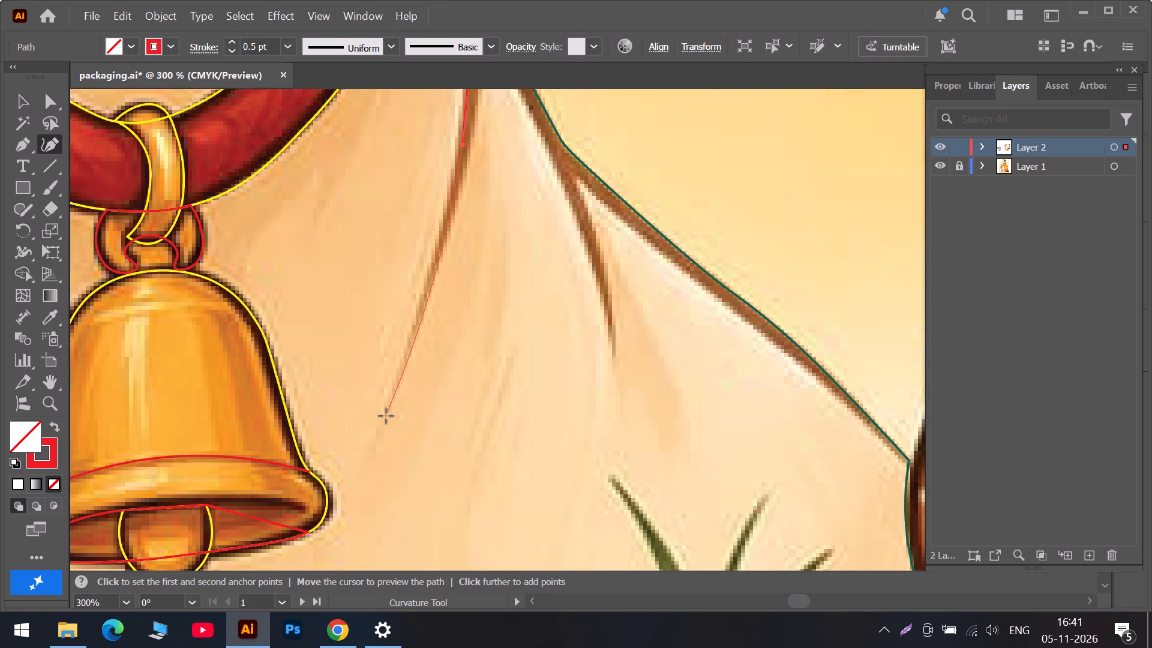
pyautogui.click(386, 416)
pyautogui.press('Escape')
# Move the fold curve's upper end onto the cow's body outline where the two chest folds meet.
pyautogui.scroll(6, 426, 232)
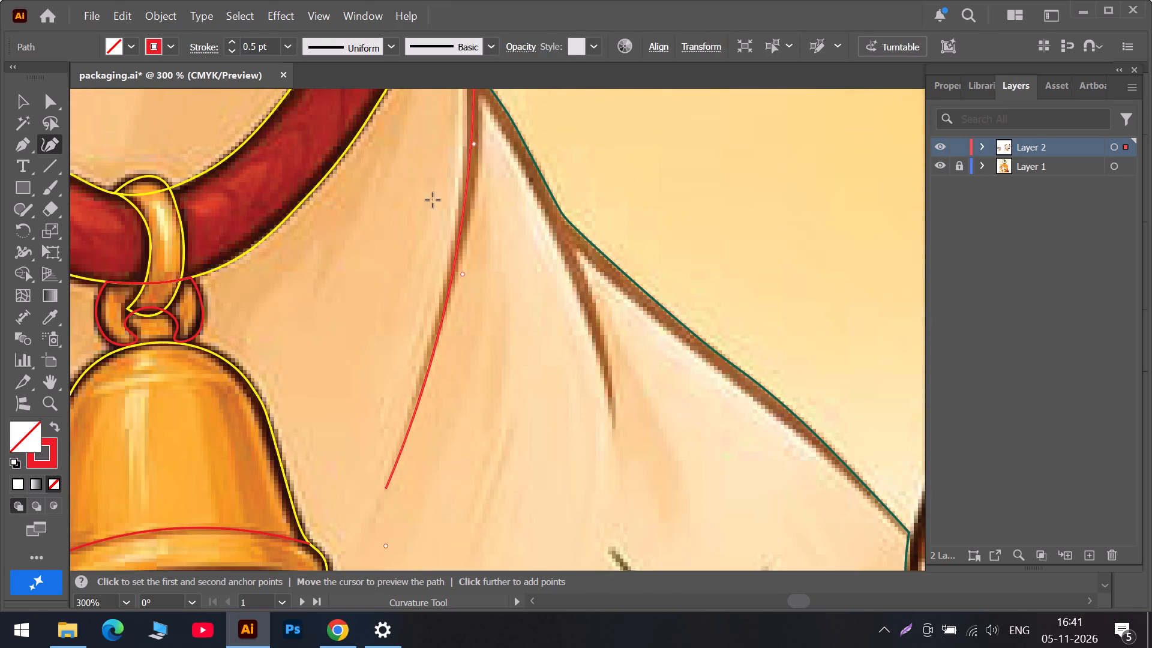
pyautogui.scroll(6, 465, 166)
pyautogui.moveTo(472, 187); pyautogui.dragTo(479, 172)
pyautogui.scroll(-1, 534, 268)
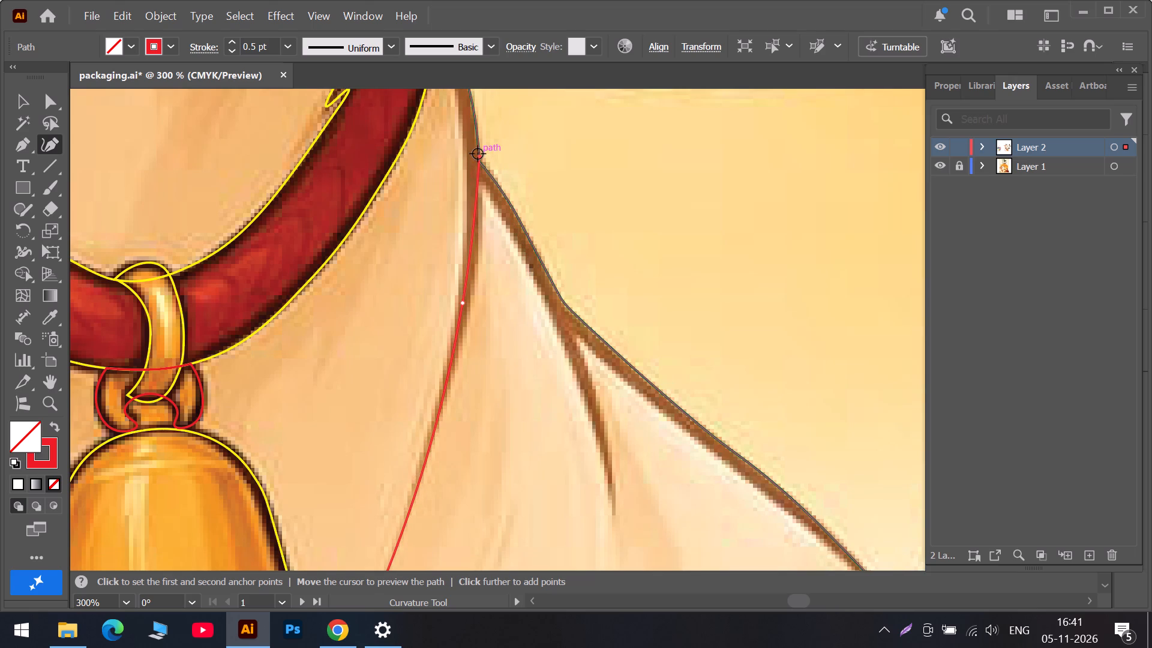
# Continue the path from that upper end as a corner, adding three points down the second chest fold, and finish it as an open path.
pyautogui.doubleClick(478, 155)
pyautogui.click(529, 273)
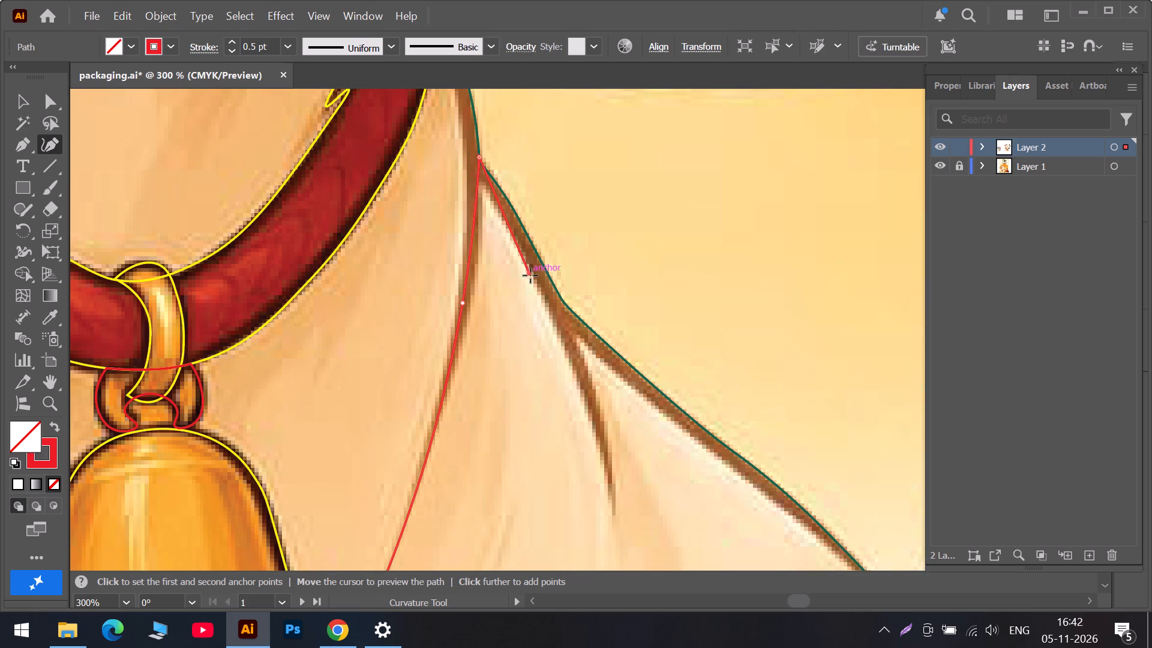
pyautogui.scroll(-7, 542, 302)
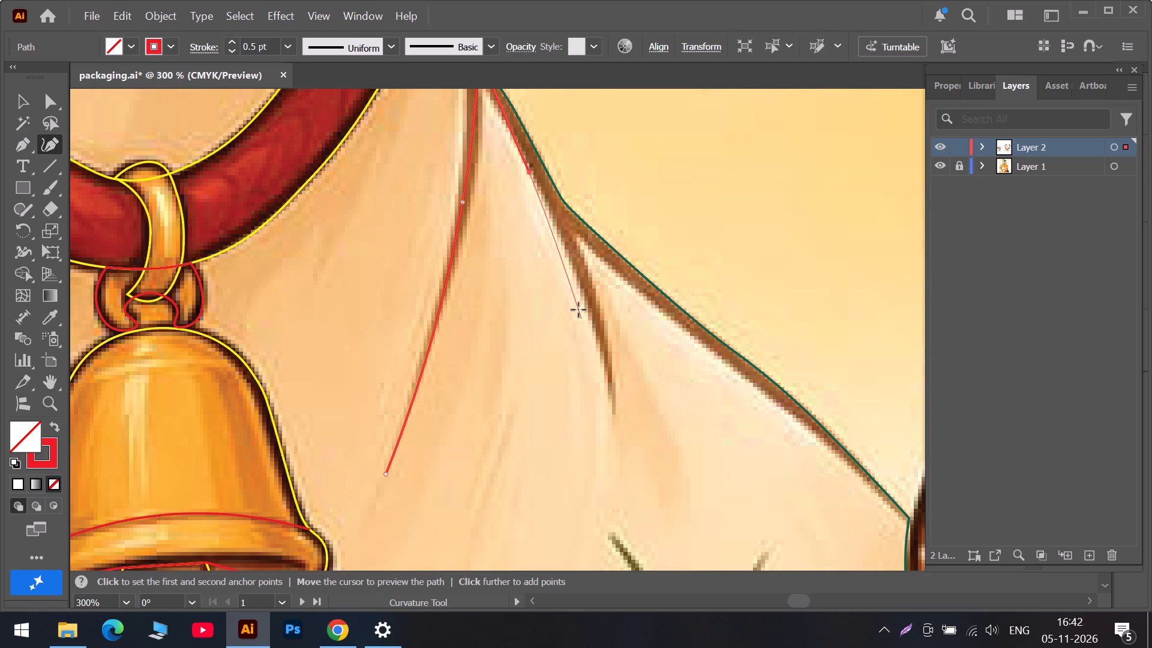
pyautogui.click(577, 275)
pyautogui.click(613, 402)
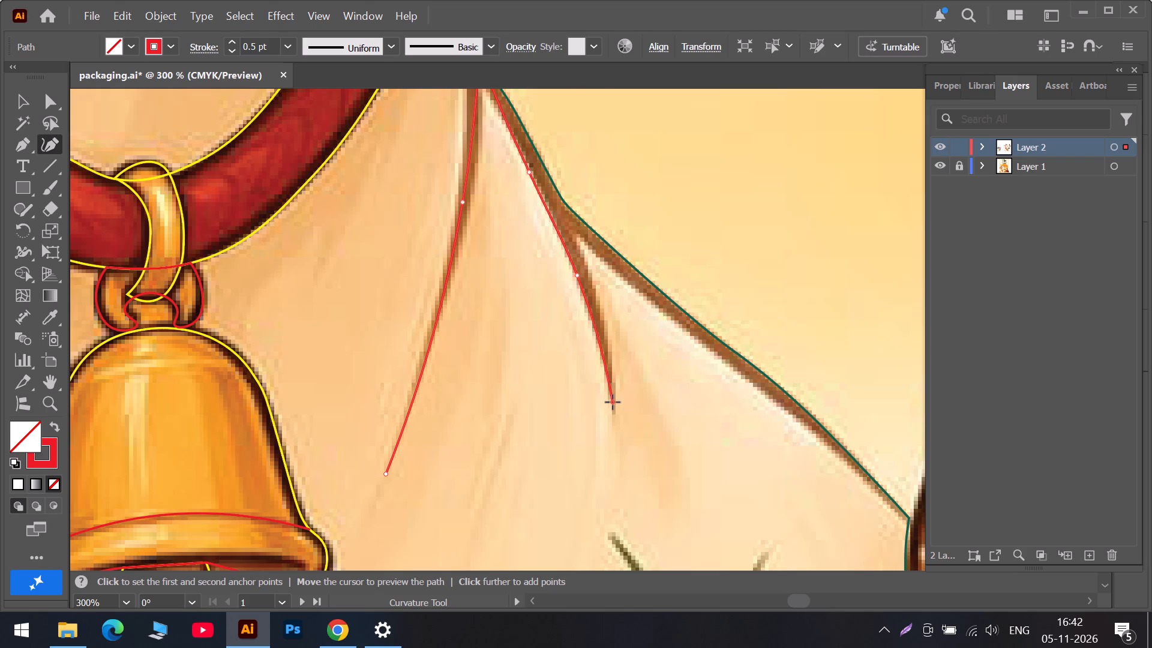
pyautogui.press('Escape')
pyautogui.scroll(5, 535, 262)
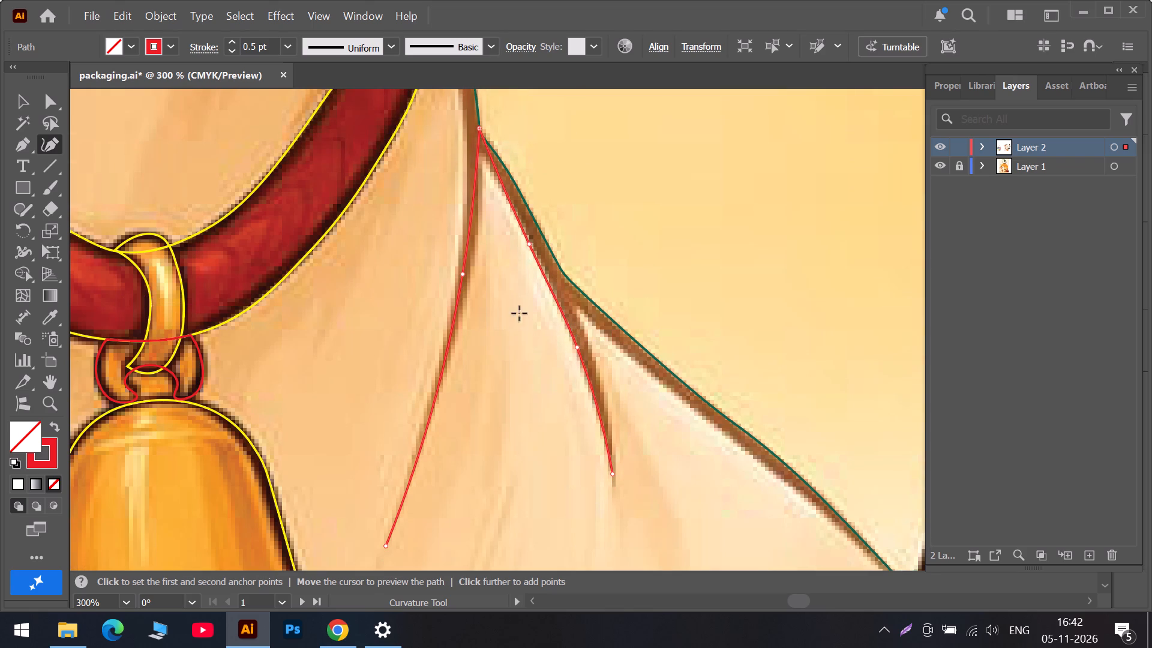
pyautogui.keyDown('alt'); pyautogui.scroll(-4, 459, 310); pyautogui.keyUp('alt')
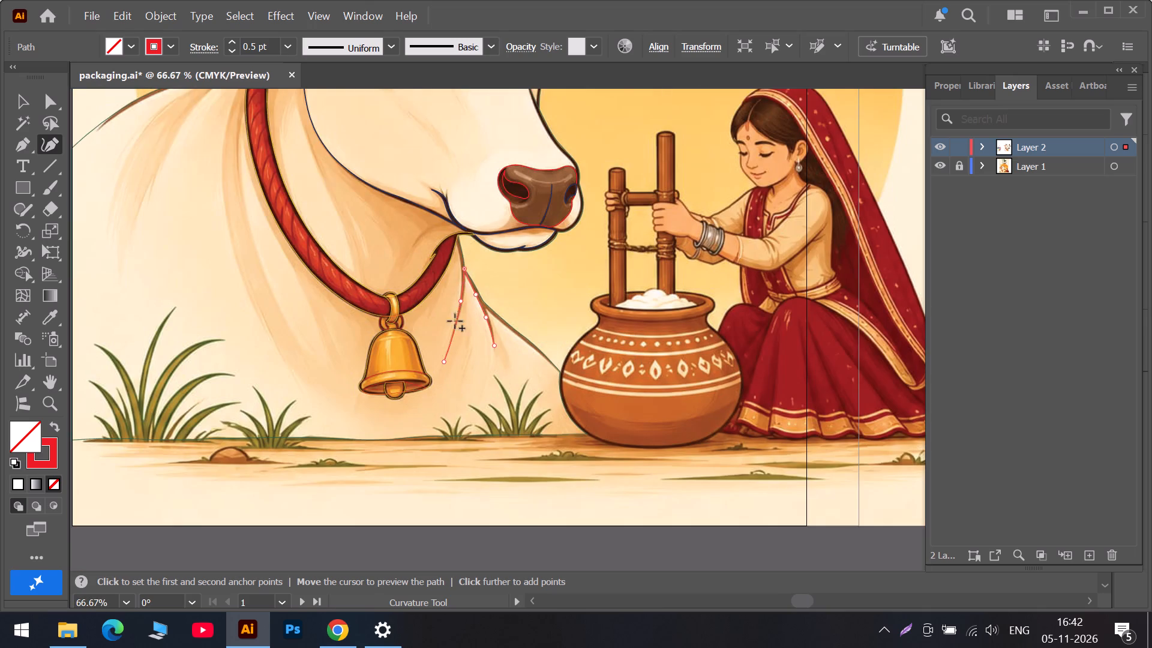
# Start a new curve where the red collar meets the ear and trace the outer neck fold's upper part with four points.
pyautogui.scroll(-5, 403, 340)
pyautogui.scroll(5, 218, 234)
pyautogui.scroll(6, 208, 181)
pyautogui.keyDown('alt'); pyautogui.scroll(4, 236, 224); pyautogui.keyUp('alt')
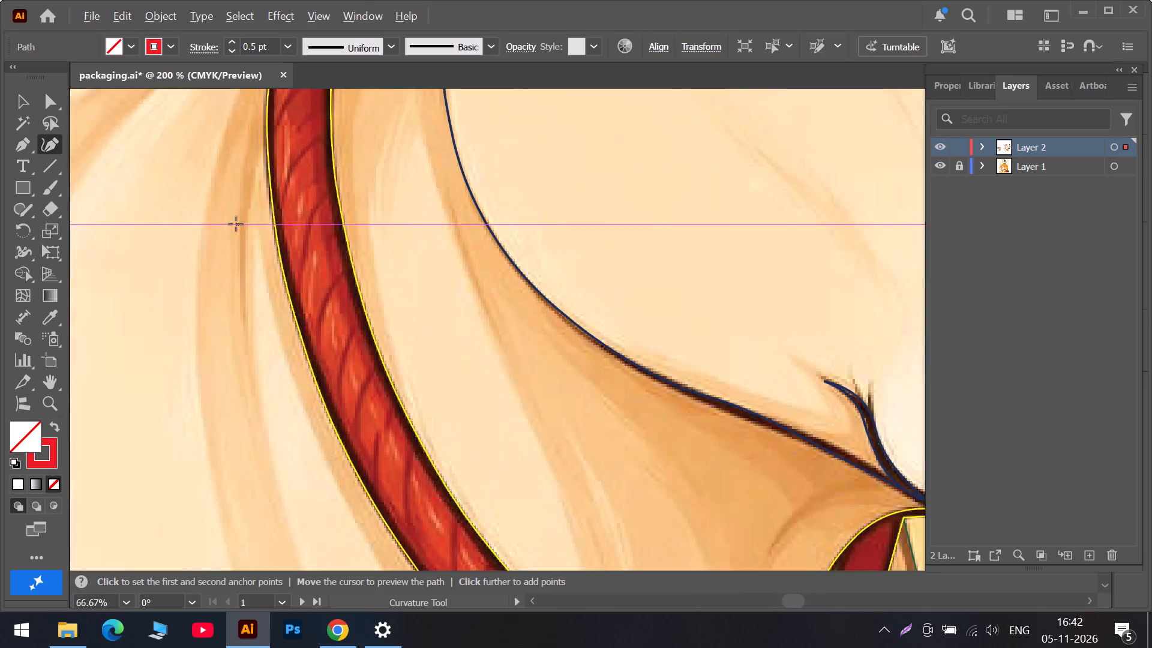
pyautogui.scroll(16, 247, 152)
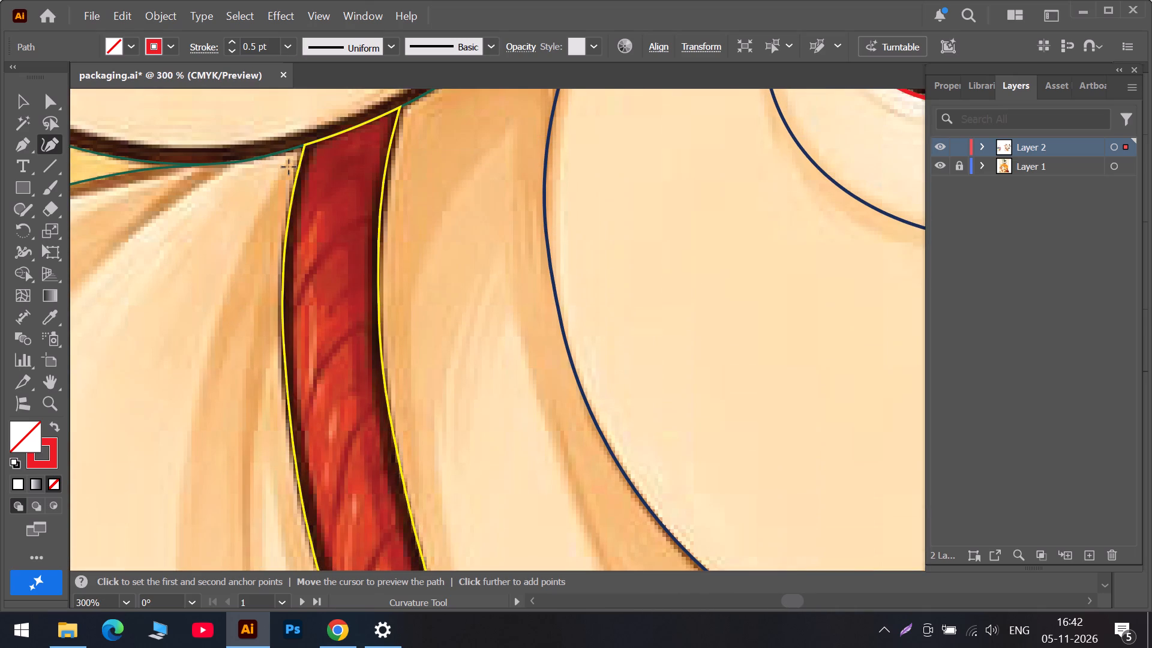
pyautogui.click(290, 160)
pyautogui.click(233, 275)
pyautogui.scroll(-5, 232, 280)
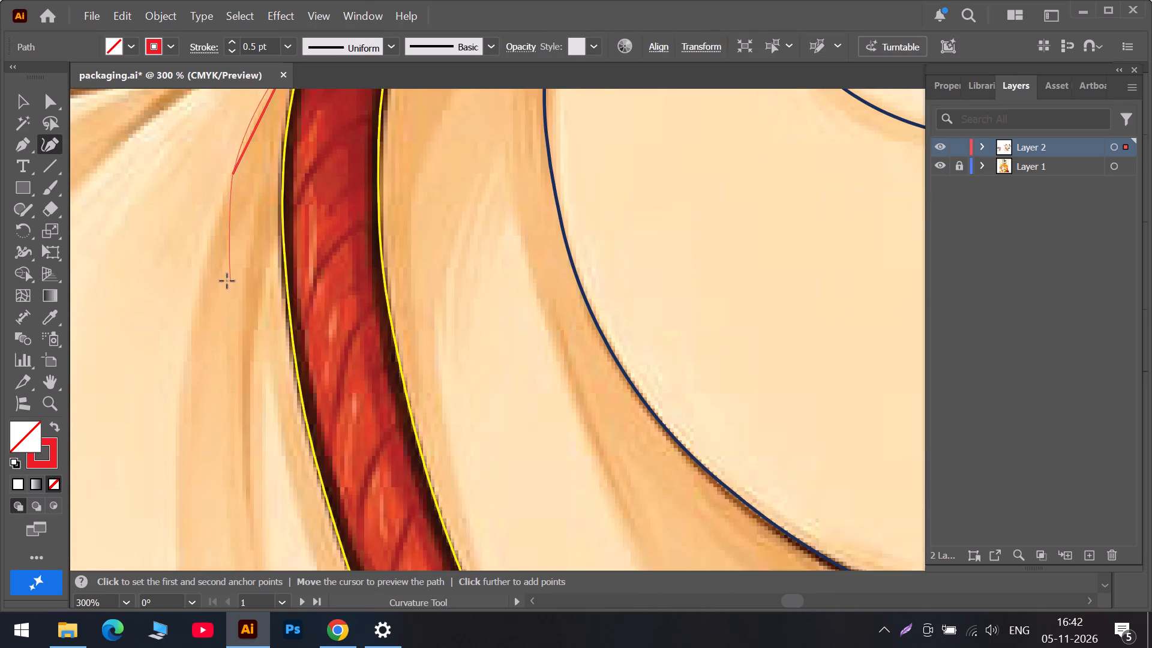
pyautogui.scroll(-9, 227, 281)
pyautogui.click(177, 379)
pyautogui.scroll(-7, 187, 352)
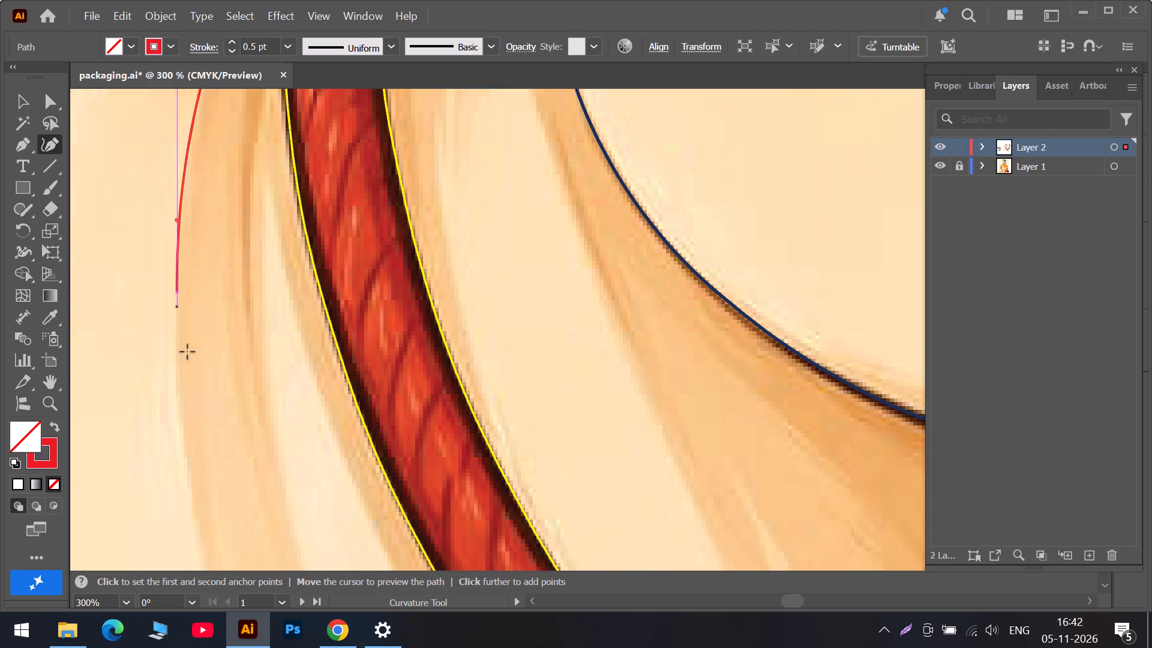
pyautogui.scroll(-7, 193, 388)
pyautogui.scroll(-4, 188, 444)
pyautogui.click(219, 460)
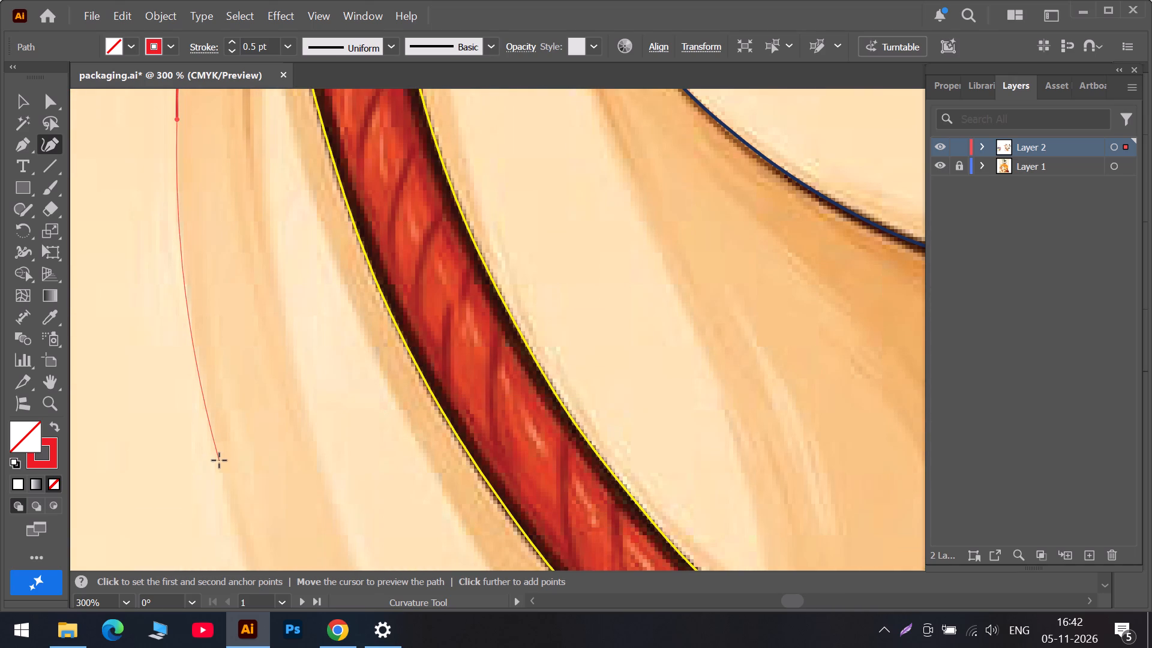
# Extend the outer neck fold curve with two more points down toward the grass and finish it as an open path.
pyautogui.scroll(-19, 219, 460)
pyautogui.scroll(-6, 309, 466)
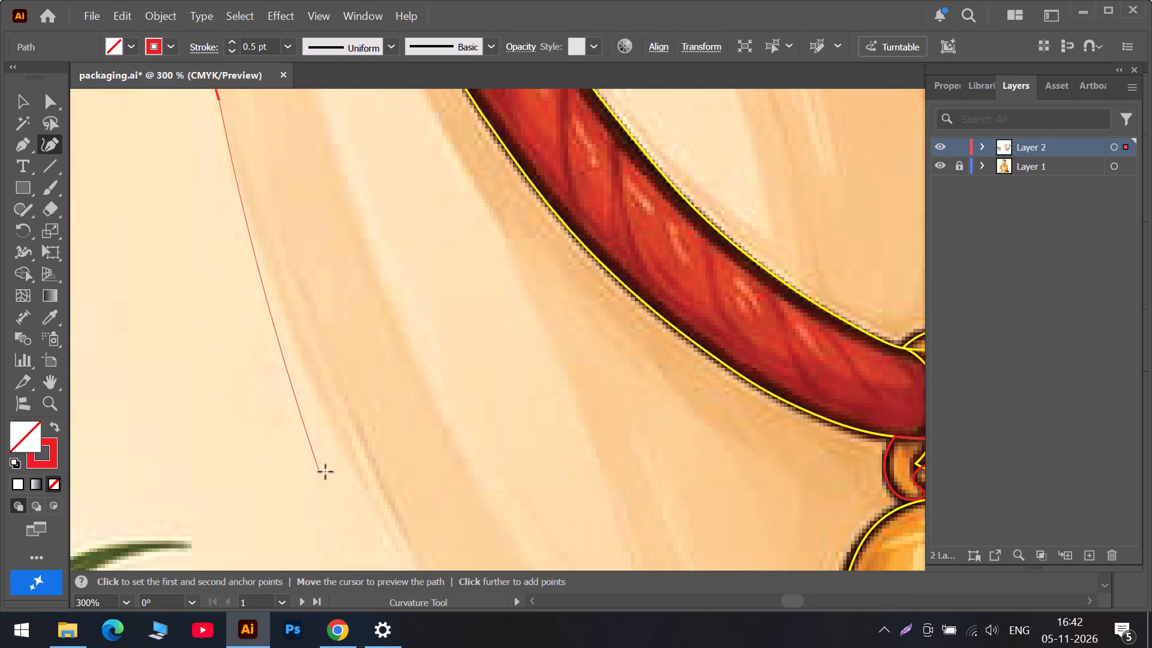
pyautogui.click(372, 485)
pyautogui.scroll(-7, 373, 486)
pyautogui.scroll(-12, 466, 491)
pyautogui.click(545, 519)
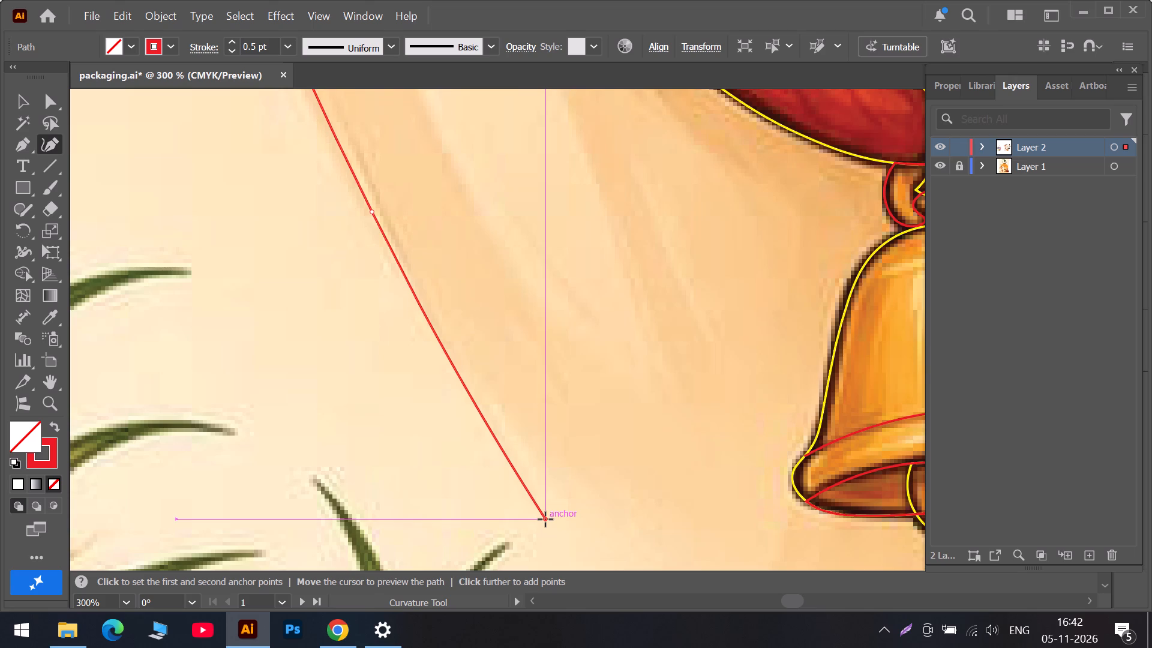
pyautogui.press('Escape')
# Continue the path from its upper end as a corner, adding two points beside the collar's left edge, the second a corner.
pyautogui.keyDown('alt'); pyautogui.scroll(-4, 545, 515); pyautogui.keyUp('alt')
pyautogui.scroll(5, 478, 416)
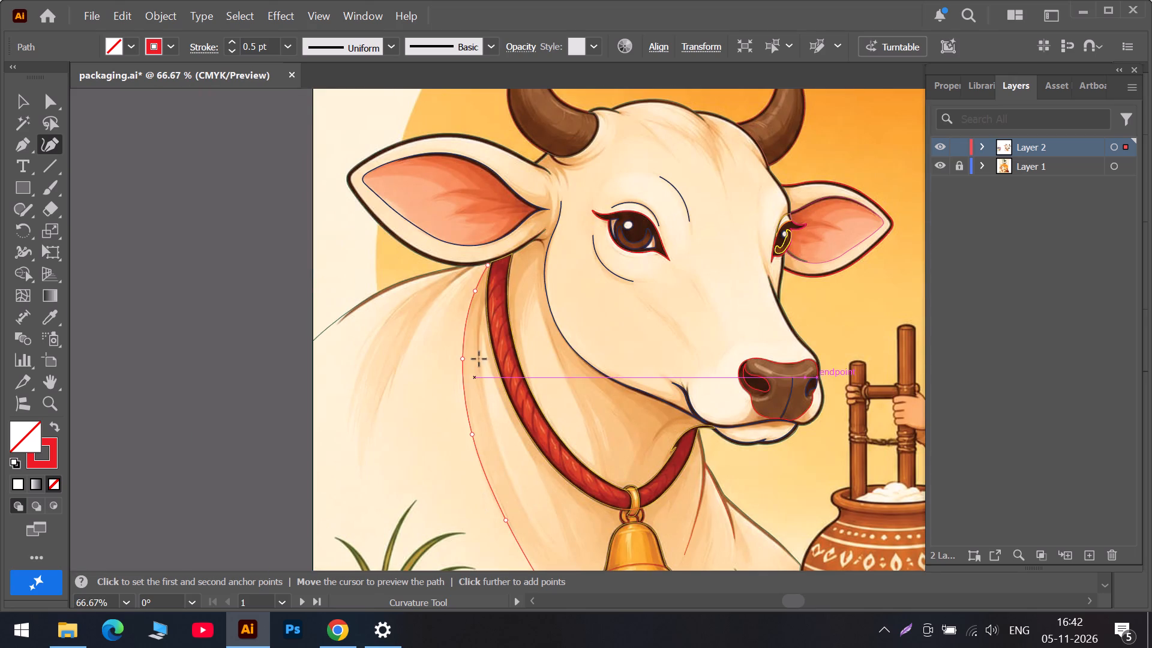
pyautogui.keyDown('alt'); pyautogui.scroll(4, 484, 271); pyautogui.keyUp('alt')
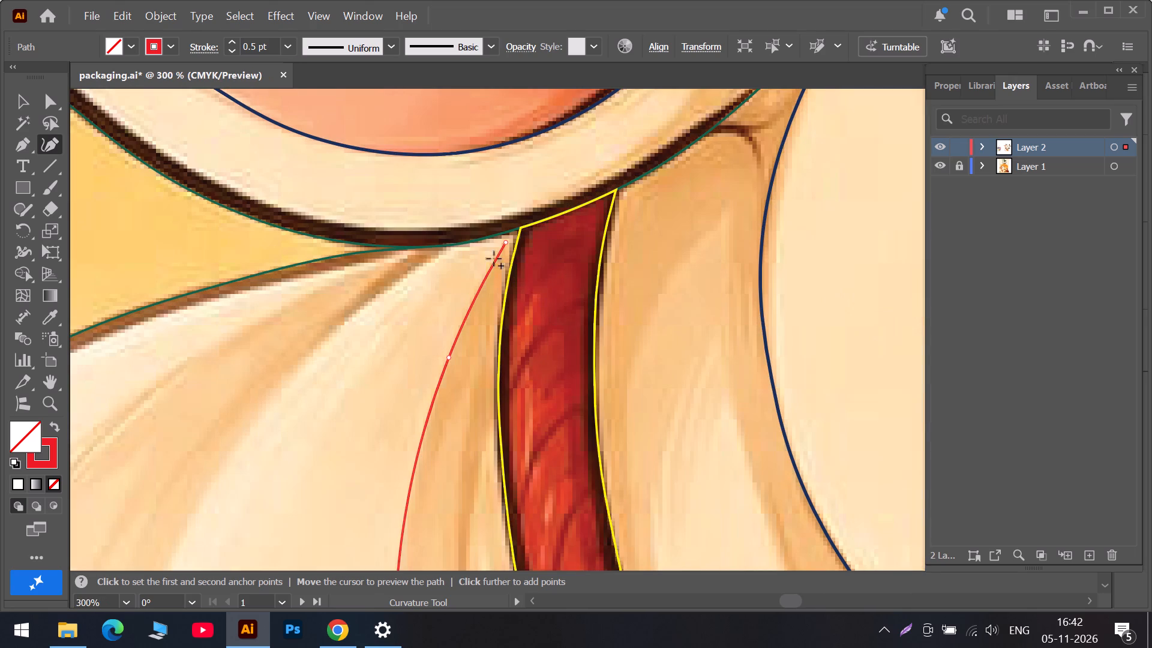
pyautogui.doubleClick(505, 244)
pyautogui.click(486, 328)
pyautogui.scroll(-5, 485, 341)
pyautogui.doubleClick(490, 348)
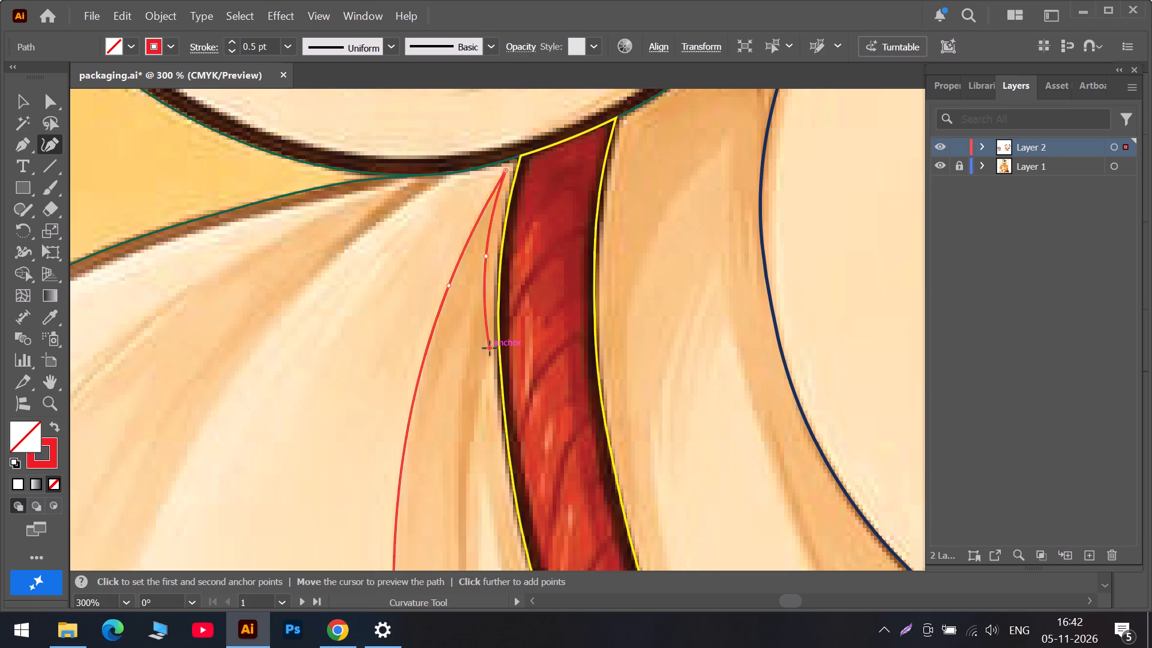
# Trace the inner edge of the neck fold with five more points down to left of the bell, finishing as an open path.
pyautogui.scroll(-6, 479, 364)
pyautogui.click(465, 404)
pyautogui.scroll(-7, 465, 407)
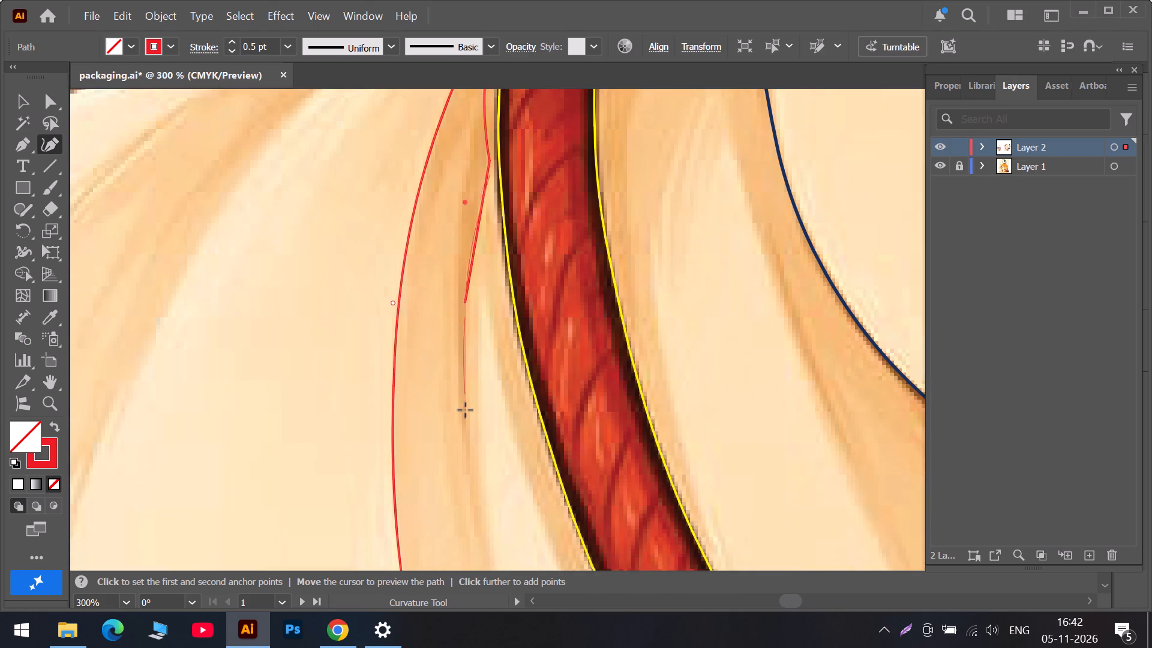
pyautogui.scroll(-6, 465, 411)
pyautogui.click(481, 453)
pyautogui.scroll(-13, 481, 453)
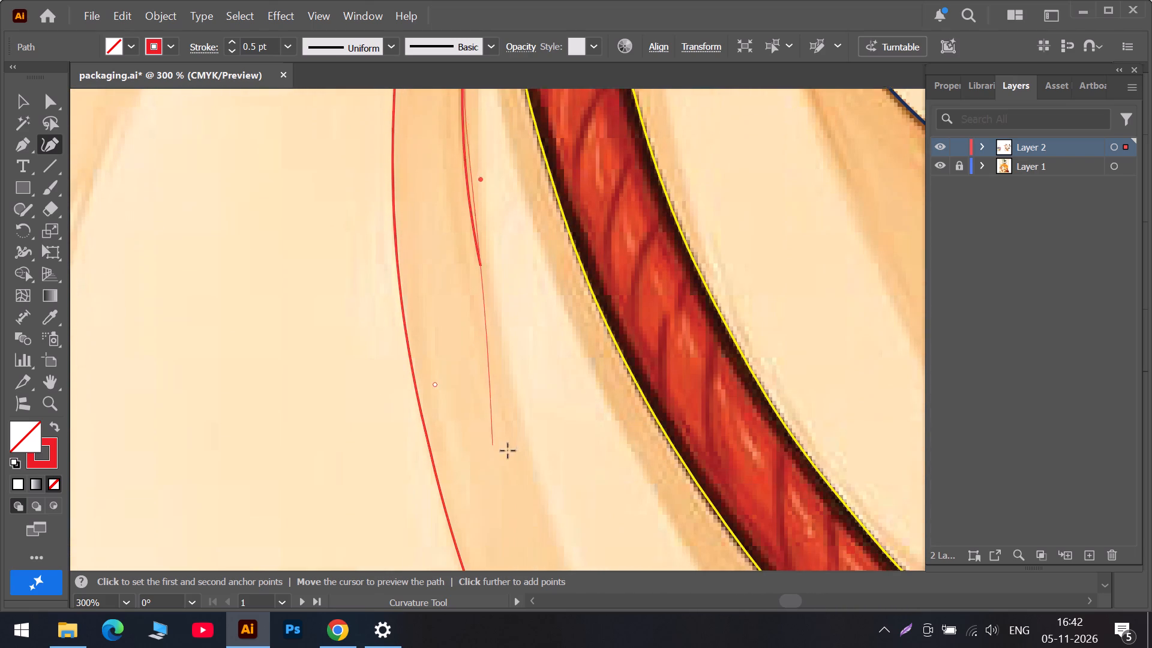
pyautogui.scroll(-1, 508, 451)
pyautogui.click(545, 492)
pyautogui.scroll(-13, 545, 492)
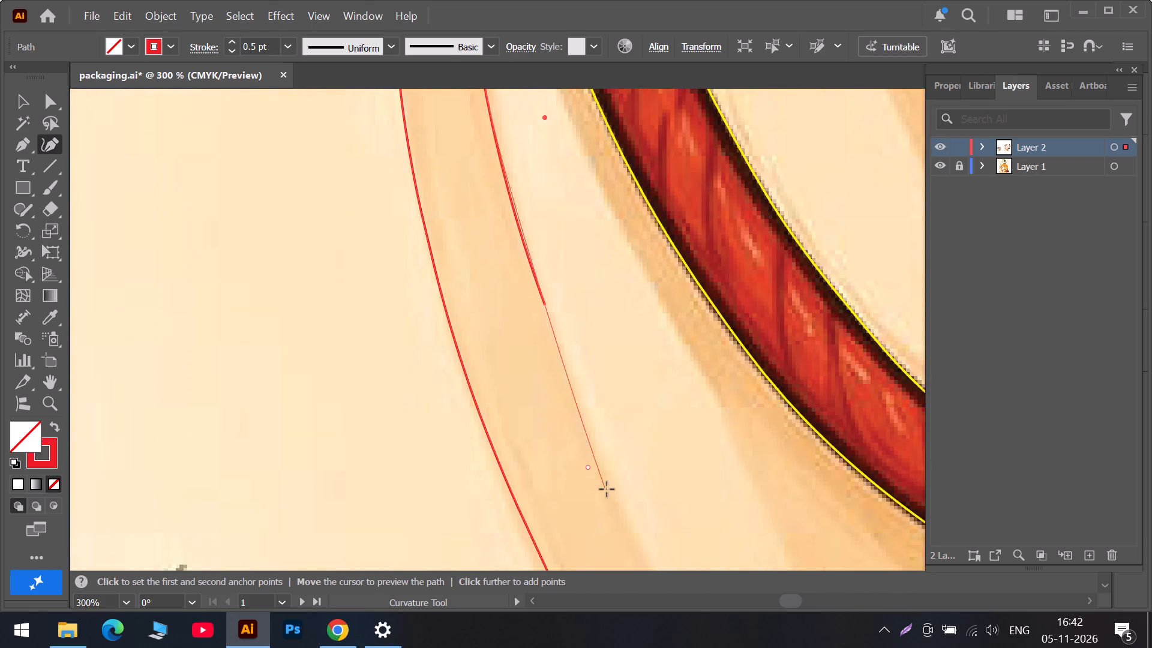
pyautogui.scroll(-6, 607, 490)
pyautogui.click(650, 502)
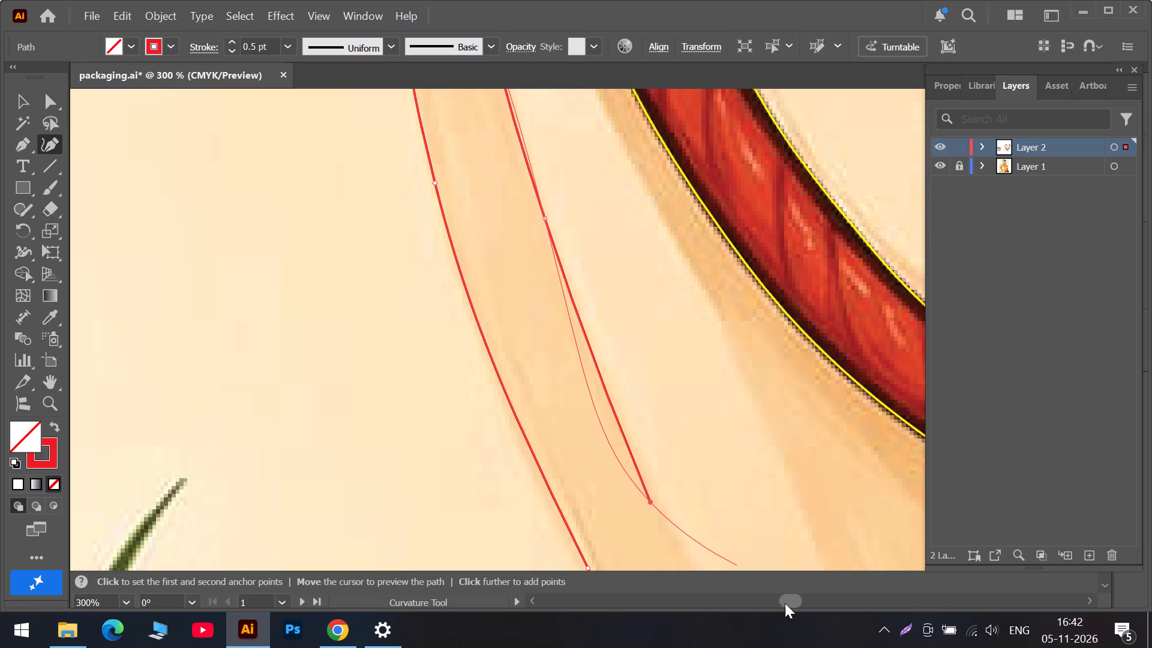
pyautogui.click(819, 601)
pyautogui.scroll(-7, 524, 566)
pyautogui.scroll(-13, 274, 502)
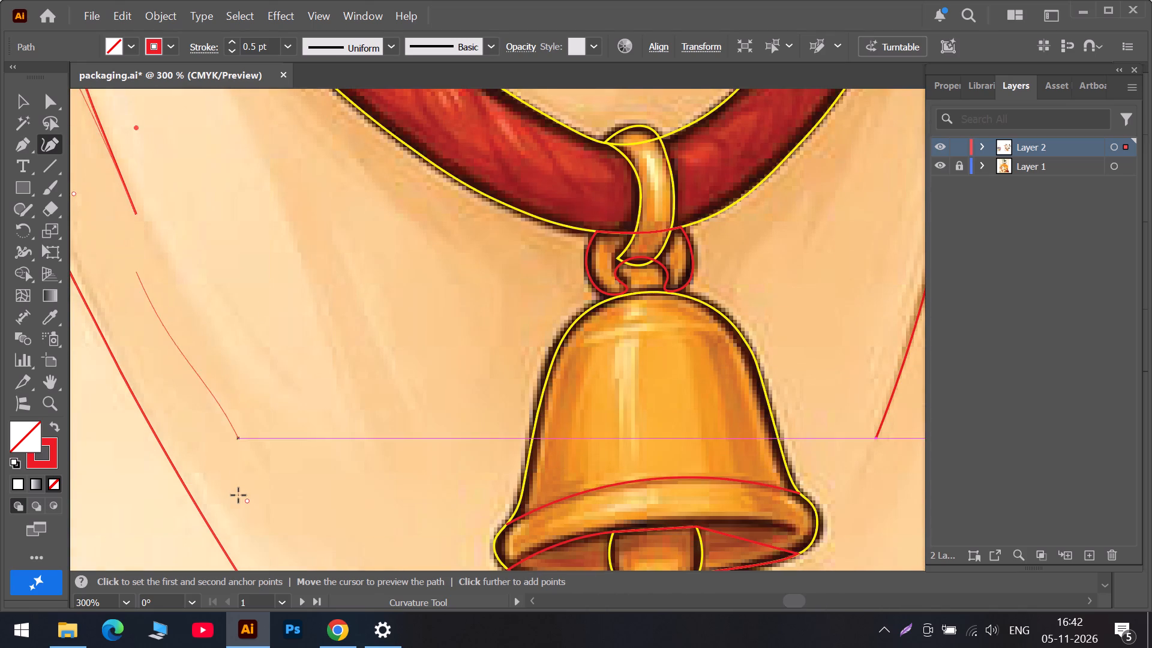
pyautogui.click(301, 505)
pyautogui.scroll(-7, 679, 596)
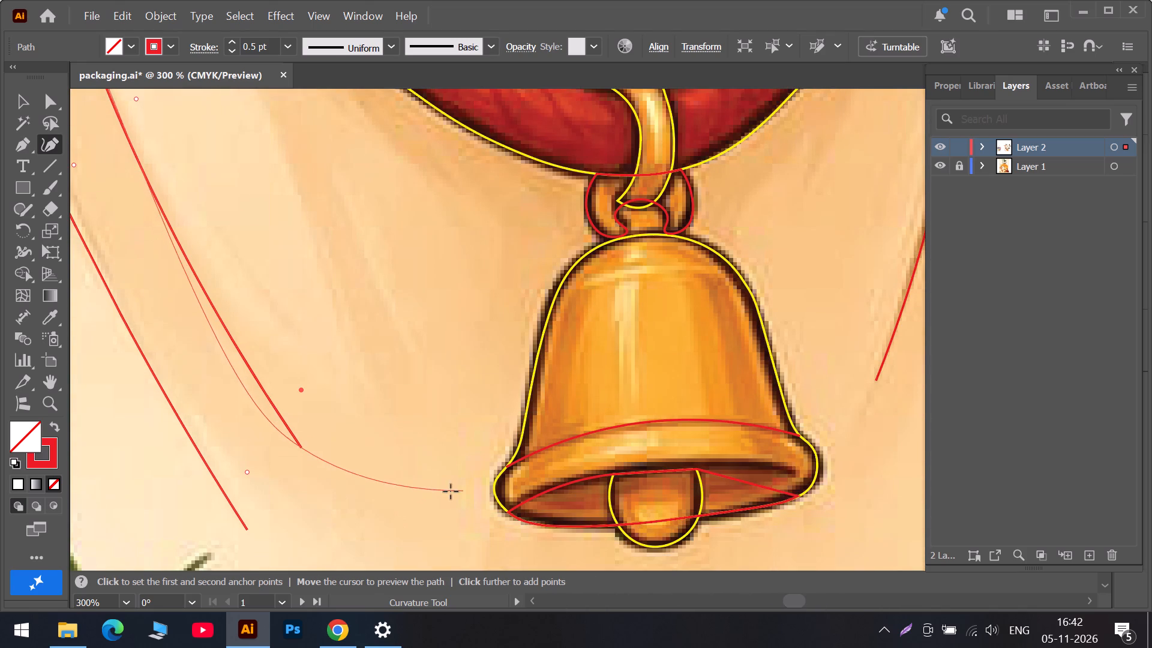
pyautogui.press('Escape')
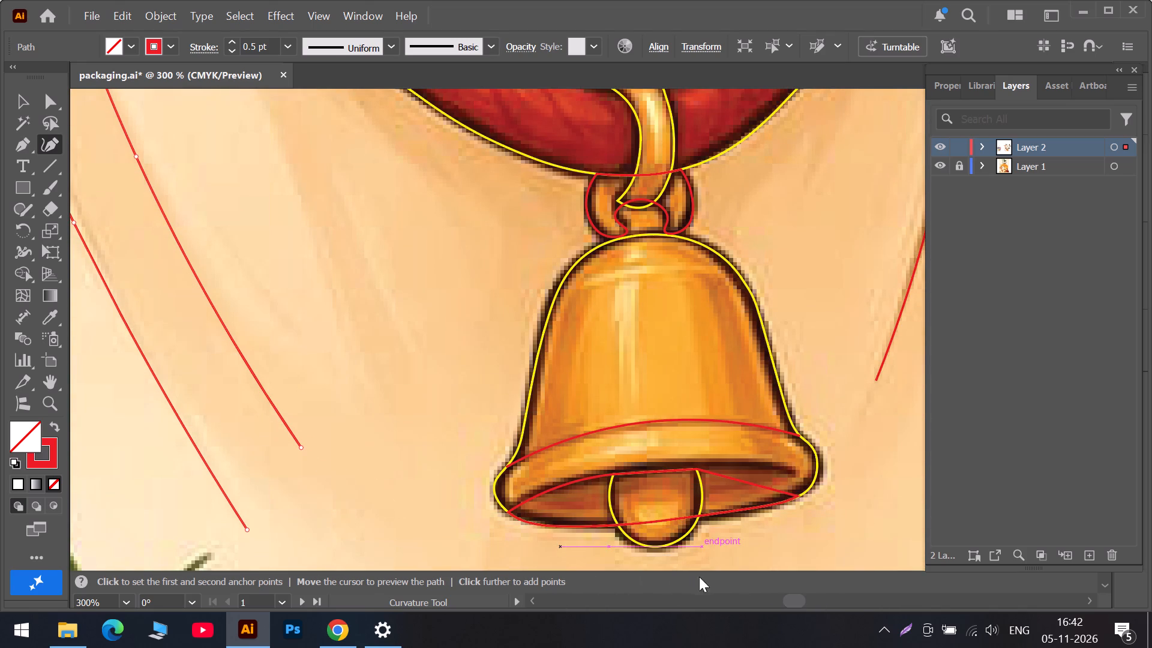
# Move the two fold curves' shared upper end onto the top-left corner of the red collar outline, under the ear.
pyautogui.click(755, 609)
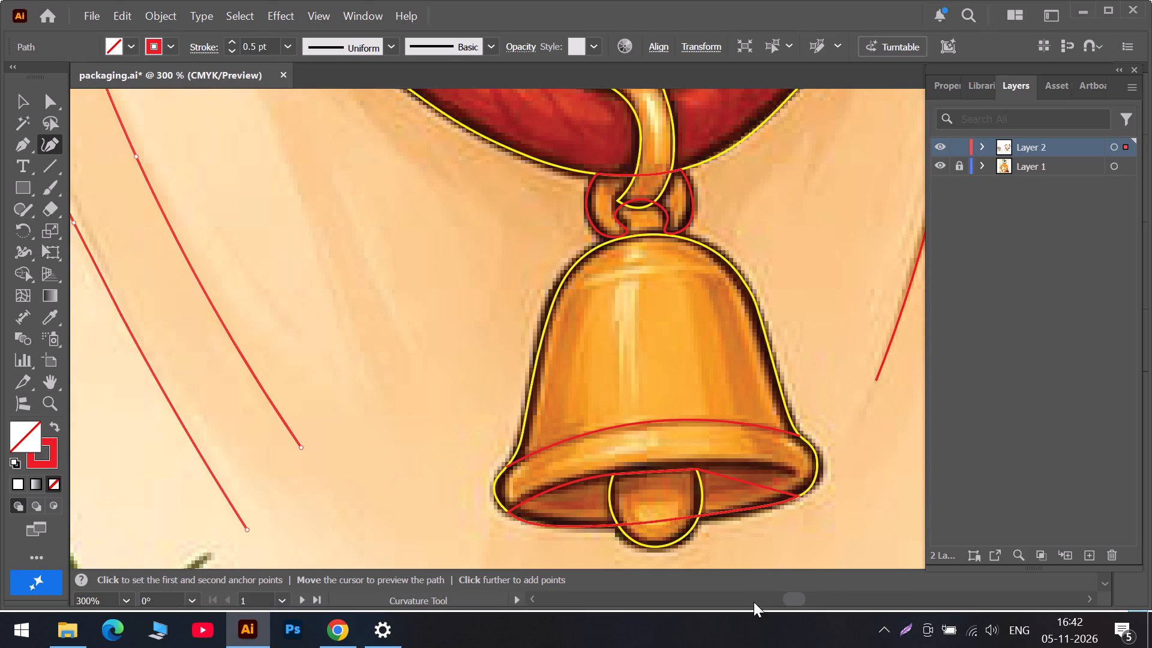
pyautogui.click(761, 601)
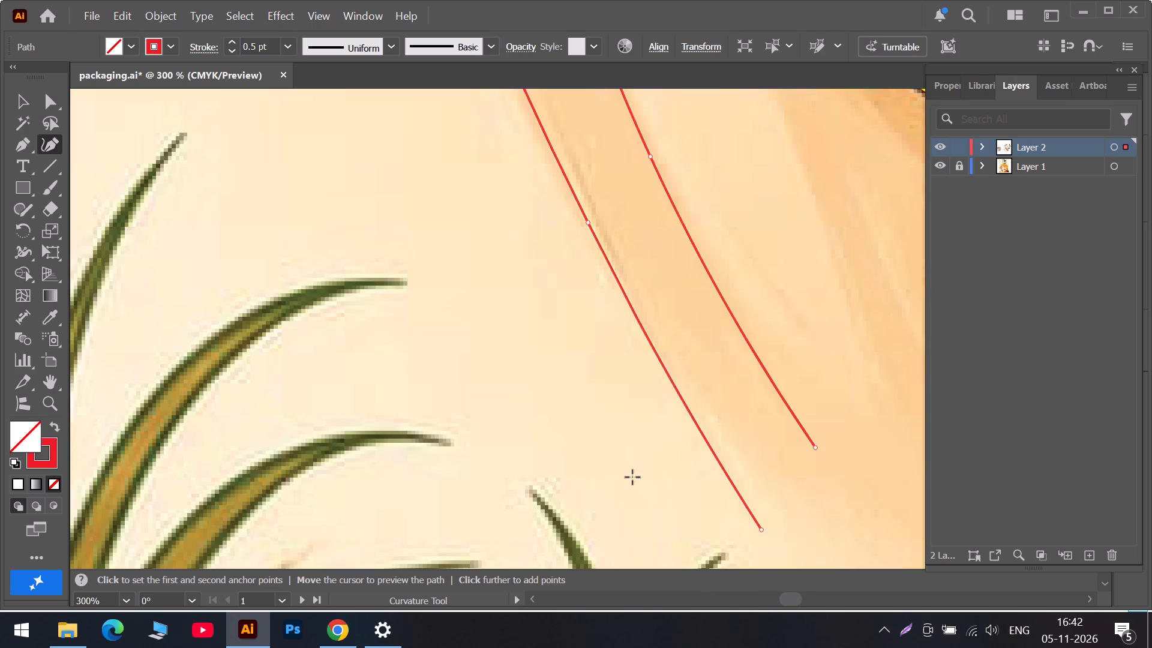
pyautogui.scroll(7, 553, 247)
pyautogui.scroll(19, 537, 129)
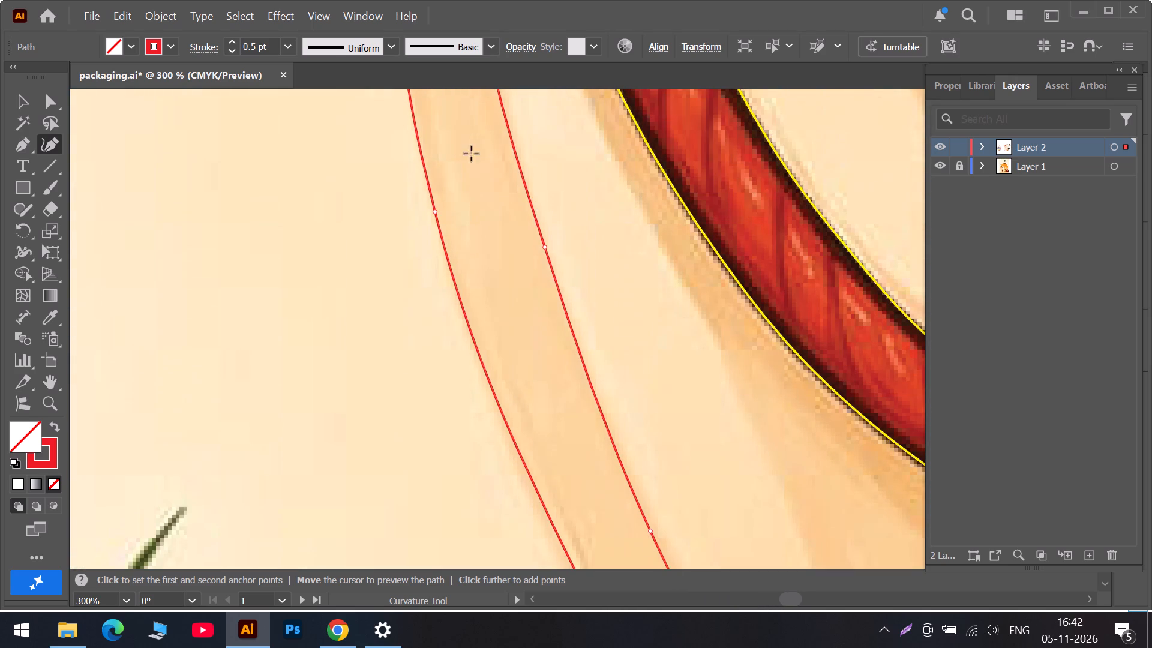
pyautogui.scroll(13, 471, 154)
pyautogui.scroll(19, 430, 135)
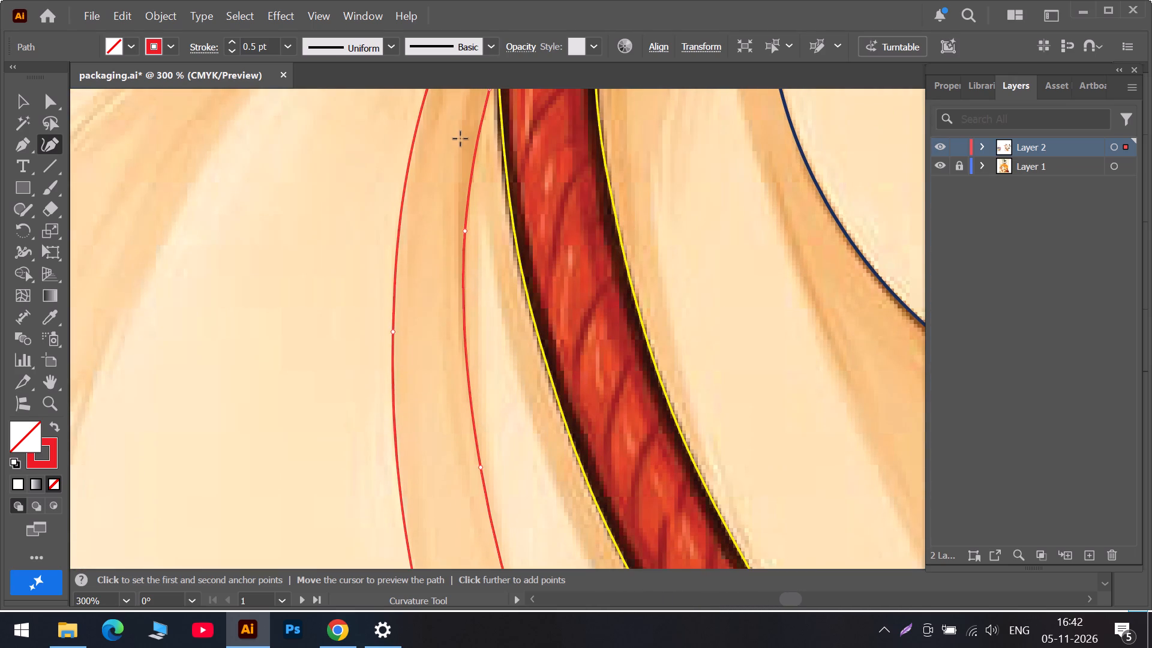
pyautogui.scroll(13, 461, 135)
pyautogui.keyDown('alt'); pyautogui.scroll(2, 492, 149); pyautogui.keyUp('alt')
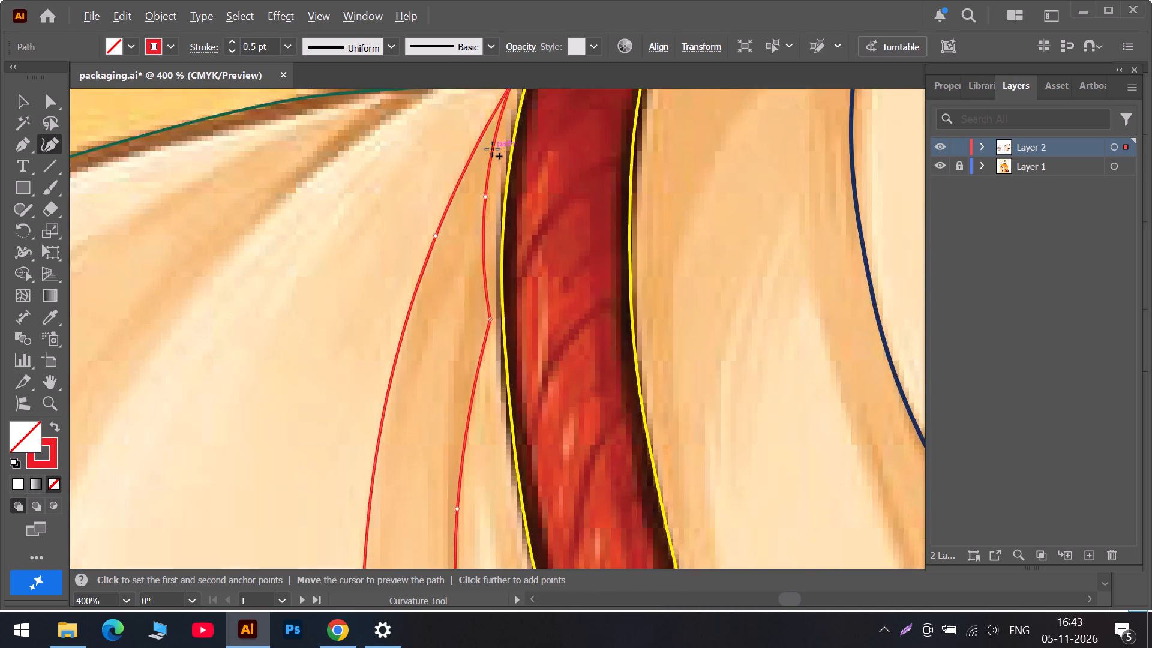
pyautogui.keyDown('alt'); pyautogui.scroll(1, 492, 149); pyautogui.keyUp('alt')
pyautogui.scroll(6, 489, 141)
pyautogui.moveTo(516, 152); pyautogui.dragTo(524, 147)
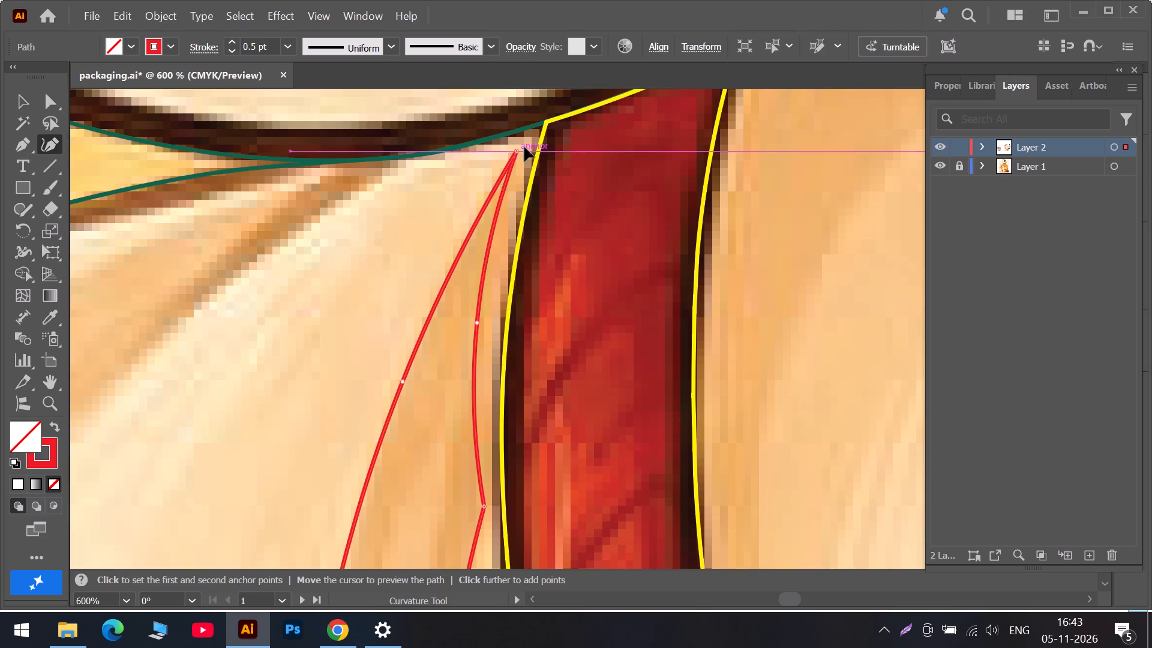
pyautogui.moveTo(524, 147); pyautogui.dragTo(544, 124)
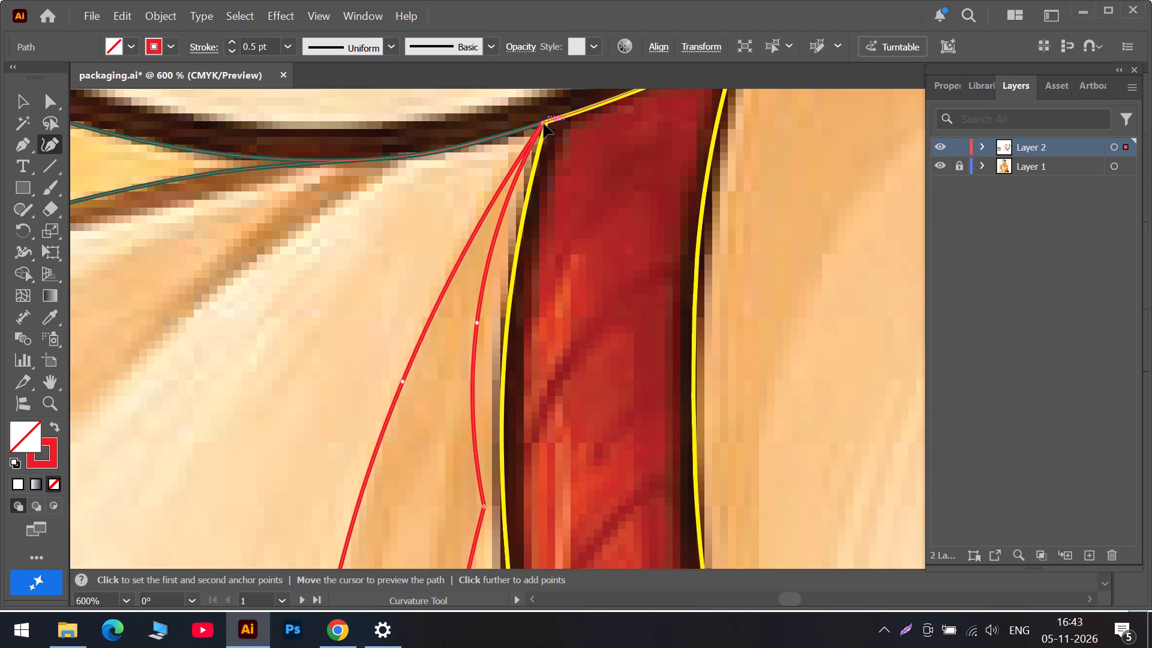
pyautogui.moveTo(544, 124); pyautogui.dragTo(544, 123)
# Fit the inner fold curve's top segment to the collar's left edge by moving its point there and adding another above it.
pyautogui.scroll(-5, 497, 260)
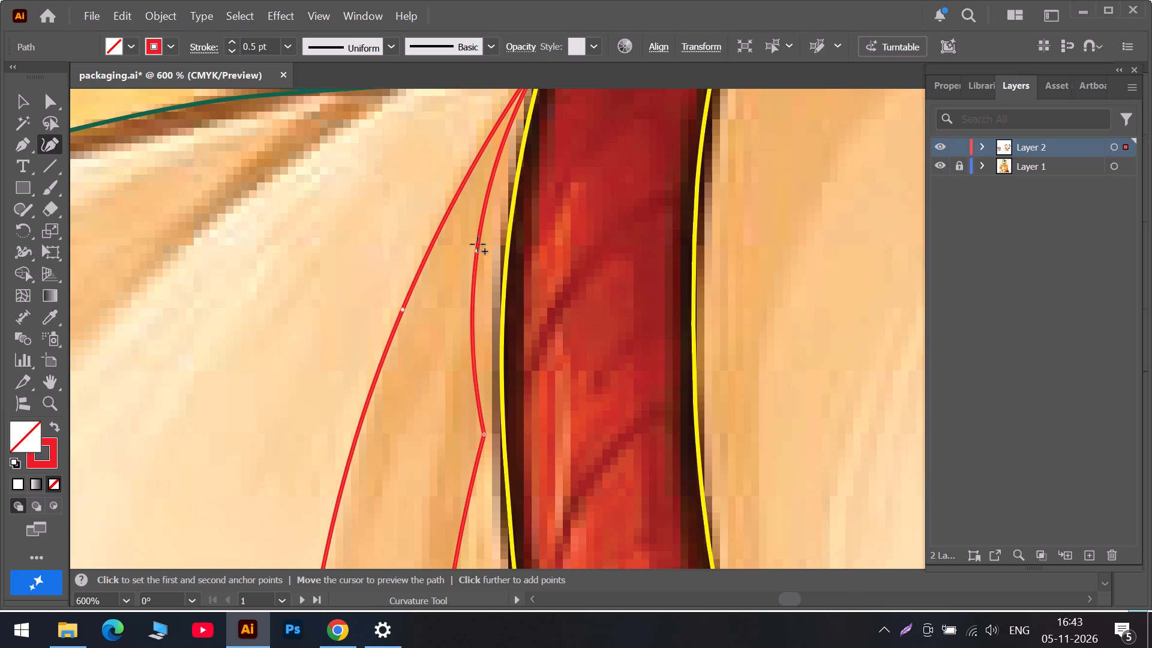
pyautogui.moveTo(477, 253); pyautogui.dragTo(515, 202)
pyautogui.scroll(8, 513, 186)
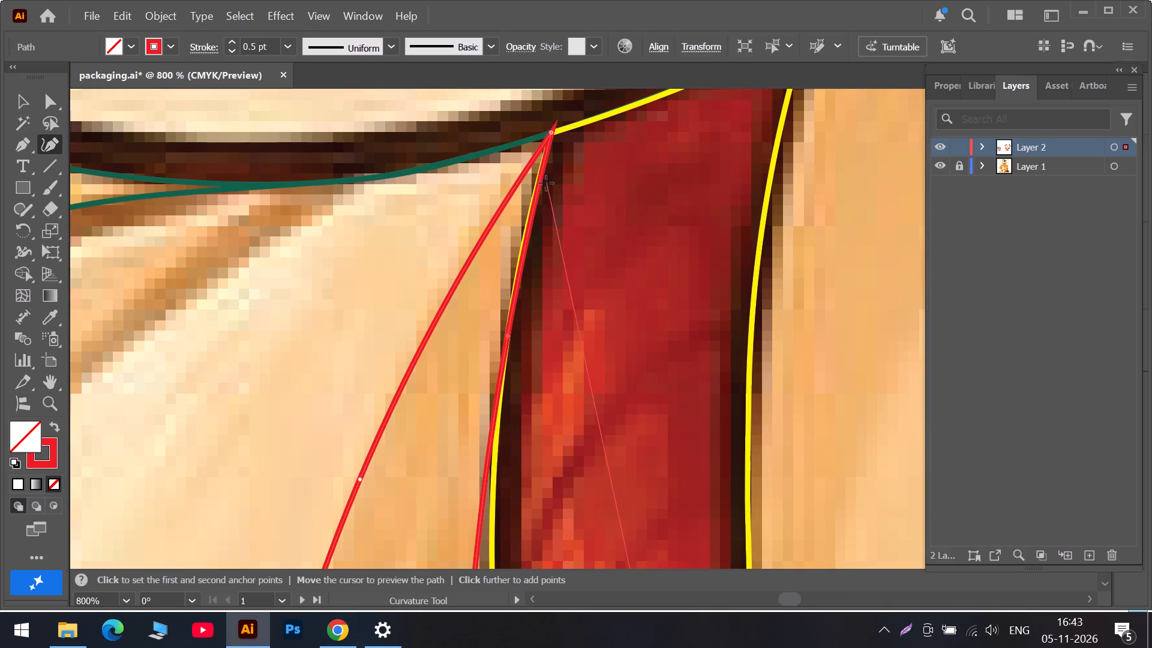
pyautogui.moveTo(541, 186); pyautogui.dragTo(533, 195)
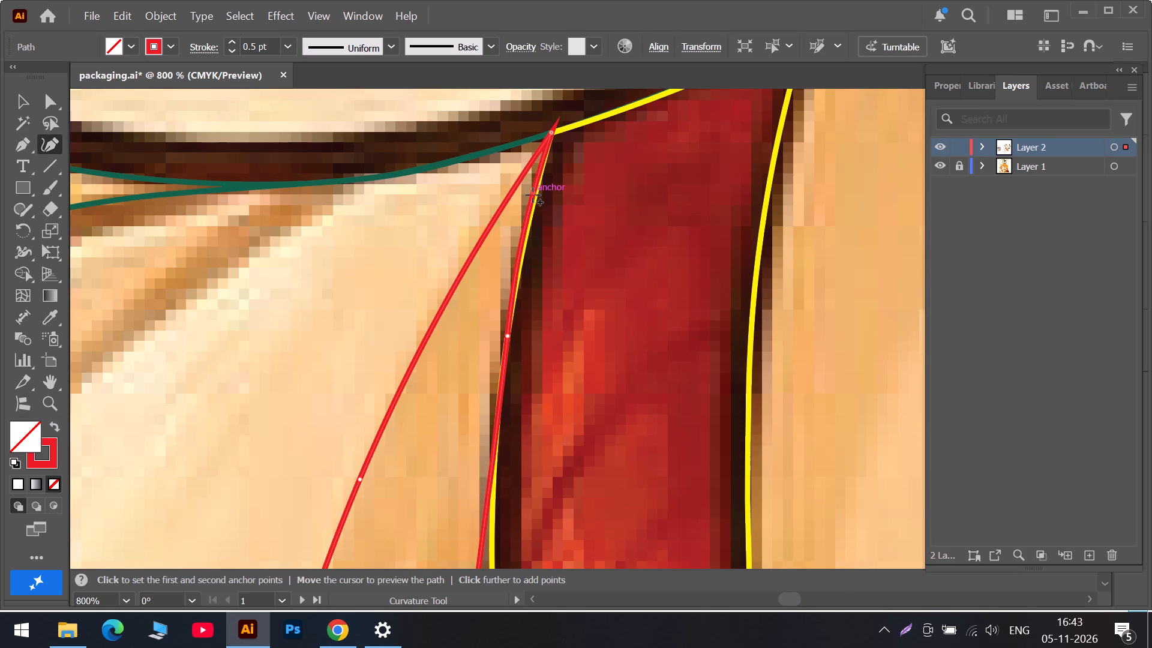
pyautogui.moveTo(533, 195); pyautogui.dragTo(529, 212)
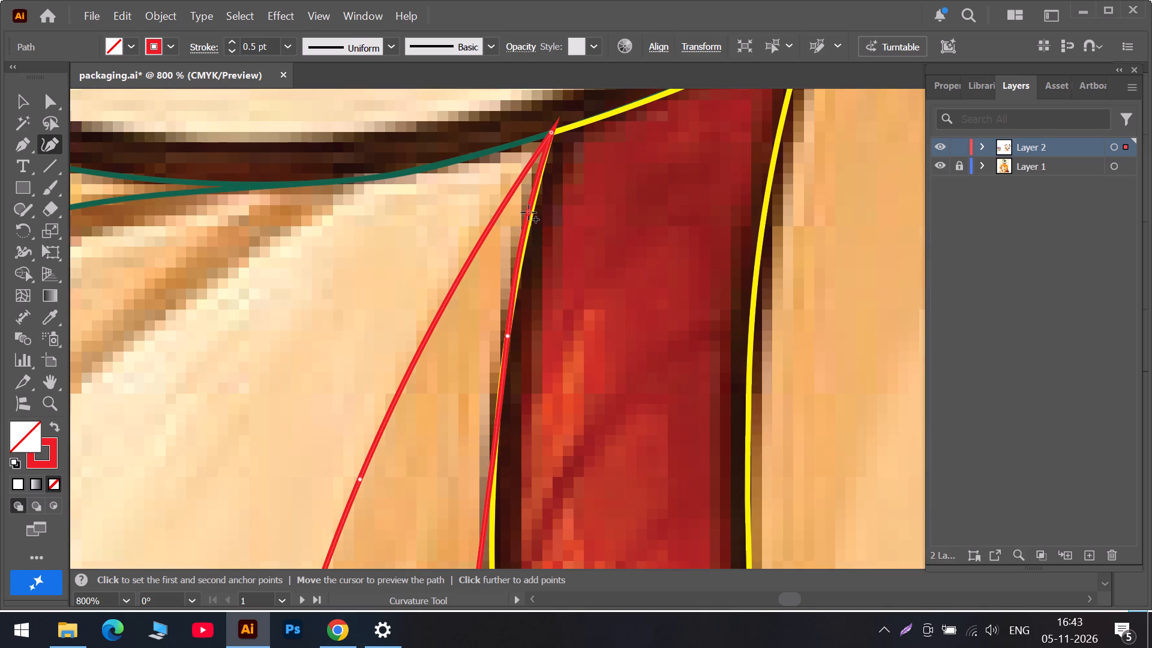
pyautogui.moveTo(529, 212); pyautogui.dragTo(532, 213)
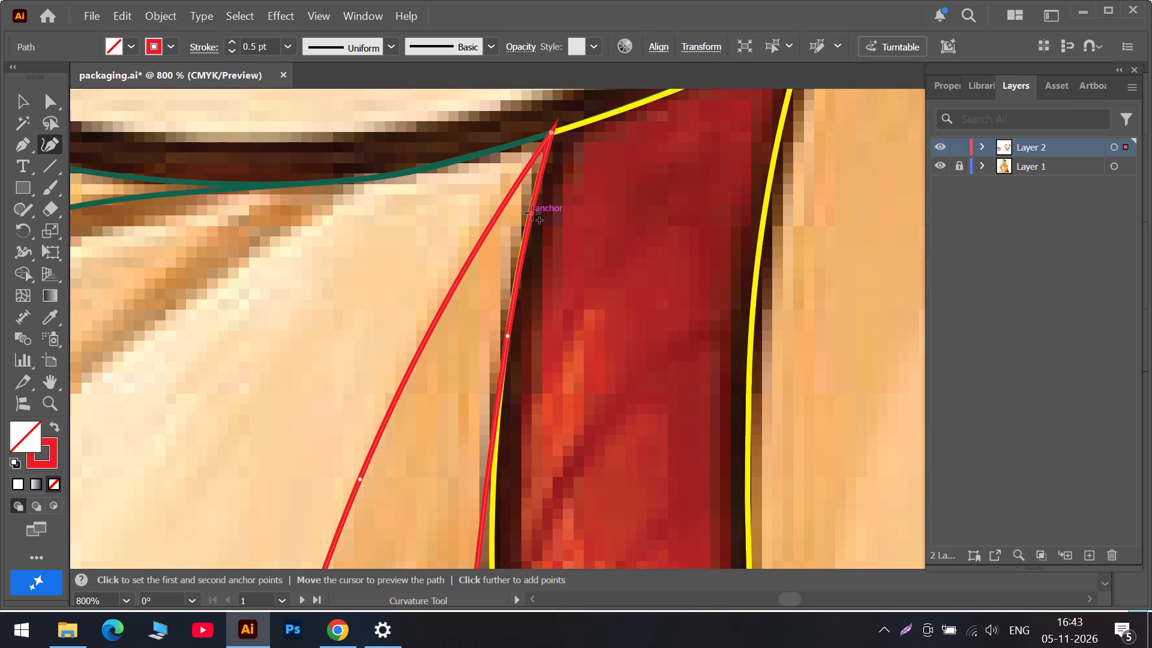
pyautogui.doubleClick(542, 145)
pyautogui.moveTo(542, 145); pyautogui.dragTo(534, 139)
# Move the inner fold curve's corner point onto the collar's left edge and add a point above it to follow that edge.
pyautogui.scroll(-5, 531, 177)
pyautogui.scroll(-6, 517, 238)
pyautogui.scroll(-5, 510, 290)
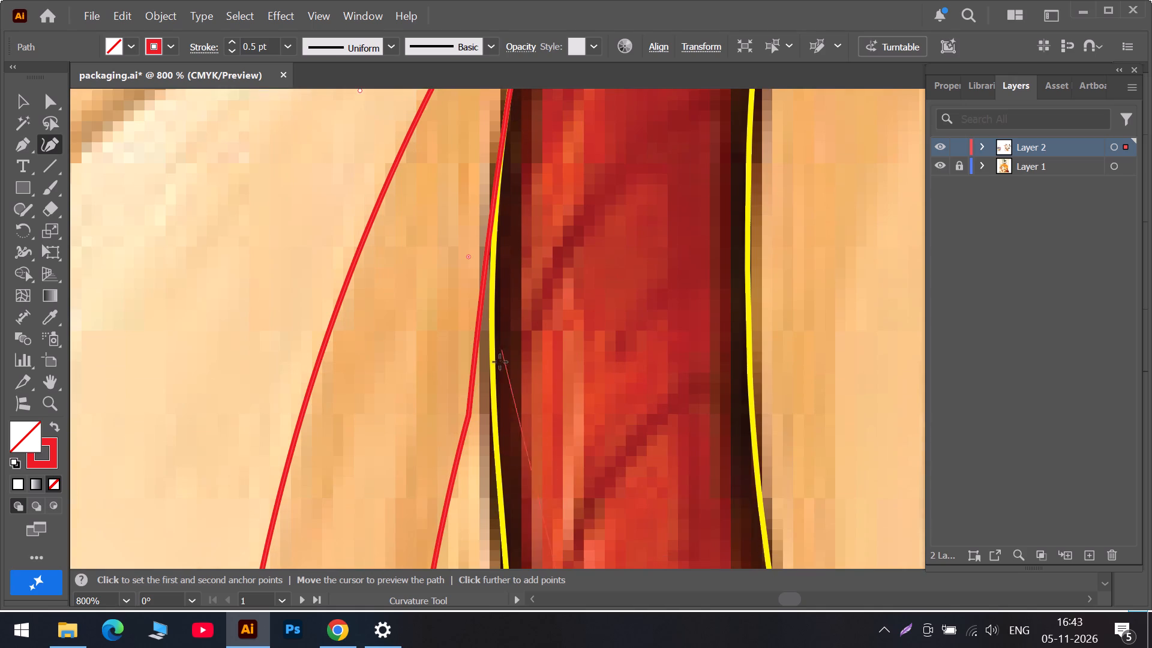
pyautogui.moveTo(468, 415); pyautogui.dragTo(478, 408)
pyautogui.moveTo(478, 408); pyautogui.dragTo(493, 385)
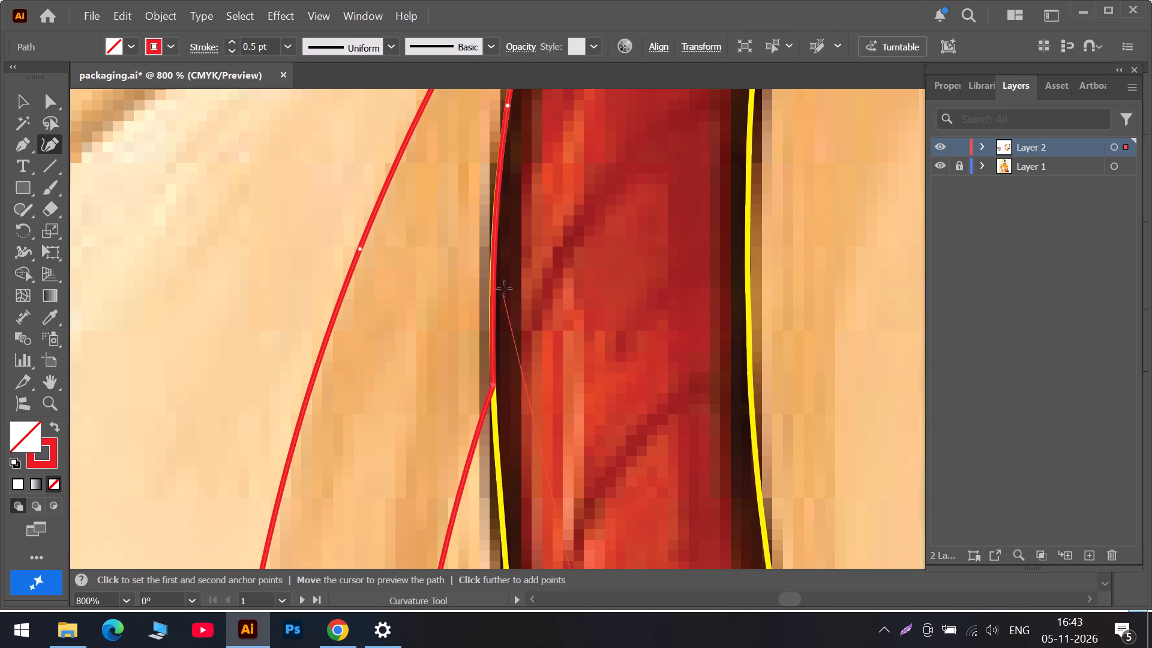
pyautogui.moveTo(496, 269); pyautogui.dragTo(492, 281)
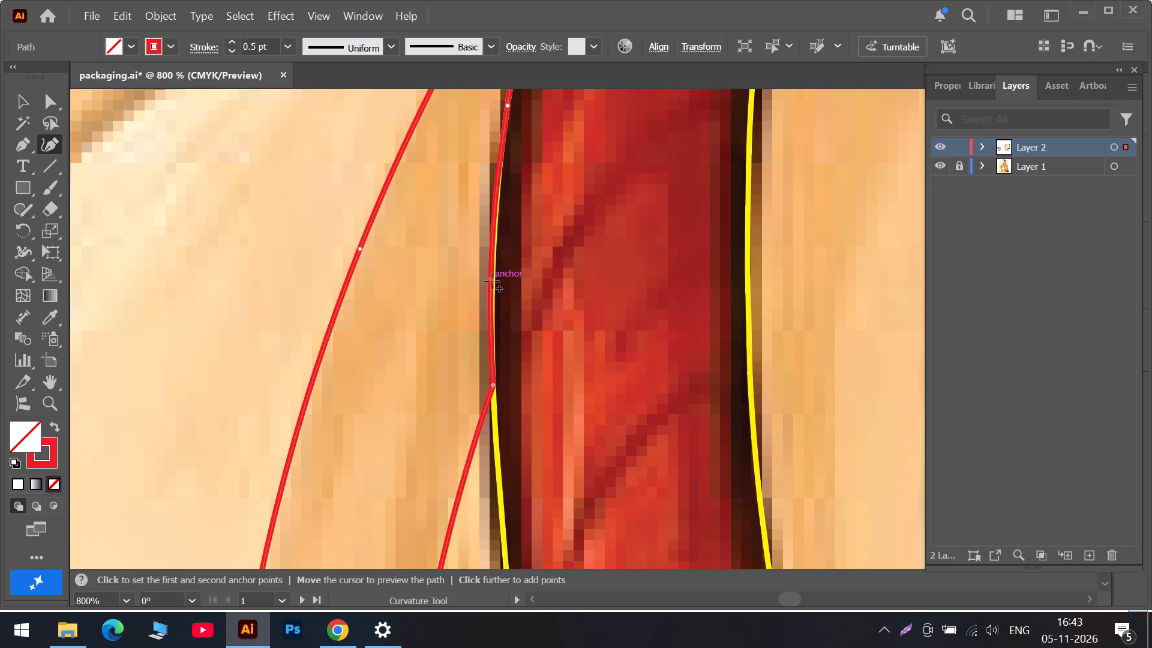
pyautogui.moveTo(492, 281); pyautogui.dragTo(493, 282)
pyautogui.scroll(11, 496, 229)
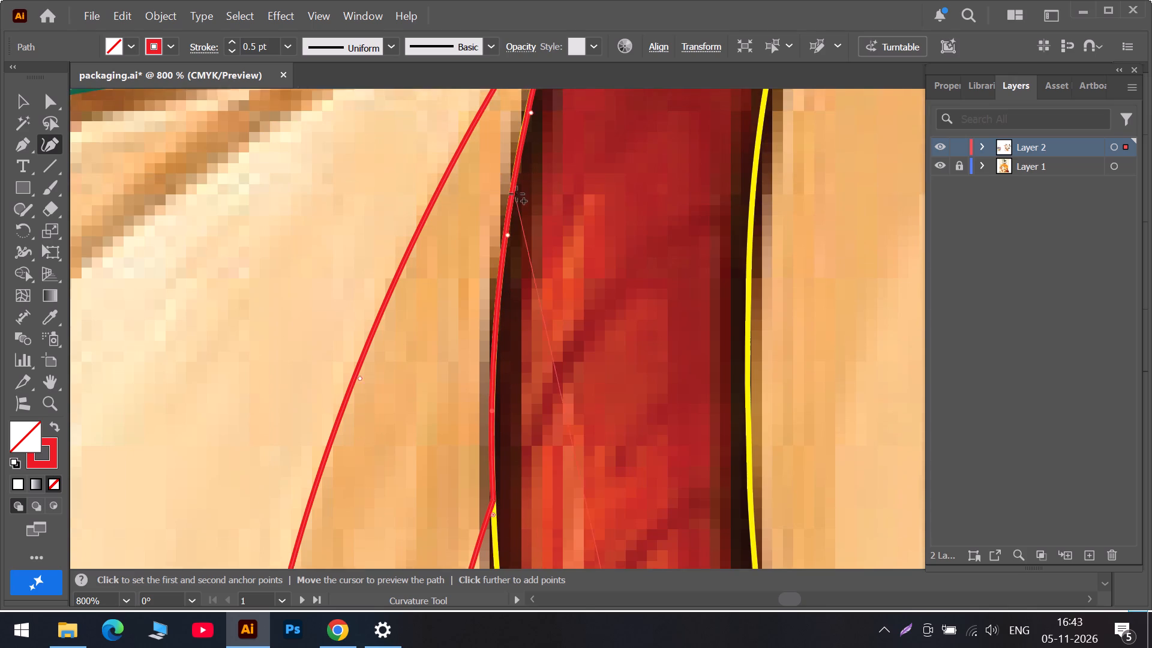
# Nudge the upper point of the inner fold curve onto the collar's left edge and finish editing the path.
pyautogui.scroll(2, 517, 194)
pyautogui.moveTo(532, 169); pyautogui.dragTo(526, 183)
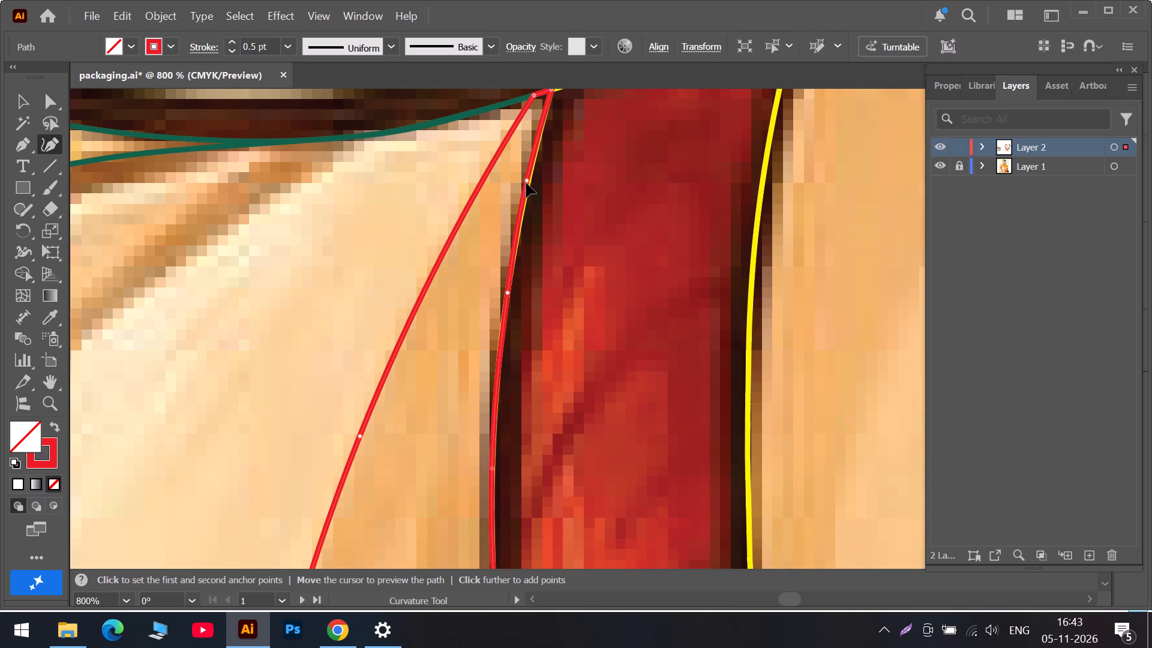
pyautogui.moveTo(526, 183); pyautogui.dragTo(528, 187)
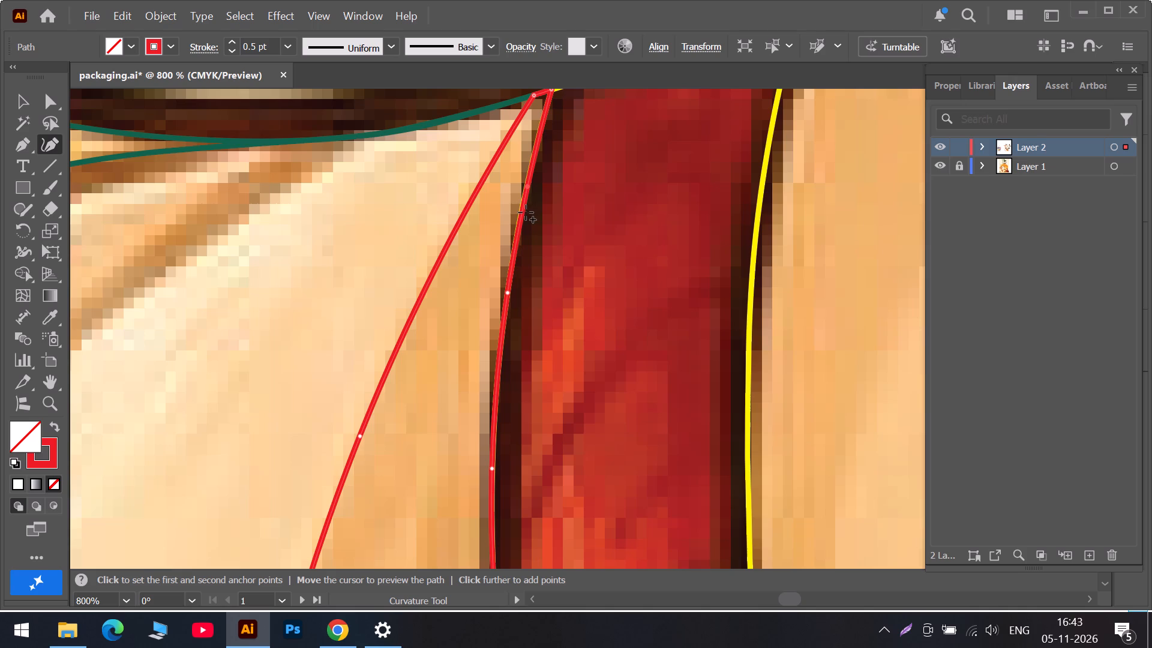
pyautogui.keyDown('alt'); pyautogui.scroll(-6, 526, 212); pyautogui.keyUp('alt')
pyautogui.scroll(-6, 496, 260)
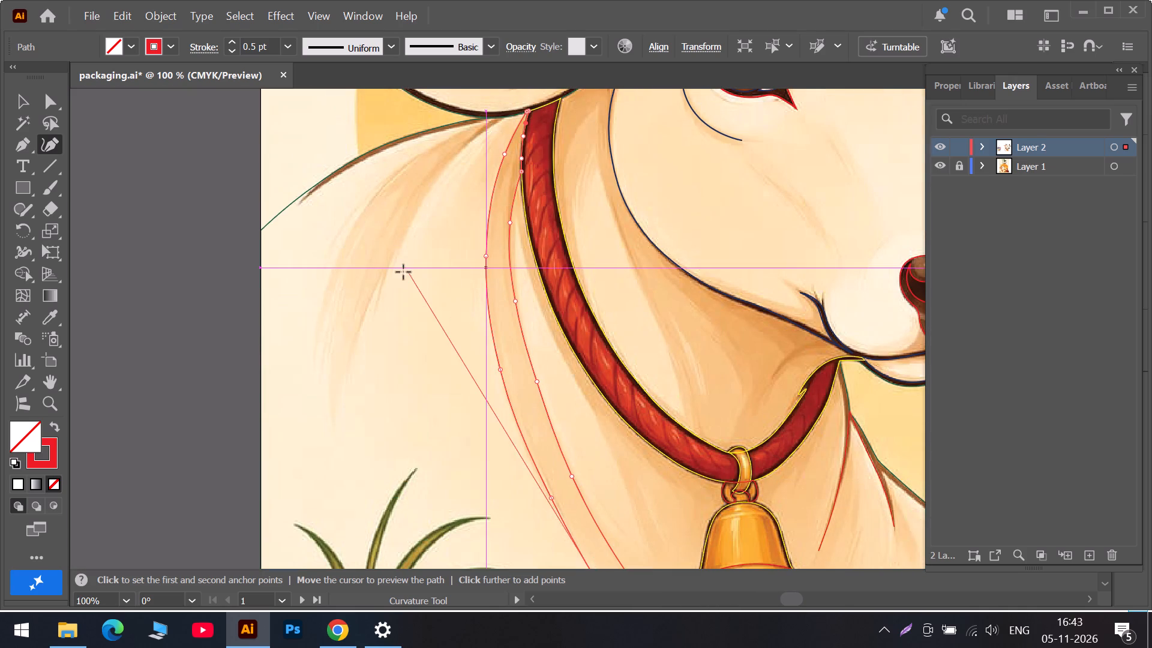
pyautogui.press('Escape')
pyautogui.scroll(-6, 475, 311)
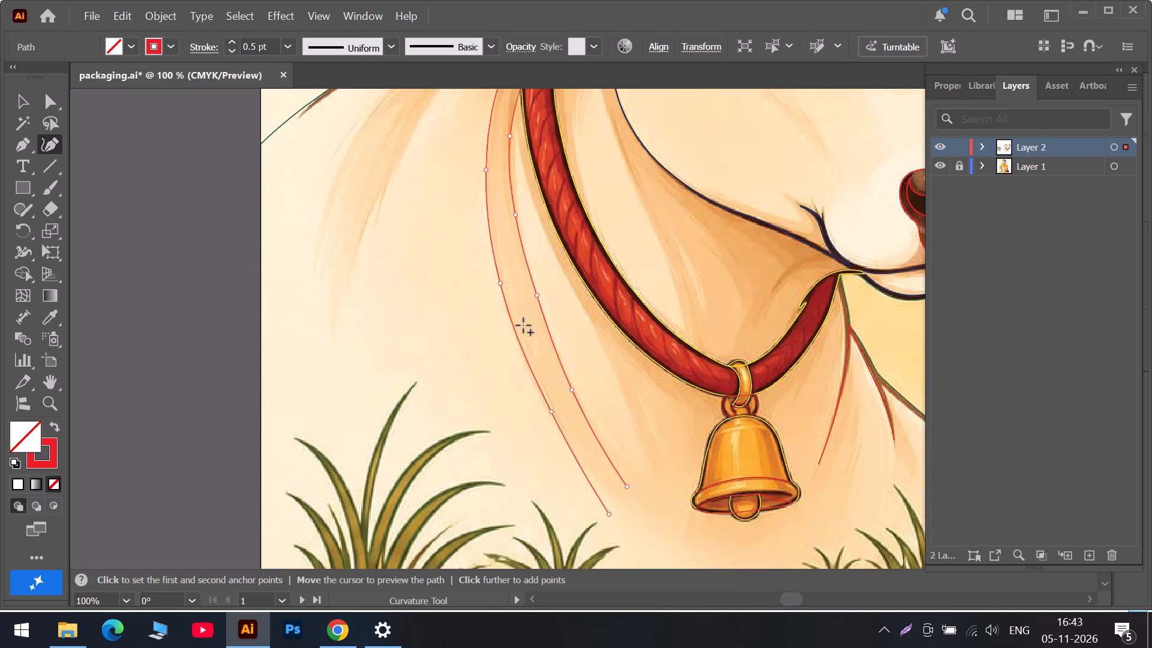
# Trace the short curved crease under the jaw, above the collar's right end, as an open three-point path.
pyautogui.scroll(-6, 642, 349)
pyautogui.scroll(12, 714, 251)
pyautogui.keyDown('alt'); pyautogui.scroll(4, 821, 366); pyautogui.keyUp('alt')
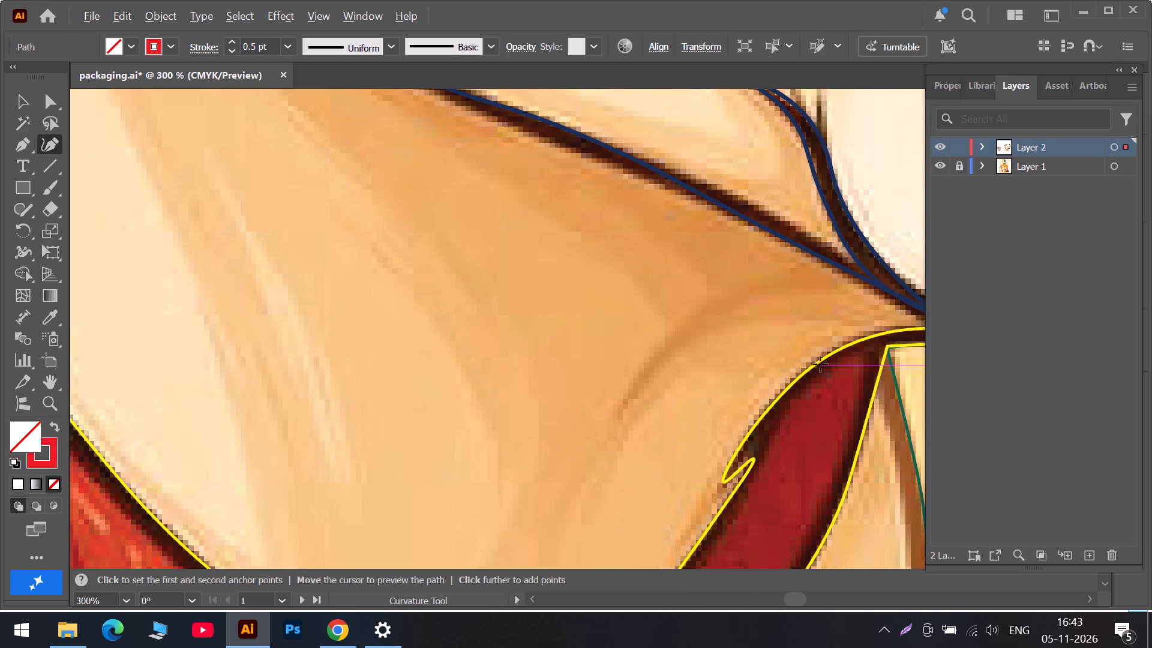
pyautogui.click(809, 264)
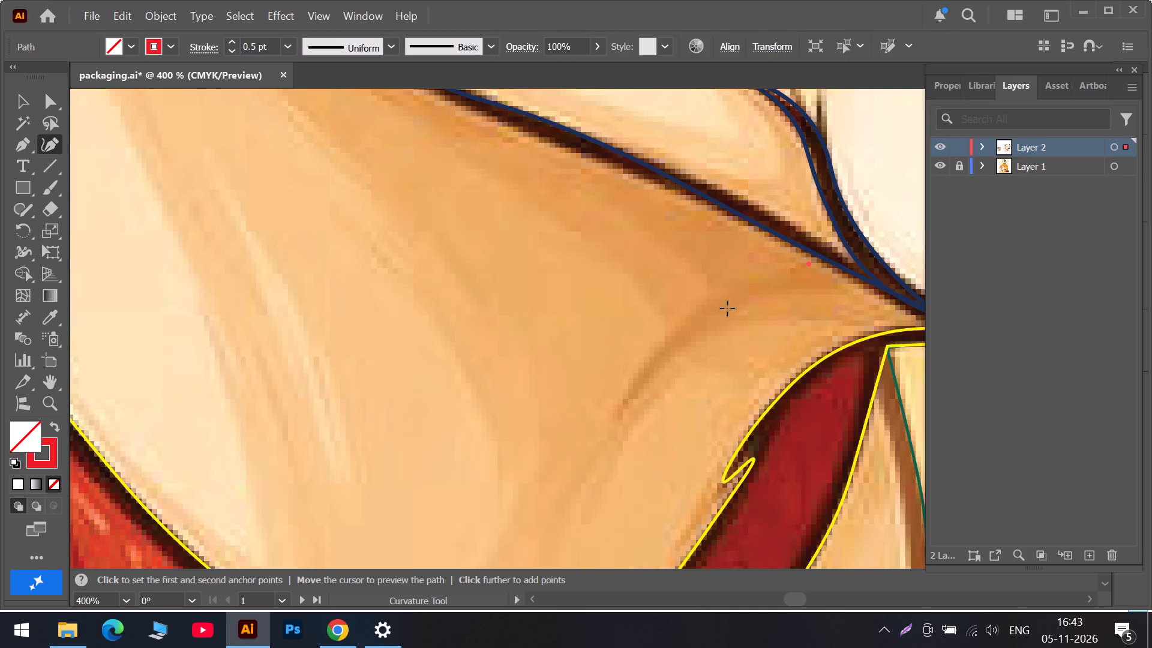
pyautogui.click(727, 308)
pyautogui.click(599, 436)
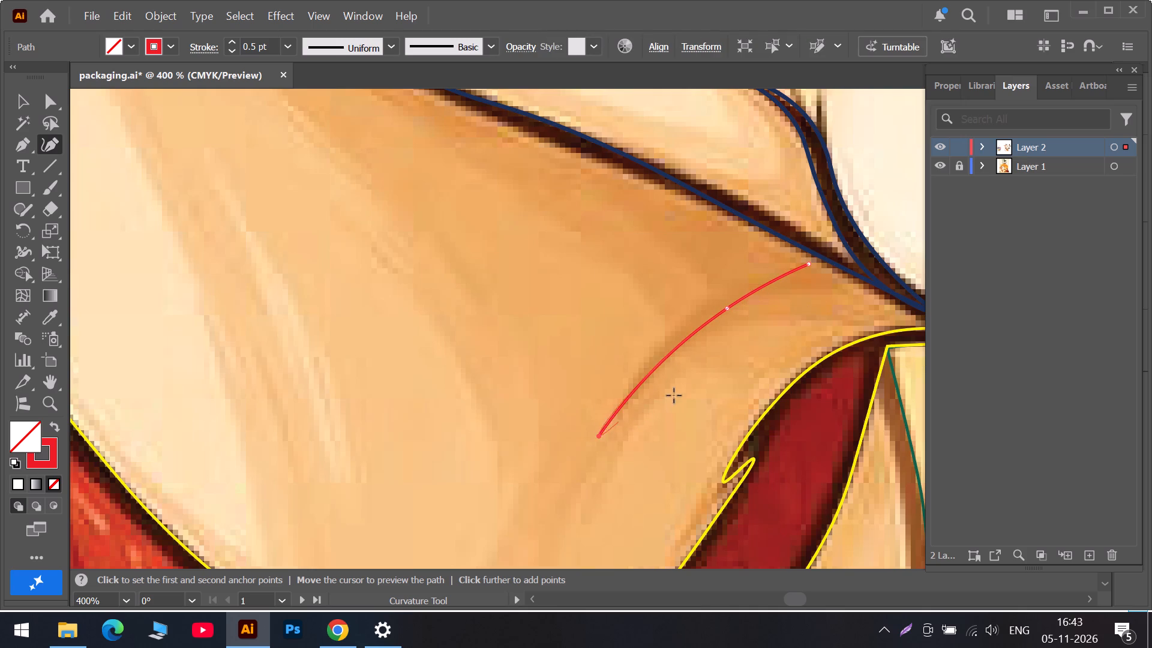
pyautogui.press('Escape')
# Move the upper end of the under-jaw crease onto the dark blue jaw line.
pyautogui.keyDown('alt'); pyautogui.scroll(4, 833, 266); pyautogui.keyUp('alt')
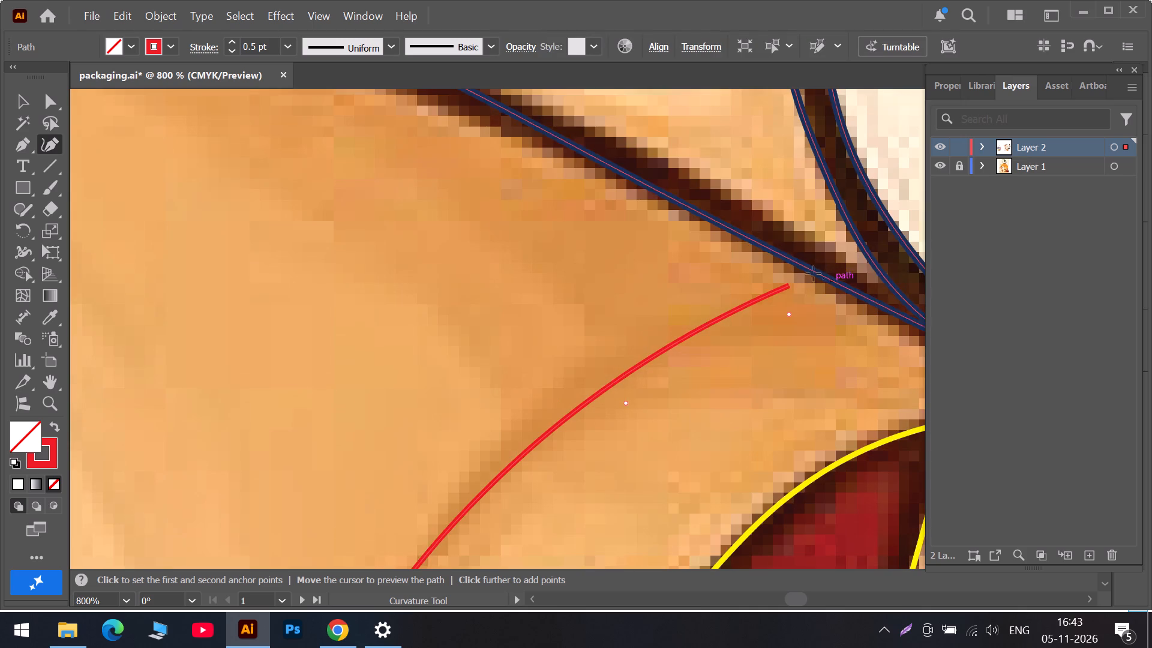
pyautogui.moveTo(788, 289); pyautogui.dragTo(815, 273)
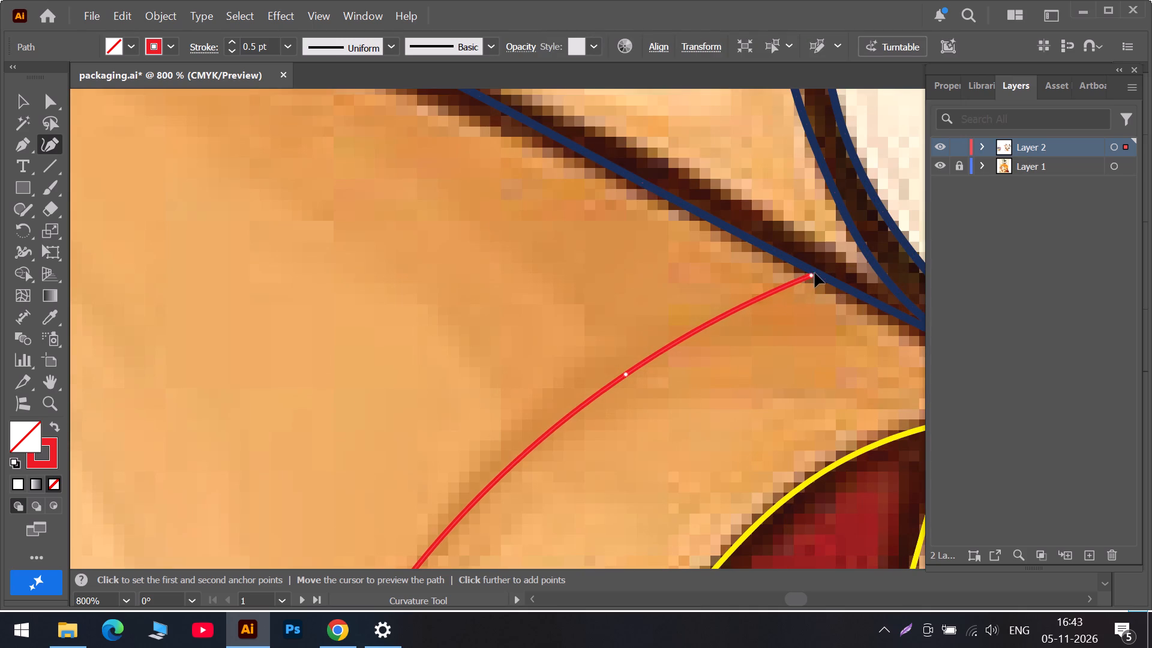
pyautogui.moveTo(815, 273); pyautogui.dragTo(816, 272)
pyautogui.press('Escape')
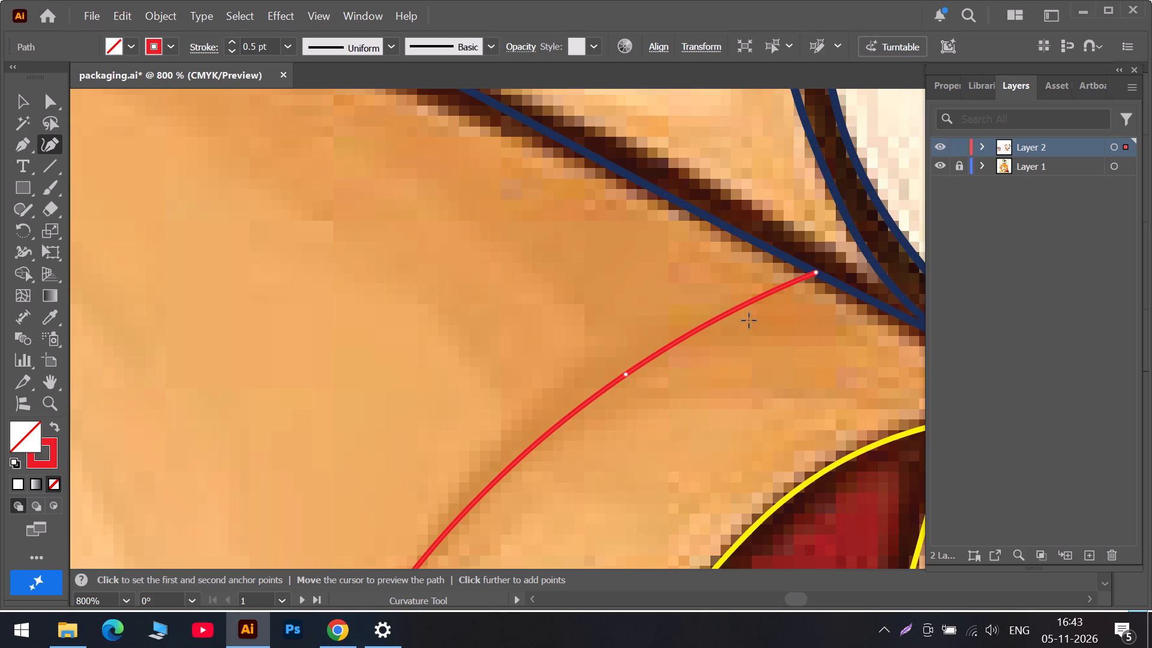
# Trace the left edge of the light neck area between collar and jaw with four points, ending in a corner at its lower tip.
pyautogui.keyDown('alt'); pyautogui.scroll(-5, 589, 352); pyautogui.keyUp('alt')
pyautogui.scroll(6, 294, 277)
pyautogui.scroll(6, 231, 226)
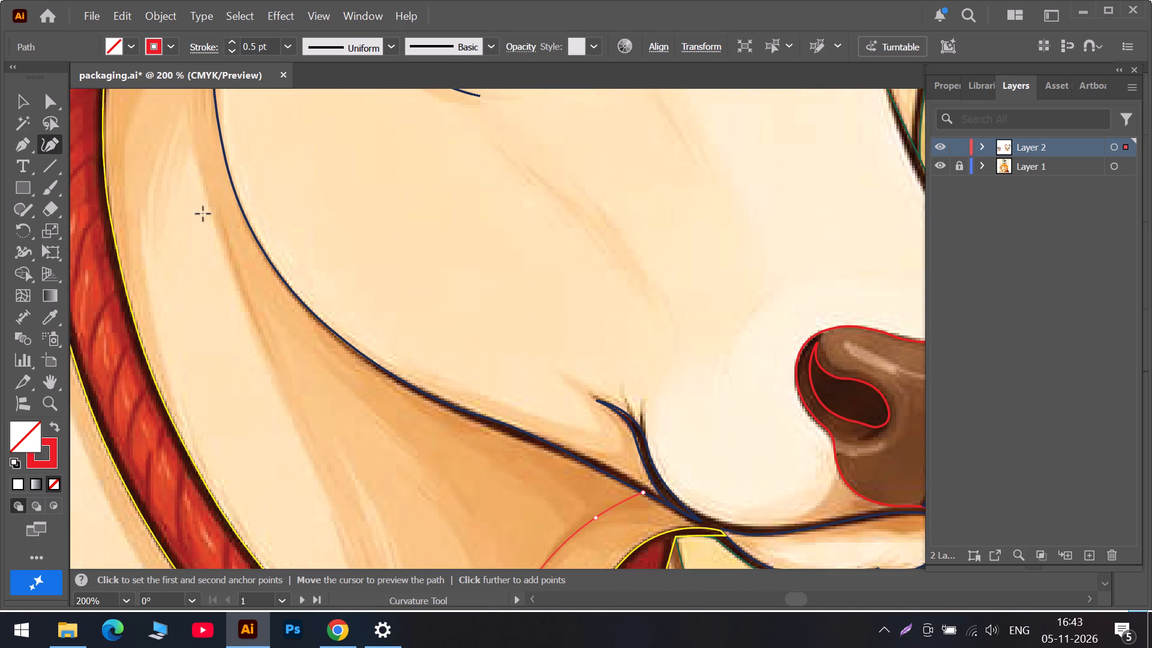
pyautogui.click(176, 130)
pyautogui.click(139, 235)
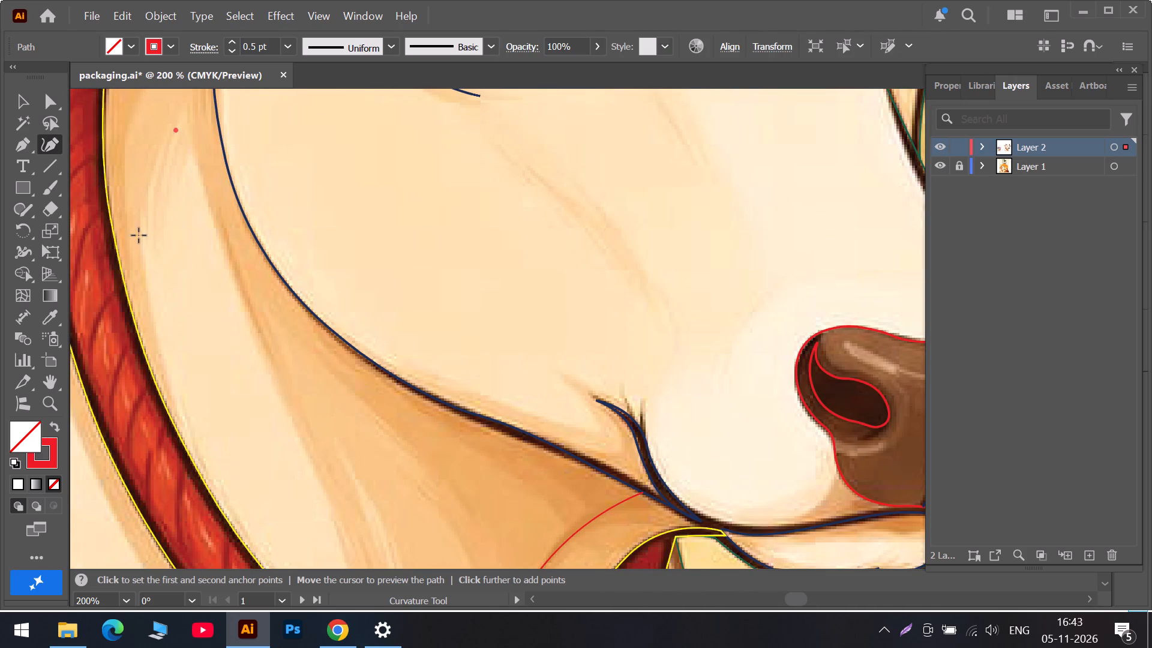
pyautogui.scroll(-6, 140, 251)
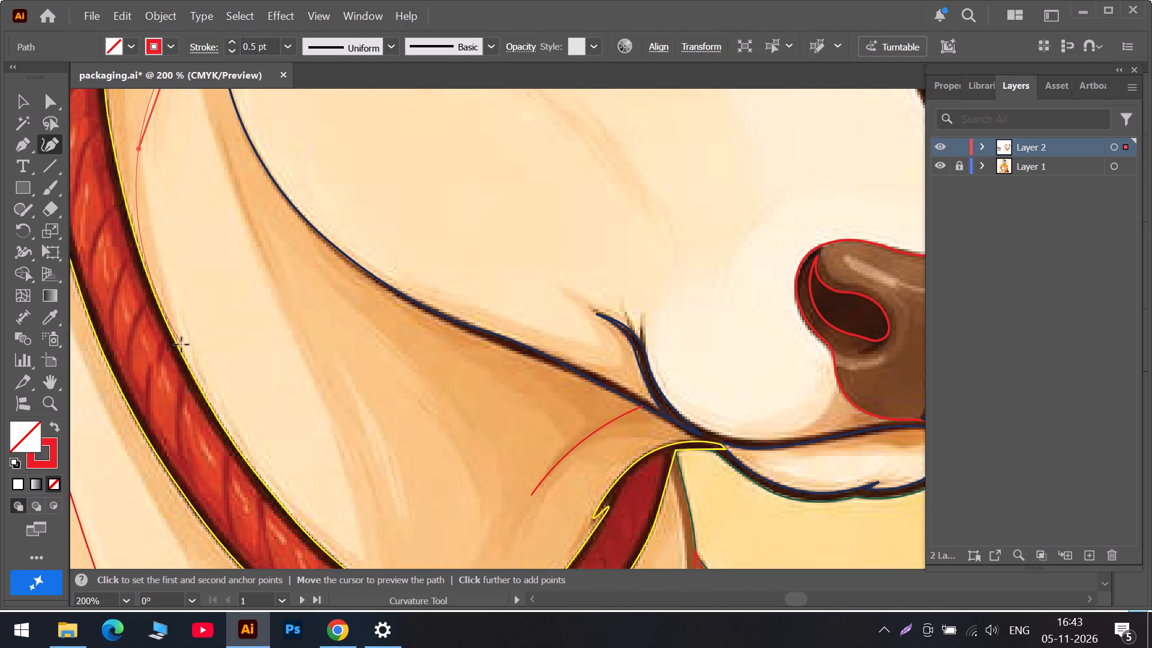
pyautogui.click(188, 344)
pyautogui.scroll(-6, 247, 434)
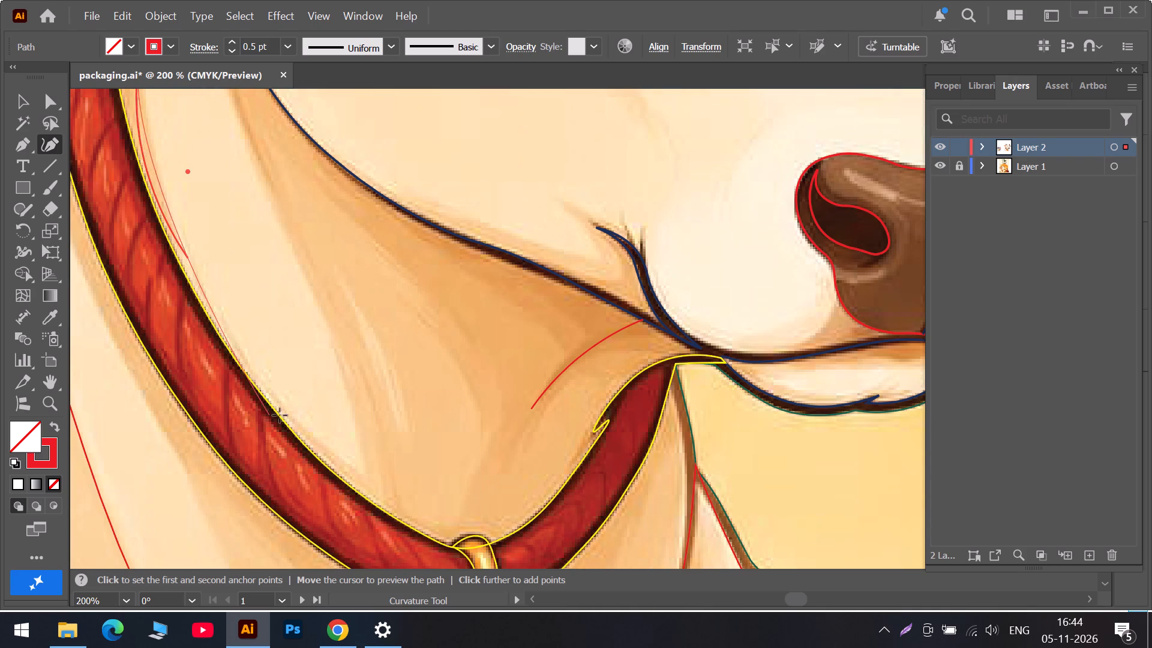
pyautogui.tripleClick(361, 477)
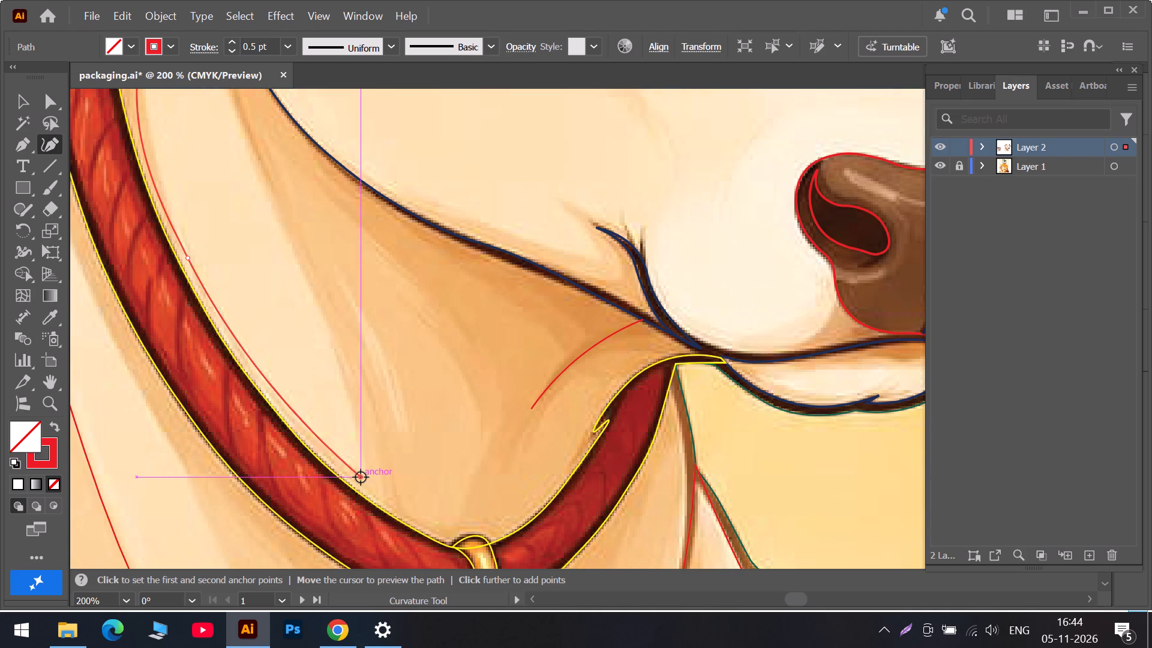
# Trace the right edge of the light neck area upward with three points and close the shape at its top.
pyautogui.click(333, 346)
pyautogui.scroll(7, 283, 241)
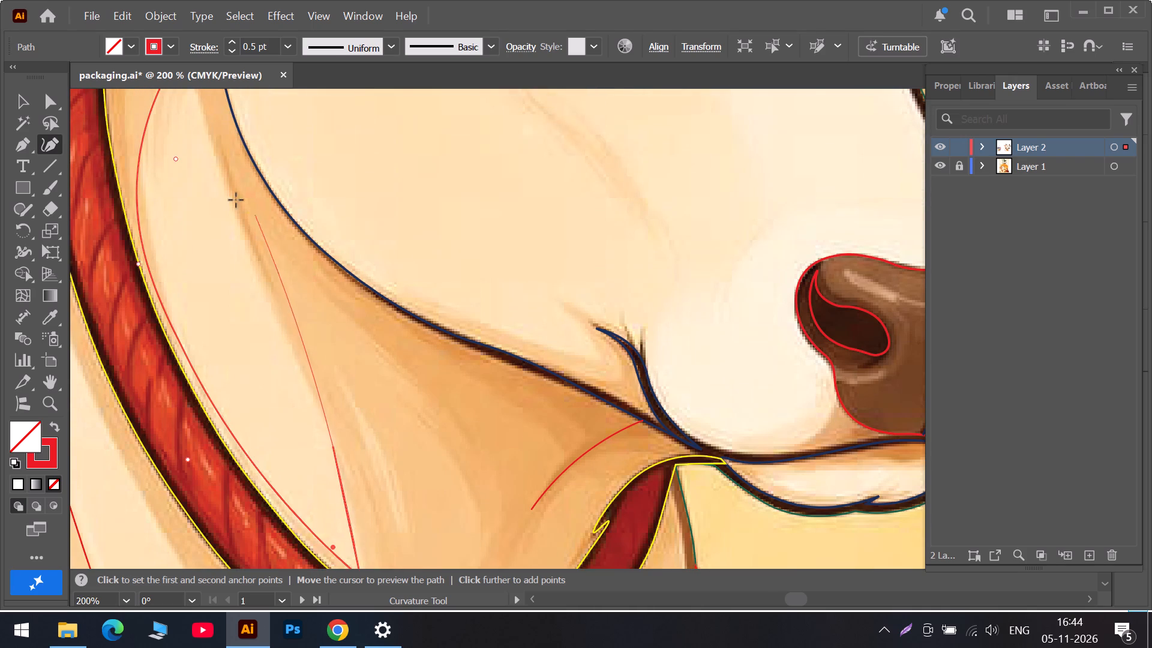
pyautogui.scroll(6, 236, 200)
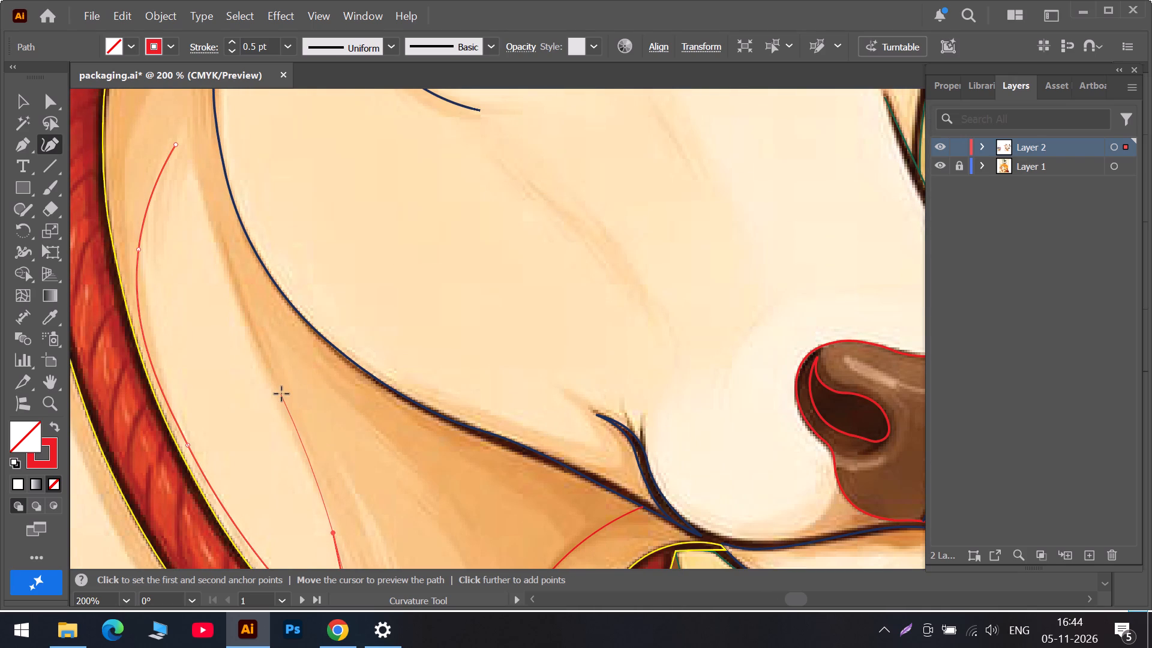
pyautogui.click(278, 396)
pyautogui.click(229, 266)
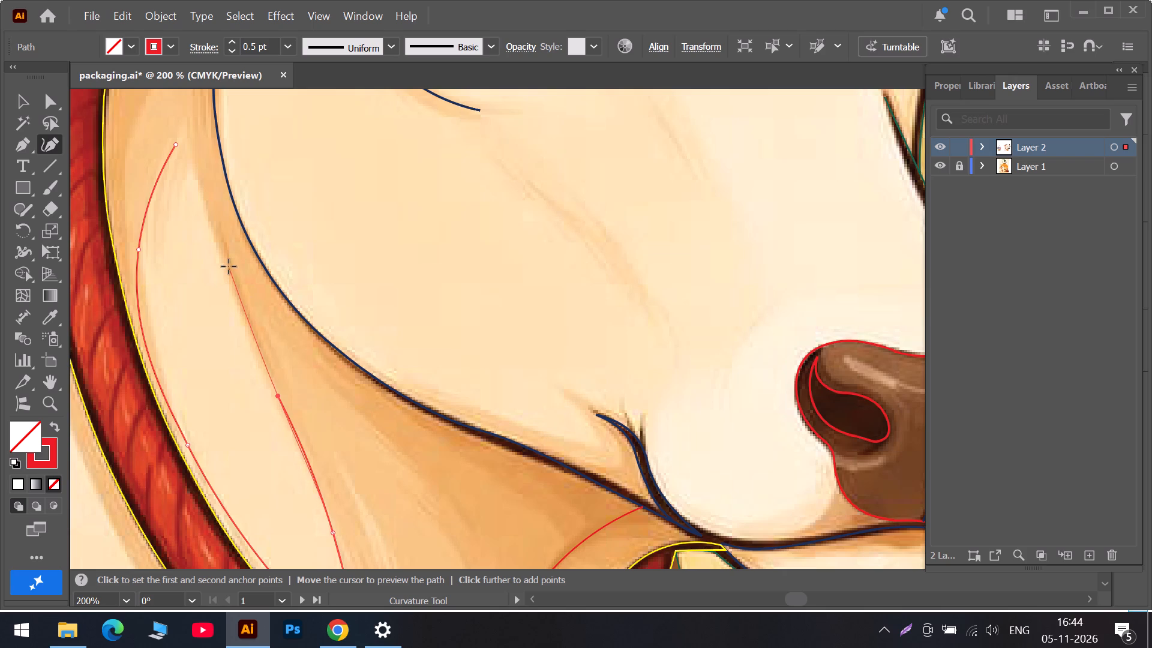
pyautogui.click(178, 145)
# Refine the neck shape's upper part by moving its top and left points and adding a point on each side.
pyautogui.moveTo(178, 145); pyautogui.dragTo(182, 139)
pyautogui.moveTo(158, 166); pyautogui.dragTo(157, 184)
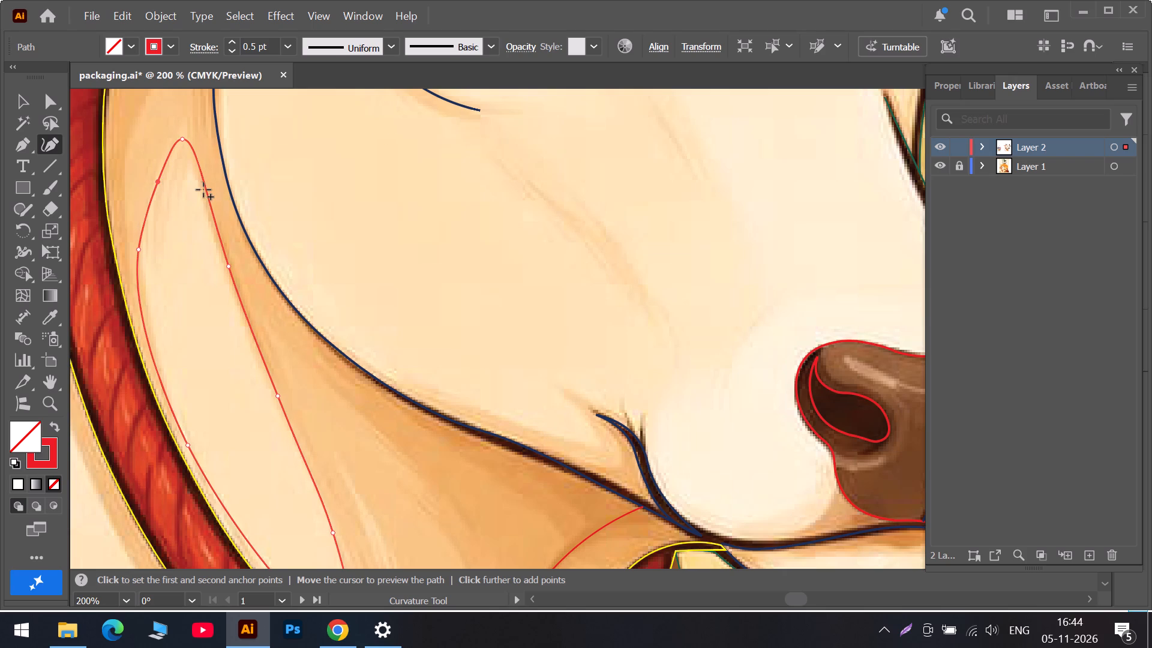
pyautogui.click(203, 190)
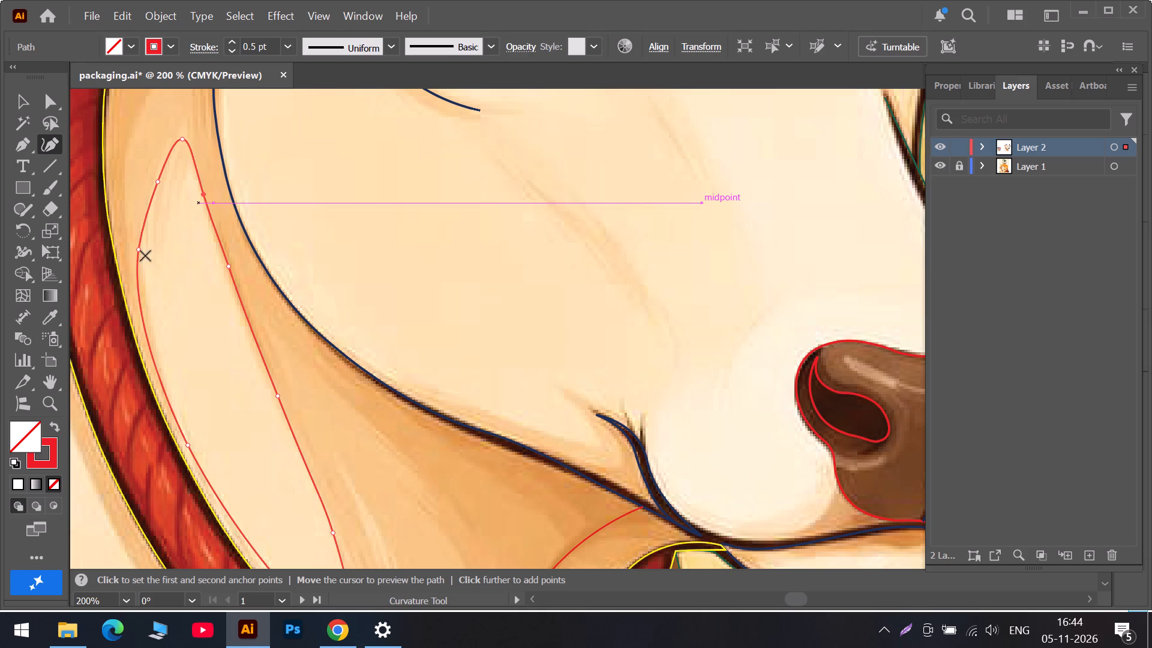
pyautogui.moveTo(137, 253); pyautogui.dragTo(145, 247)
# Round the neck shape's lower tip by smoothing its corner, and add and adjust one point on each side above it.
pyautogui.scroll(-6, 155, 254)
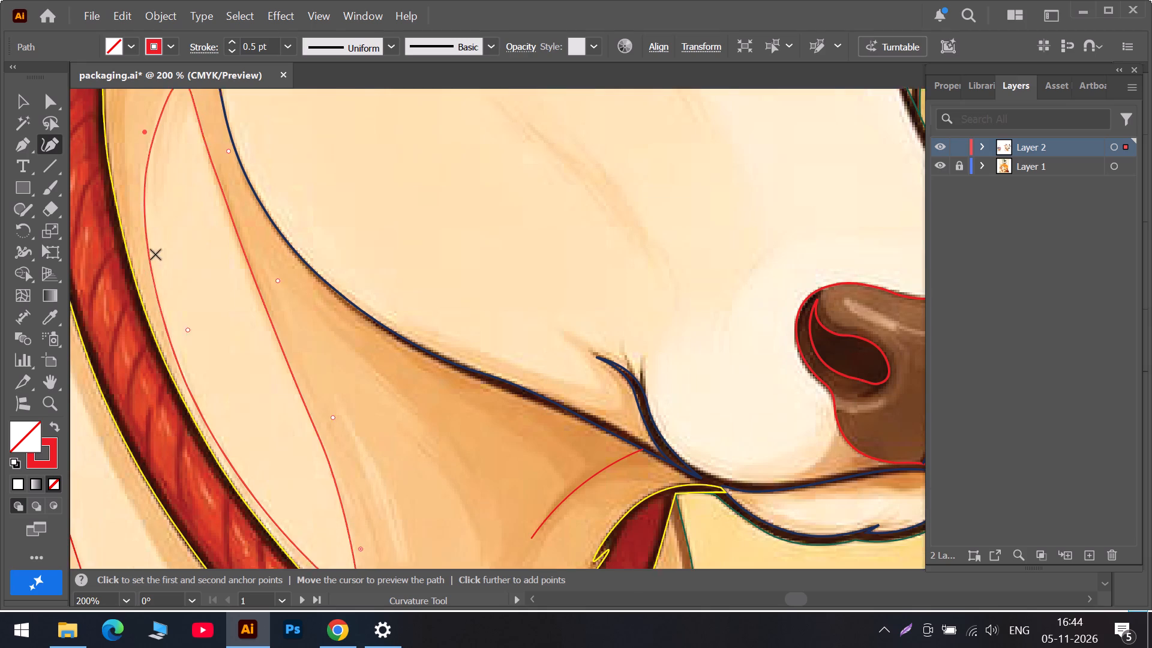
pyautogui.scroll(-6, 220, 314)
pyautogui.scroll(-5, 319, 400)
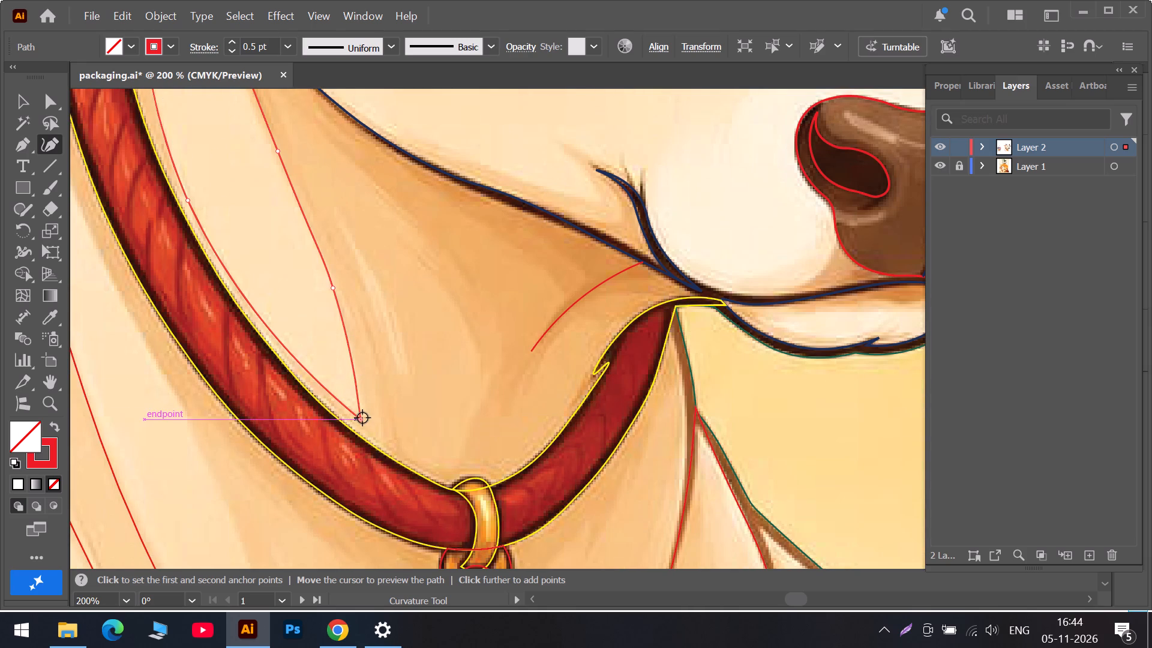
pyautogui.click(353, 374)
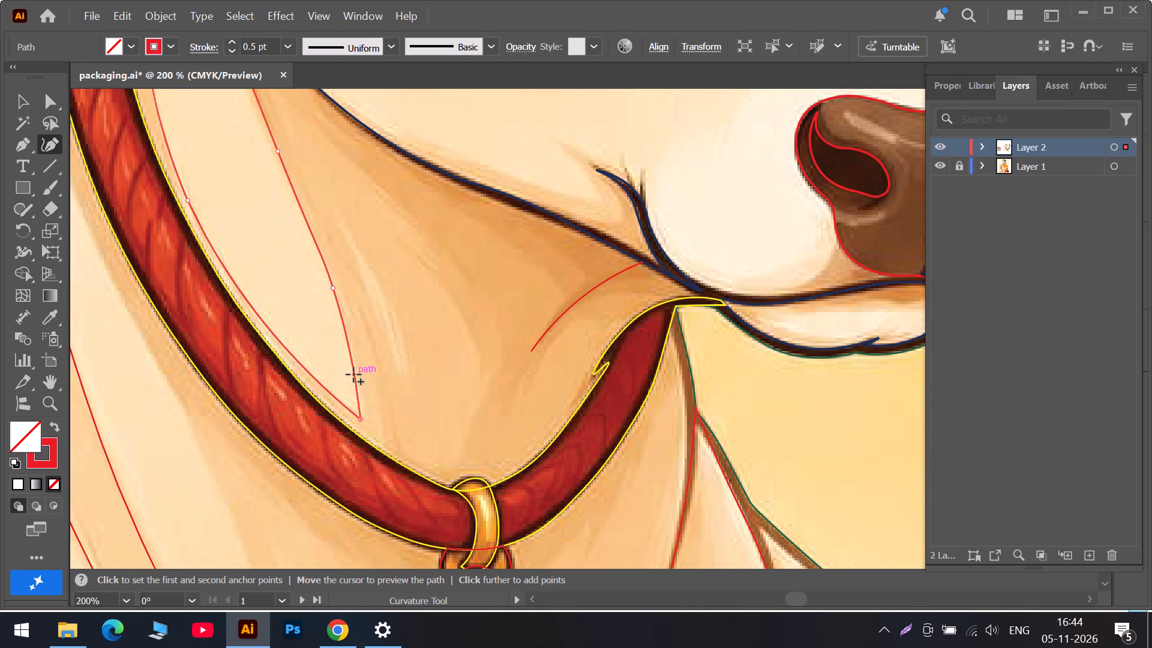
pyautogui.click(326, 388)
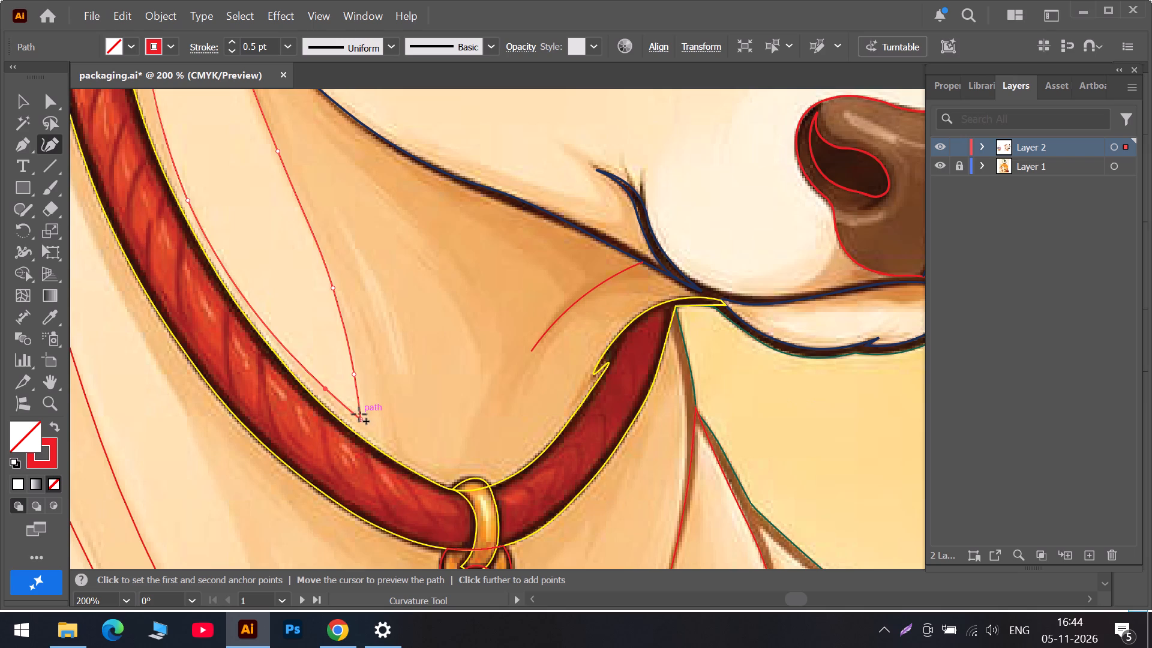
pyautogui.doubleClick(359, 419)
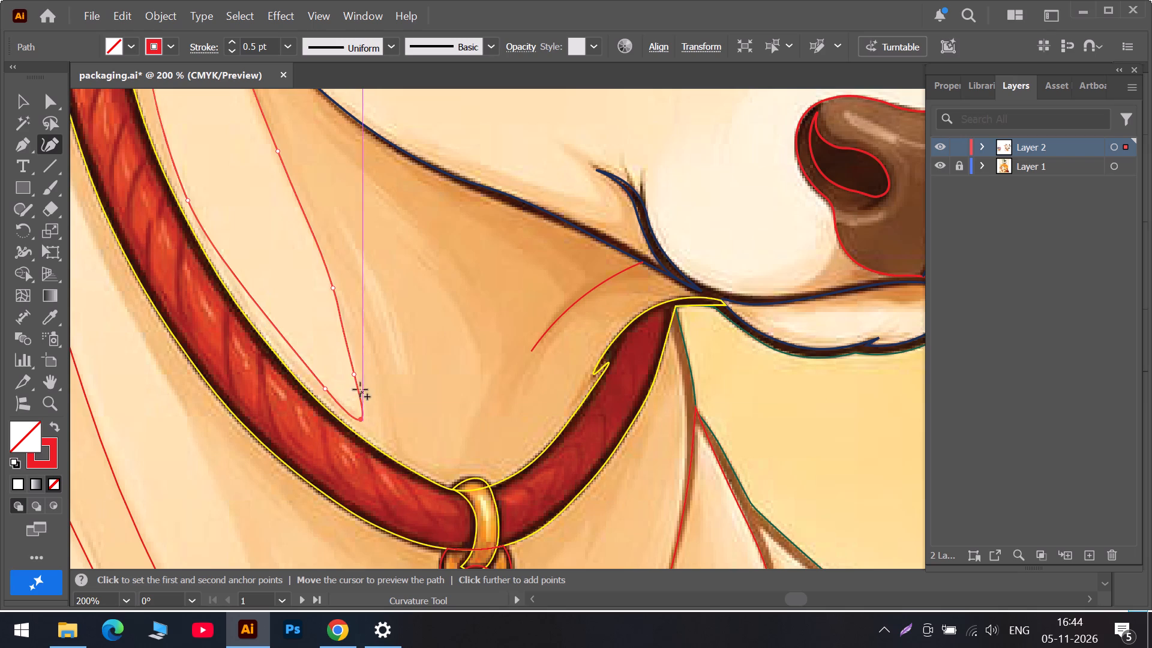
pyautogui.moveTo(353, 371); pyautogui.dragTo(355, 361)
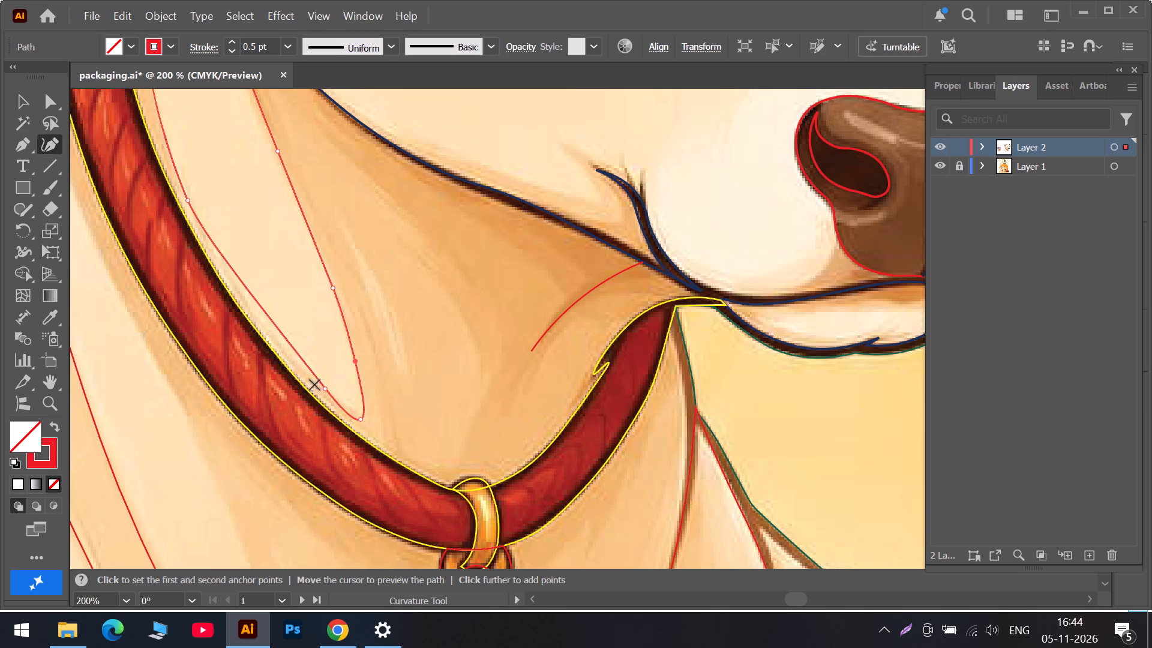
pyautogui.moveTo(325, 387); pyautogui.dragTo(291, 351)
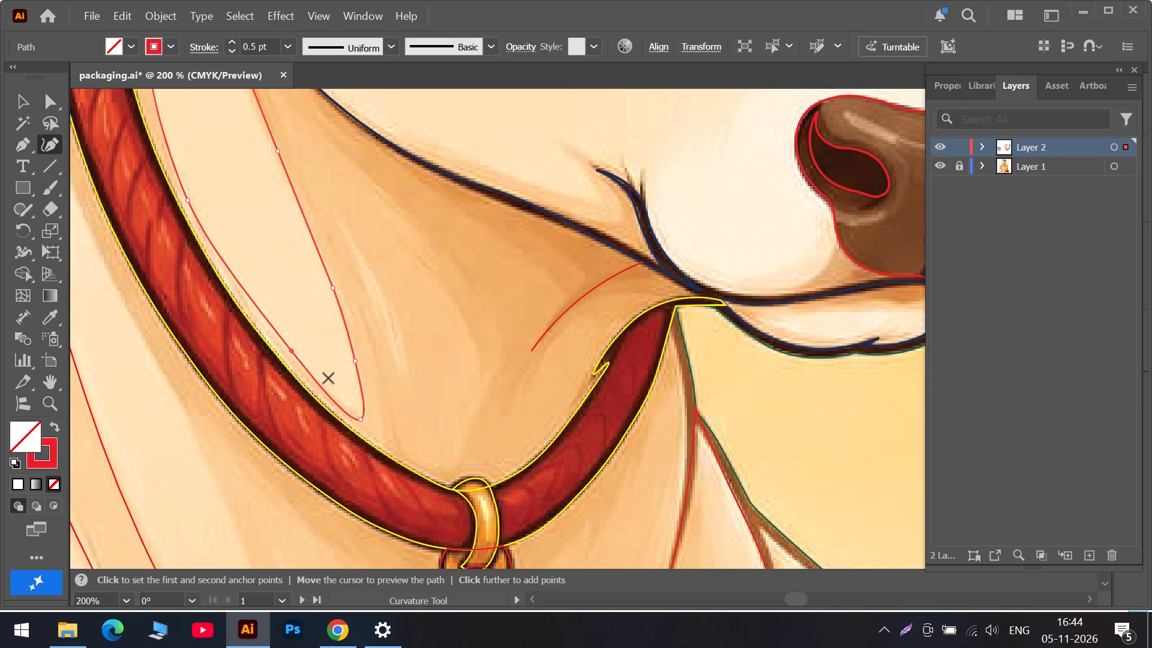
# Trace the forehead fold between the horns as an open six-point path with a sharp corner at its lower tip.
pyautogui.keyDown('alt'); pyautogui.scroll(-3, 328, 378); pyautogui.keyUp('alt')
pyautogui.scroll(11, 371, 305)
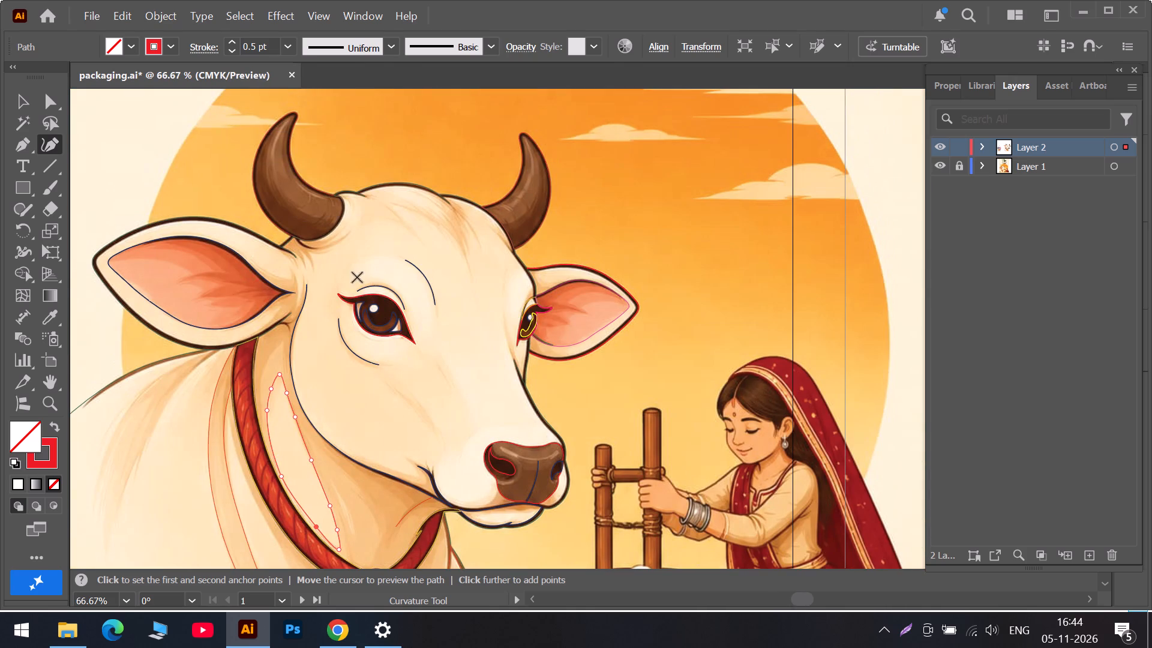
pyautogui.keyDown('alt'); pyautogui.scroll(2, 427, 226); pyautogui.keyUp('alt')
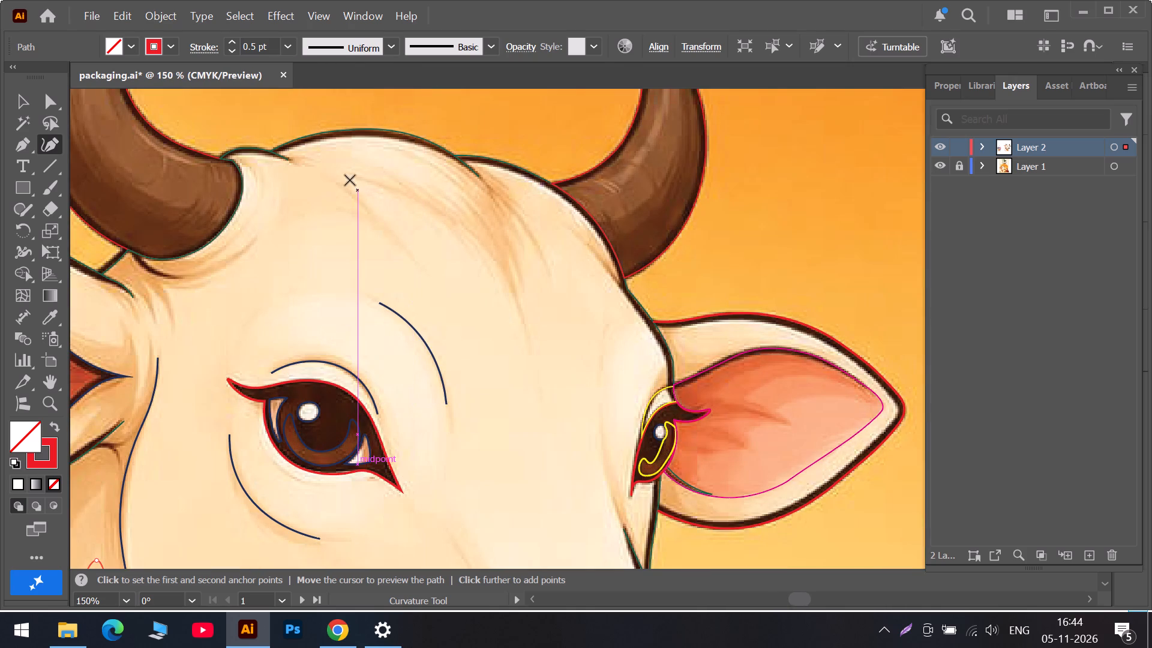
pyautogui.click(349, 175)
pyautogui.click(443, 211)
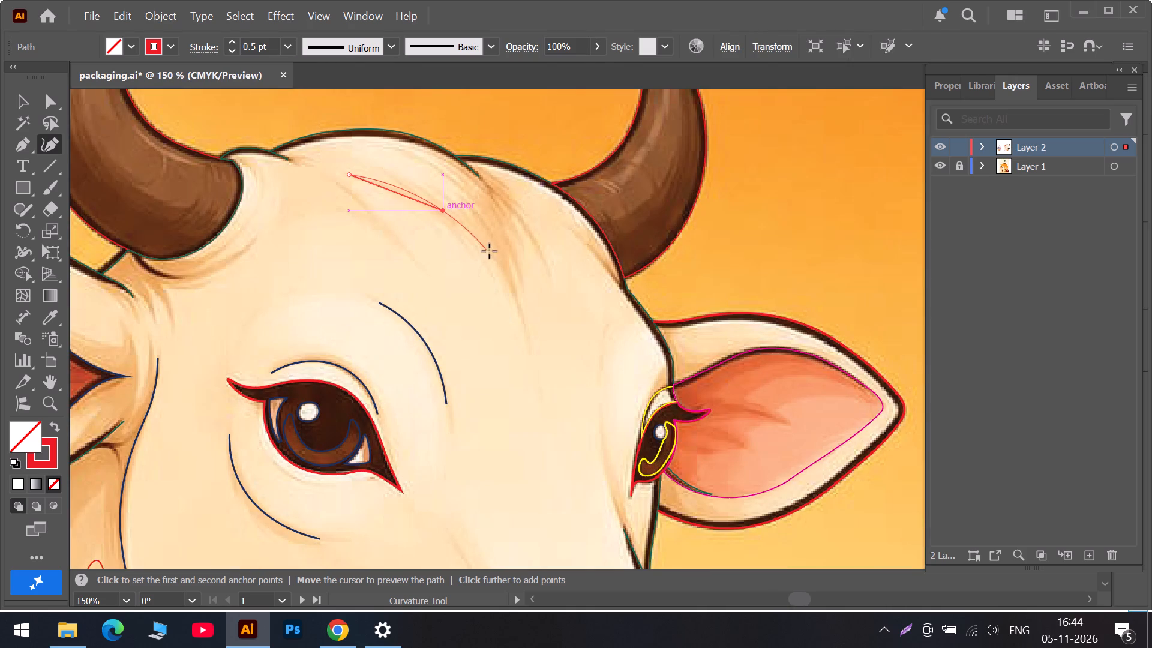
pyautogui.click(511, 292)
pyautogui.doubleClick(533, 355)
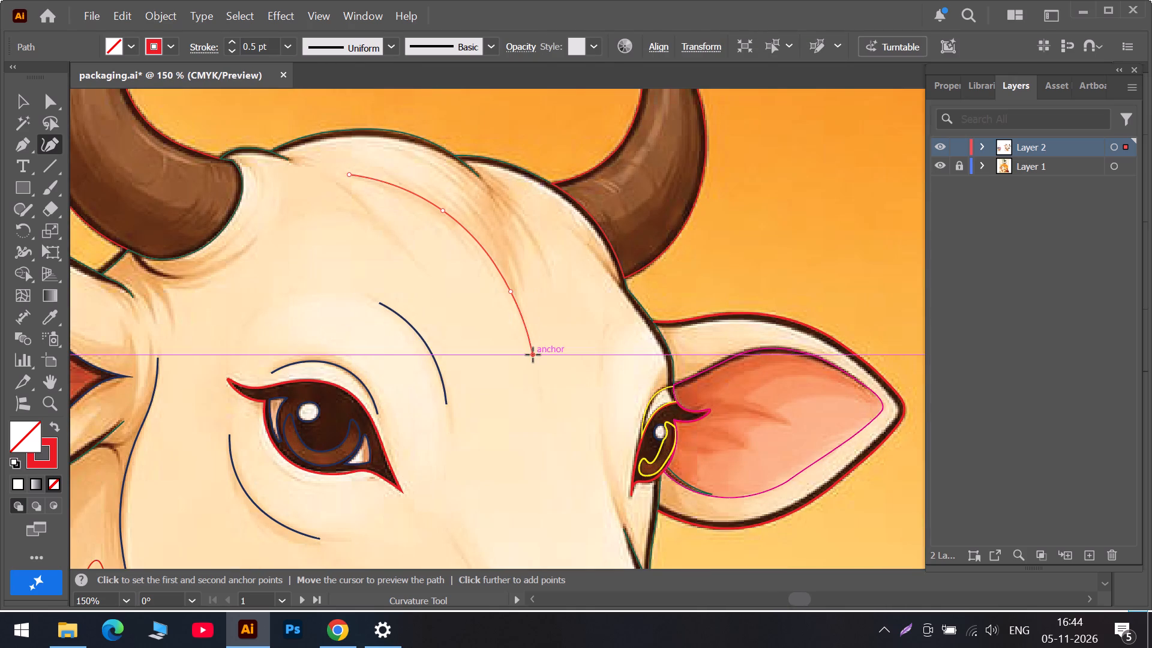
pyautogui.click(505, 253)
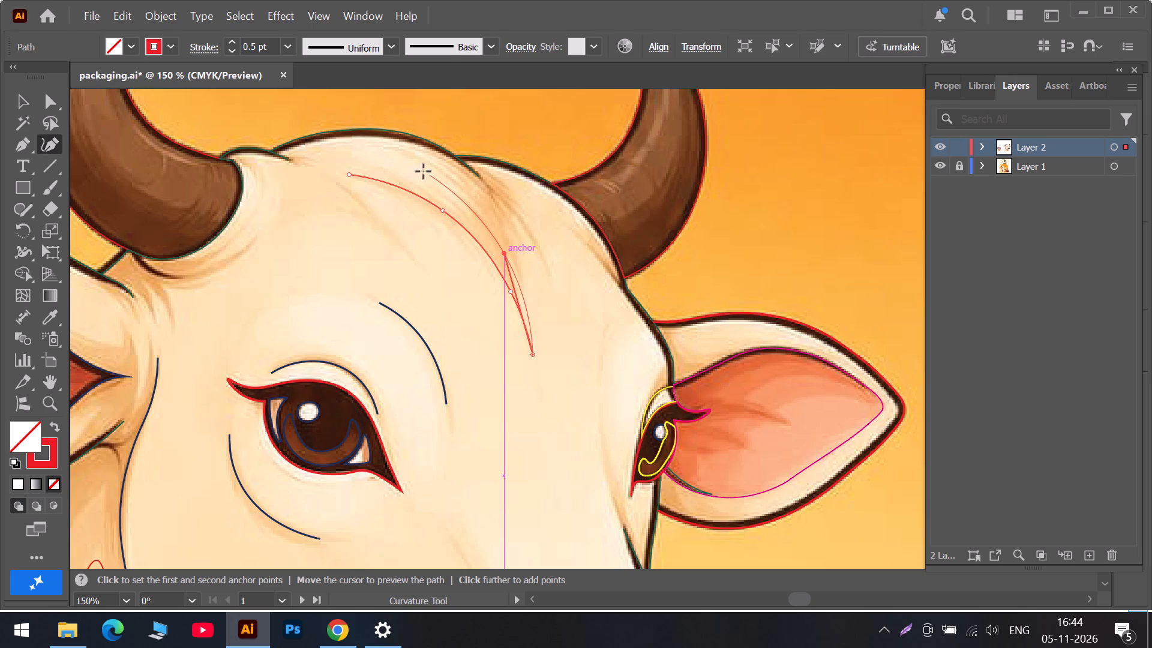
pyautogui.click(407, 152)
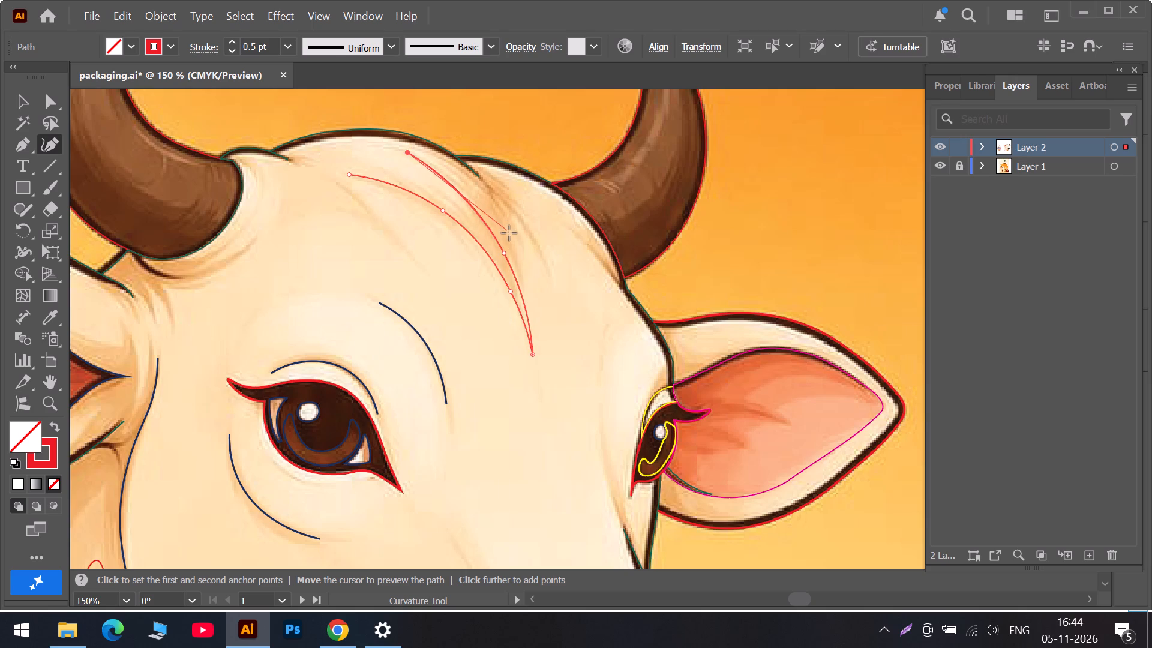
pyautogui.press('Escape')
# Trace the short forehead crease beside the long fold between the horns as an open three-point curve.
pyautogui.click(337, 181)
pyautogui.click(369, 215)
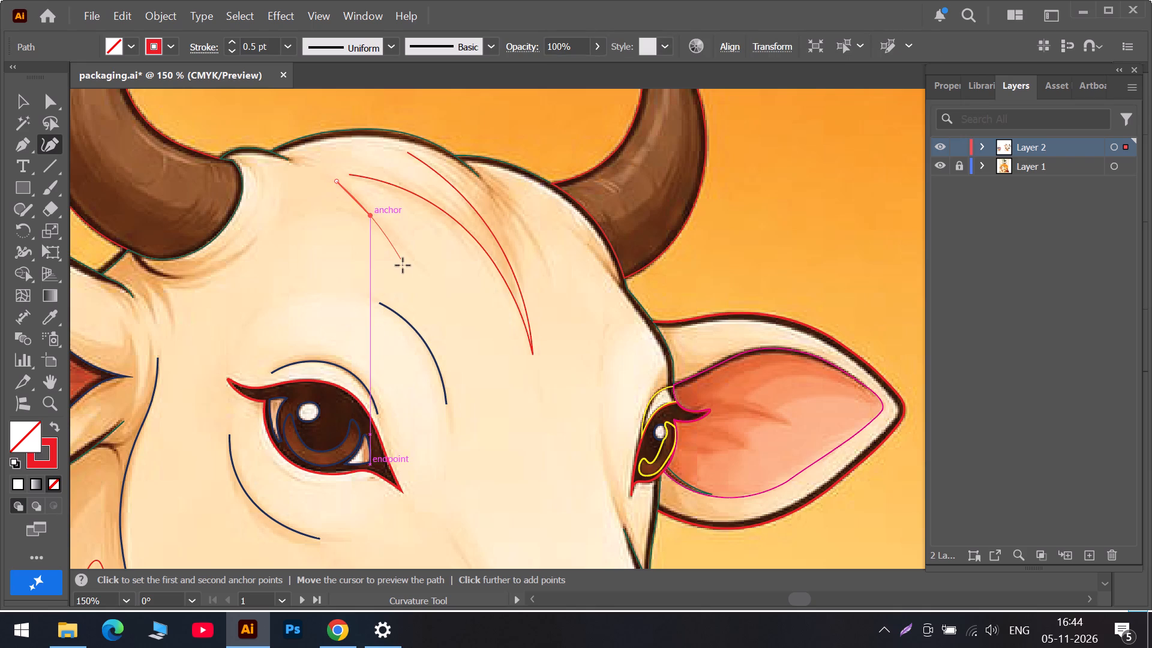
pyautogui.click(403, 265)
pyautogui.press('Escape')
# Trace the fold at the base of the cow's right-hand horn as an open three-point curve ending on the head outline, bowing its middle outward.
pyautogui.keyDown('alt'); pyautogui.scroll(4, 562, 256); pyautogui.keyUp('alt')
pyautogui.click(654, 200)
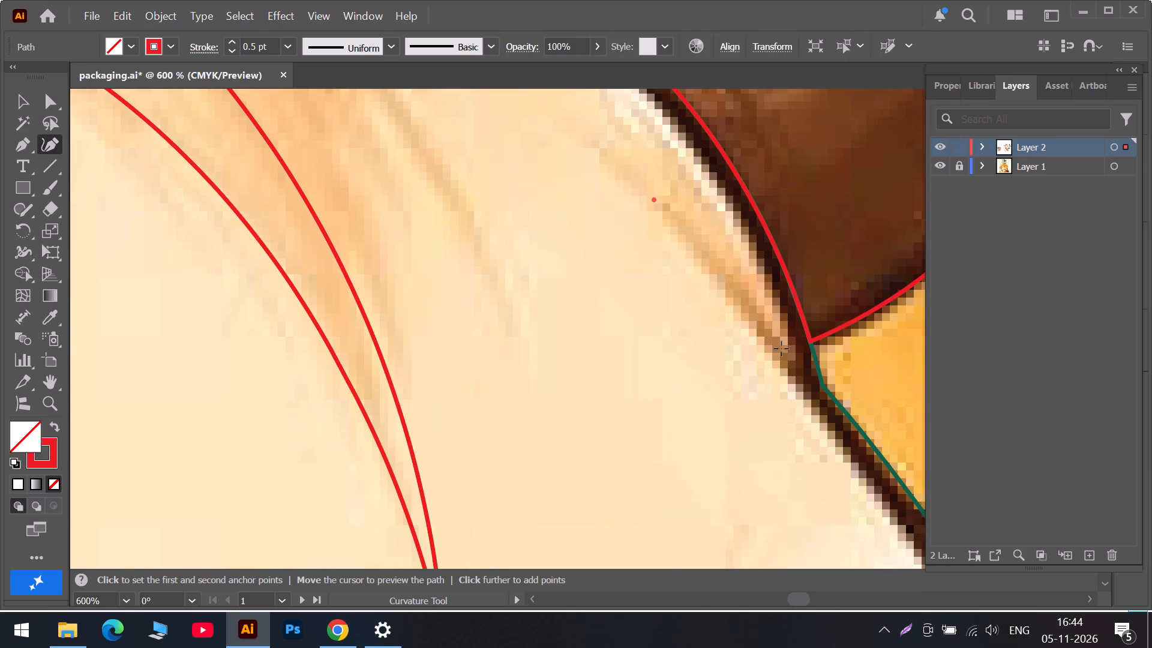
pyautogui.click(781, 349)
pyautogui.click(805, 388)
pyautogui.moveTo(805, 388); pyautogui.dragTo(826, 392)
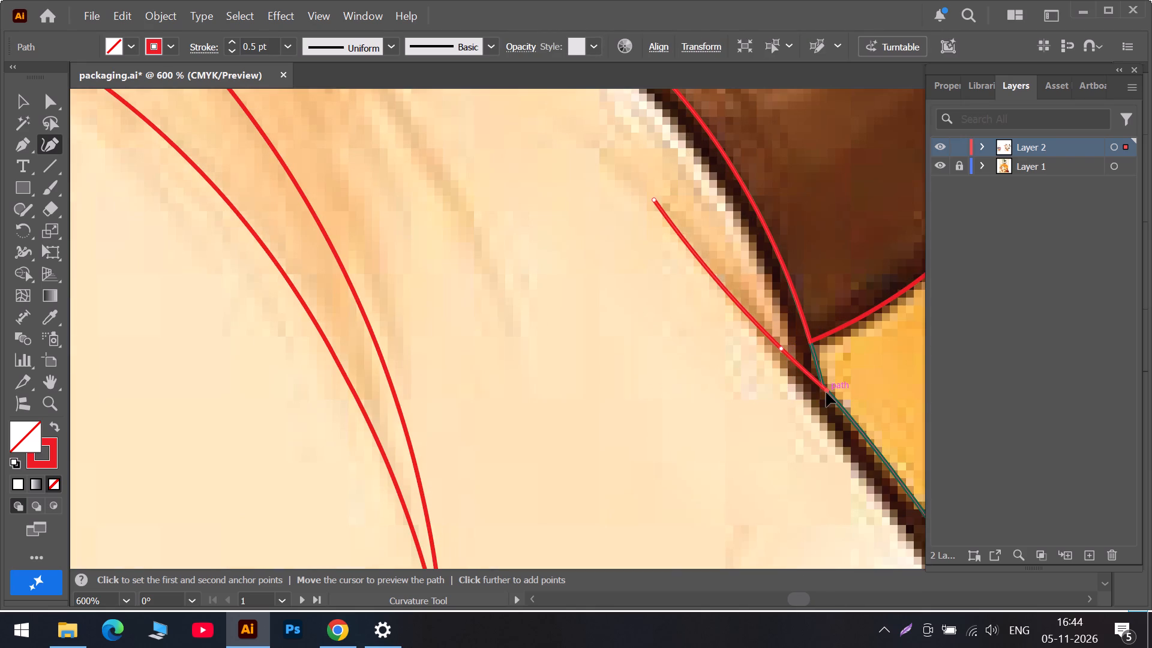
pyautogui.moveTo(826, 392); pyautogui.dragTo(827, 392)
pyautogui.moveTo(784, 348); pyautogui.dragTo(749, 299)
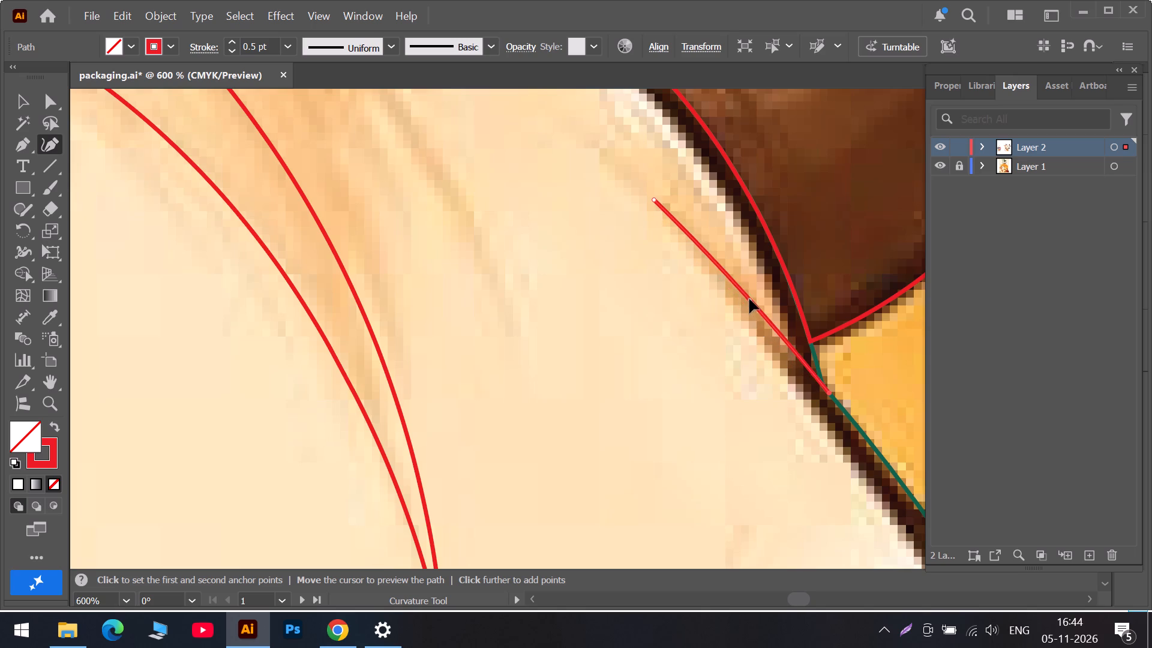
pyautogui.moveTo(749, 299); pyautogui.dragTo(749, 286)
pyautogui.press('Escape')
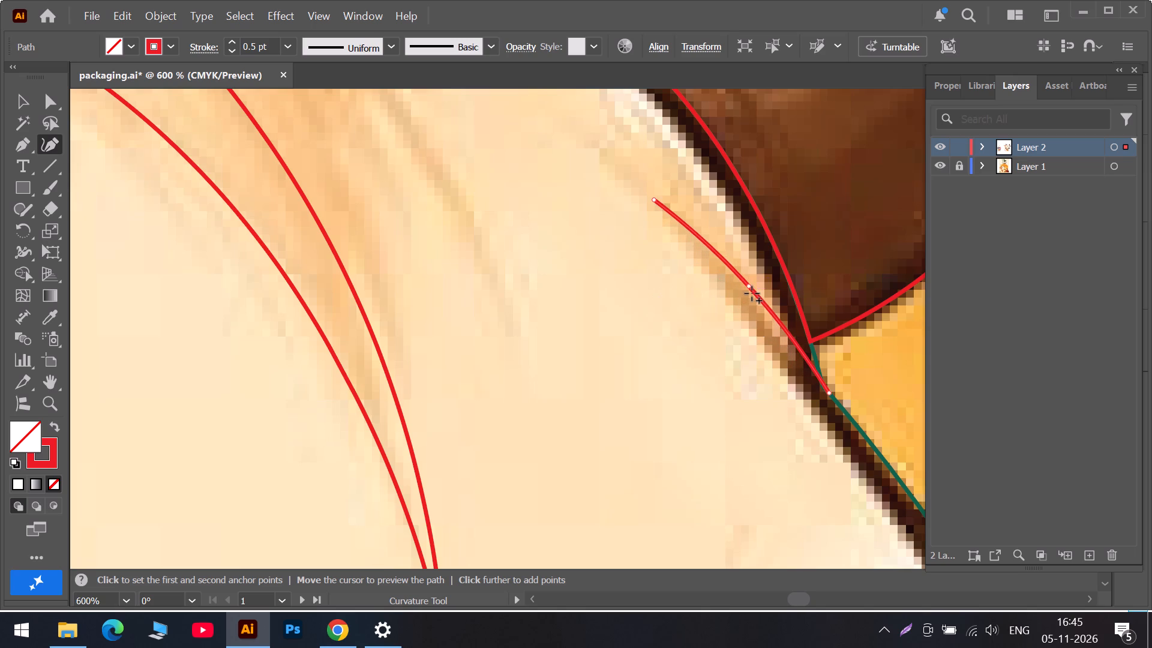
# Trace the dark crease under the left-hand horn as a closed five-point shape with sharp corners at its tip and upper end.
pyautogui.keyDown('alt'); pyautogui.scroll(-4, 751, 326); pyautogui.keyUp('alt')
pyautogui.scroll(-4, 463, 382)
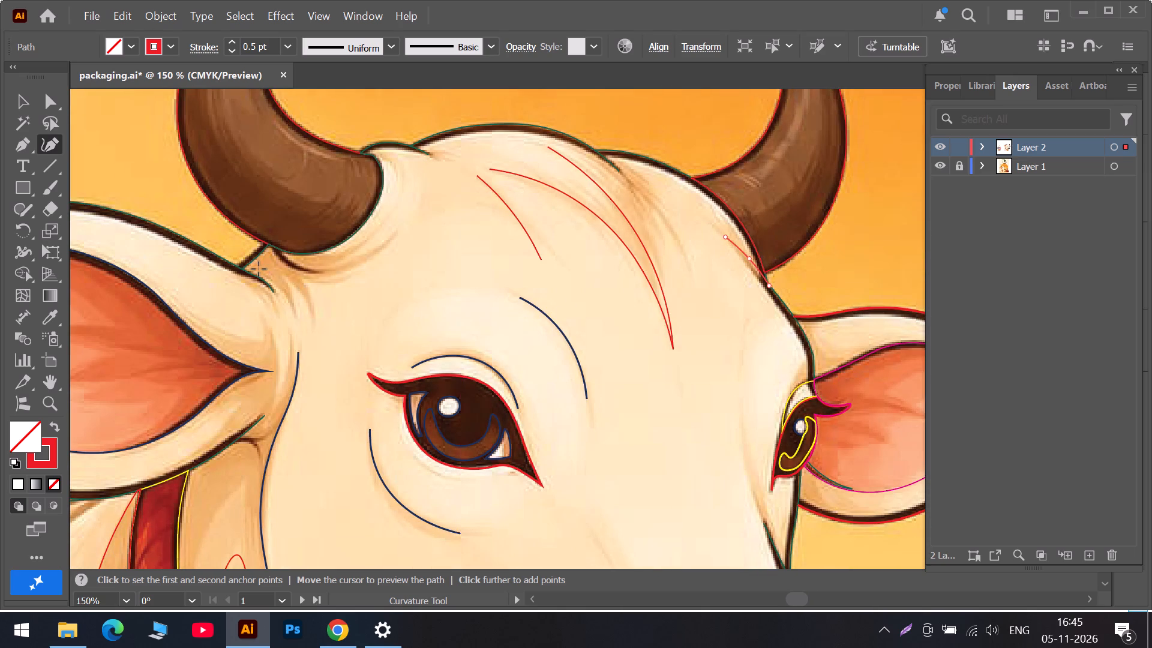
pyautogui.keyDown('alt'); pyautogui.scroll(3, 291, 283); pyautogui.keyUp('alt')
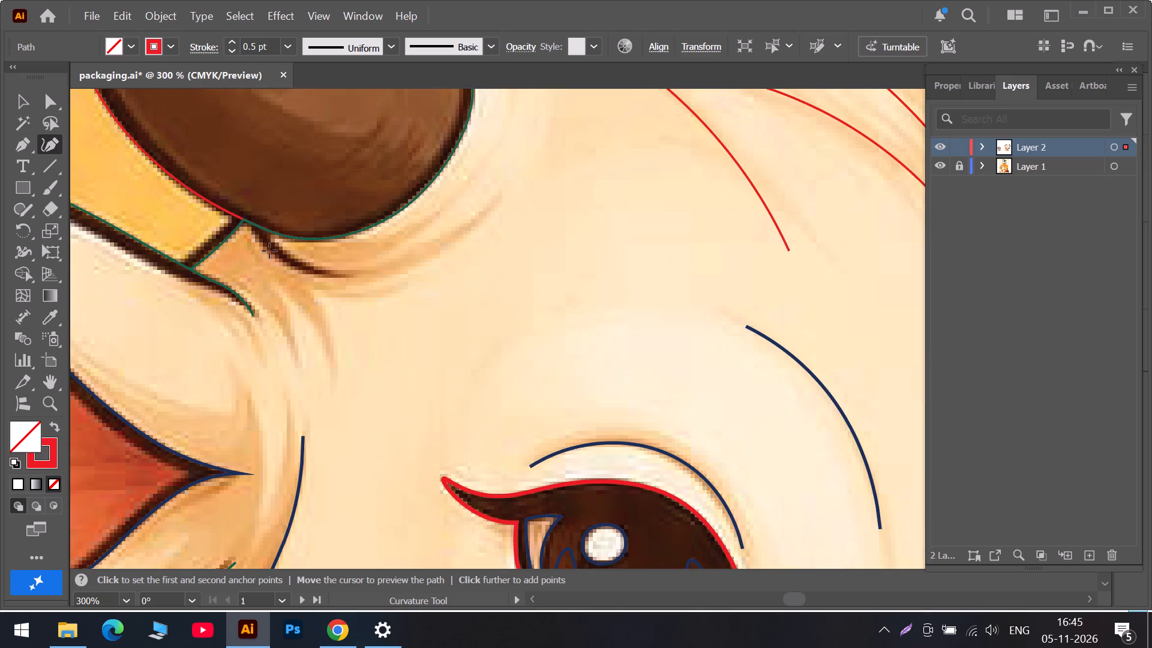
pyautogui.scroll(2, 268, 241)
pyautogui.click(259, 262)
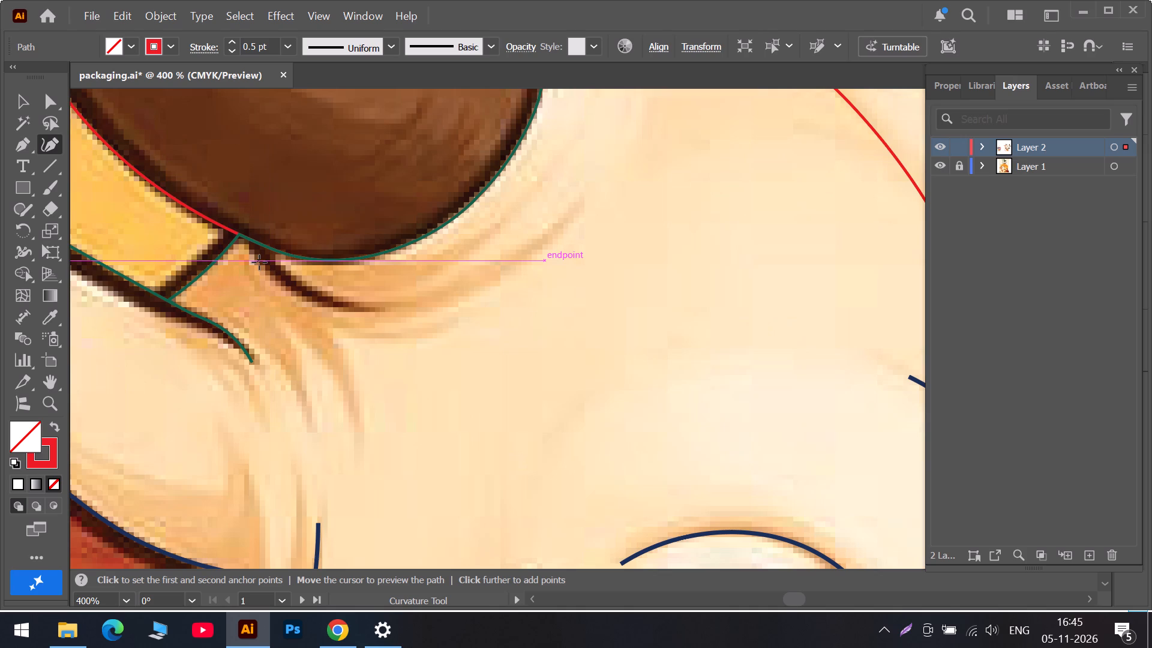
pyautogui.moveTo(260, 259); pyautogui.dragTo(260, 259)
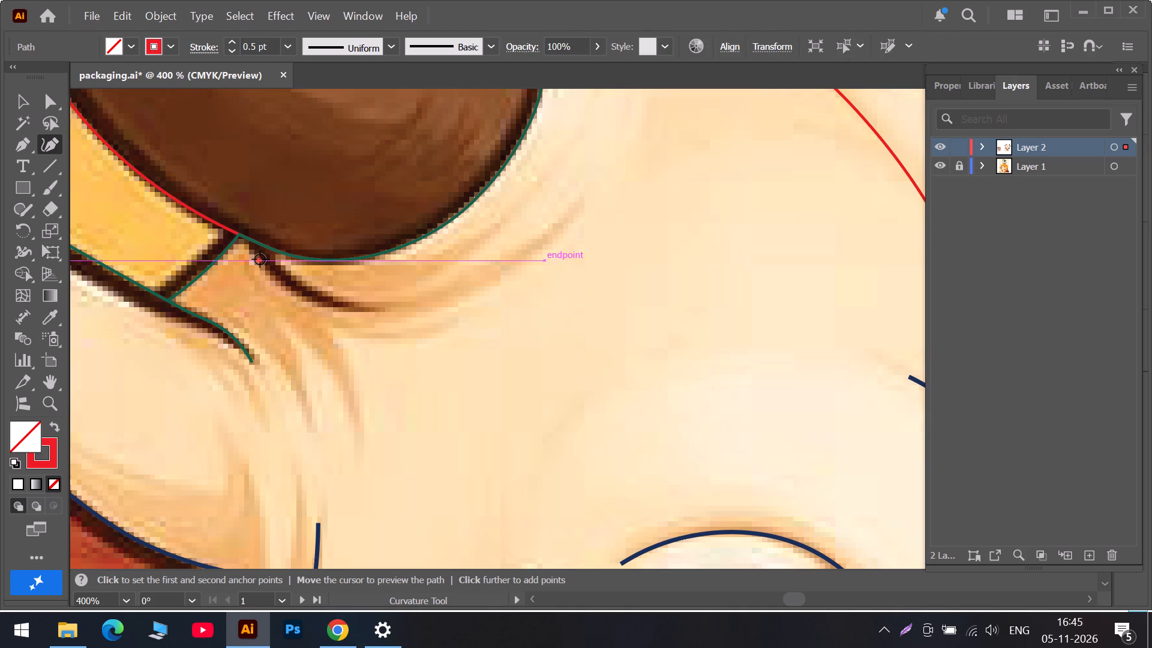
pyautogui.moveTo(260, 259); pyautogui.dragTo(252, 251)
pyautogui.click(293, 295)
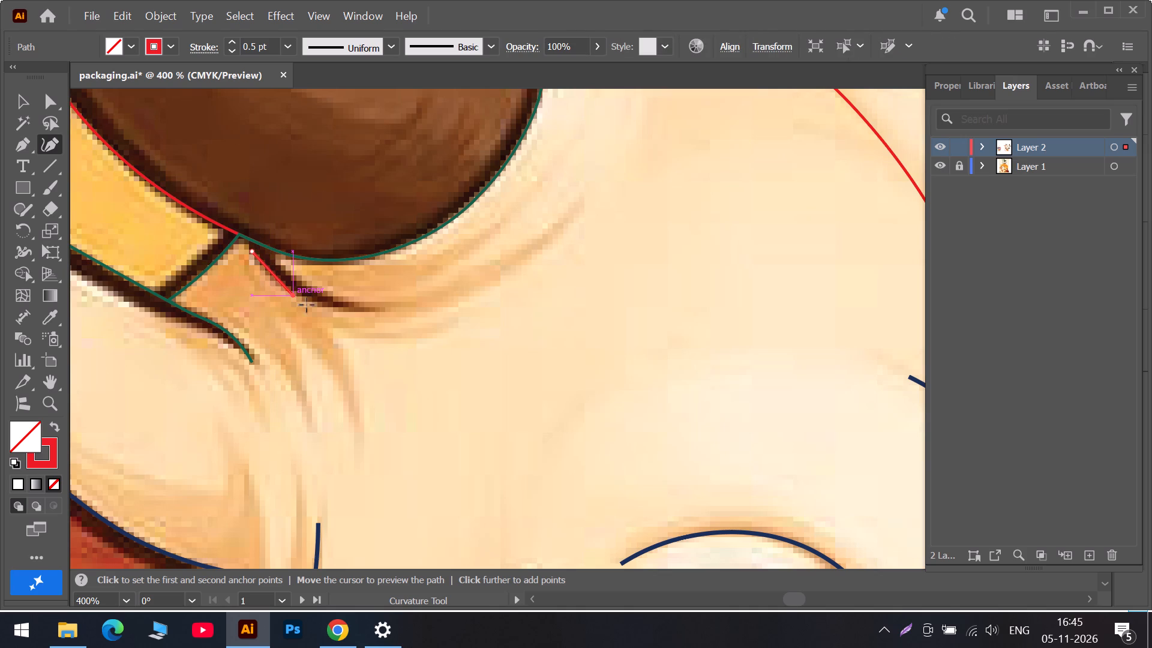
pyautogui.doubleClick(394, 311)
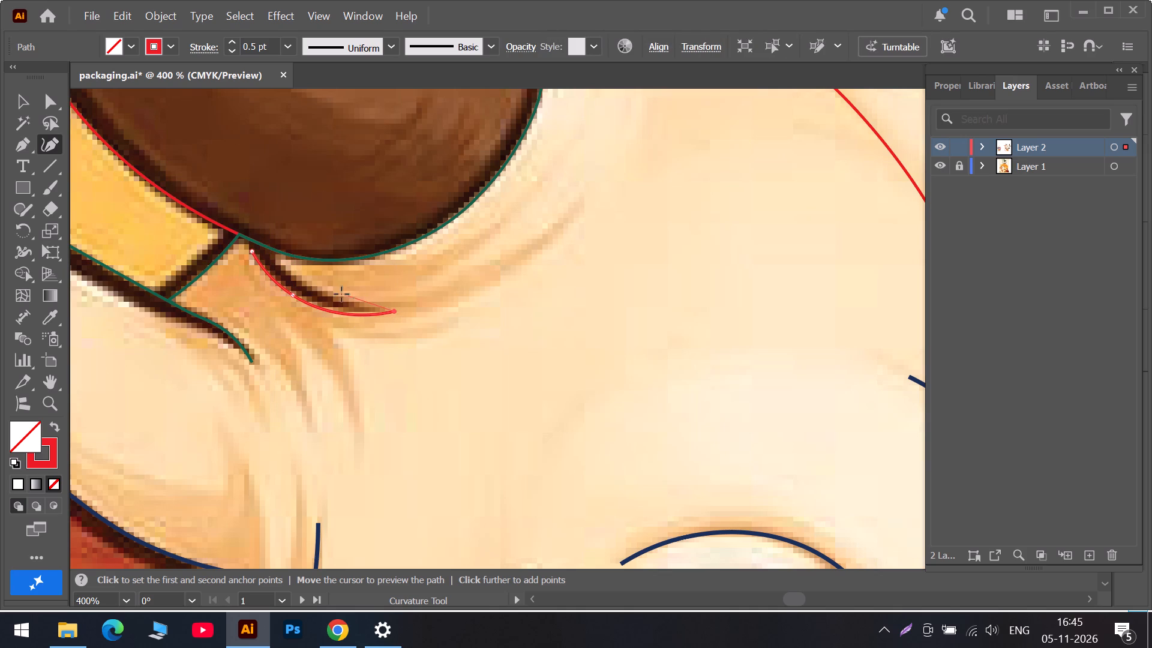
pyautogui.click(322, 294)
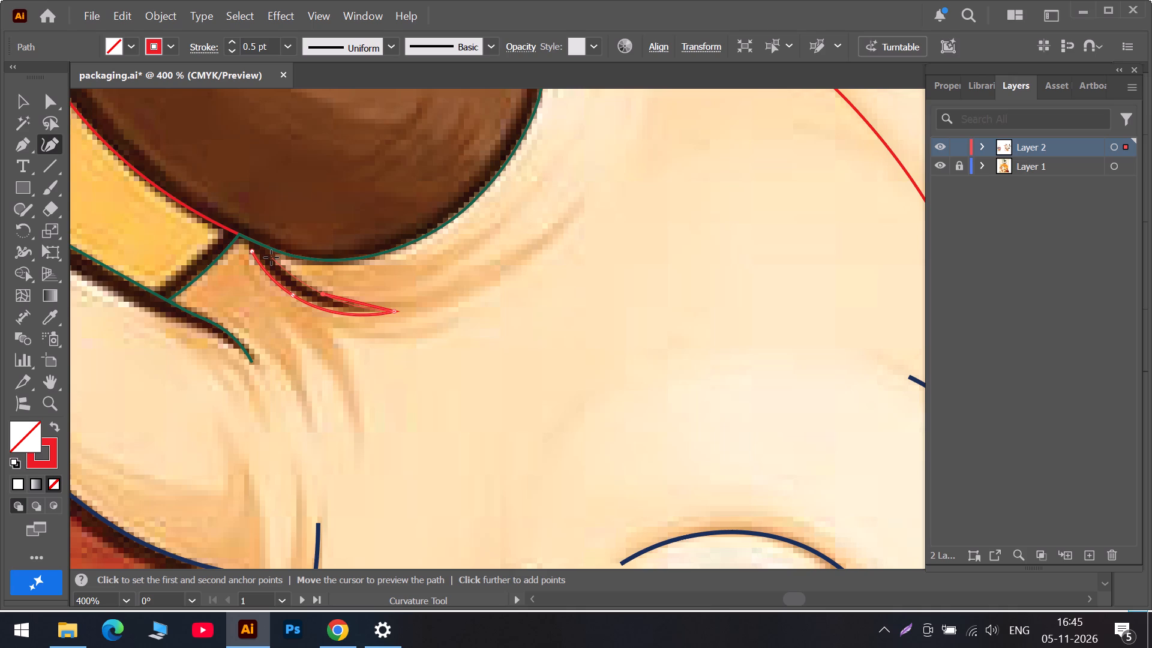
pyautogui.tripleClick(271, 257)
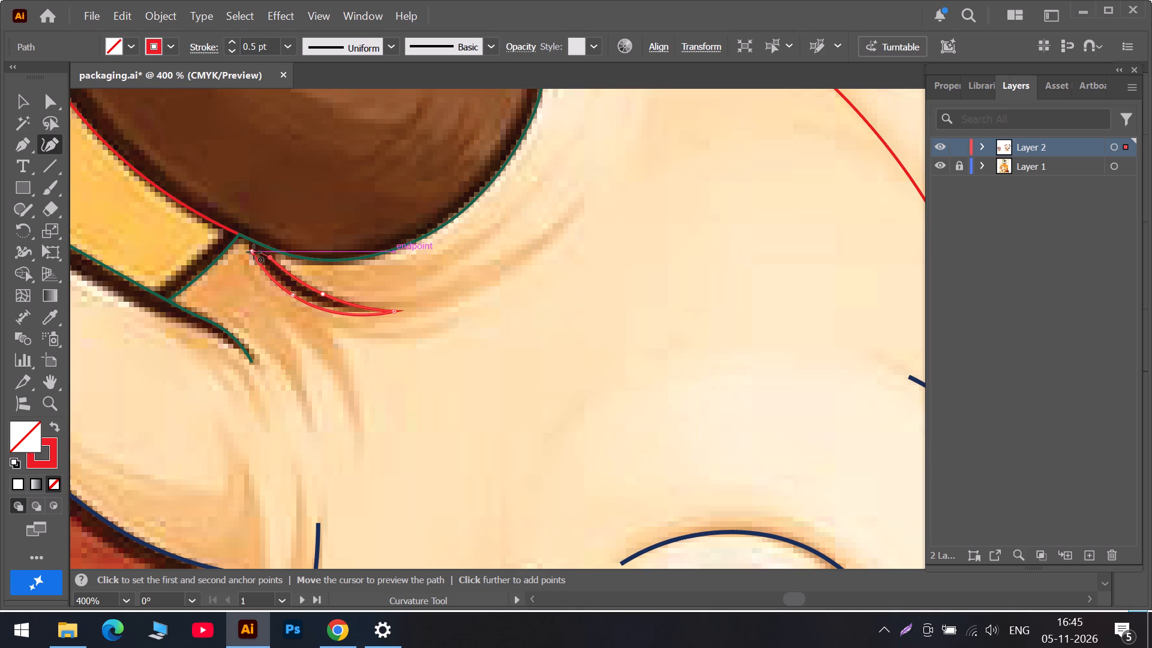
pyautogui.tripleClick(254, 252)
# Refine the crease shape by moving its two upper corners onto the horn outline and its upper edge's middle point along the dark line.
pyautogui.keyDown('alt'); pyautogui.scroll(4, 266, 267); pyautogui.keyUp('alt')
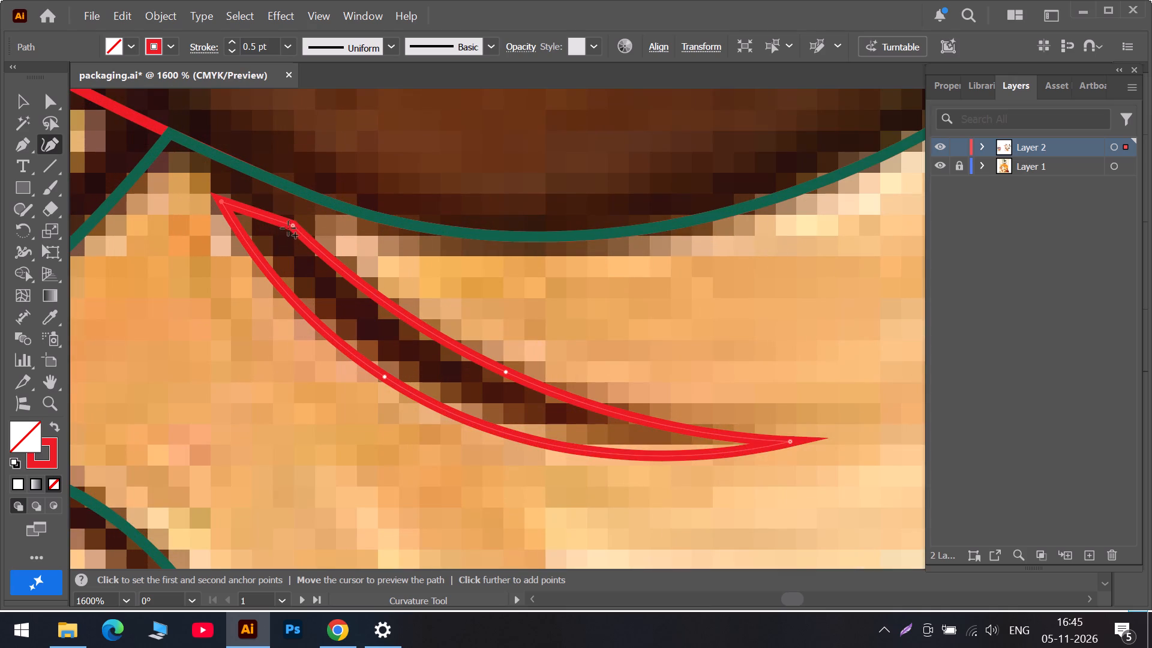
pyautogui.moveTo(293, 225); pyautogui.dragTo(297, 190)
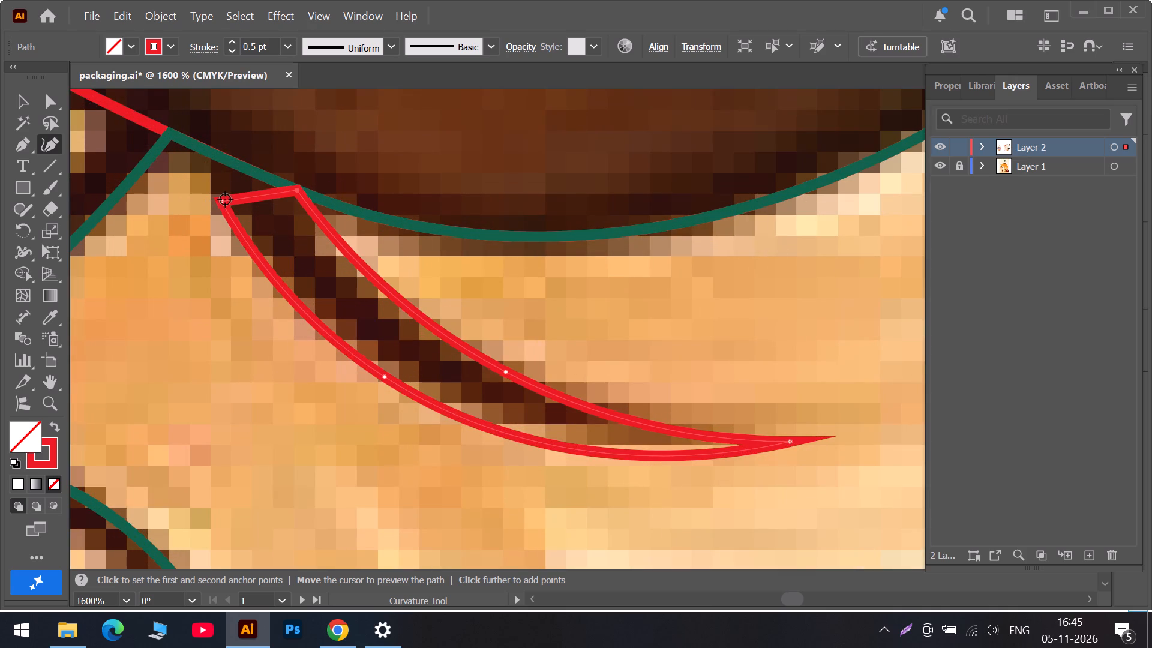
pyautogui.moveTo(225, 199); pyautogui.dragTo(214, 152)
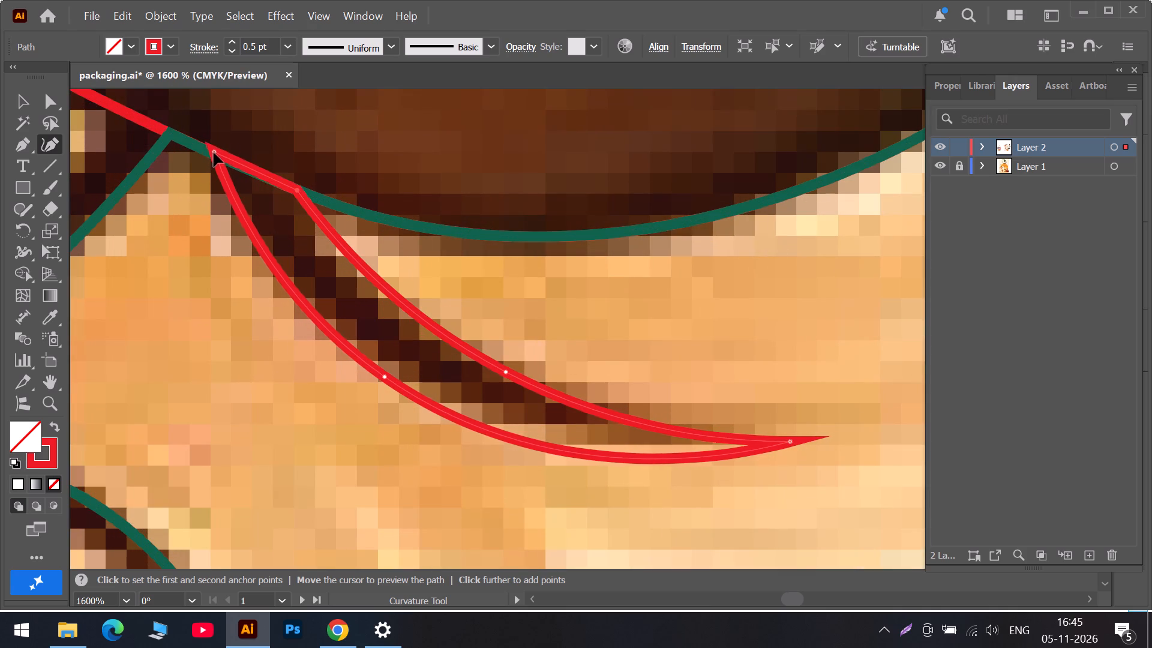
pyautogui.moveTo(214, 152); pyautogui.dragTo(212, 154)
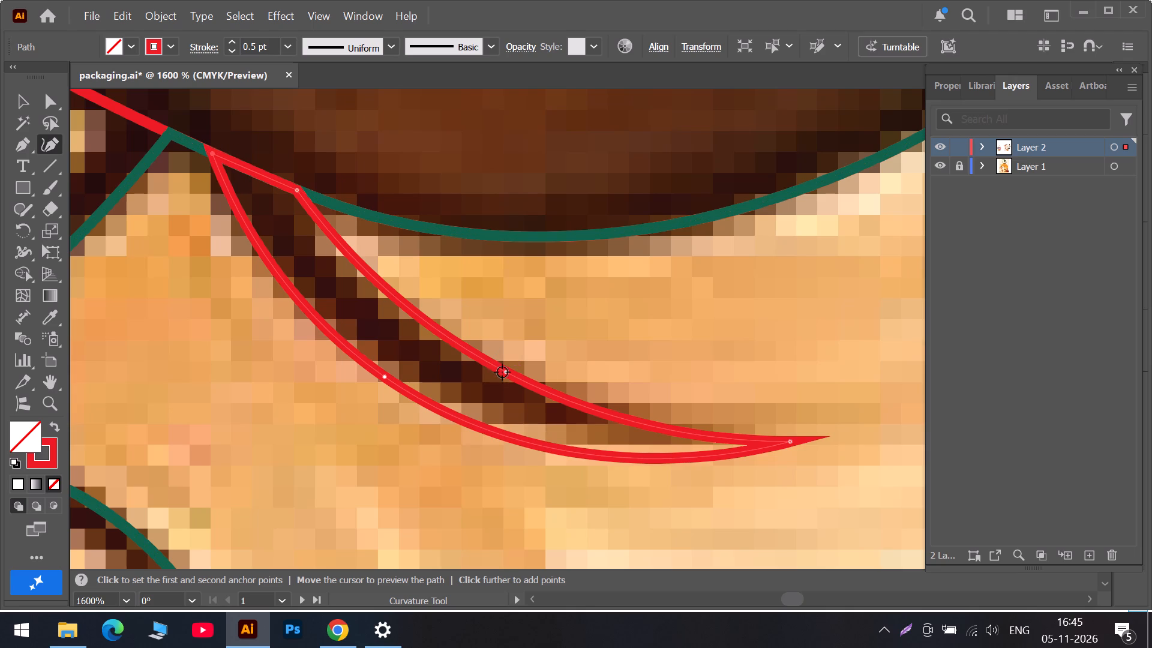
pyautogui.moveTo(503, 372); pyautogui.dragTo(404, 320)
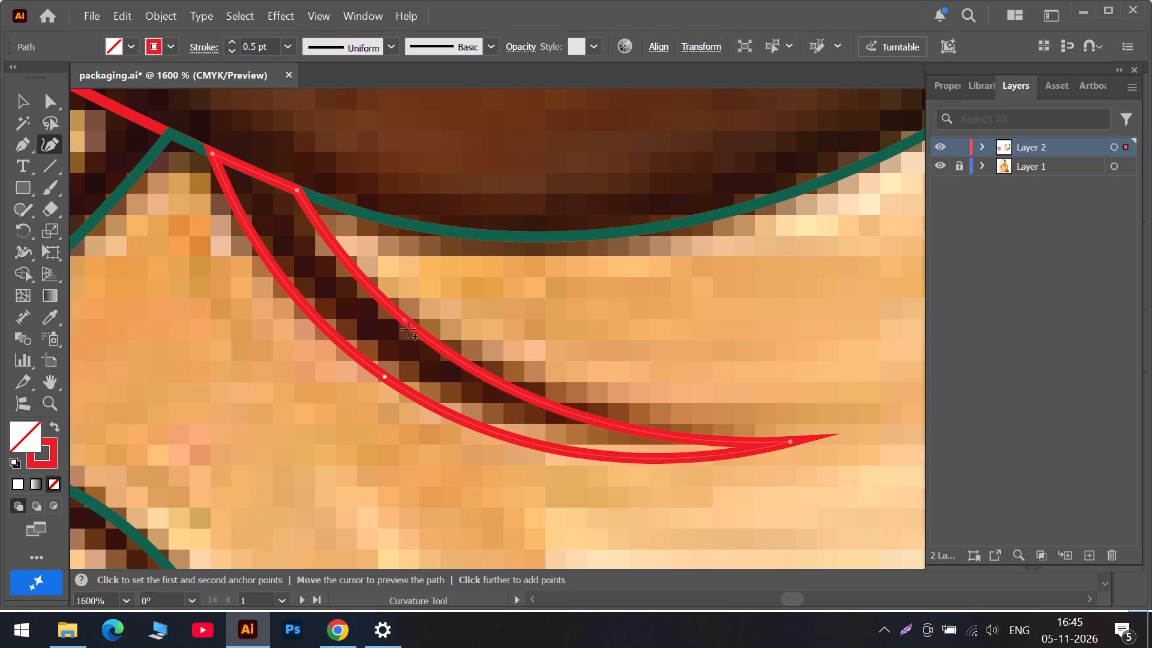
# Examine the traced outlines over the cow's head, neck and body against the reference illustration.
pyautogui.keyDown('alt'); pyautogui.scroll(-9, 408, 329); pyautogui.keyUp('alt')
pyautogui.scroll(-3, 384, 392)
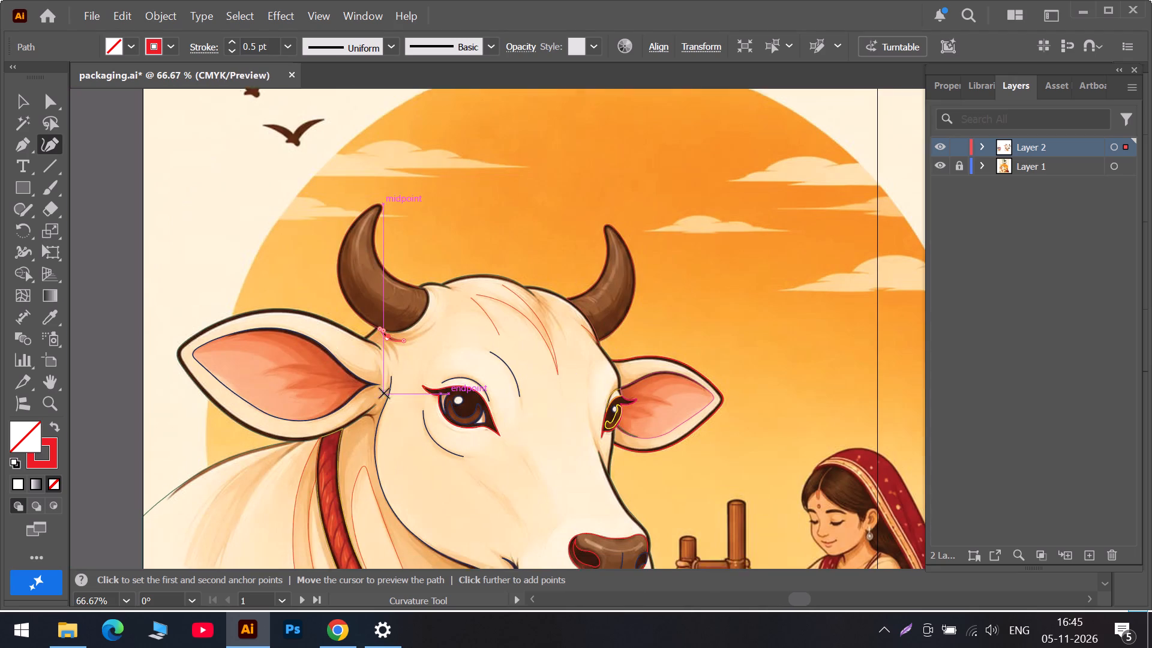
pyautogui.scroll(-7, 384, 393)
pyautogui.keyDown('alt'); pyautogui.scroll(1, 383, 257); pyautogui.keyUp('alt')
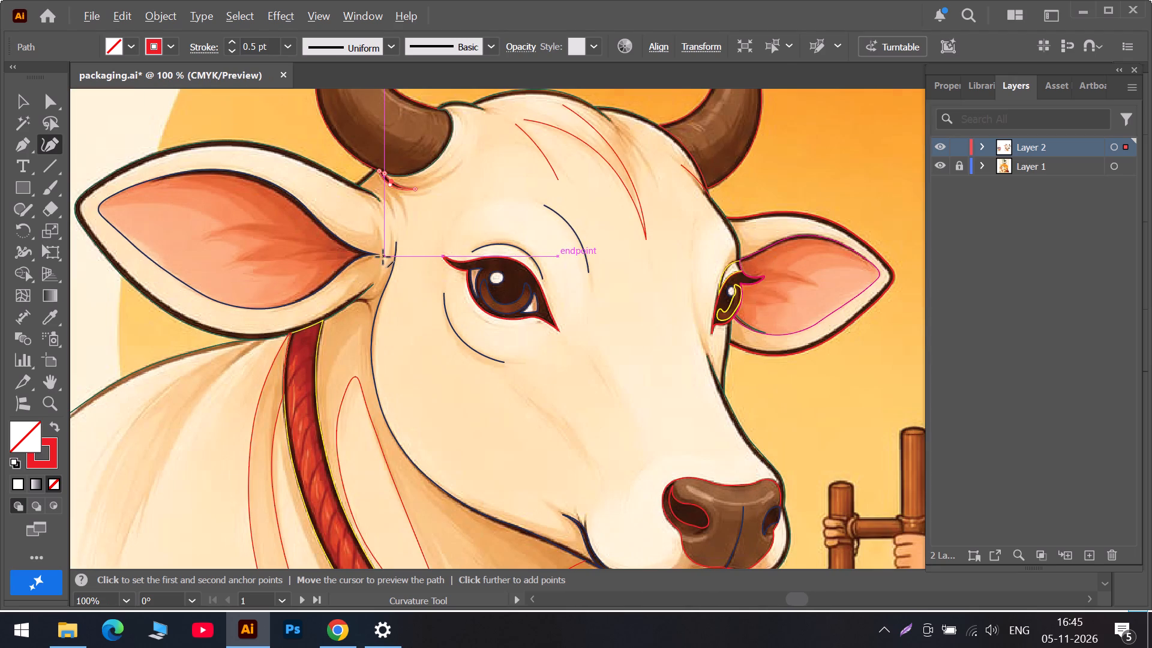
pyautogui.scroll(-5, 383, 257)
pyautogui.scroll(-7, 362, 301)
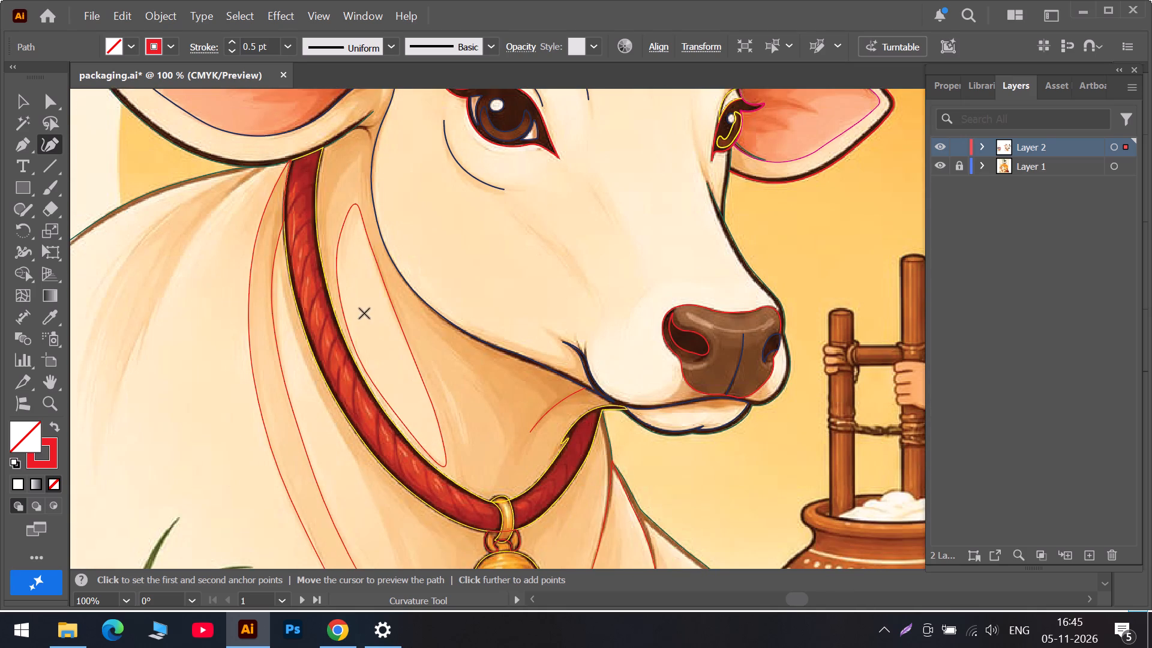
pyautogui.scroll(-5, 364, 313)
pyautogui.scroll(-2, 388, 379)
pyautogui.keyDown('alt'); pyautogui.scroll(2, 347, 362); pyautogui.keyUp('alt')
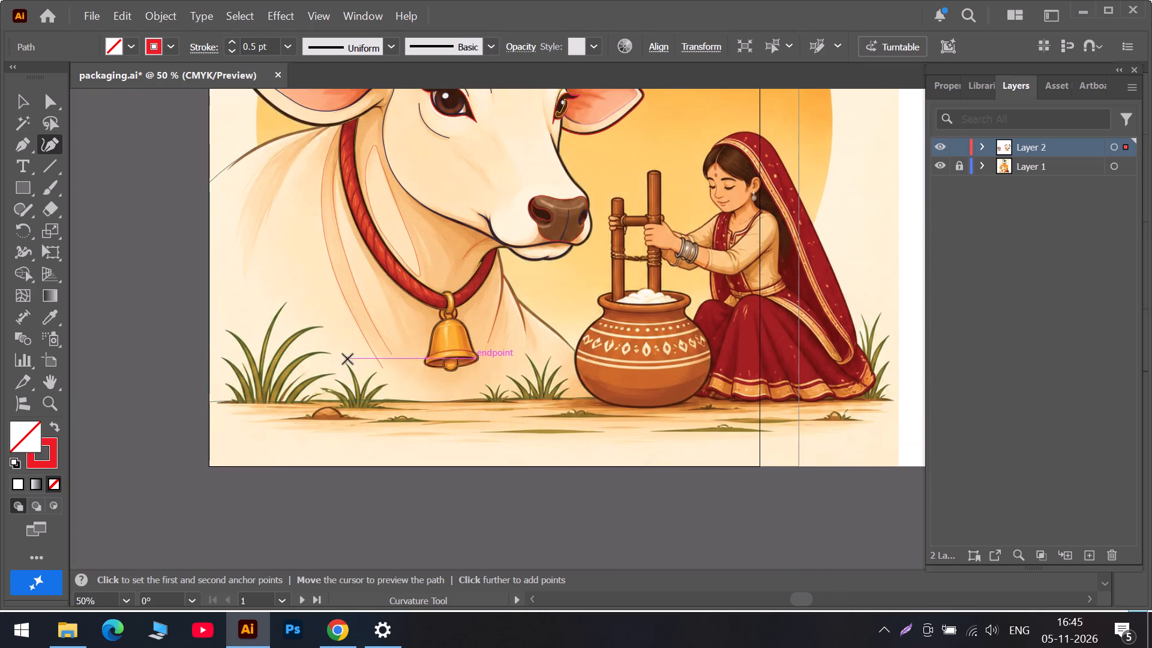
pyautogui.keyDown('alt'); pyautogui.scroll(-2, 347, 354); pyautogui.keyUp('alt')
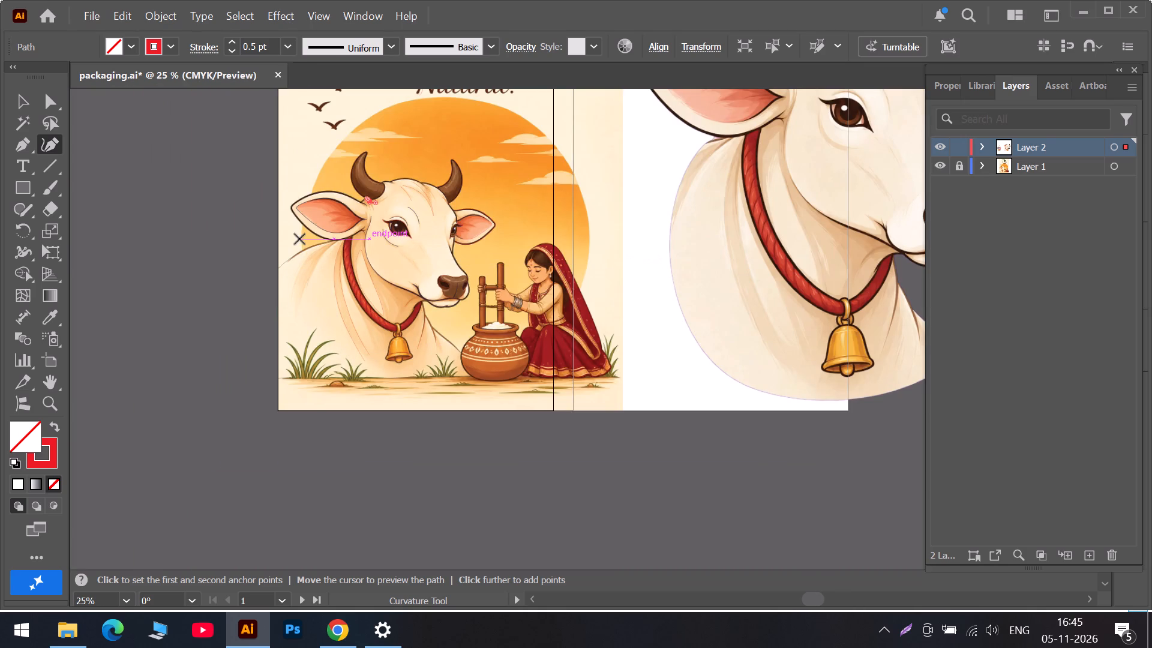
pyautogui.keyDown('alt'); pyautogui.scroll(5, 299, 239); pyautogui.keyUp('alt')
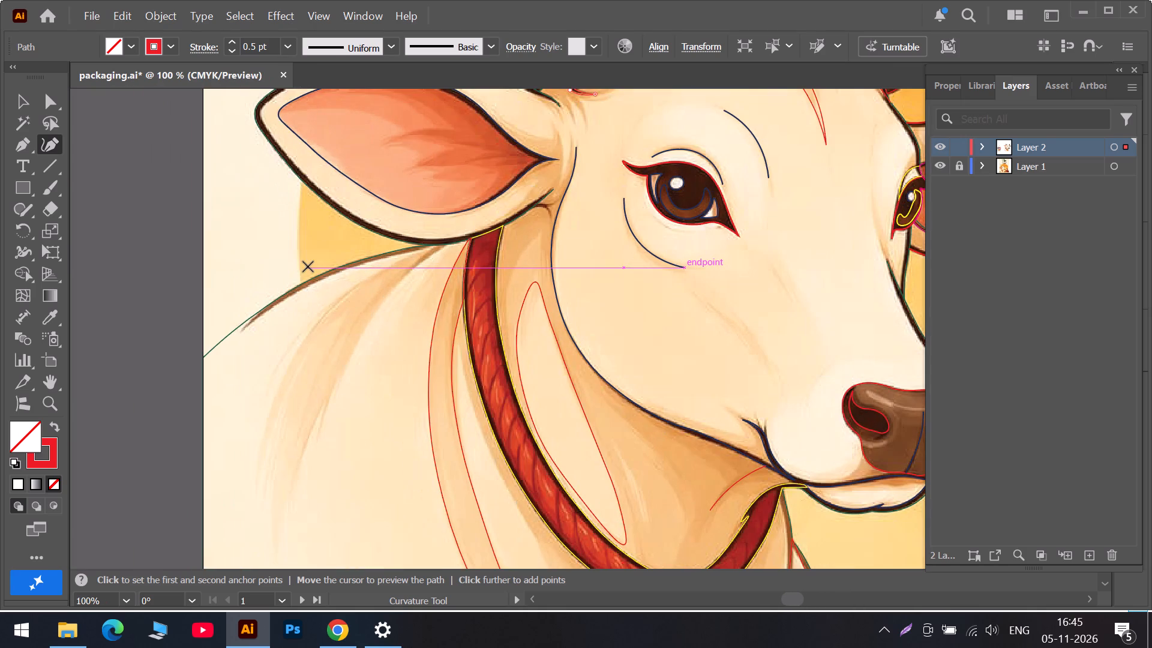
pyautogui.keyDown('alt'); pyautogui.scroll(-4, 307, 266); pyautogui.keyUp('alt')
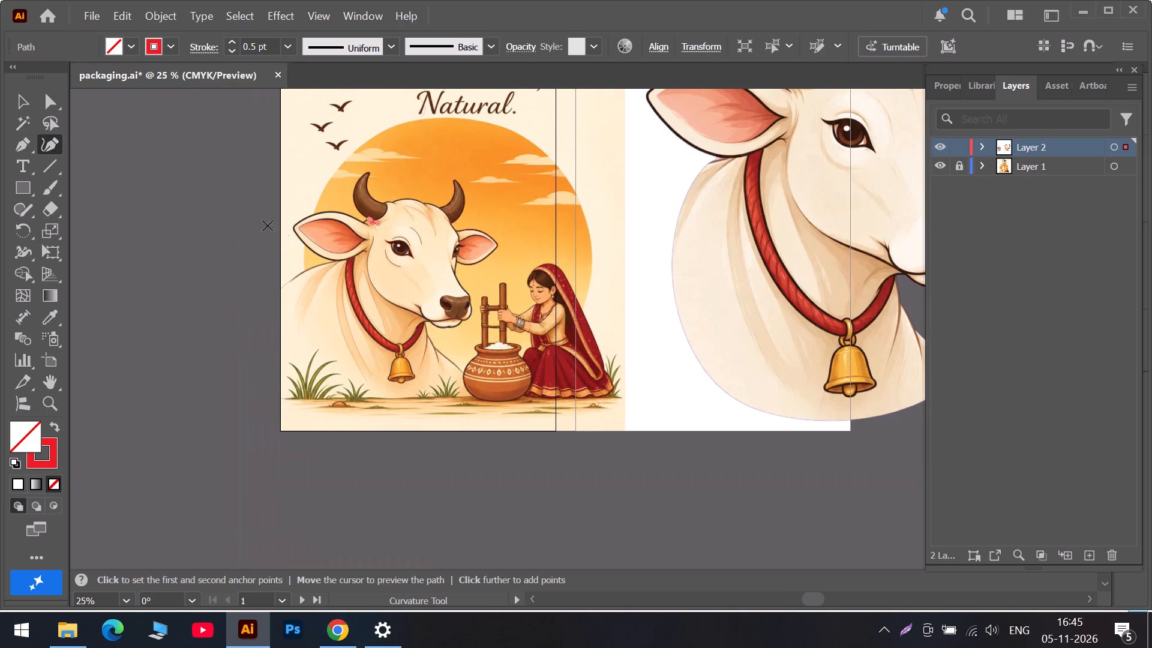
# Unlock Layer 1 and move the reference image off Artboard 1 onto the empty canvas to its left.
pyautogui.click(12, 100)
pyautogui.click(203, 253)
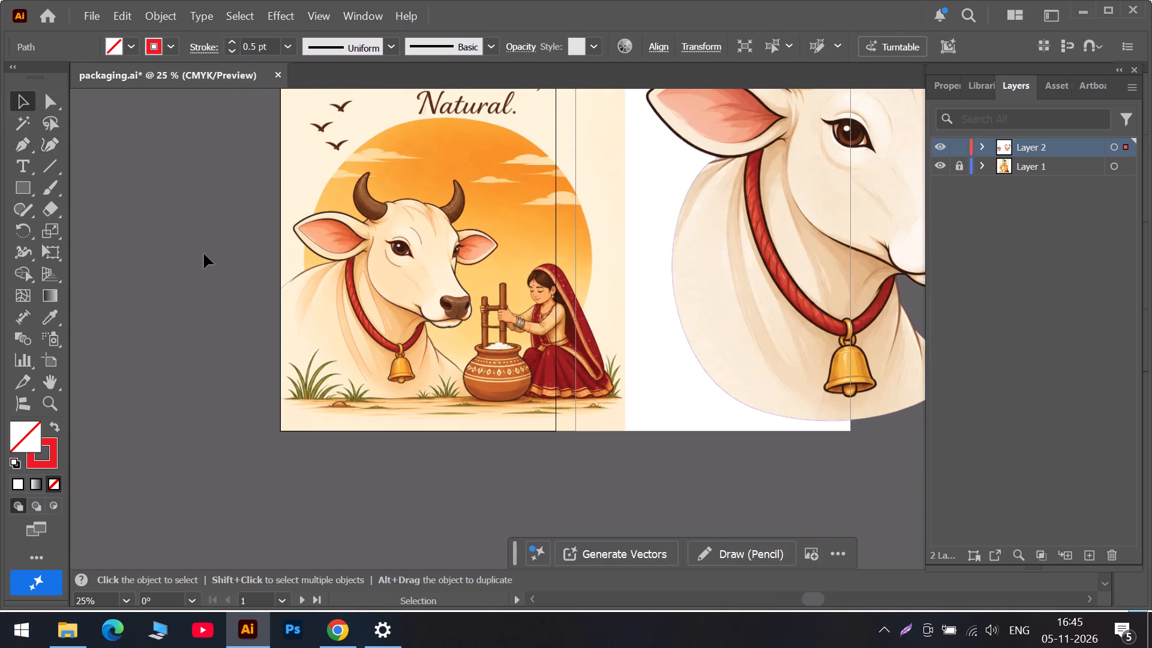
pyautogui.click(963, 169)
pyautogui.keyDown('alt'); pyautogui.scroll(-3, 853, 295); pyautogui.keyUp('alt')
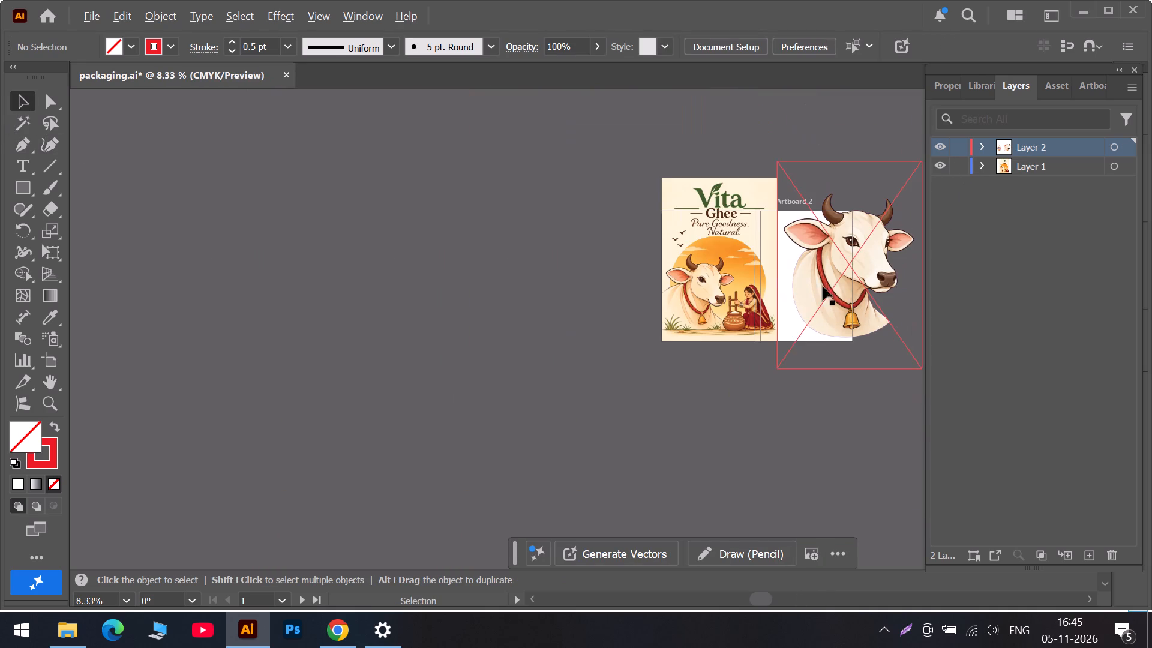
pyautogui.moveTo(685, 193); pyautogui.dragTo(368, 239)
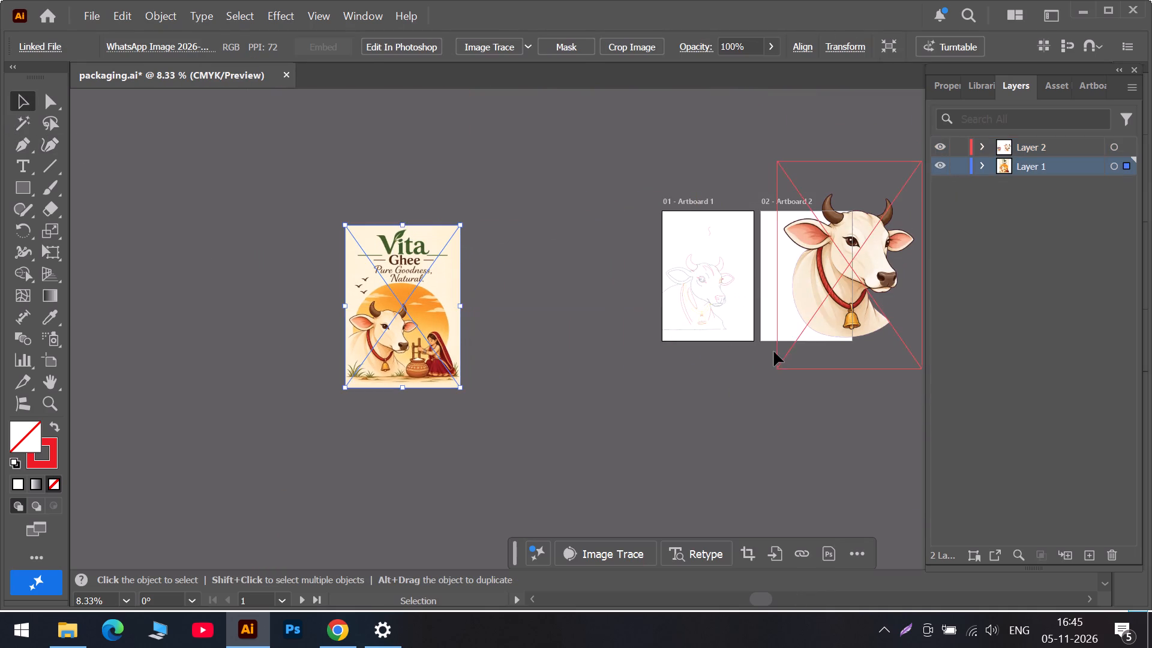
# Select all the cow outlines on Artboard 1 and set their stroke colour to the dark indigo recent colour.
pyautogui.keyDown('alt'); pyautogui.scroll(3, 765, 345); pyautogui.keyUp('alt')
pyautogui.scroll(6, 505, 223)
pyautogui.scroll(3, 432, 137)
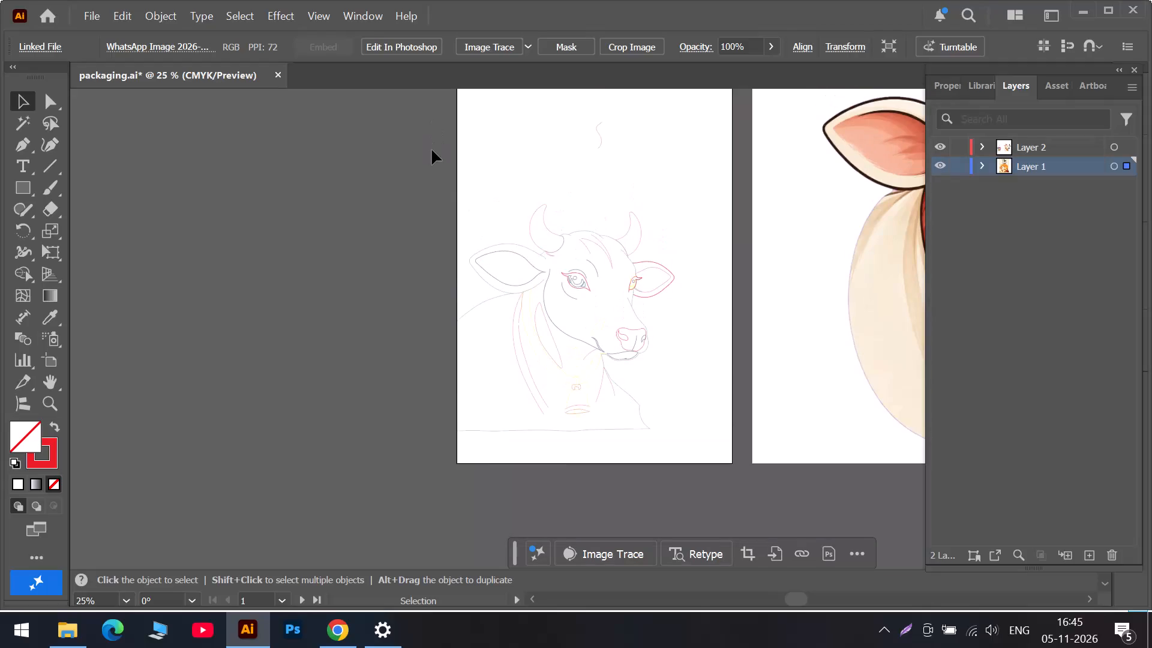
pyautogui.moveTo(432, 167); pyautogui.dragTo(713, 477)
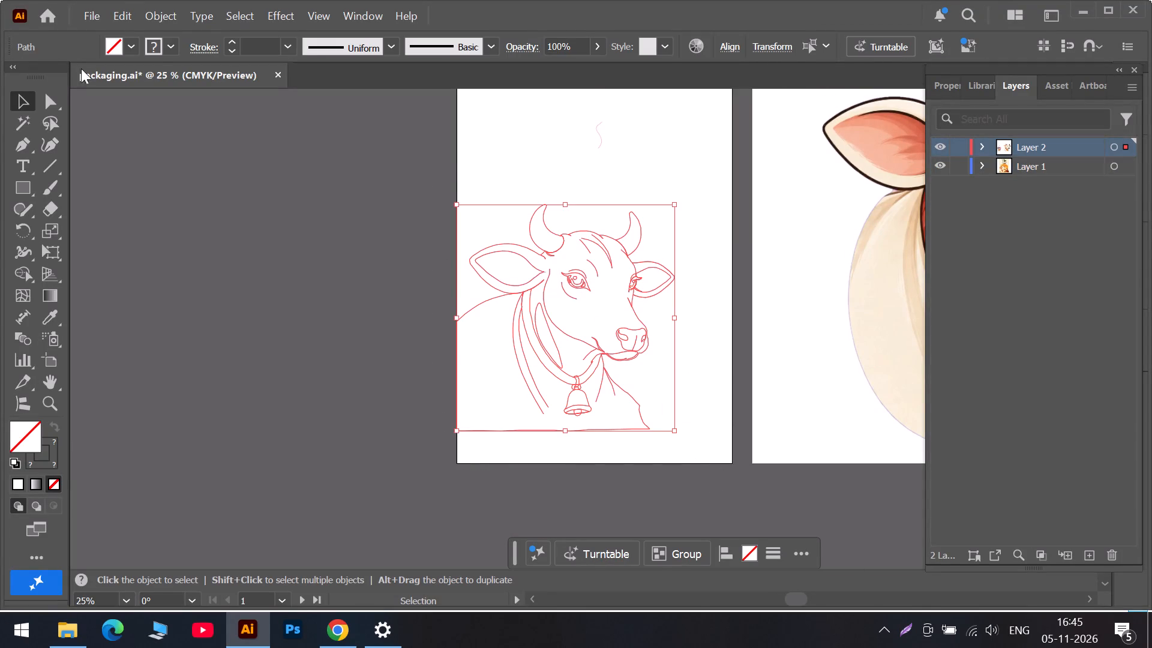
pyautogui.click(170, 47)
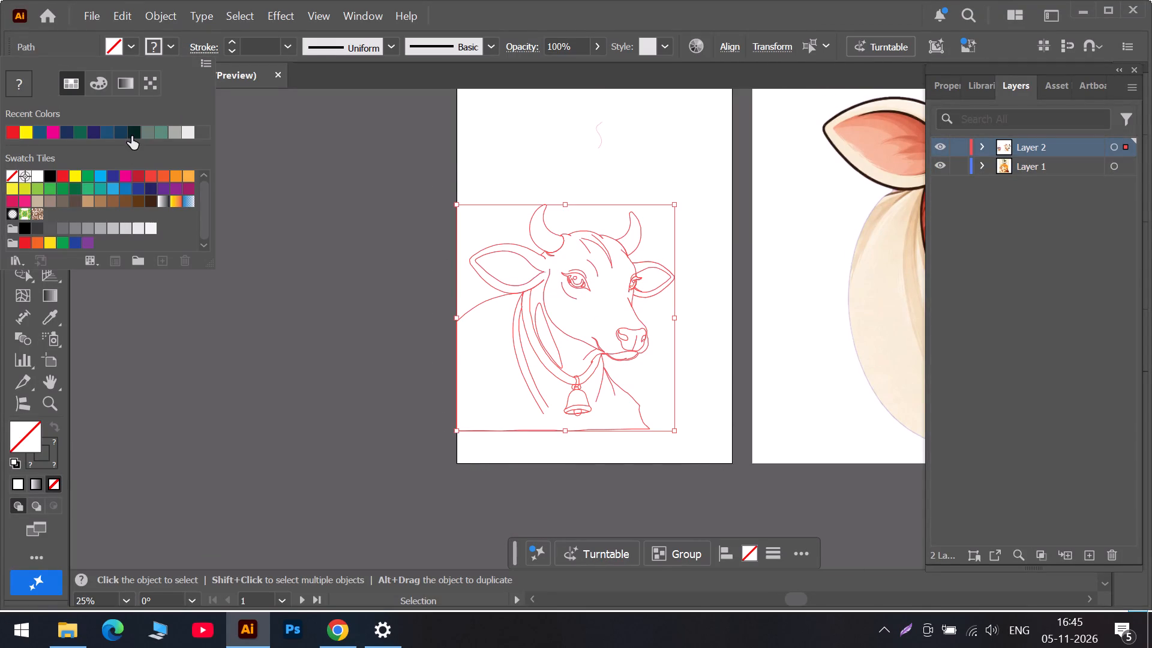
pyautogui.click(131, 136)
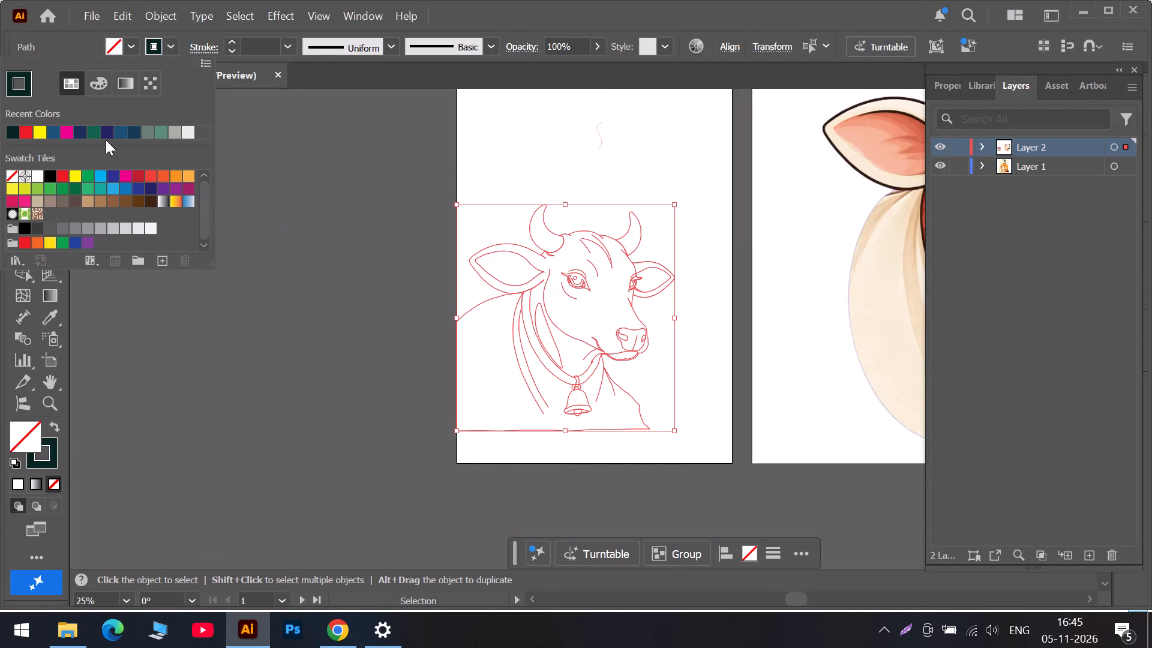
pyautogui.click(106, 134)
pyautogui.click(327, 246)
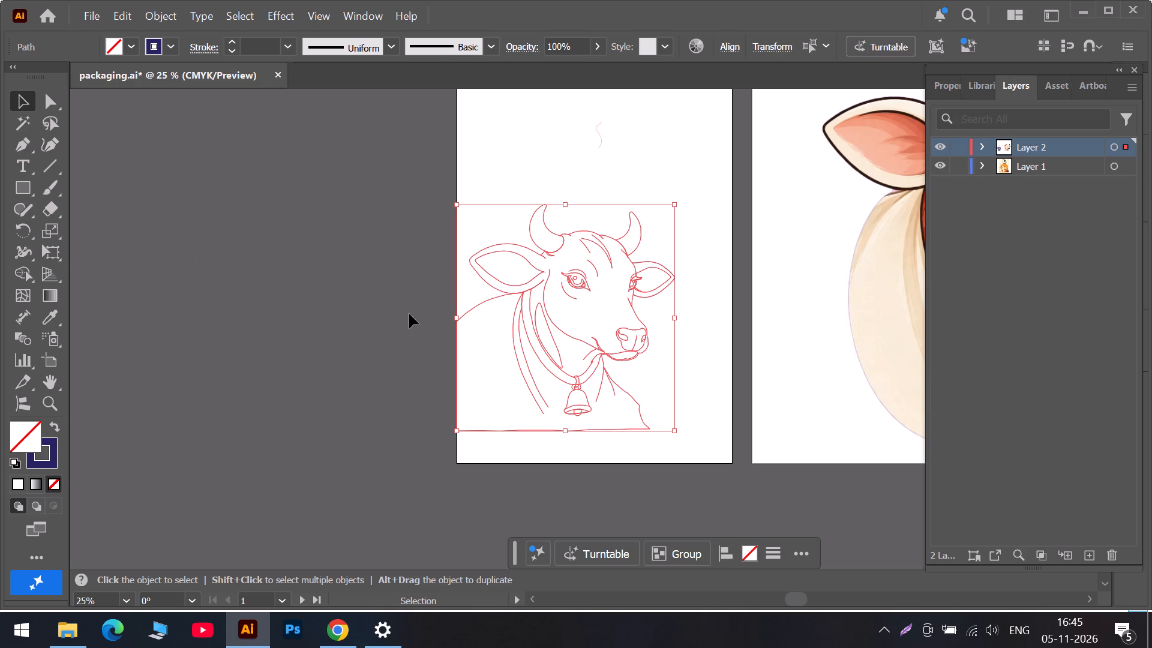
pyautogui.click(409, 314)
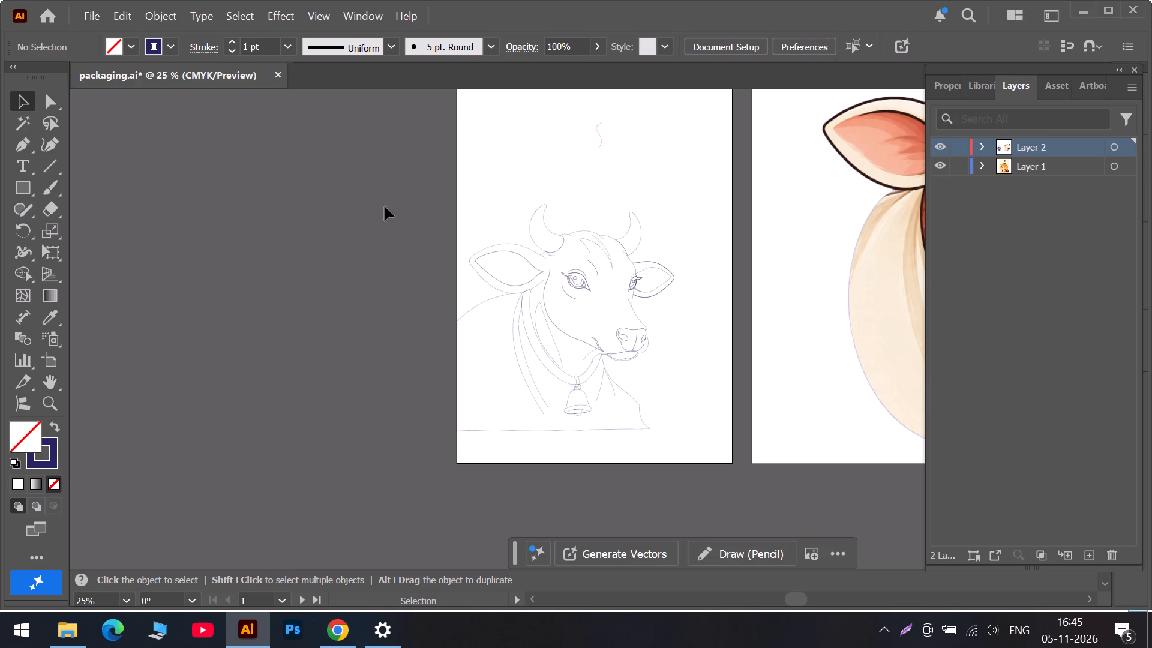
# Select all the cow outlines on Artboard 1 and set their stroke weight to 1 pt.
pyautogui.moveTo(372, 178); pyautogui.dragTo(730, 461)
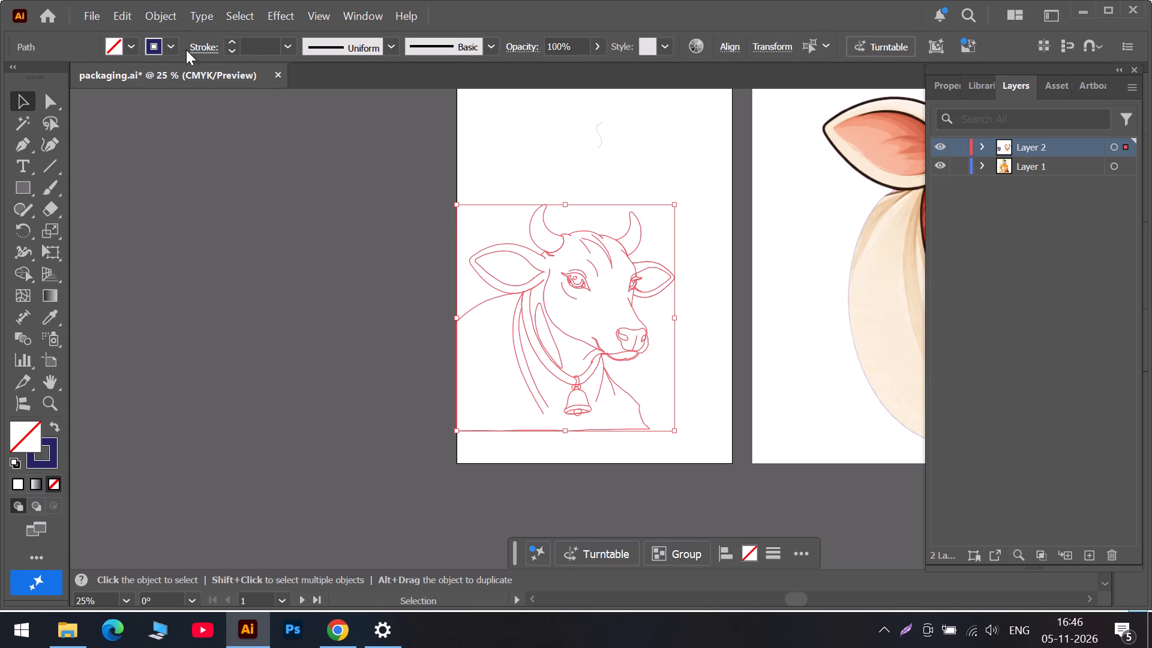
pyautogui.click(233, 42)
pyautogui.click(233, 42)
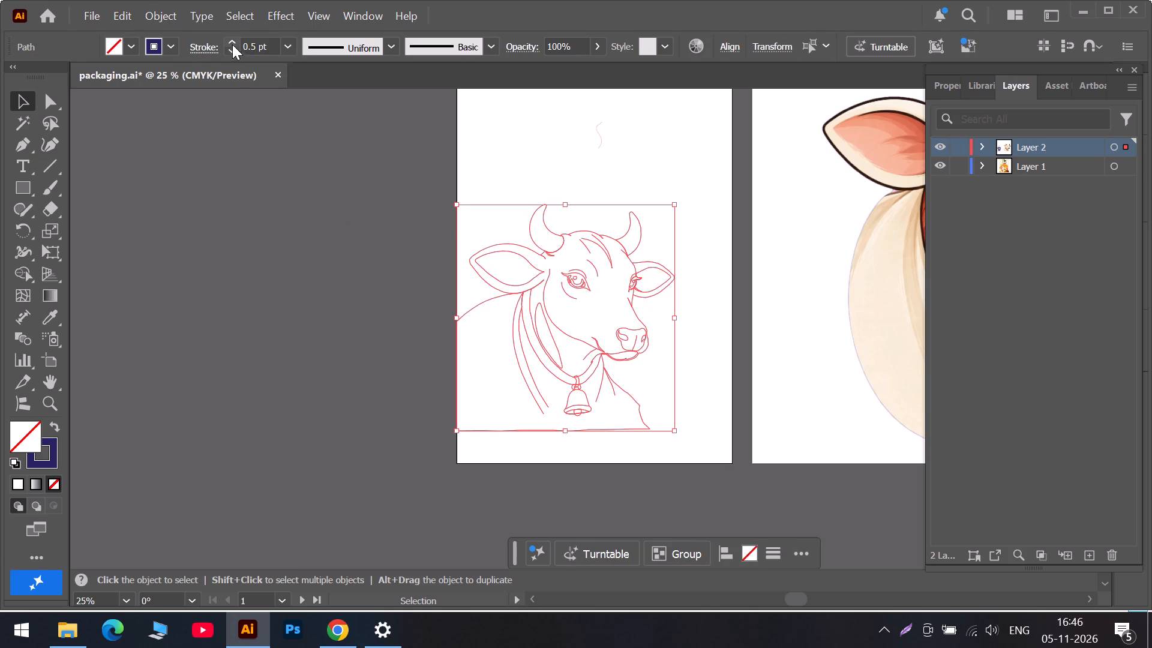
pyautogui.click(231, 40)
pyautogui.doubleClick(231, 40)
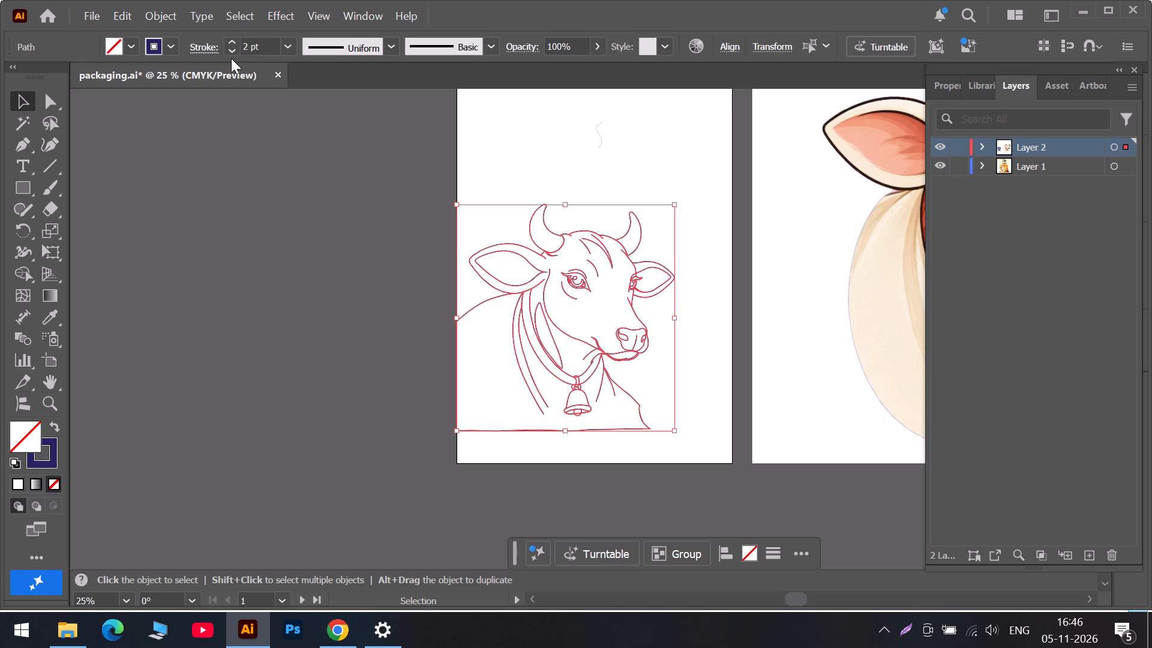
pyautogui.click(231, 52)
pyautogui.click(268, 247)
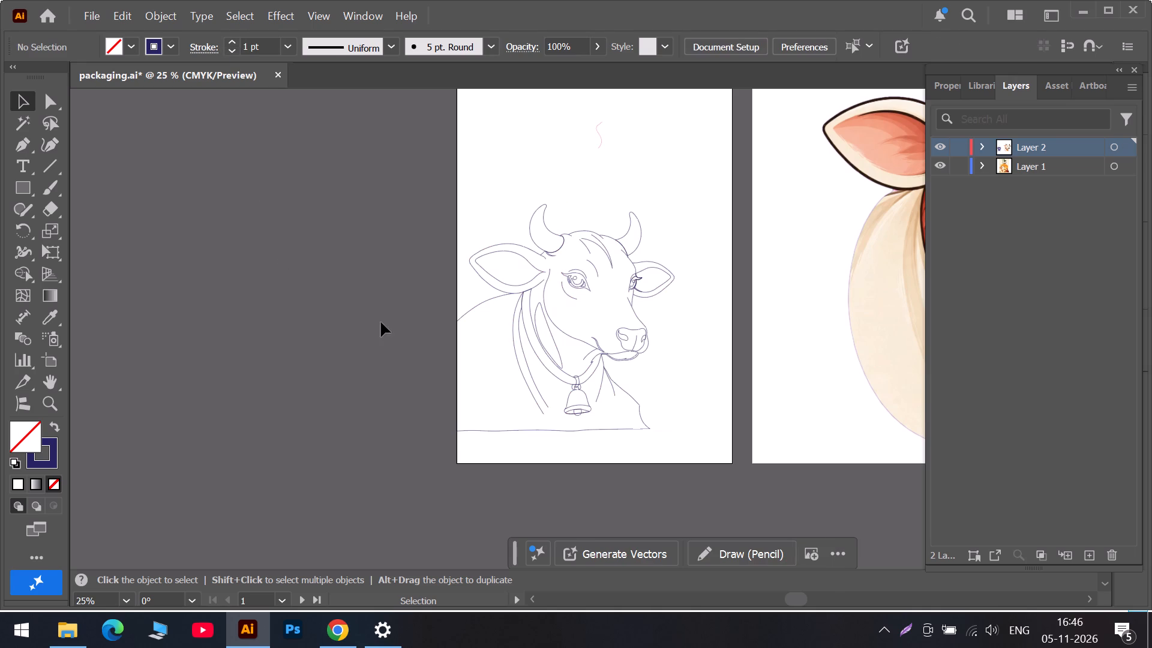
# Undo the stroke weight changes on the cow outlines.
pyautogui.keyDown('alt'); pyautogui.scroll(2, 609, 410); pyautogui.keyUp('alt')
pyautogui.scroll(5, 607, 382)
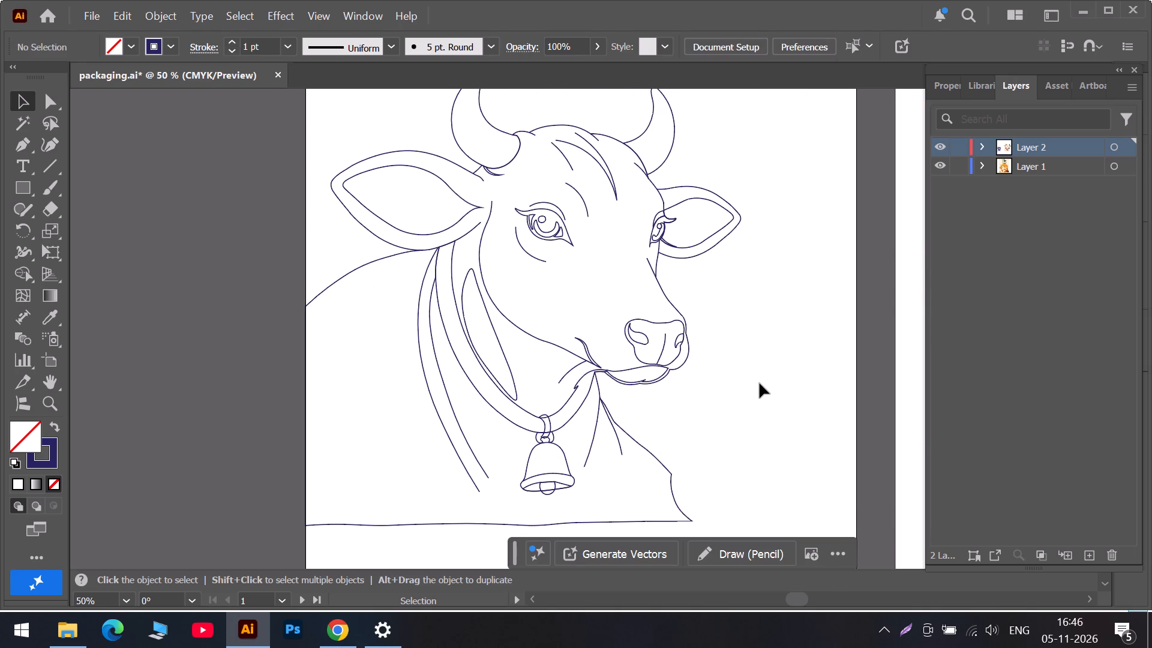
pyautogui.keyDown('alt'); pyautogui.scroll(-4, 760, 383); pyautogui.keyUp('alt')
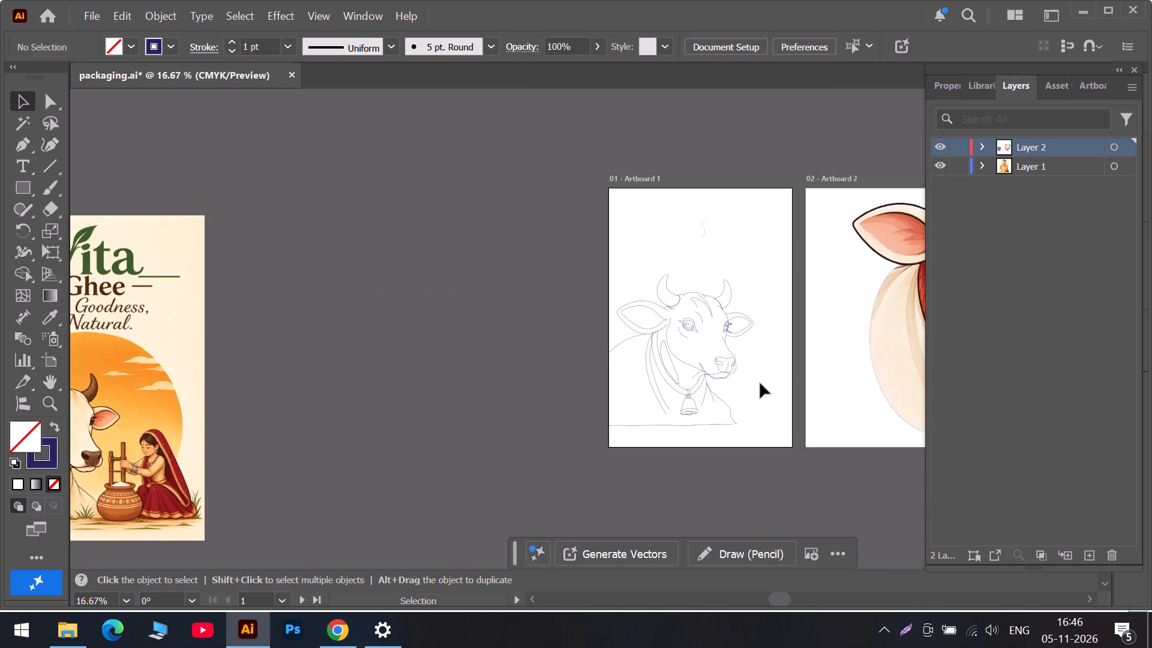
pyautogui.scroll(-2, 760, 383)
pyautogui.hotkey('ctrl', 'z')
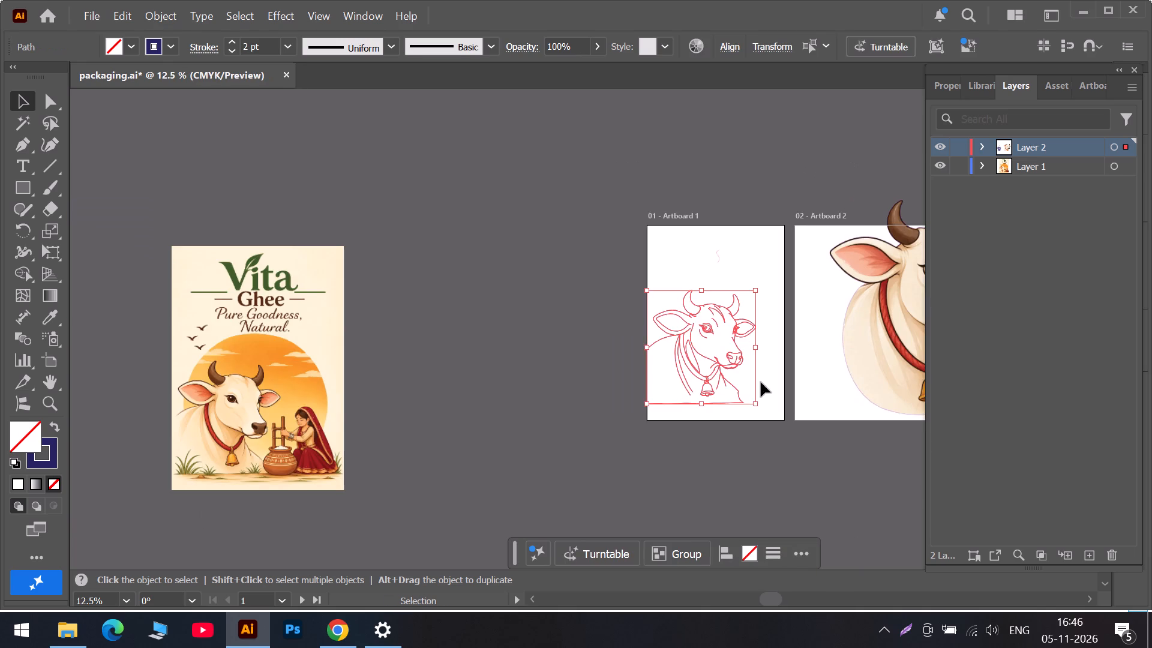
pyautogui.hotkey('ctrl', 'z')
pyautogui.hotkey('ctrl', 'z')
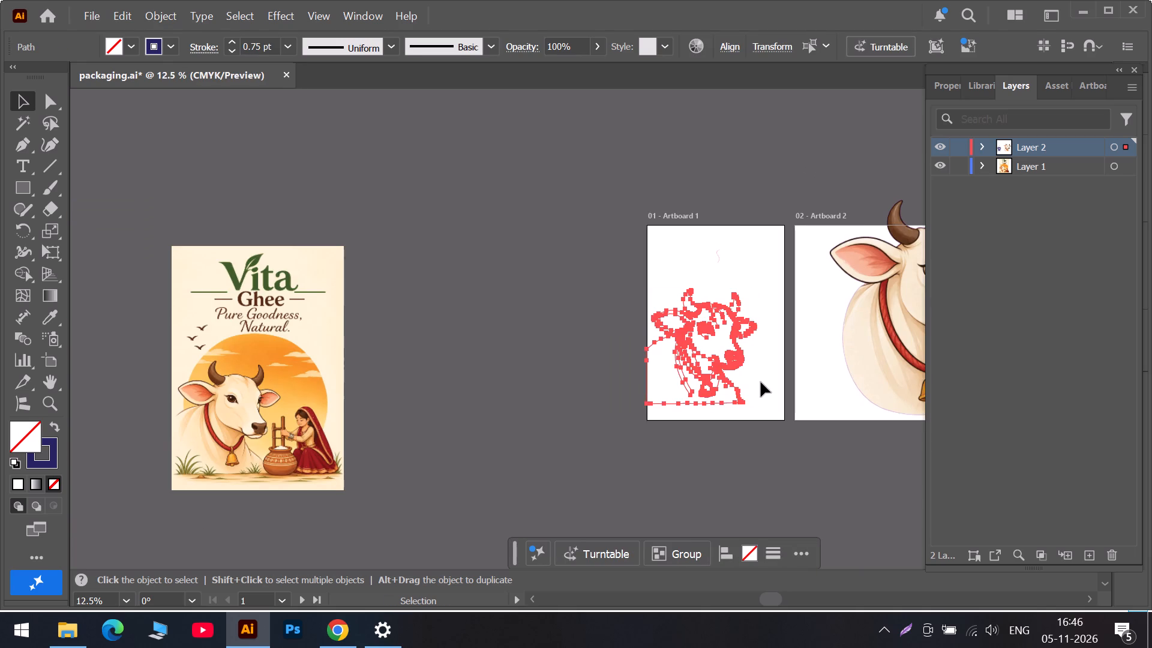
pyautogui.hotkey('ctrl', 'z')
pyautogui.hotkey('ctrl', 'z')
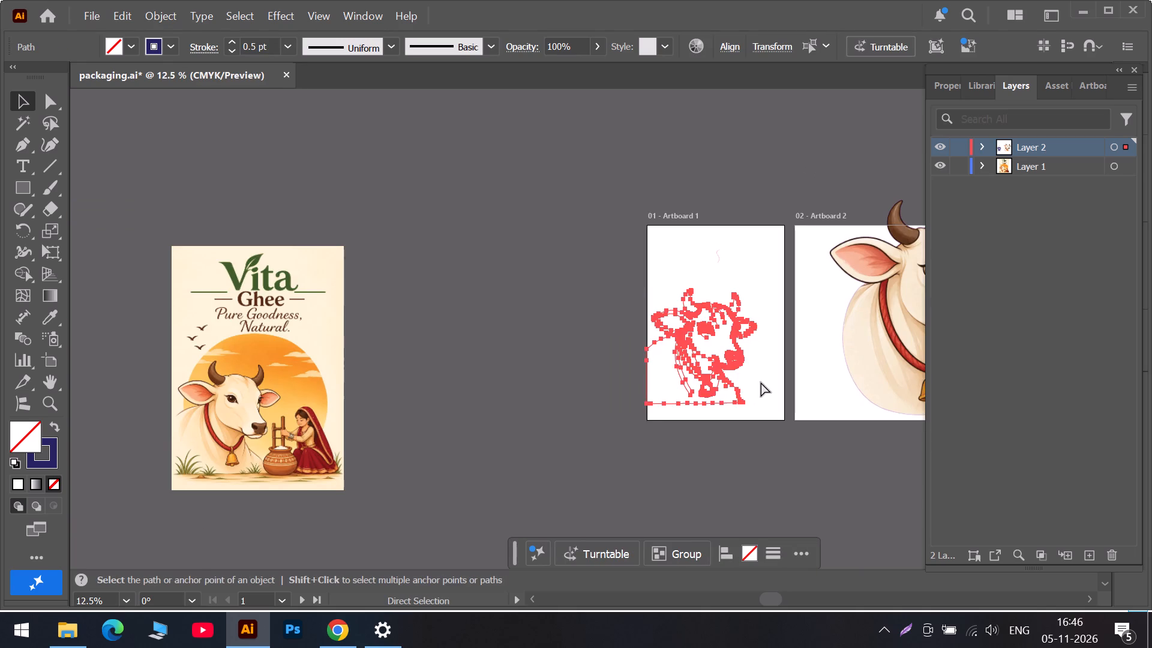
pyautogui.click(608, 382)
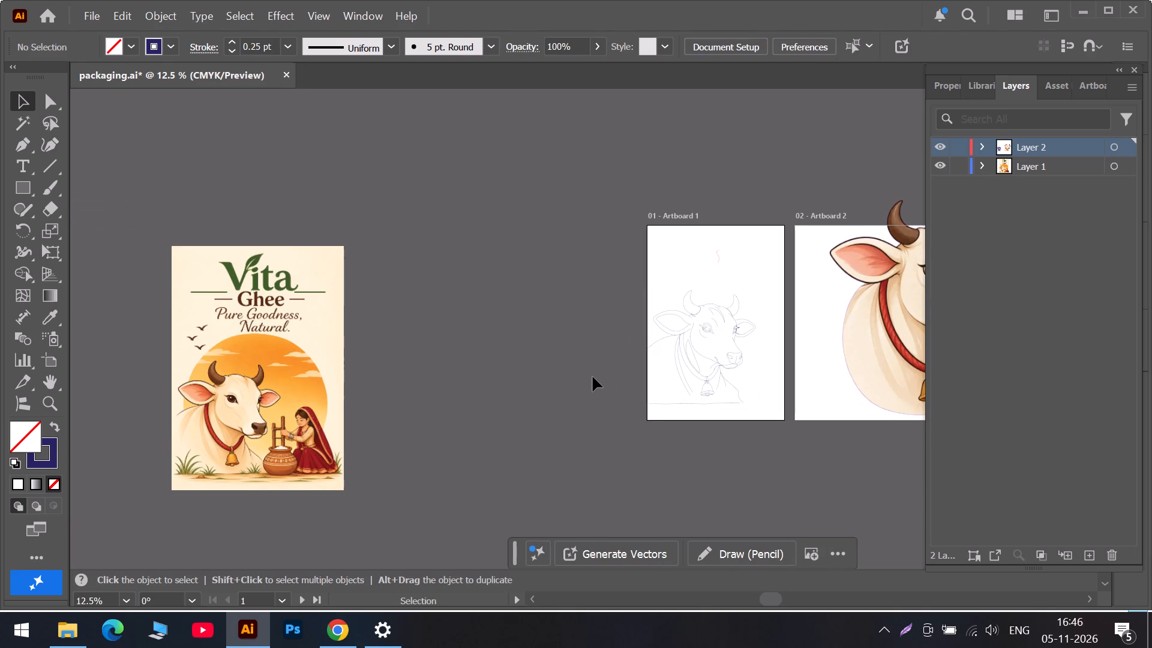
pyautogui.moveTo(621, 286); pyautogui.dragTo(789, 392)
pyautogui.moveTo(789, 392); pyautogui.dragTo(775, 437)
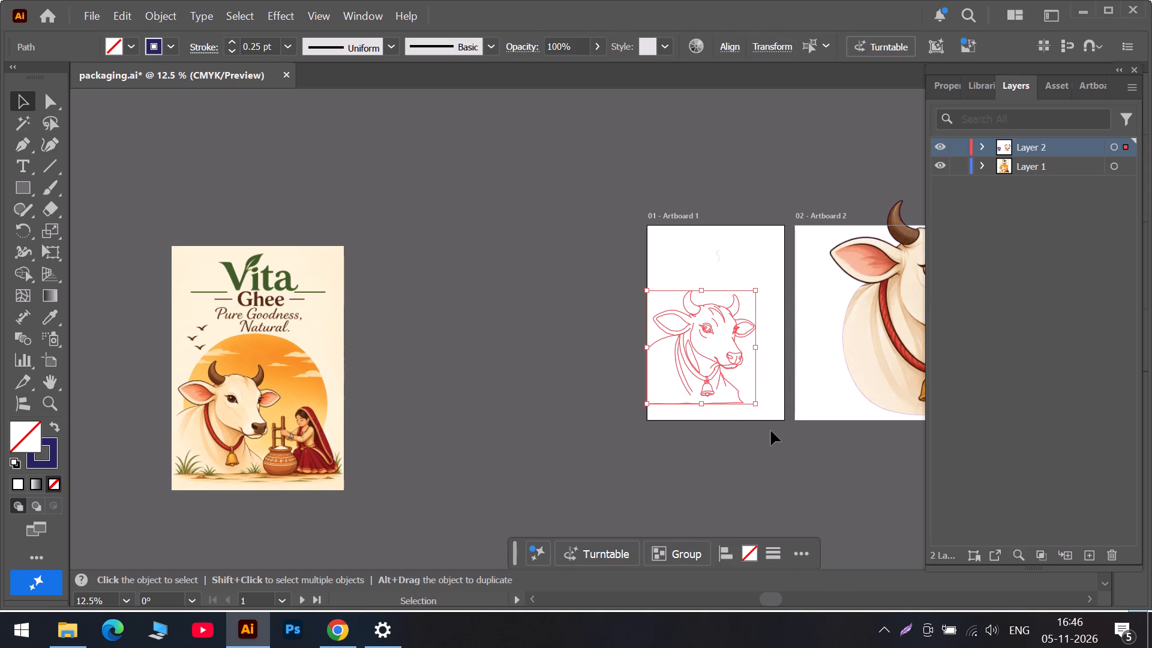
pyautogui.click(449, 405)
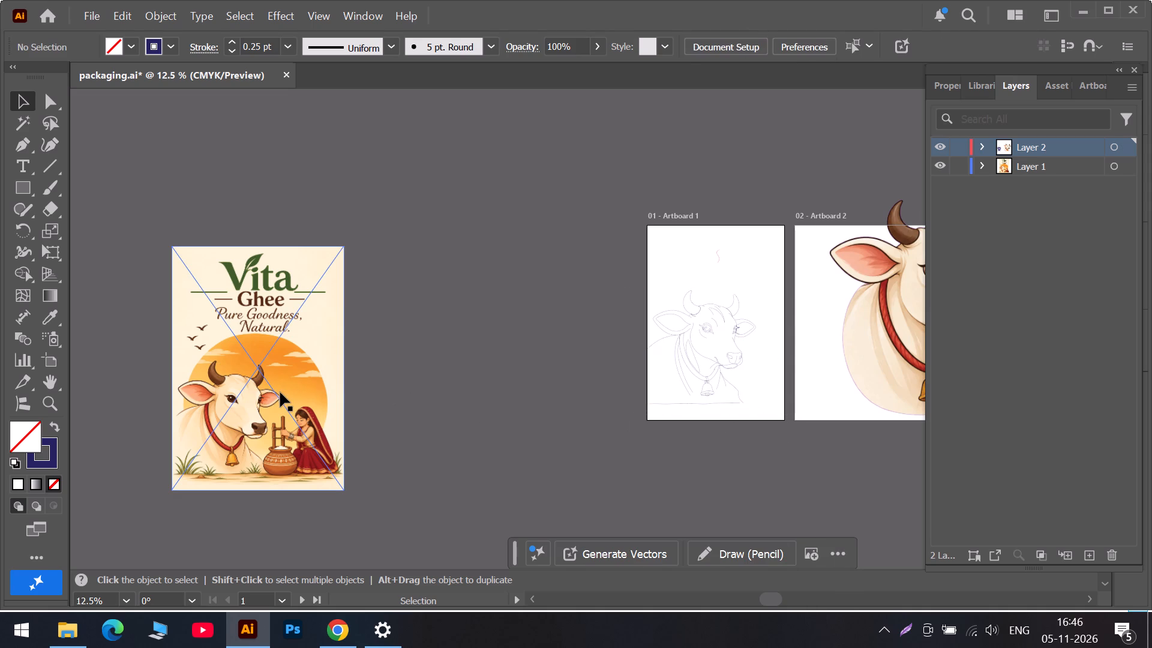
# Undo the cow outlines' stroke recolouring and the reference image's move off Artboard 1.
pyautogui.hotkey('ctrl', 'z')
pyautogui.hotkey('ctrl', 'z')
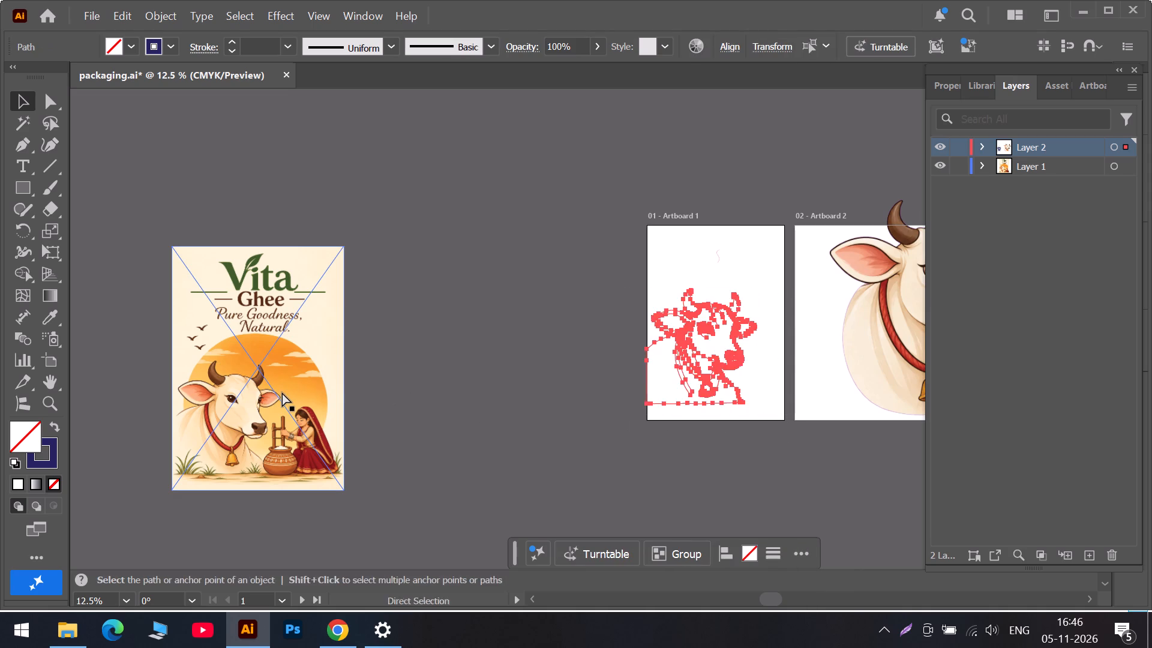
pyautogui.hotkey('ctrl', 'z')
pyautogui.hotkey('ctrl', 'z')
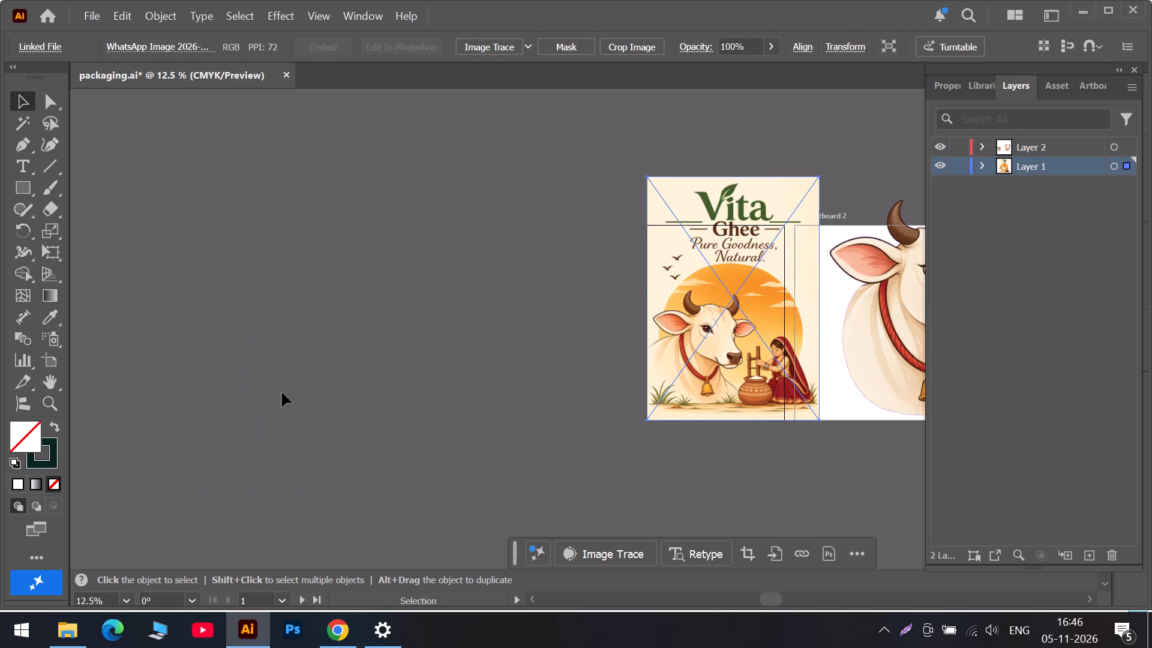
# Draw a curve with the Curvature tool along the muzzle's shading edge, from beside the nose down to the mouth line.
pyautogui.keyDown('alt'); pyautogui.scroll(5, 770, 370); pyautogui.keyUp('alt')
pyautogui.scroll(2, 525, 322)
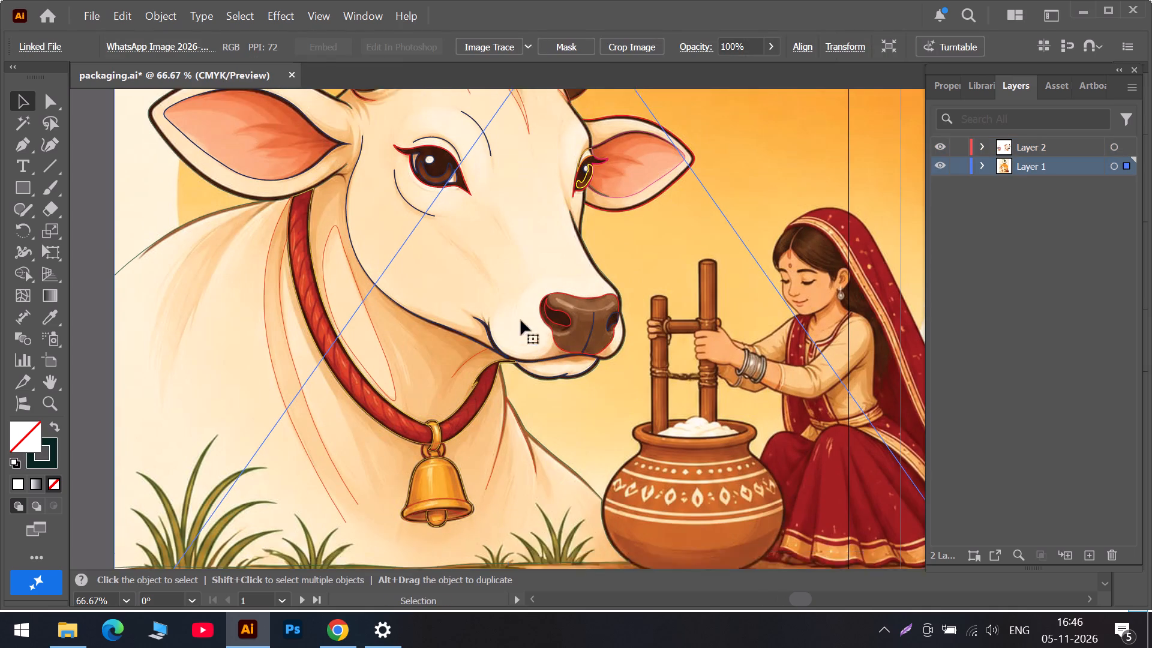
pyautogui.scroll(3, 521, 320)
pyautogui.scroll(1, 575, 387)
pyautogui.keyDown('alt'); pyautogui.scroll(3, 575, 387); pyautogui.keyUp('alt')
pyautogui.scroll(-6, 575, 387)
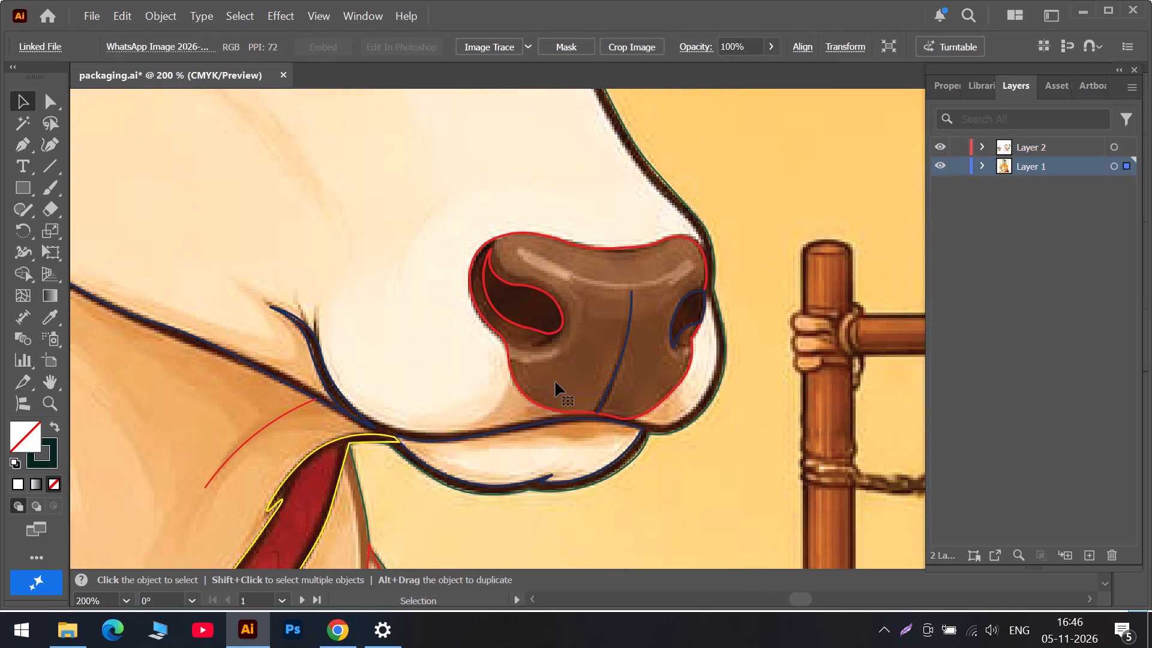
pyautogui.scroll(-5, 553, 382)
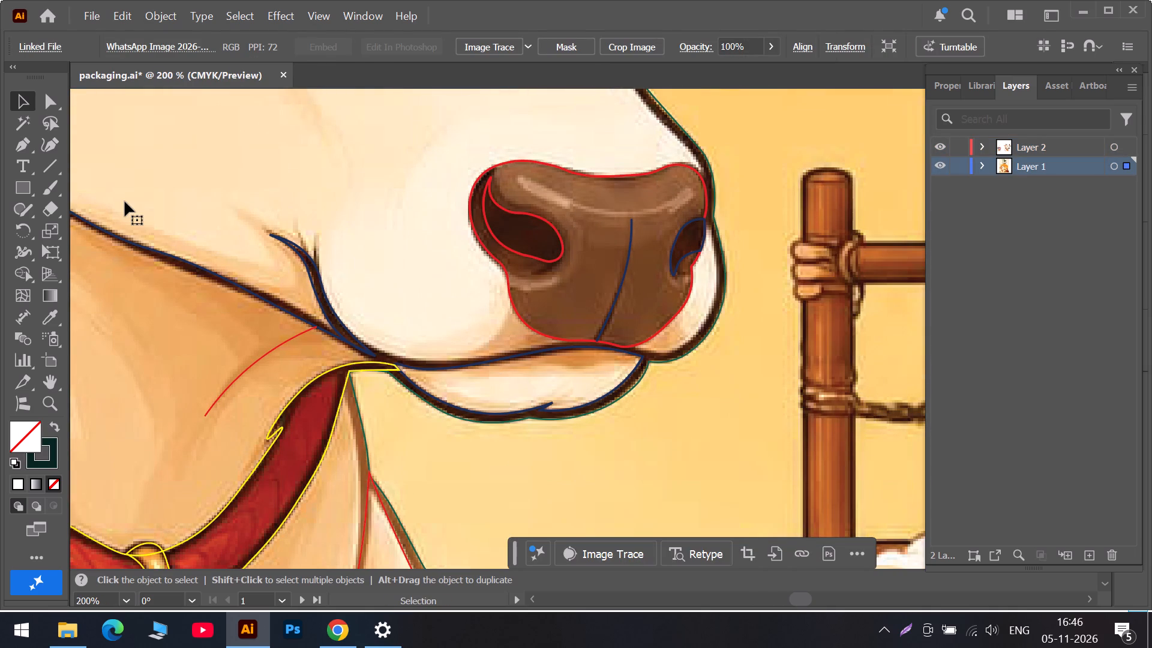
pyautogui.click(56, 145)
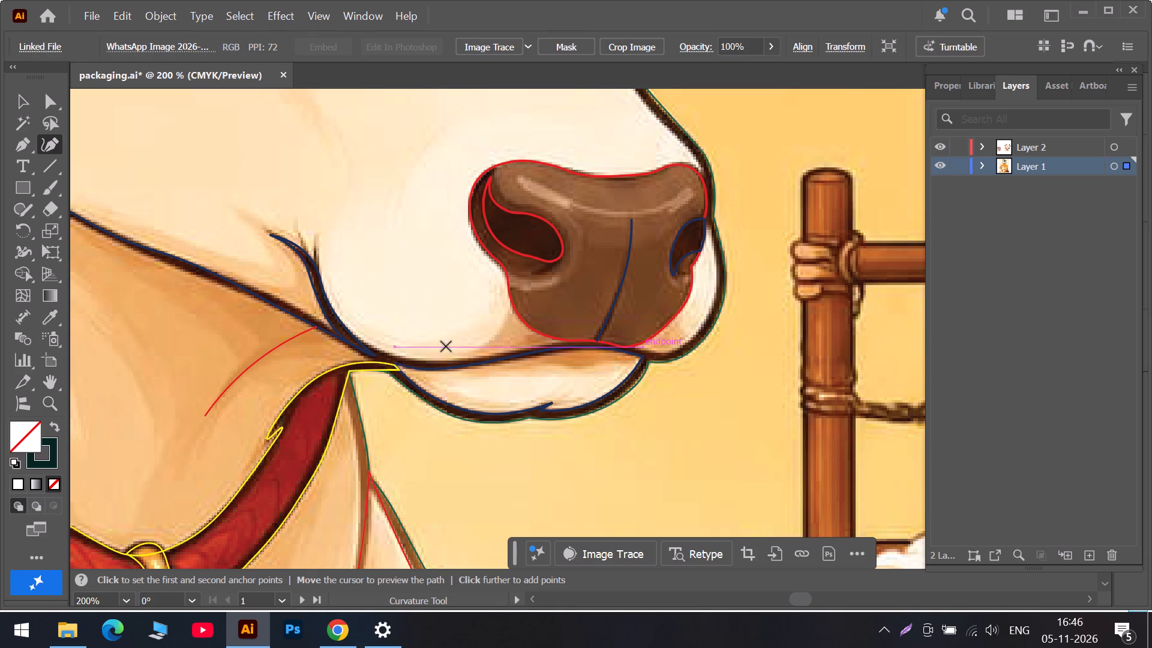
pyautogui.keyDown('alt'); pyautogui.scroll(3, 446, 346); pyautogui.keyUp('alt')
pyautogui.click(631, 246)
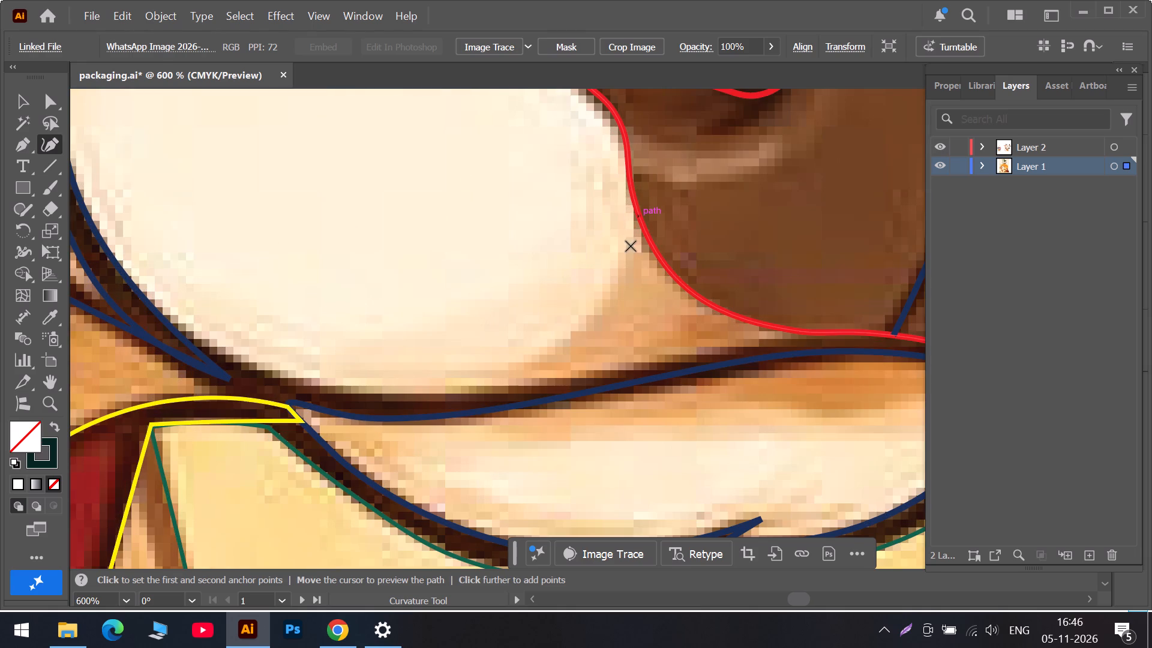
pyautogui.click(599, 320)
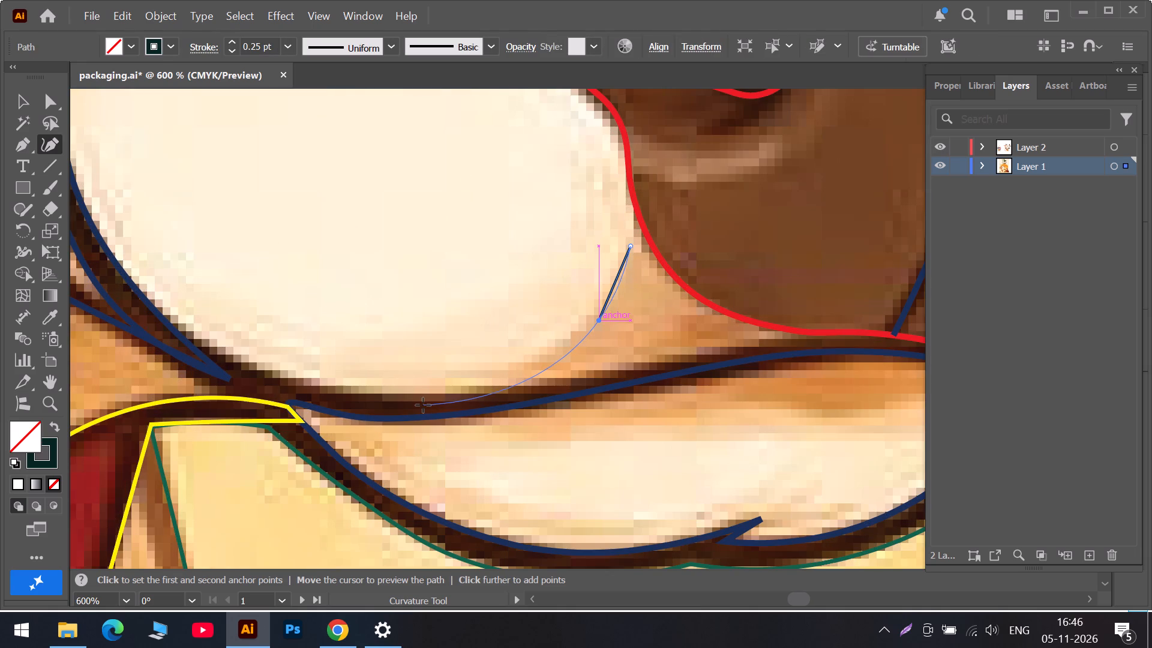
pyautogui.click(423, 405)
pyautogui.moveTo(423, 405); pyautogui.dragTo(396, 418)
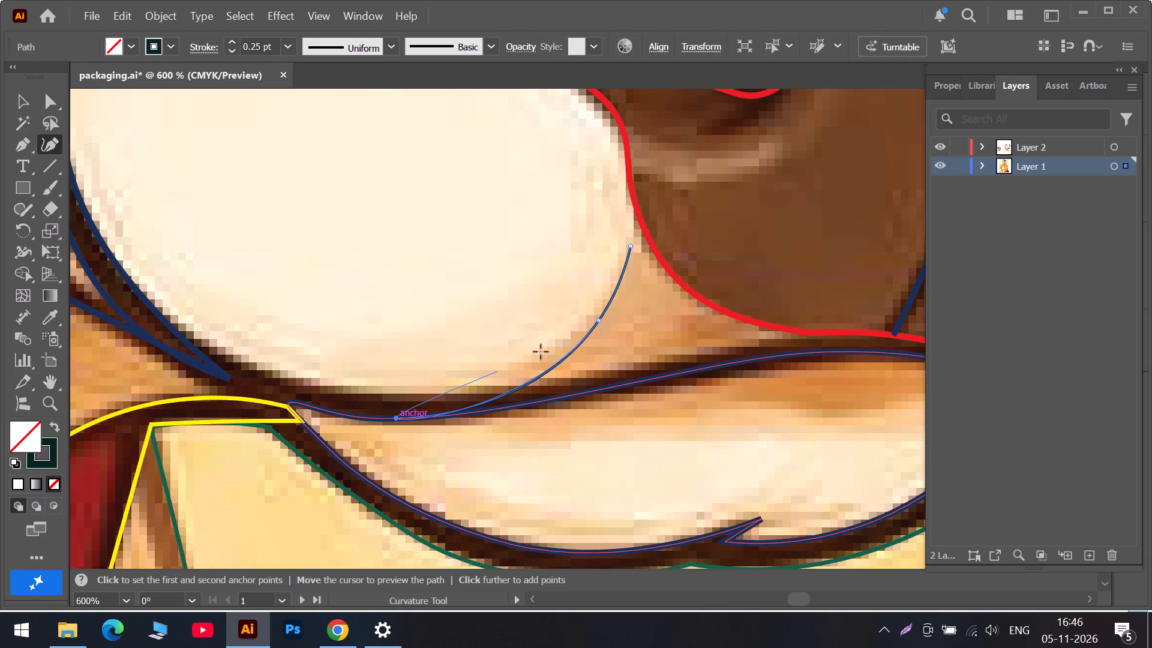
pyautogui.press('Escape')
# Make the curve's upper end a corner near the nose outline and extend the path along the nose's lower edge and back to the mouth line.
pyautogui.moveTo(632, 246); pyautogui.dragTo(633, 242)
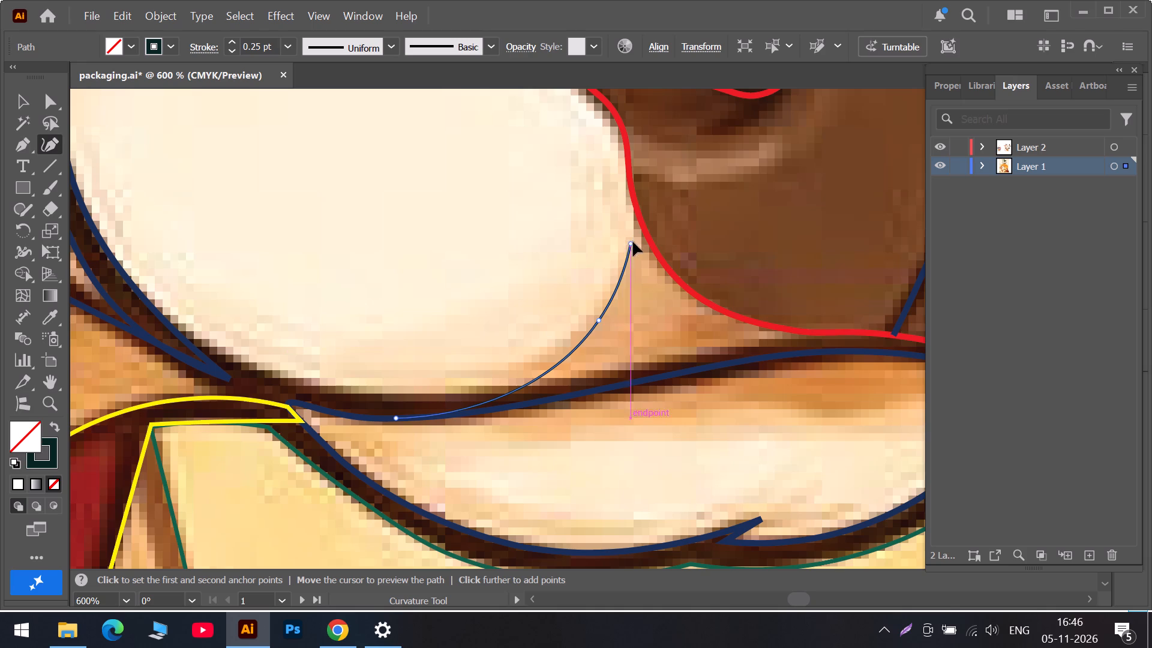
pyautogui.moveTo(633, 242); pyautogui.dragTo(641, 226)
pyautogui.press('Escape')
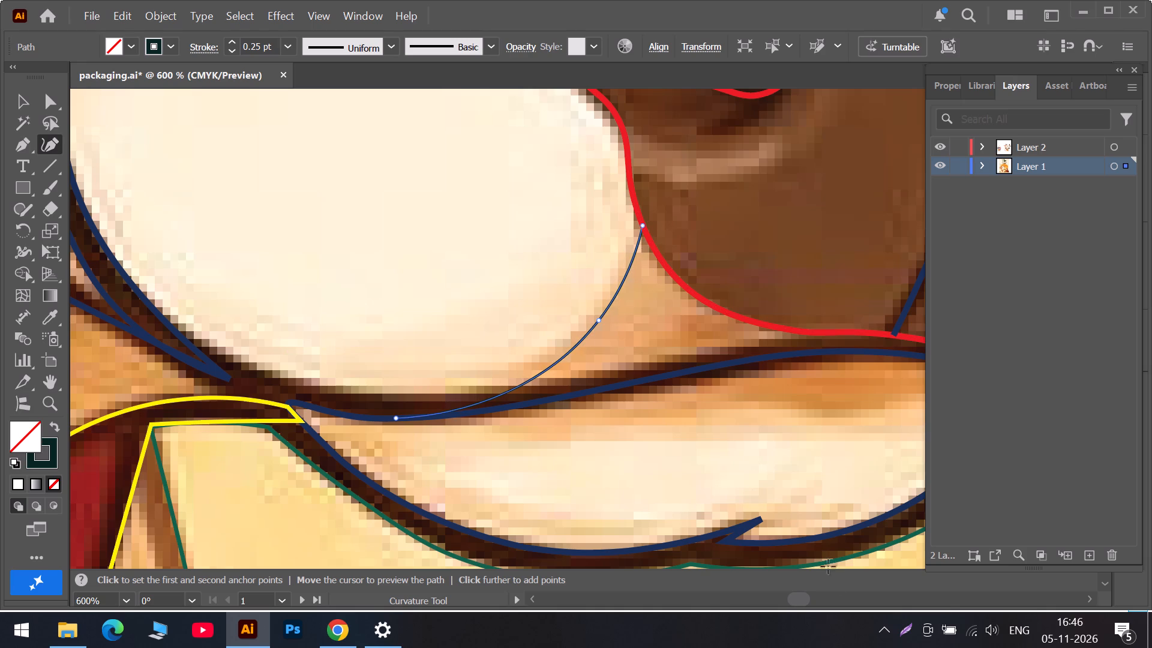
pyautogui.moveTo(640, 227); pyautogui.dragTo(634, 238)
pyautogui.doubleClick(634, 238)
pyautogui.click(664, 286)
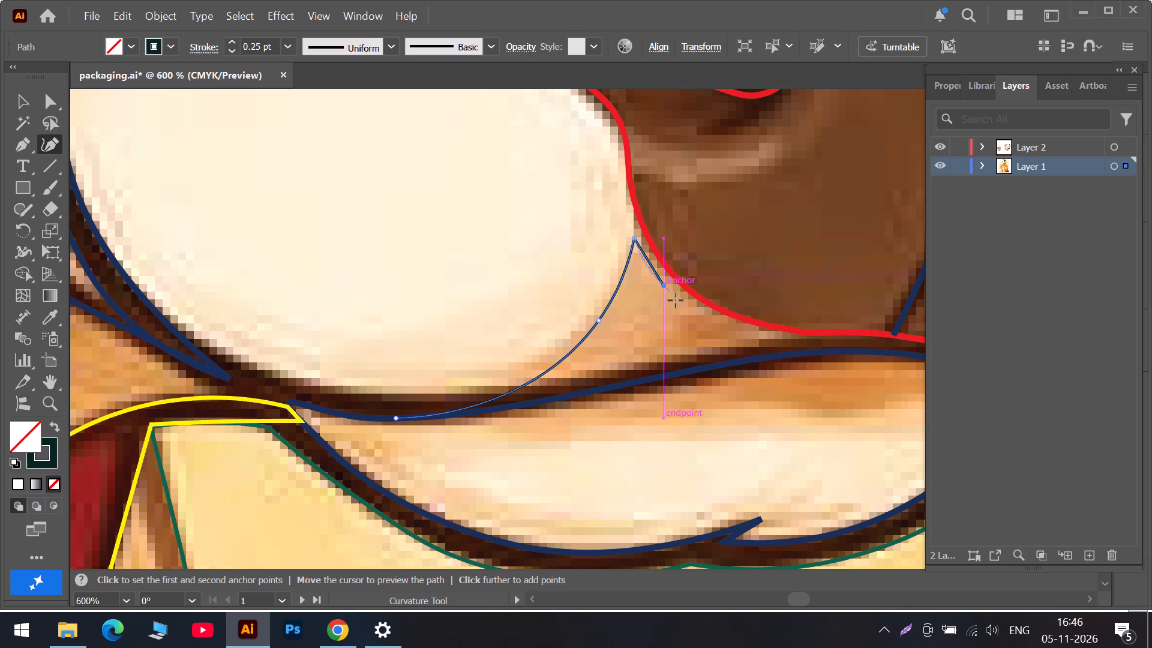
pyautogui.doubleClick(796, 338)
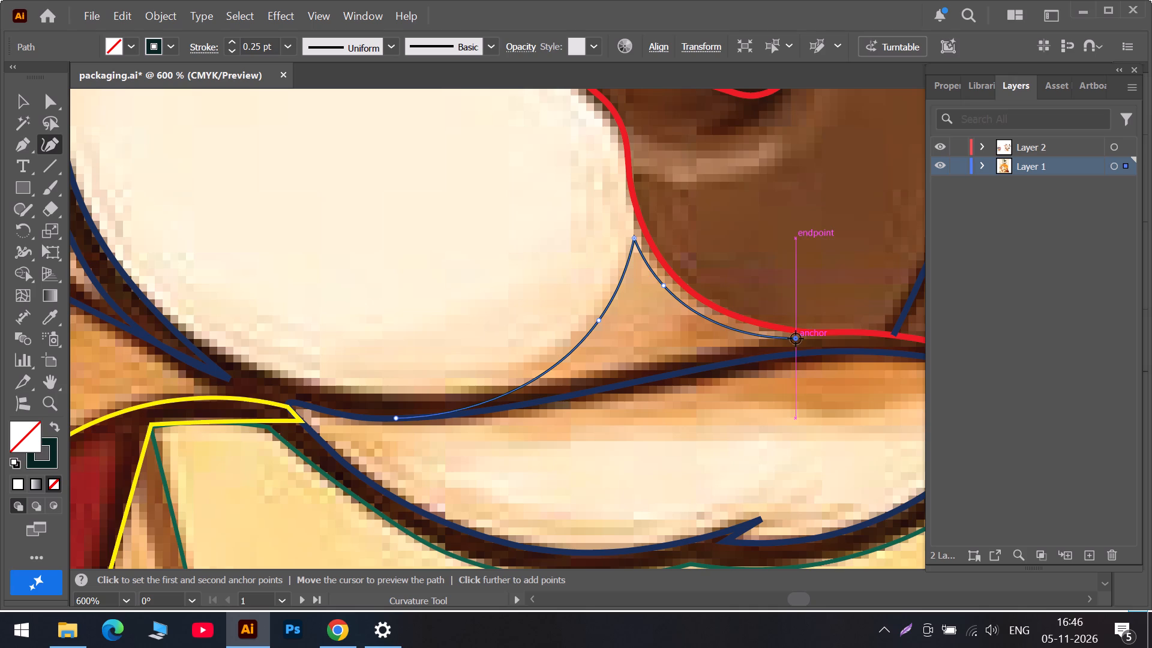
pyautogui.click(707, 358)
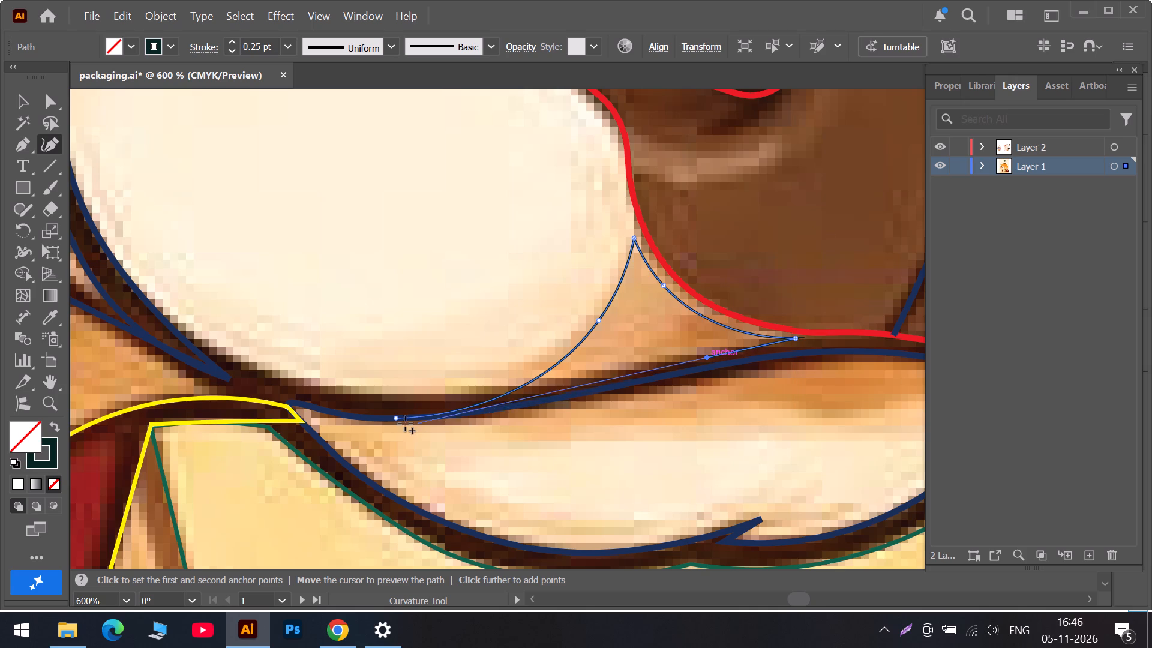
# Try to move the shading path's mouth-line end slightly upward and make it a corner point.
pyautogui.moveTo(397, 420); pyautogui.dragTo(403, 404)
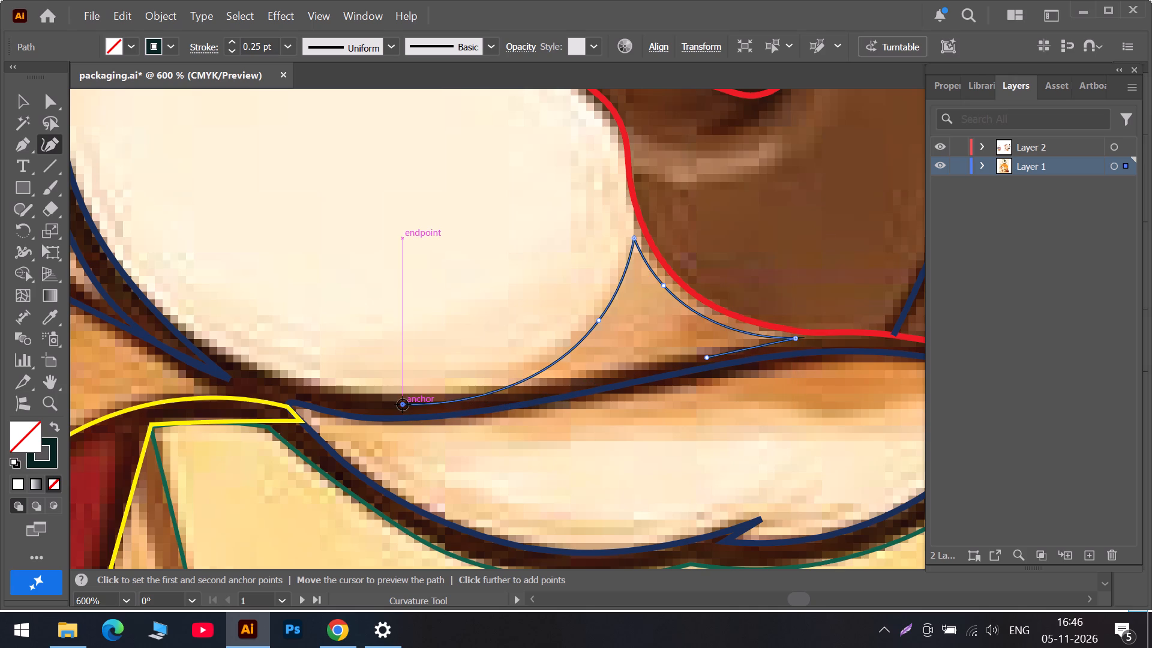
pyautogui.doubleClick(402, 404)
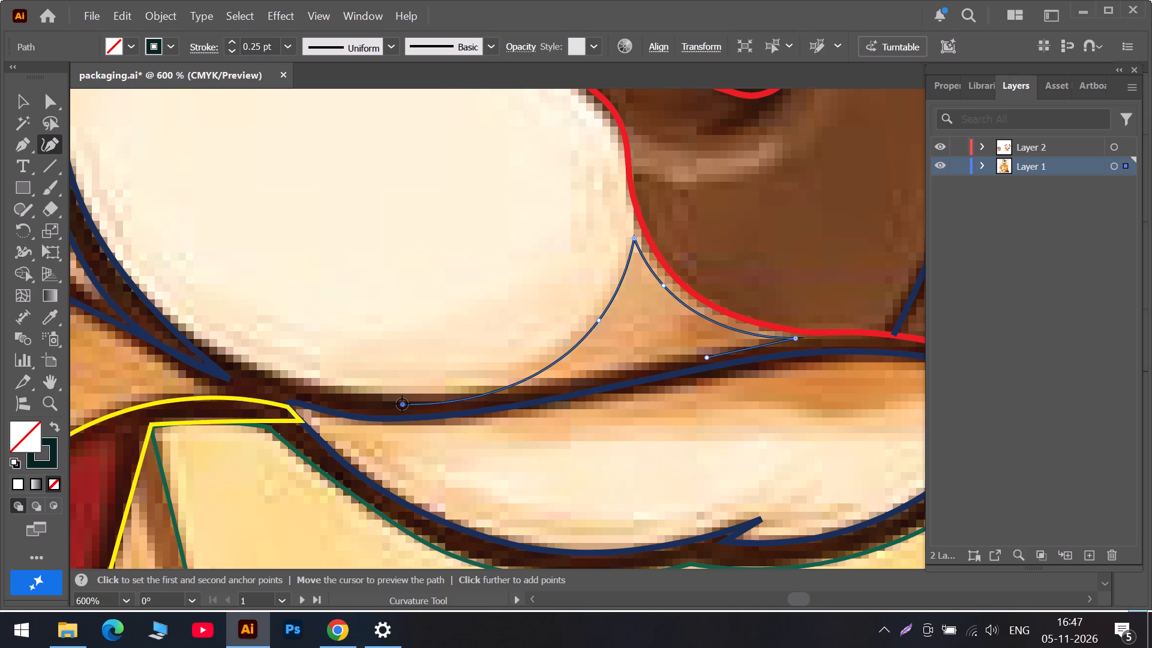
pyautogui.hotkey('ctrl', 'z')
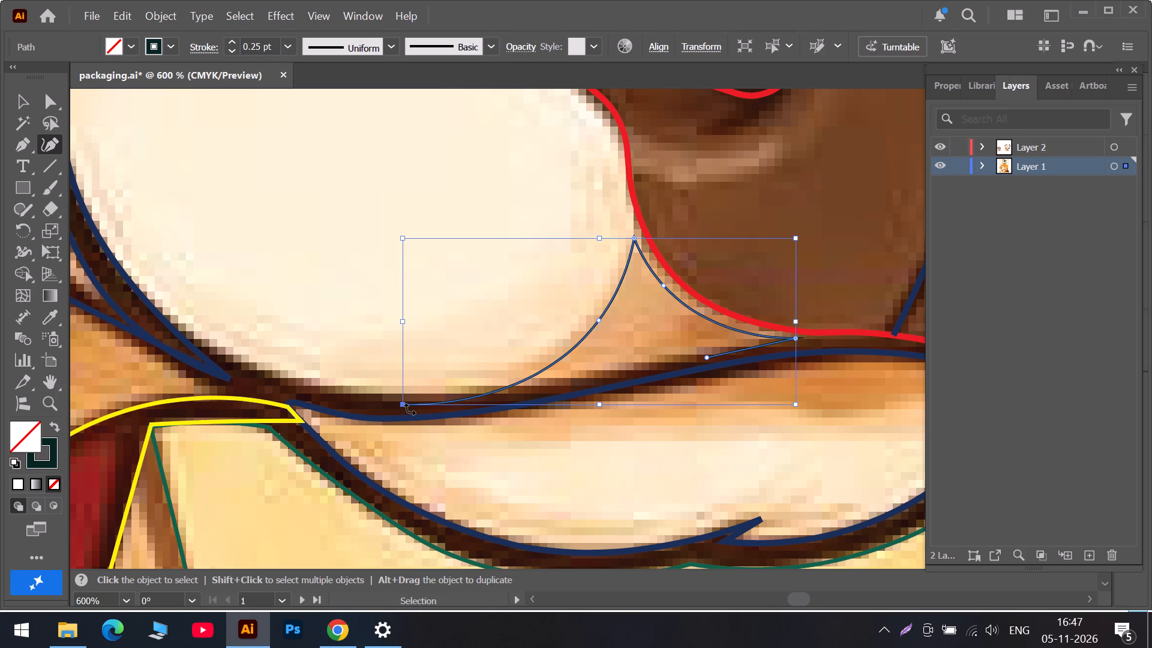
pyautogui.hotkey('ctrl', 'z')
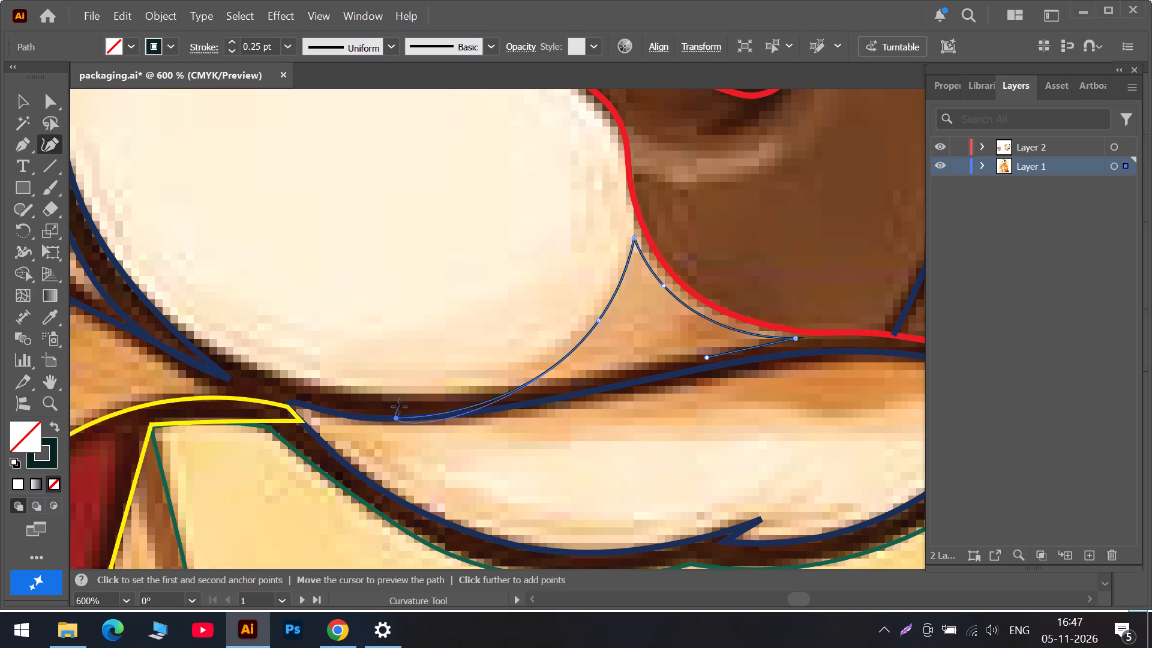
# Close the muzzle shading shape and place its far corner and lower-edge anchor point along the mouth line.
pyautogui.moveTo(395, 418); pyautogui.dragTo(397, 395)
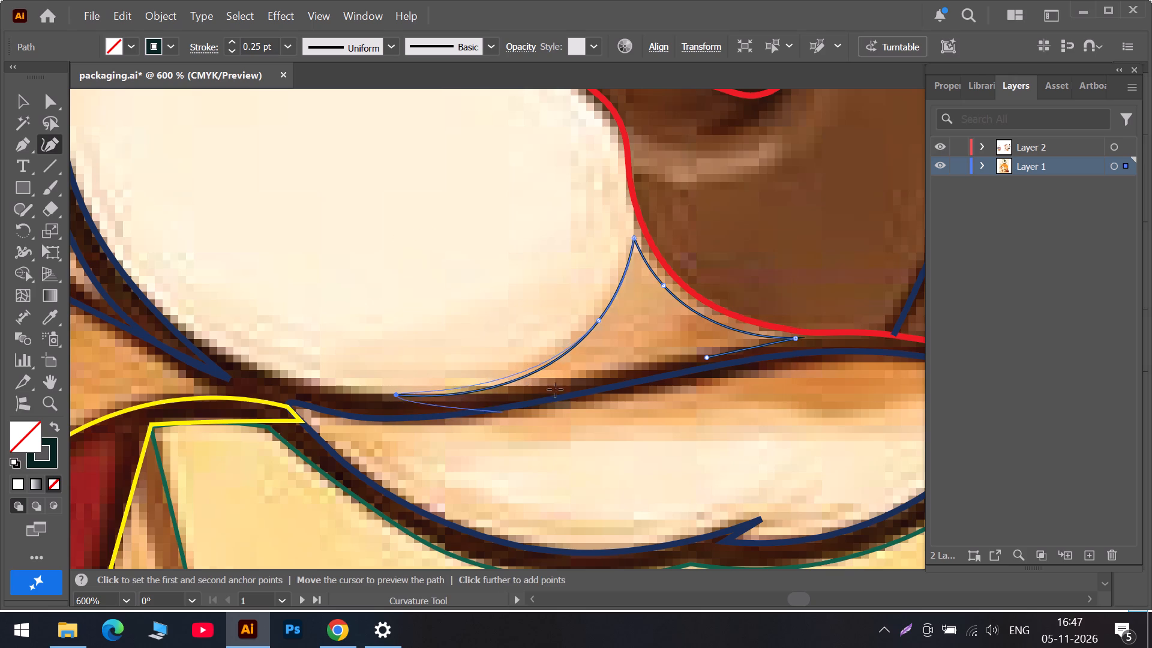
pyautogui.click(706, 359)
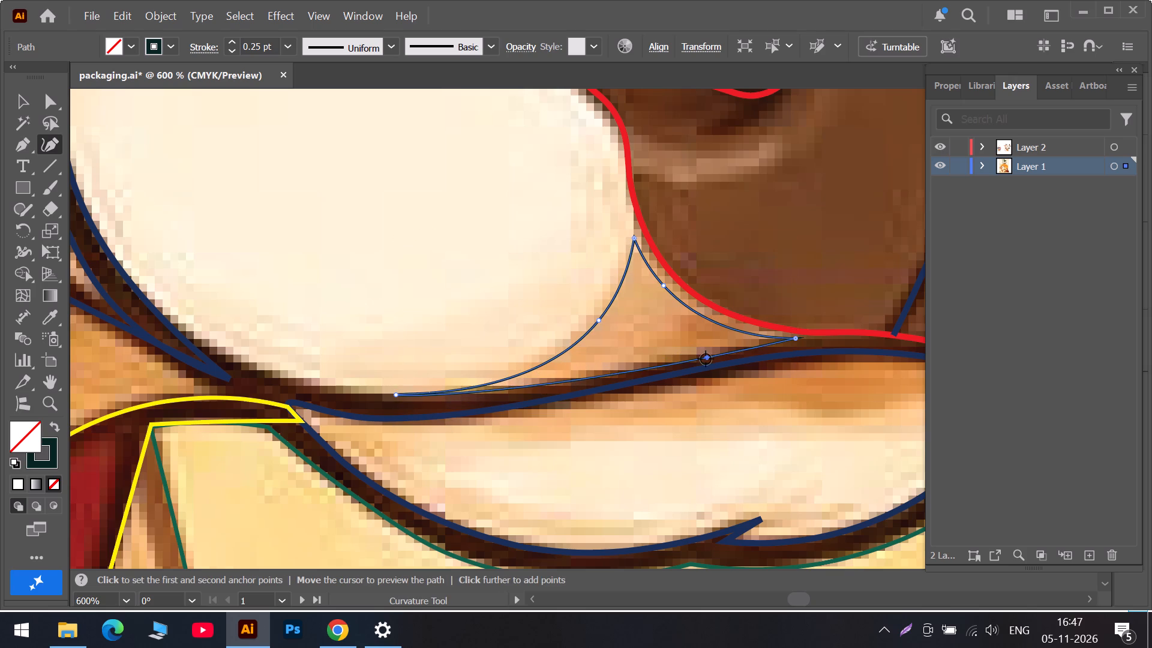
pyautogui.moveTo(394, 394); pyautogui.dragTo(388, 419)
pyautogui.moveTo(706, 359); pyautogui.dragTo(661, 379)
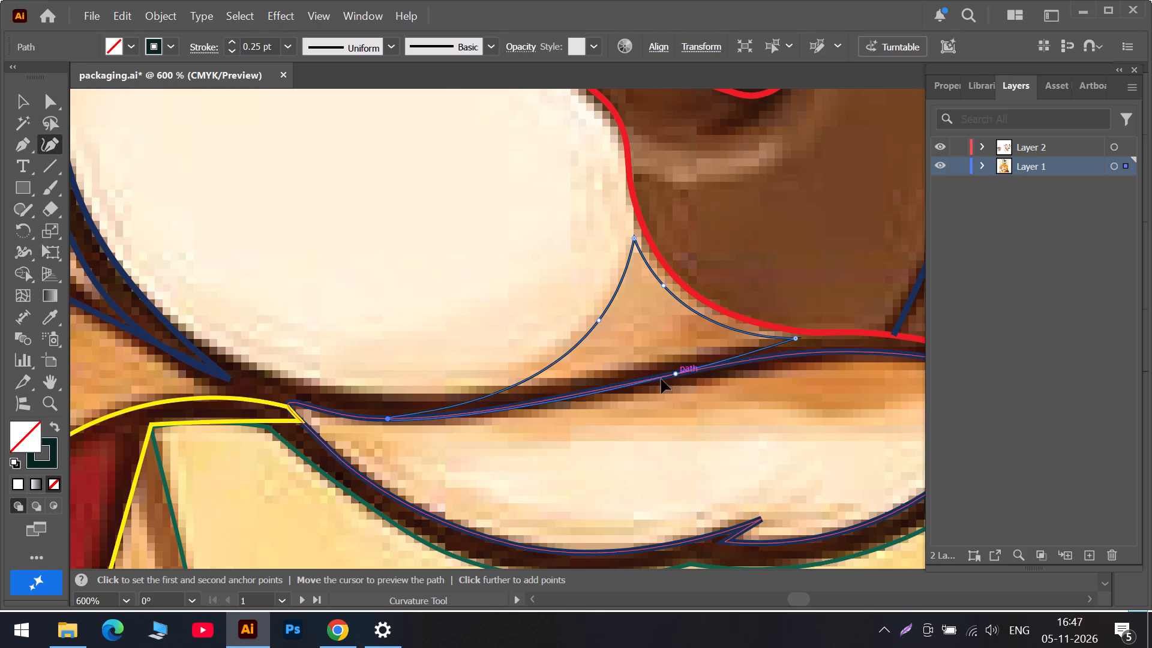
pyautogui.moveTo(661, 379); pyautogui.dragTo(590, 392)
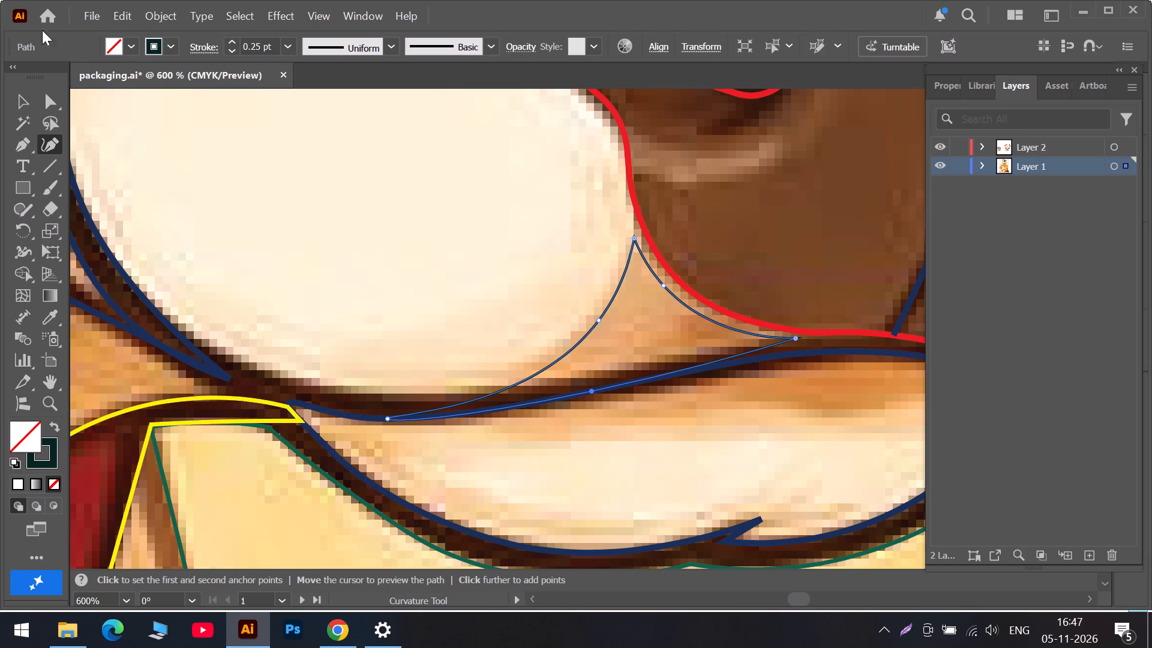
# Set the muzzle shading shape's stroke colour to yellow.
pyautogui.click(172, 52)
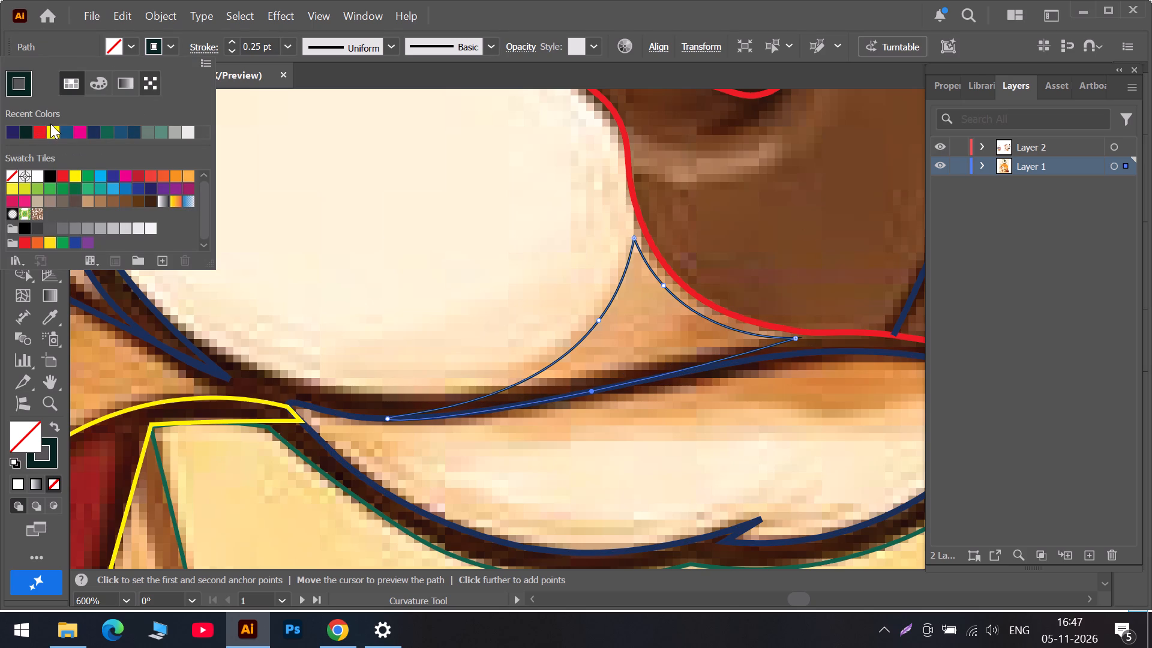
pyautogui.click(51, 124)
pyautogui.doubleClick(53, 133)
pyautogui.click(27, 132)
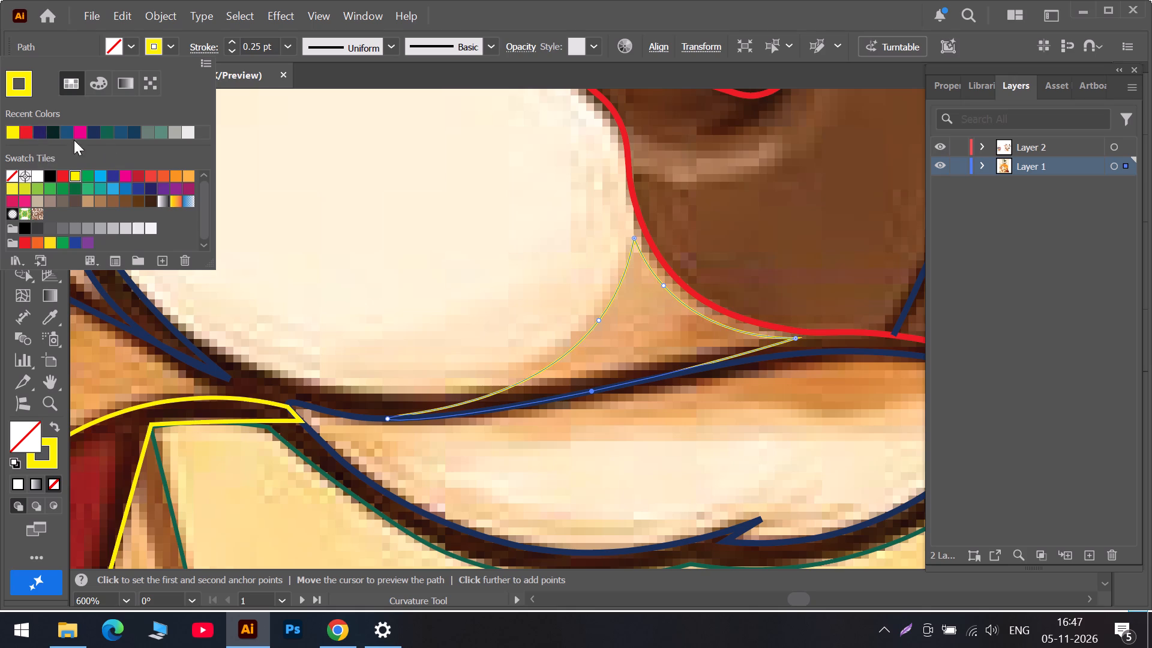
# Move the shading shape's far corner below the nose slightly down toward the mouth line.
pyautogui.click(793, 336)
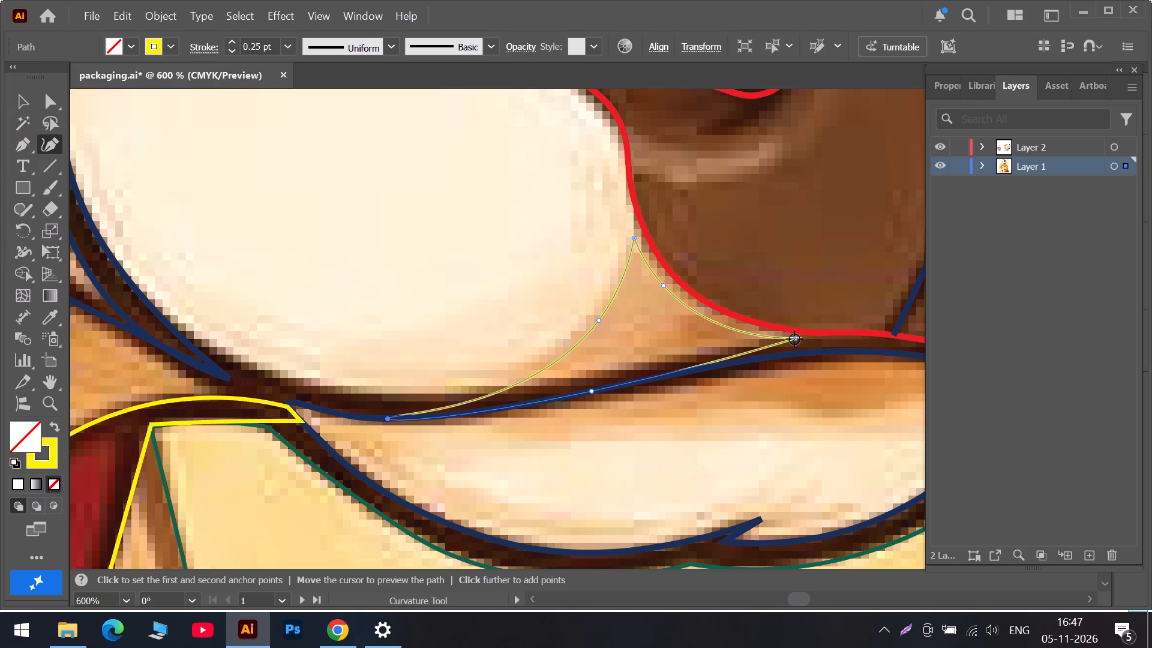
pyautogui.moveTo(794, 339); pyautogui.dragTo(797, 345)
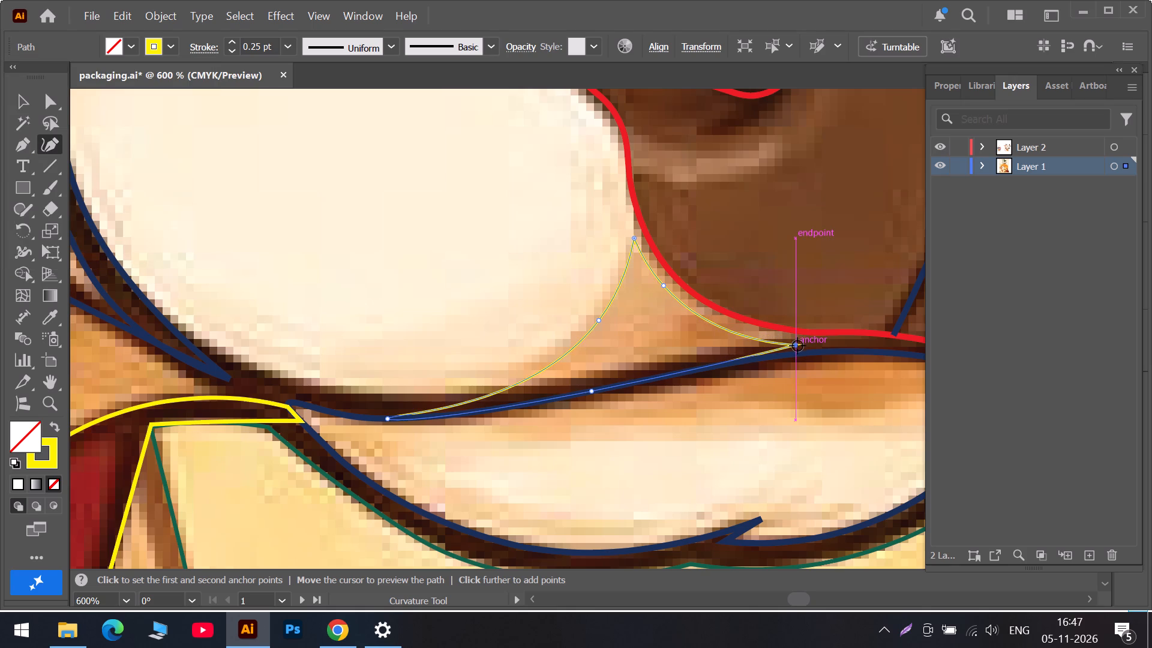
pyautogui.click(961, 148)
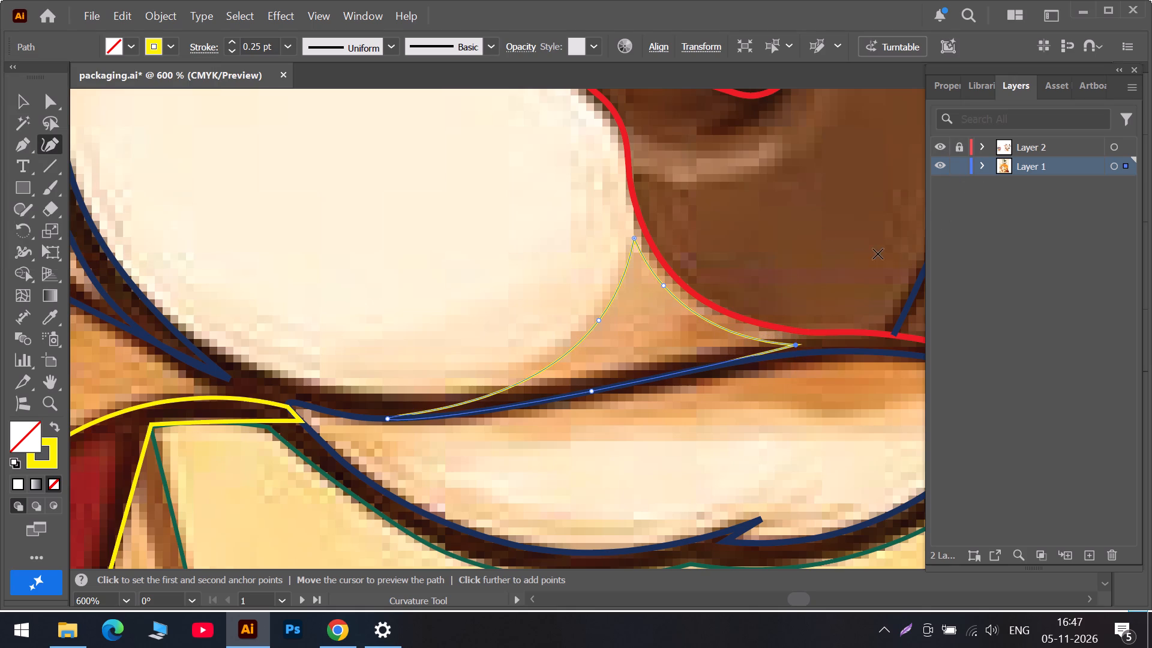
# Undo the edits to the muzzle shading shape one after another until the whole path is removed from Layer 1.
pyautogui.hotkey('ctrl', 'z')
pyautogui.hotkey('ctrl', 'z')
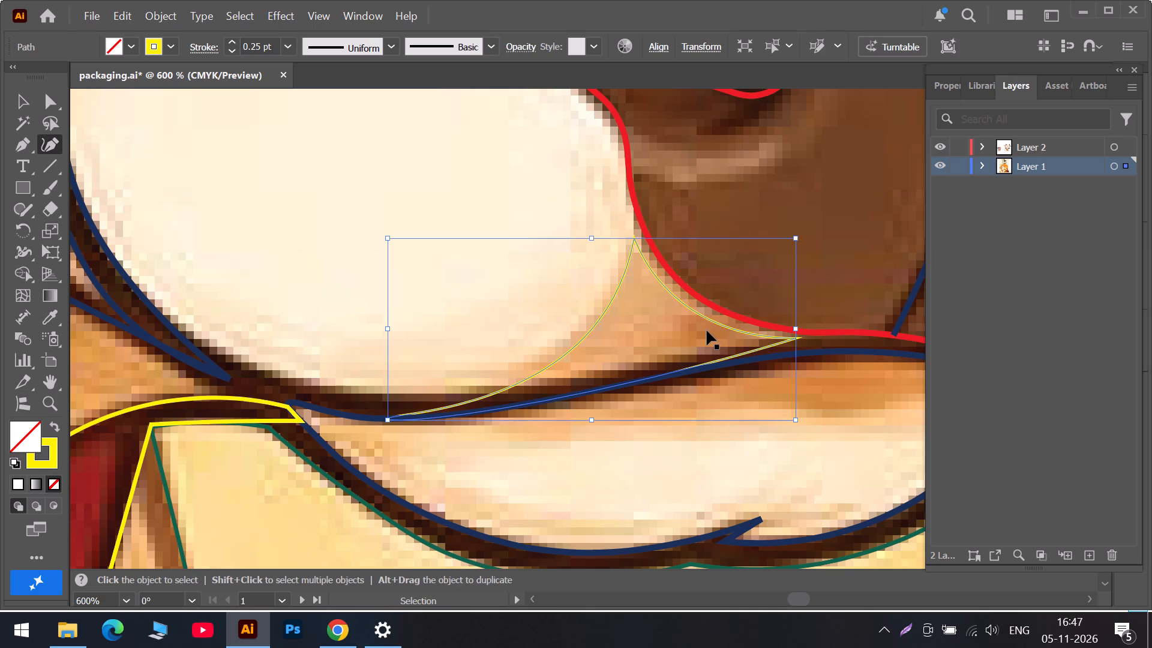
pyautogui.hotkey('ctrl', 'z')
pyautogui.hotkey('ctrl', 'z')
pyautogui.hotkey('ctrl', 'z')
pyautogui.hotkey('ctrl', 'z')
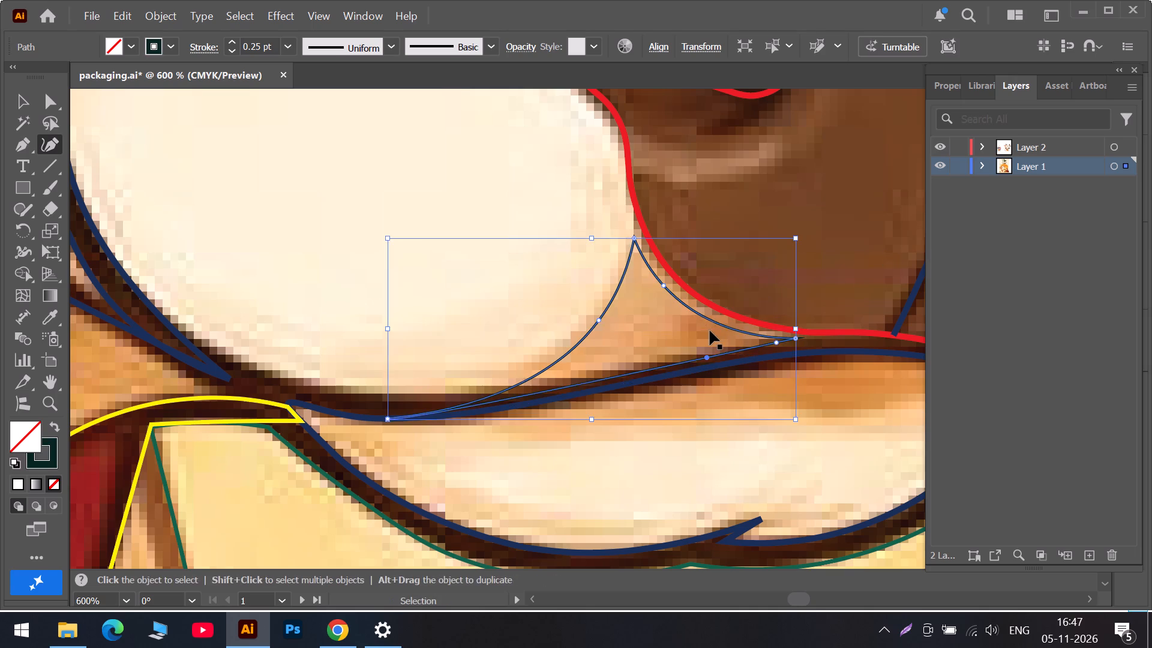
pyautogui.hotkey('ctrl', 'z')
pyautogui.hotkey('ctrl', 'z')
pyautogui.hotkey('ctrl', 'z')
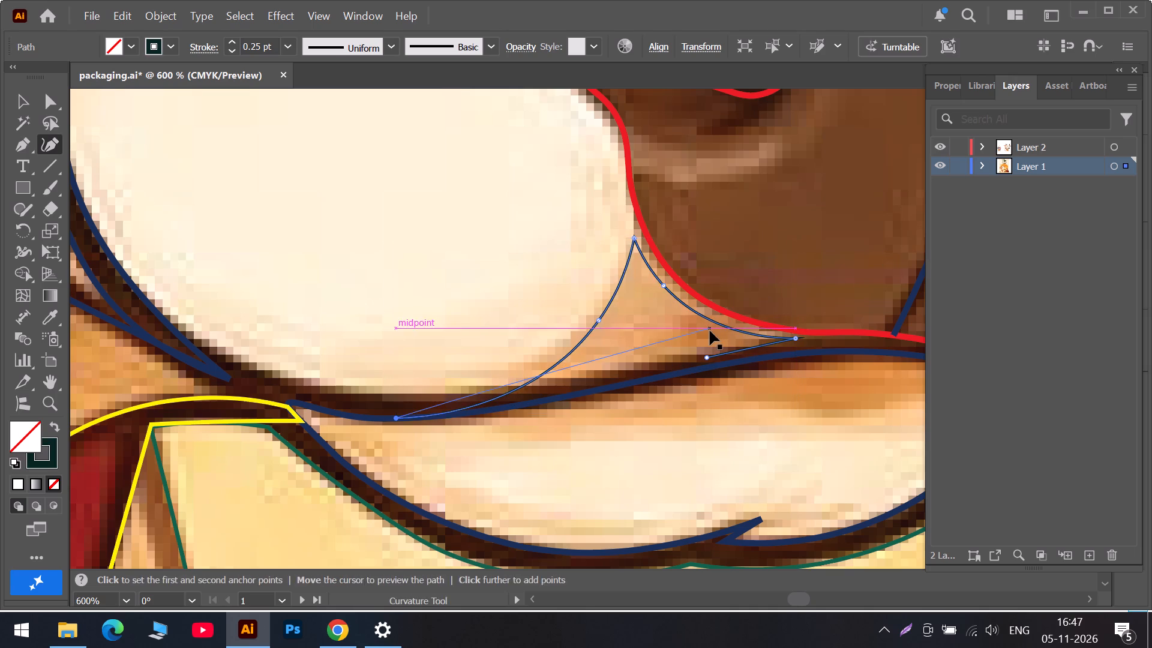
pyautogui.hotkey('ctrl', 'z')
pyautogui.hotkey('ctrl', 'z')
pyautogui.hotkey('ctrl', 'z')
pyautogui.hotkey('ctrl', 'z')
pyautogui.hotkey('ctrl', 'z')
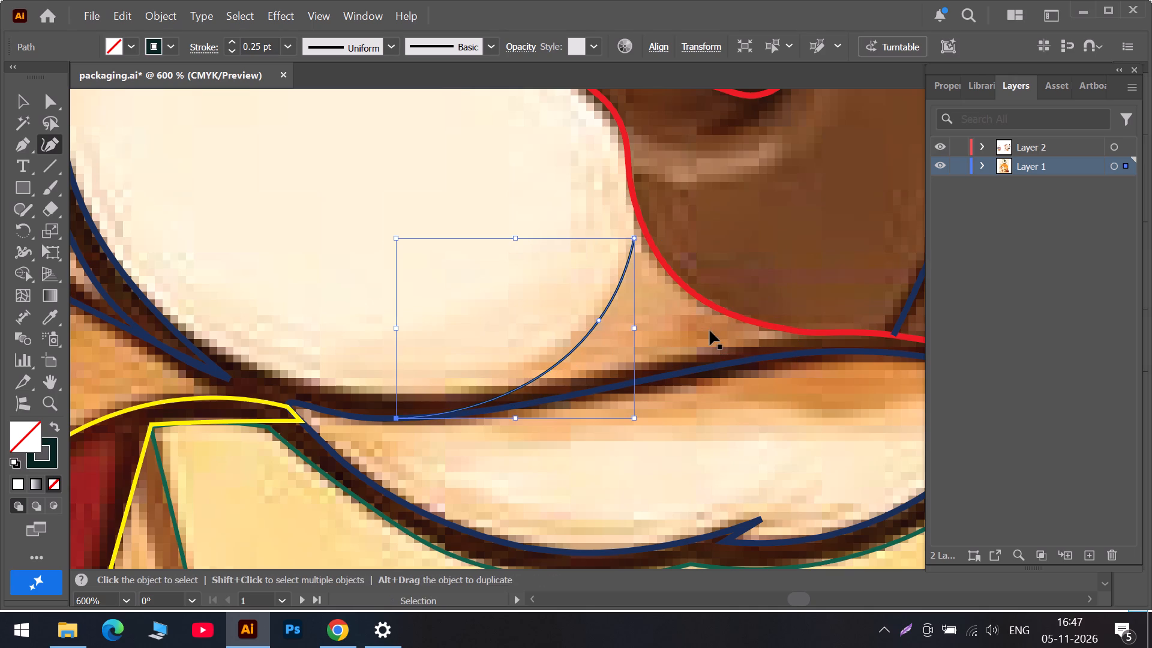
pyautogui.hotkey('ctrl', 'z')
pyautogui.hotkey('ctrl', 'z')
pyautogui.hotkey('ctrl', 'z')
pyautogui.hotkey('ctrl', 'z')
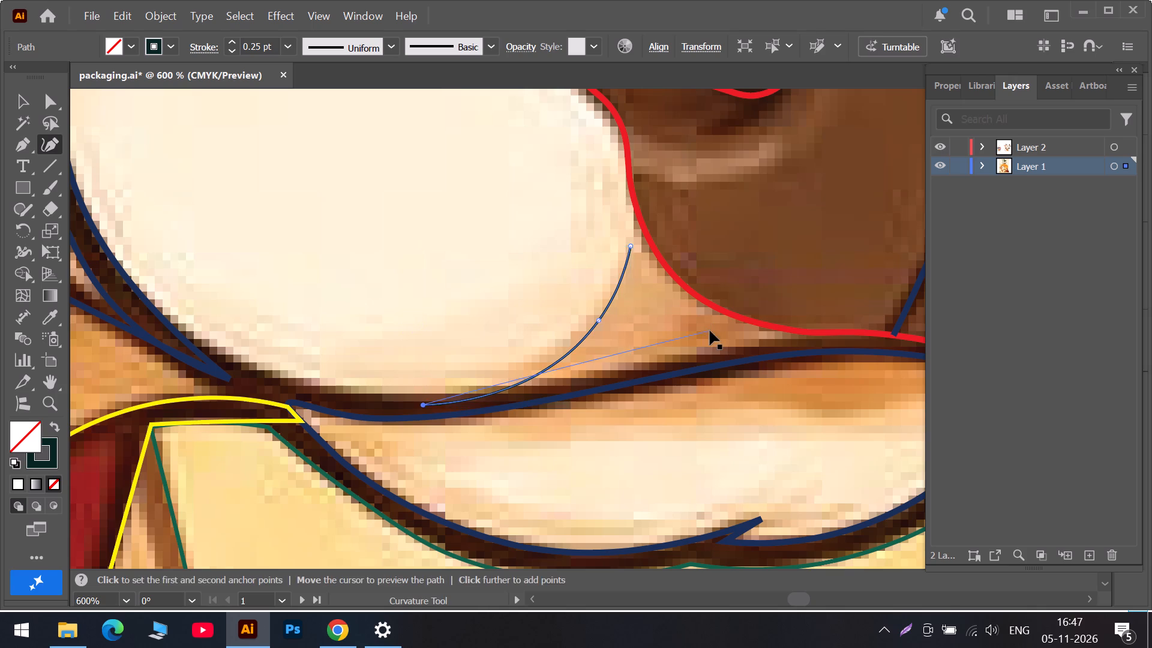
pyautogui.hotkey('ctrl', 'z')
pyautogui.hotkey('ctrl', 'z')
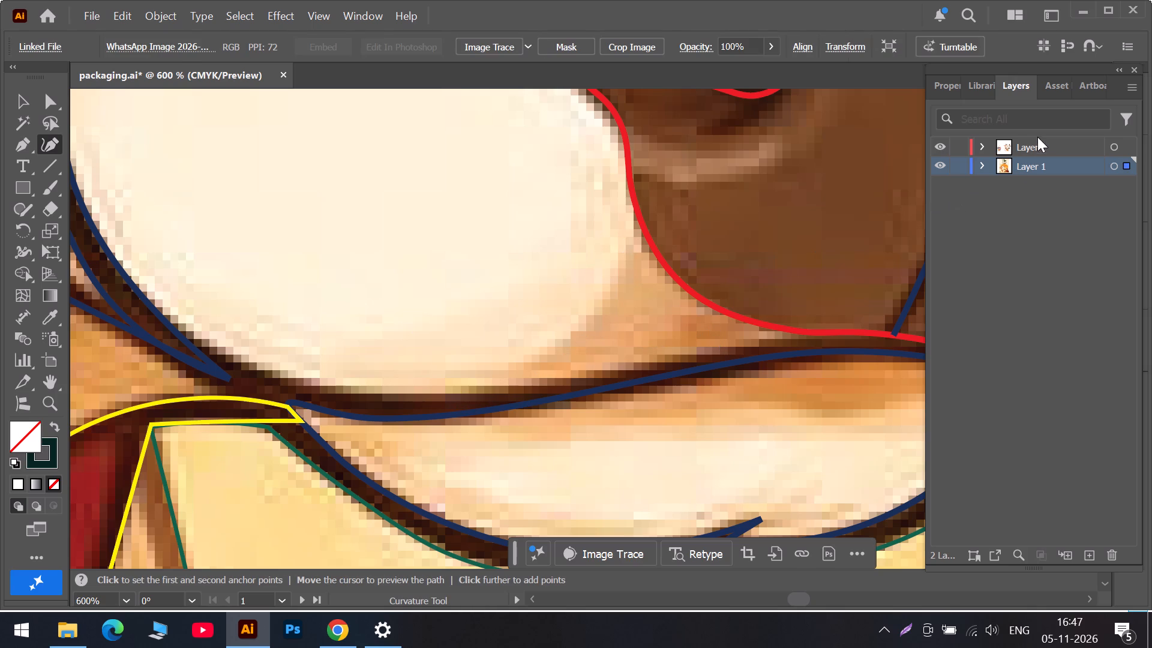
# Make Layer 2 the active layer and lock Layer 1.
pyautogui.click(1037, 137)
pyautogui.click(1033, 141)
pyautogui.click(963, 170)
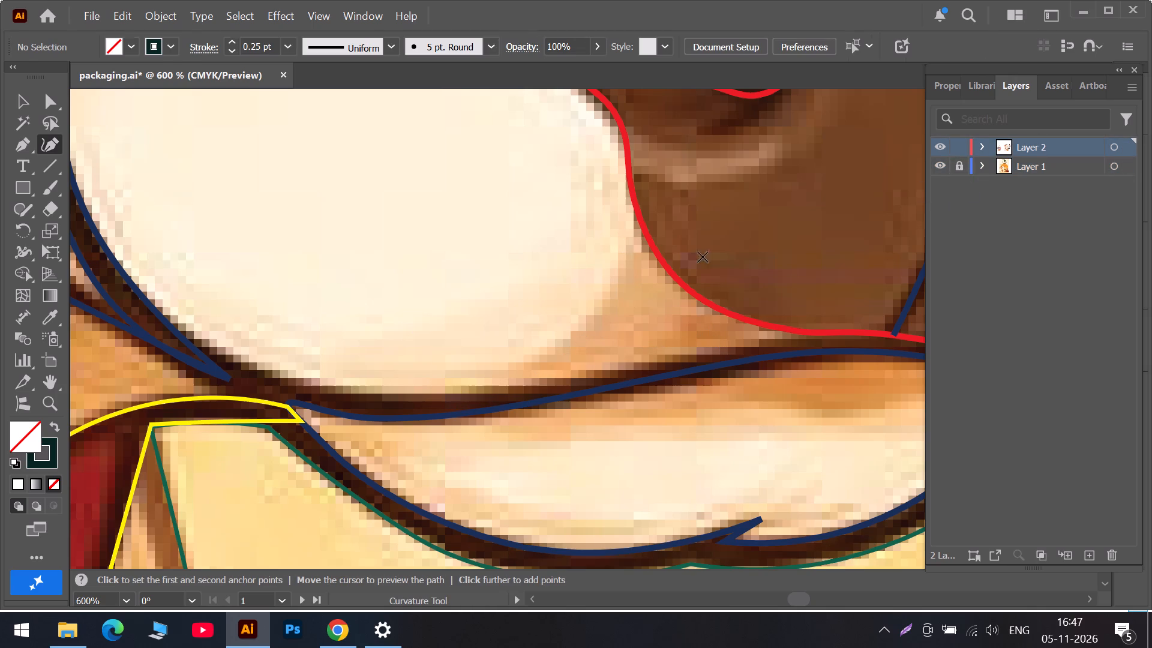
# Draw a closed shading shape with the Curvature tool along the muzzle edge, mouth line and nose underside, with corner points at its three tips.
pyautogui.click(632, 247)
pyautogui.click(607, 302)
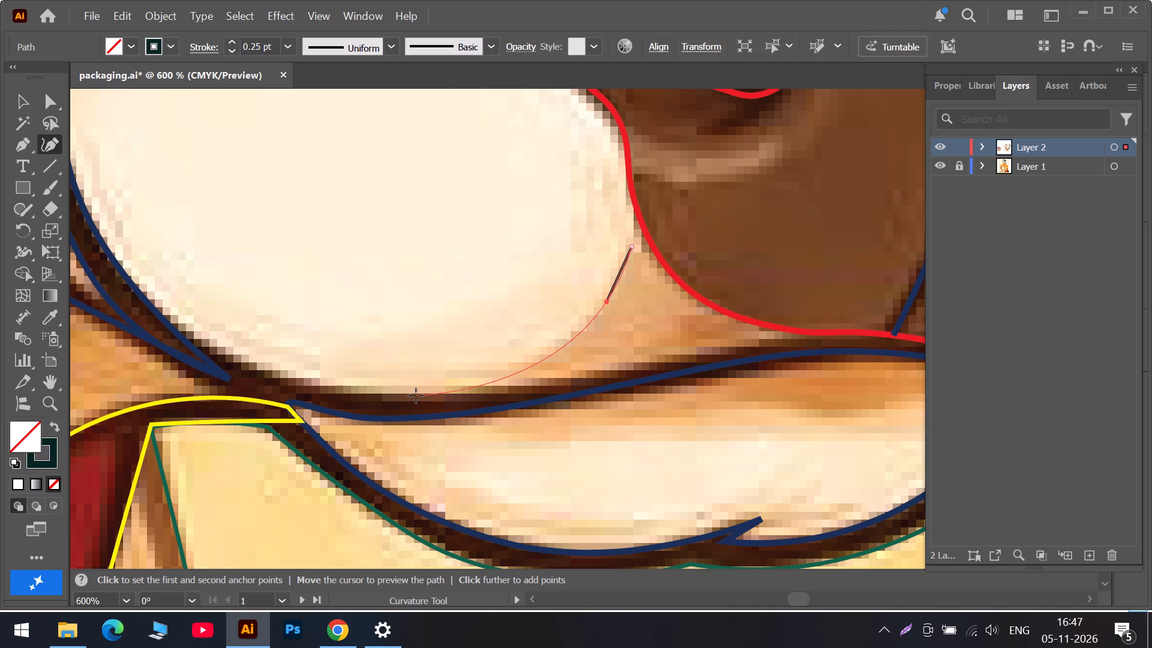
pyautogui.click(415, 395)
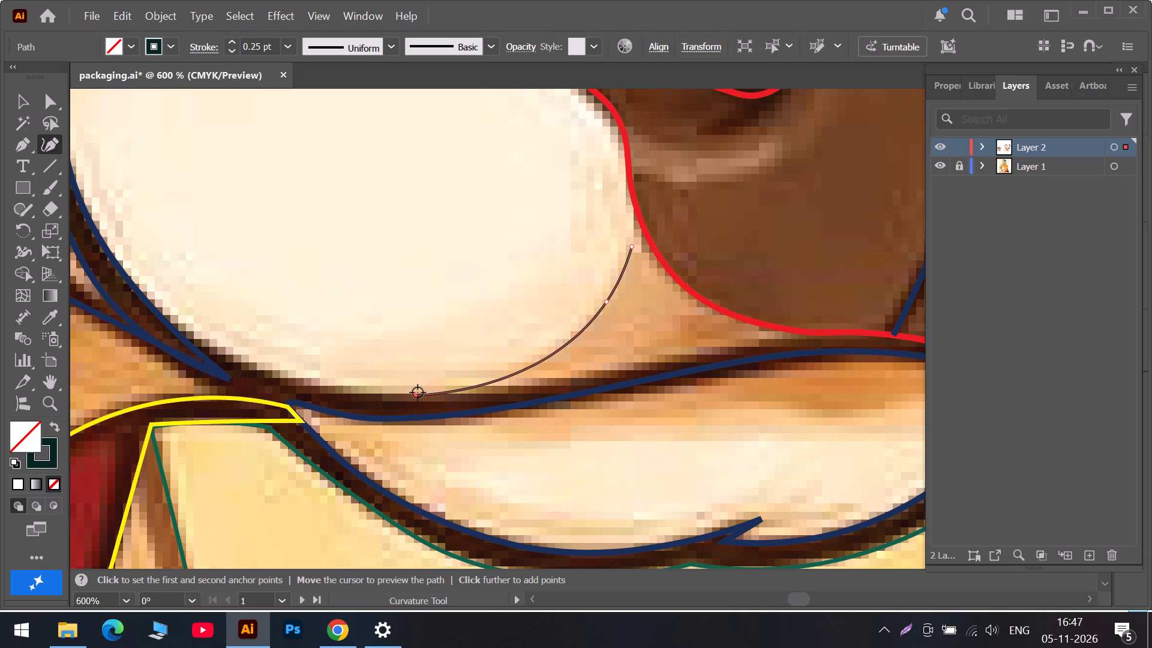
pyautogui.doubleClick(415, 397)
pyautogui.click(584, 380)
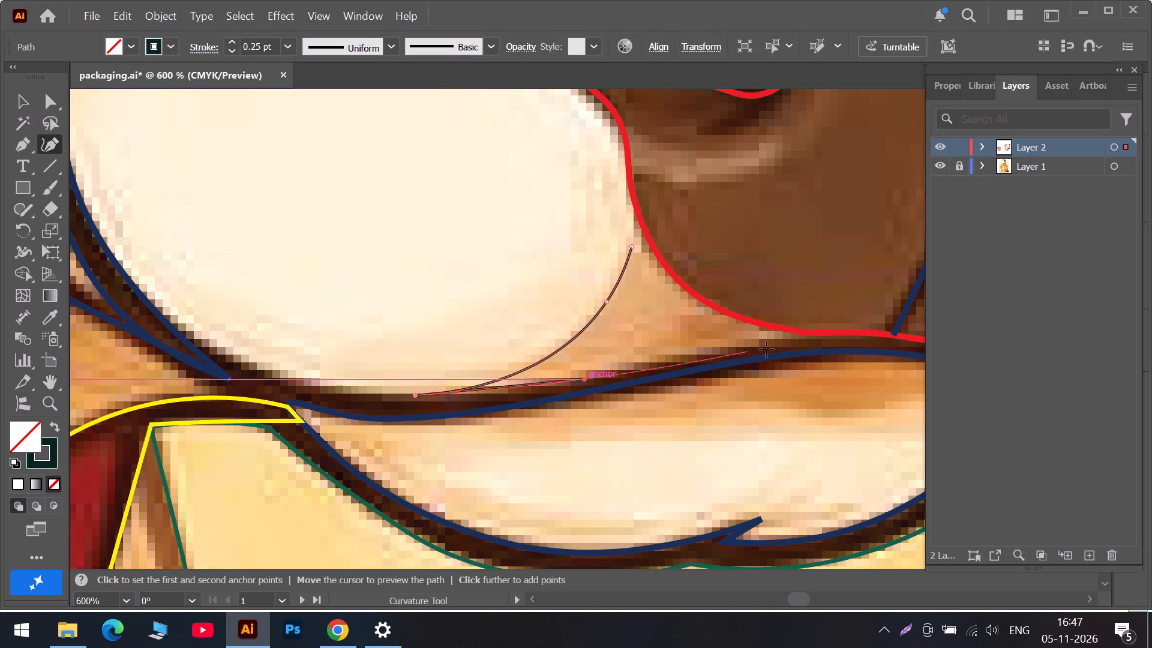
pyautogui.doubleClick(776, 341)
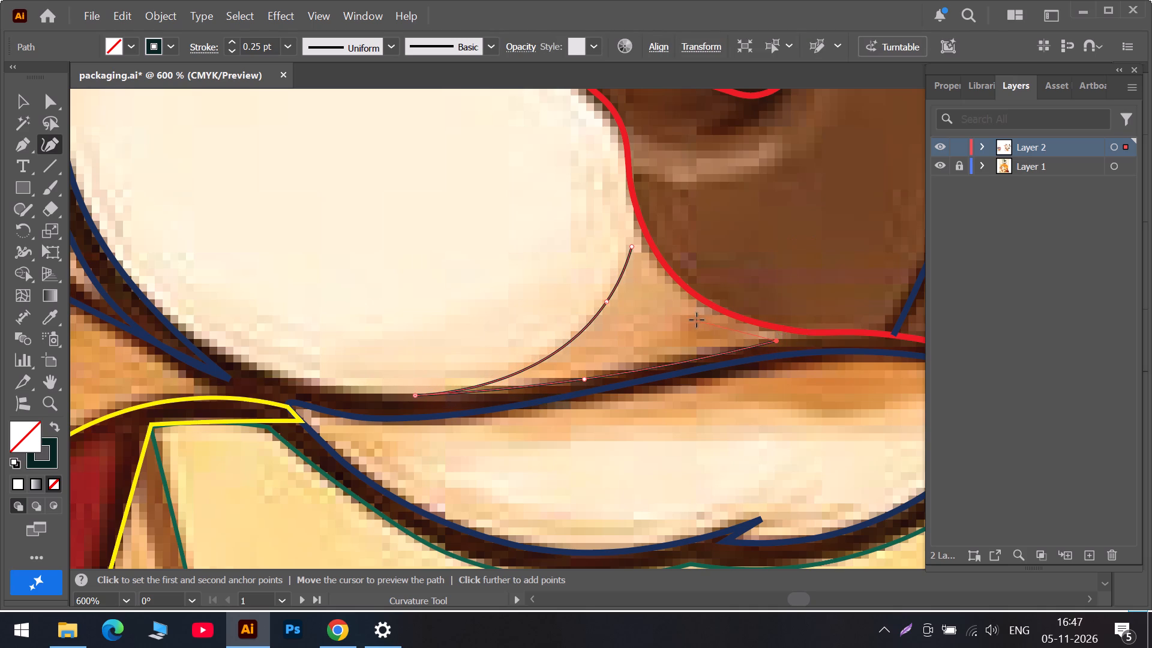
pyautogui.click(697, 320)
pyautogui.click(632, 247)
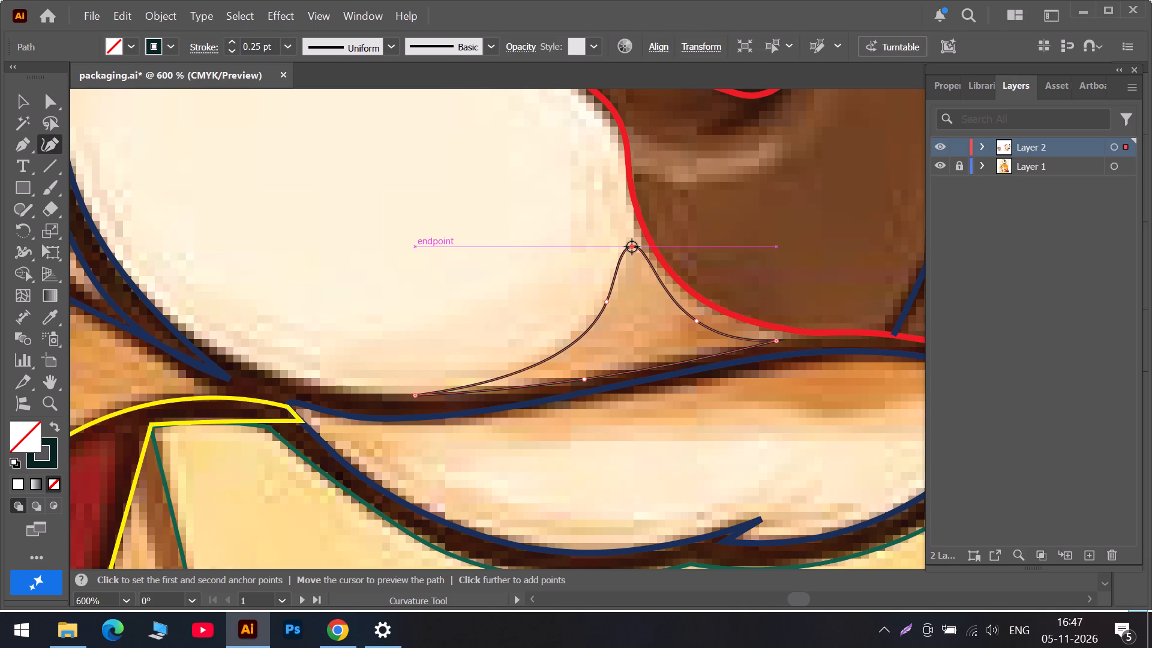
pyautogui.doubleClick(632, 247)
# Set the new shading shape's stroke colour to yellow.
pyautogui.click(166, 43)
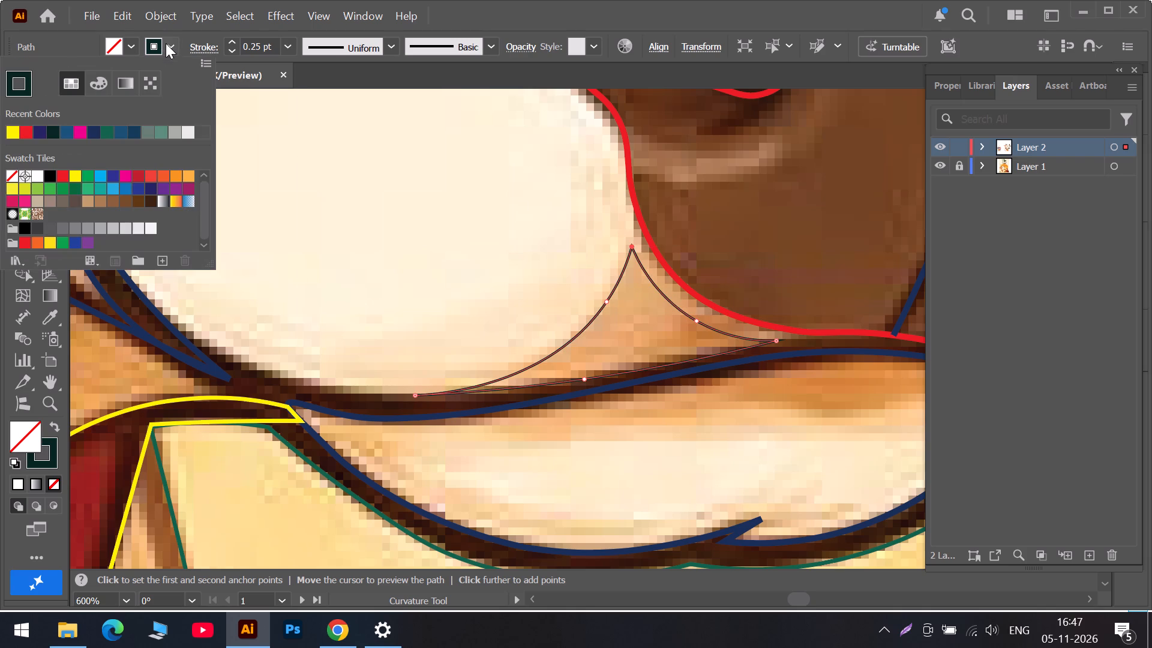
pyautogui.click(12, 137)
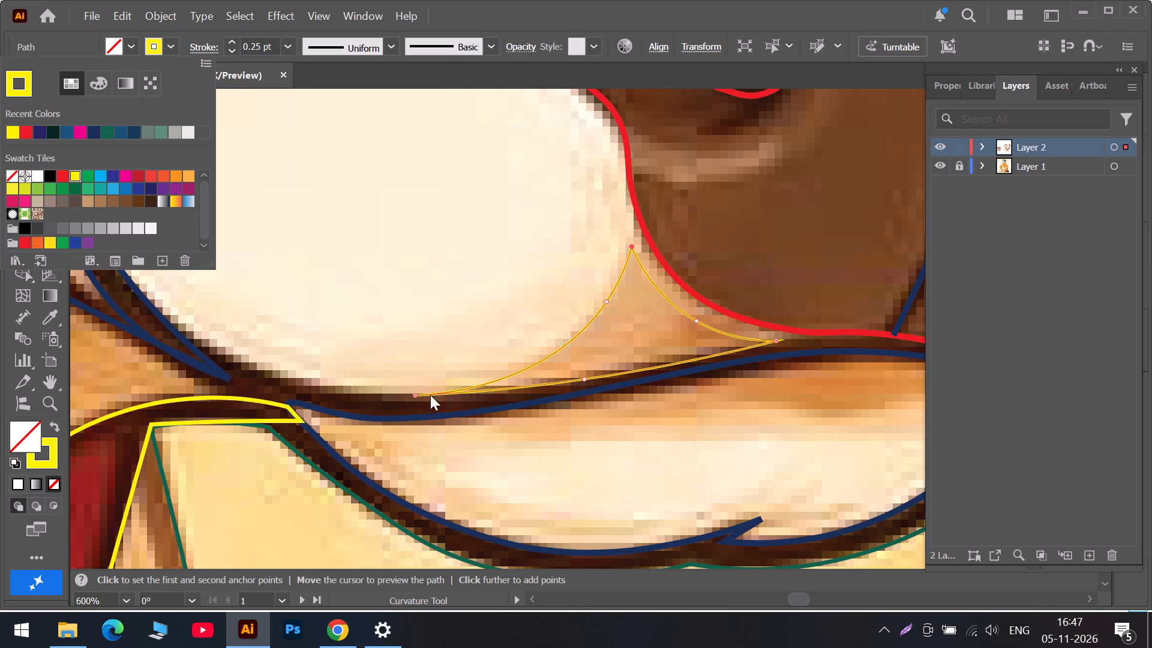
# Move the shading shape's mouth-end tip and lower-edge anchor onto the blue mouth line, adding an extra anchor near the tip.
pyautogui.click(413, 389)
pyautogui.moveTo(416, 399); pyautogui.dragTo(416, 400)
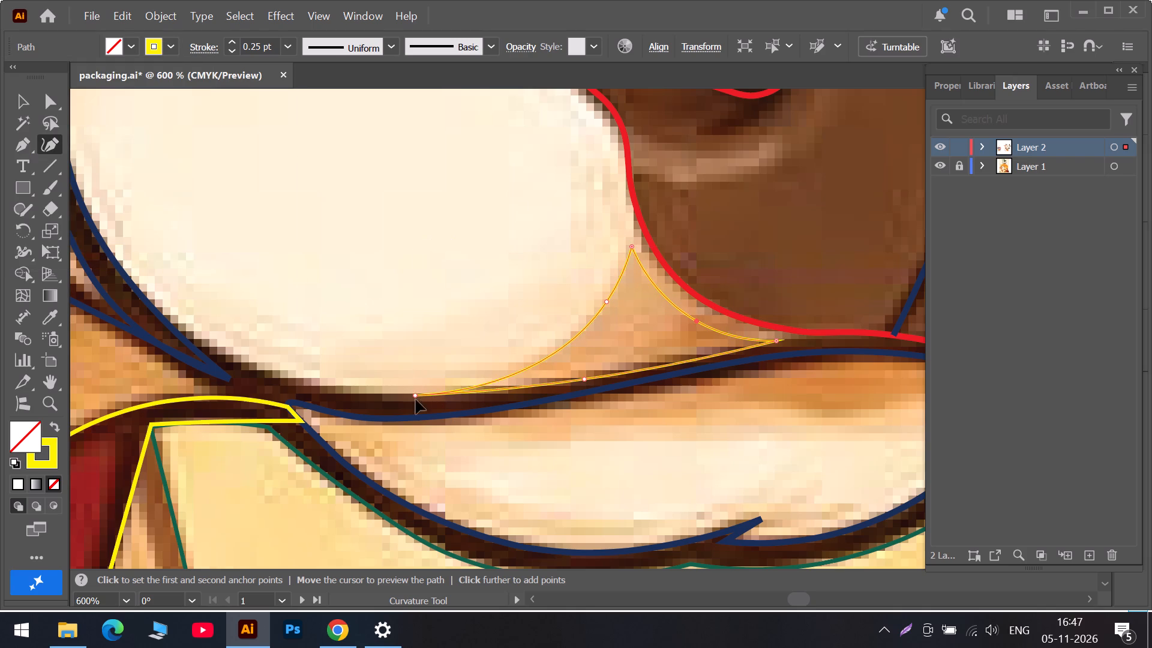
pyautogui.moveTo(416, 400); pyautogui.dragTo(412, 418)
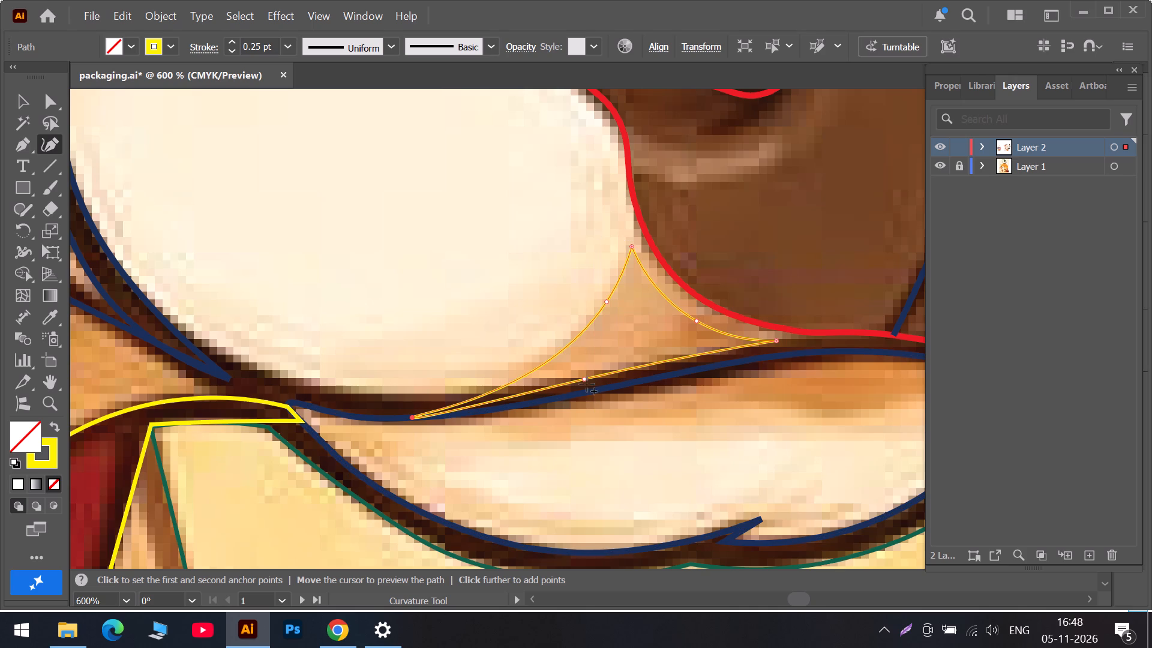
pyautogui.moveTo(586, 380); pyautogui.dragTo(551, 396)
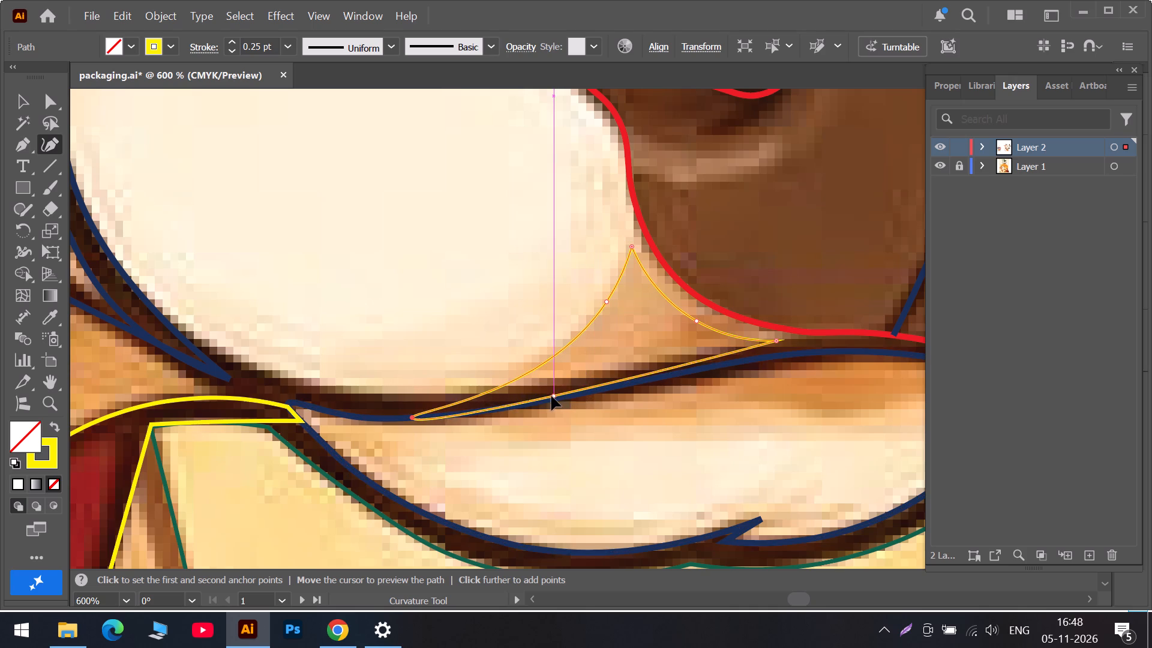
pyautogui.moveTo(551, 396); pyautogui.dragTo(598, 388)
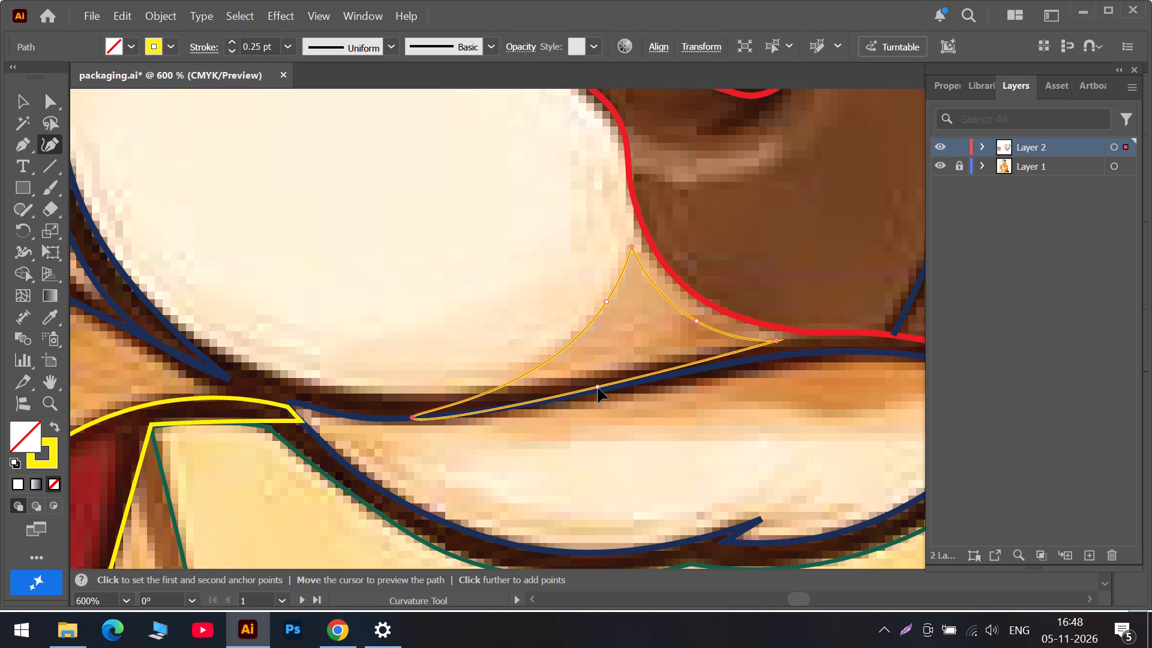
pyautogui.moveTo(598, 388); pyautogui.dragTo(599, 388)
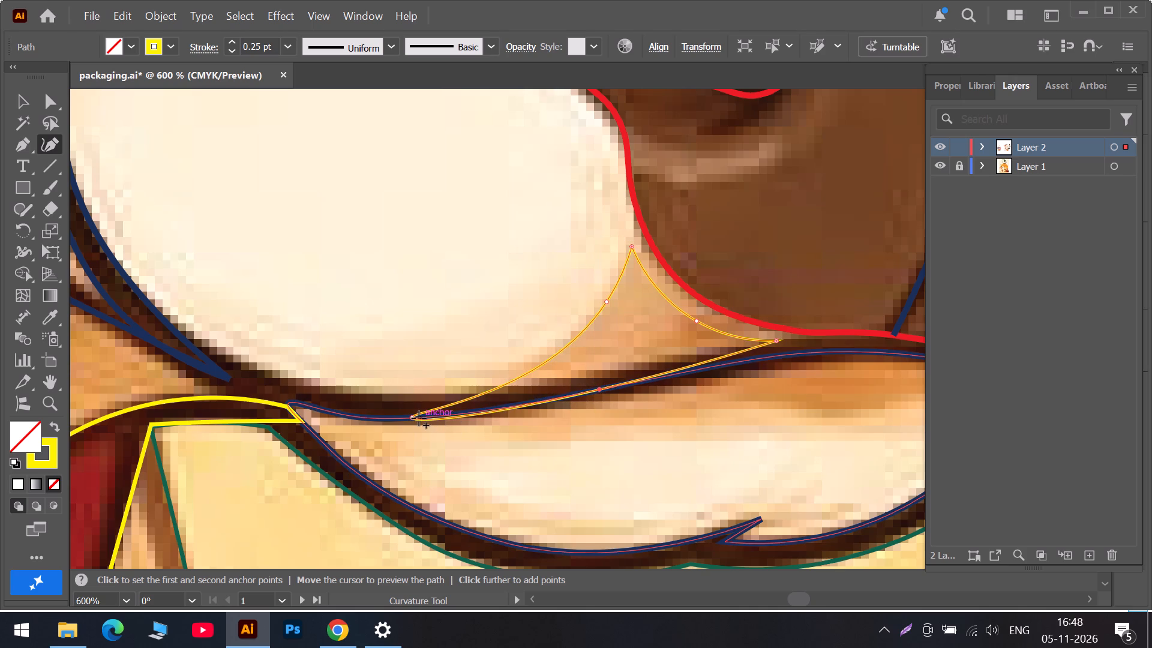
pyautogui.moveTo(447, 419); pyautogui.dragTo(456, 414)
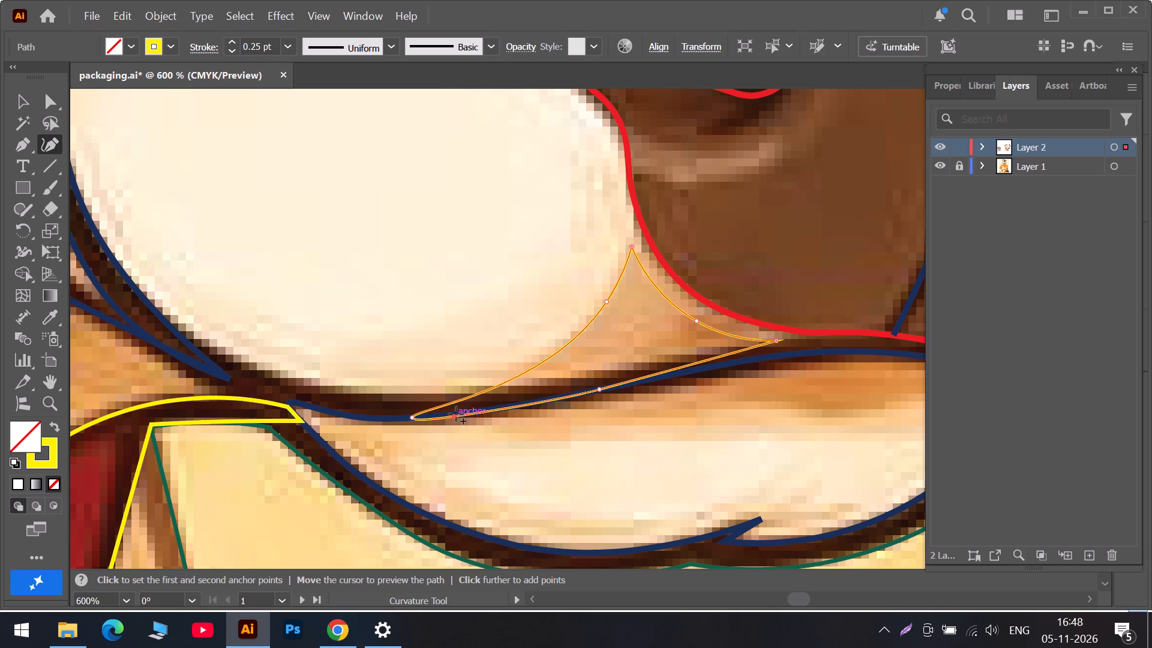
pyautogui.moveTo(456, 414); pyautogui.dragTo(457, 413)
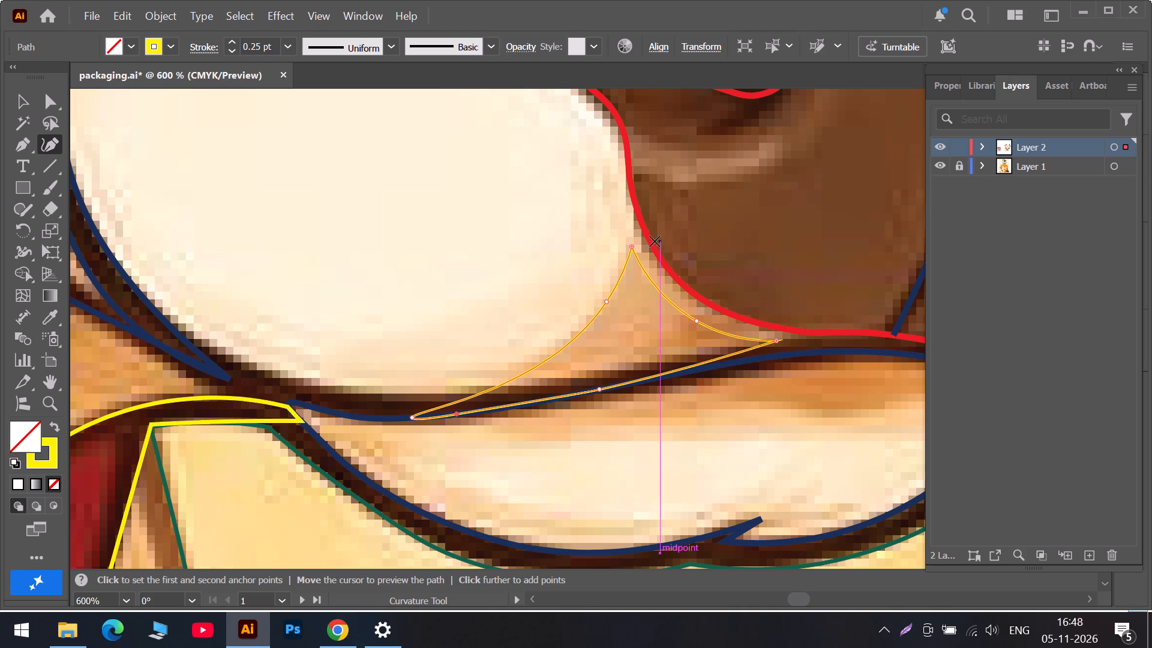
# Fit the shading shape's upper corner, nose-side curve and far corner to the red nose outline, adding an anchor point along that curve.
pyautogui.moveTo(632, 246); pyautogui.dragTo(643, 226)
pyautogui.moveTo(695, 319); pyautogui.dragTo(698, 296)
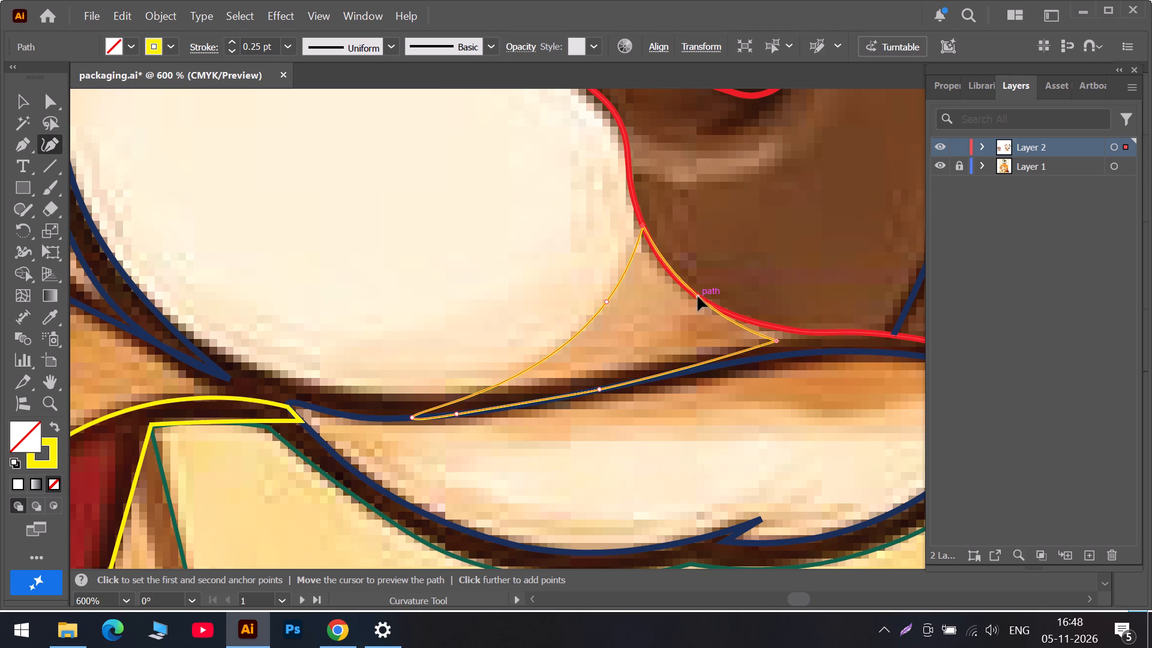
pyautogui.moveTo(698, 296); pyautogui.dragTo(679, 284)
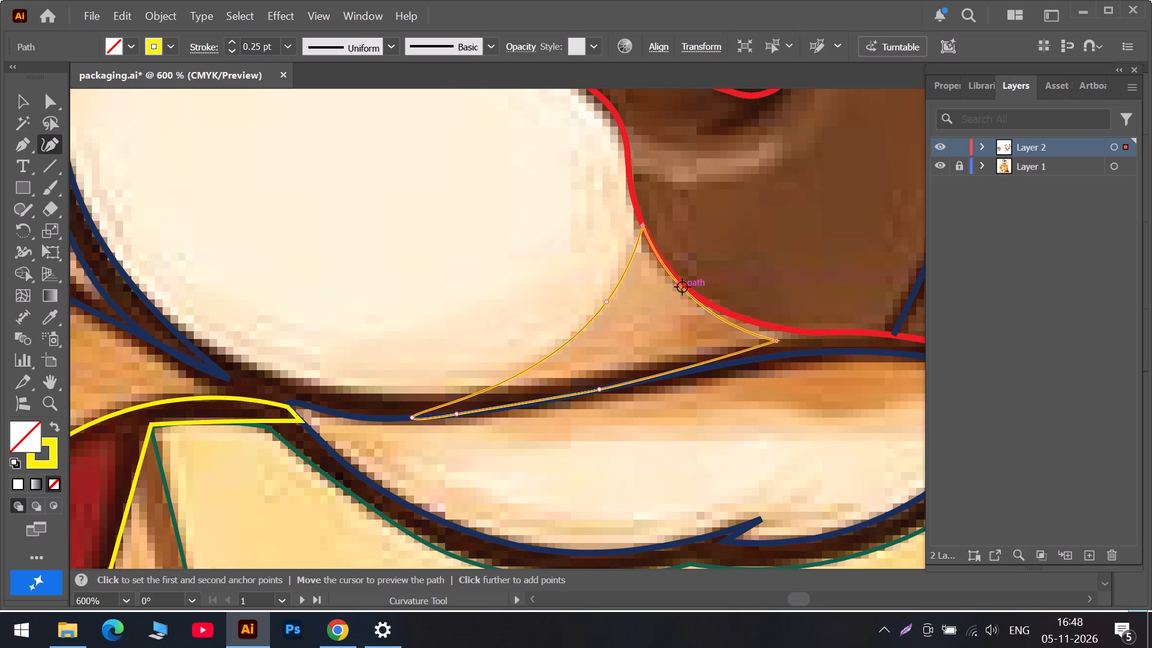
pyautogui.click(678, 283)
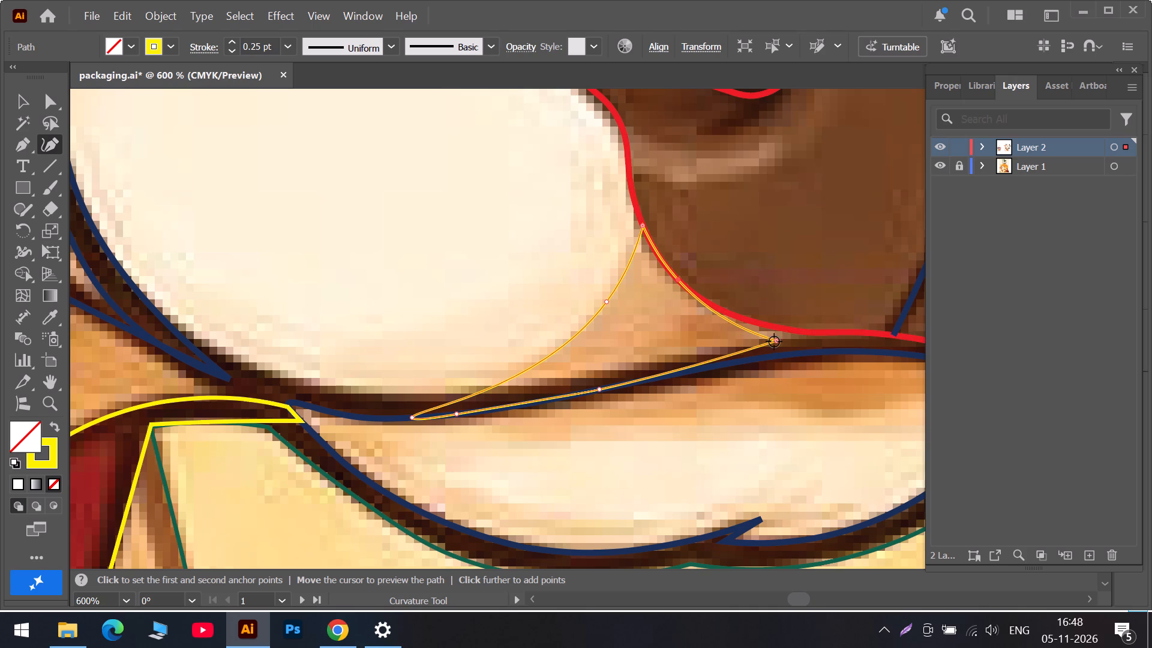
pyautogui.moveTo(773, 343); pyautogui.dragTo(781, 332)
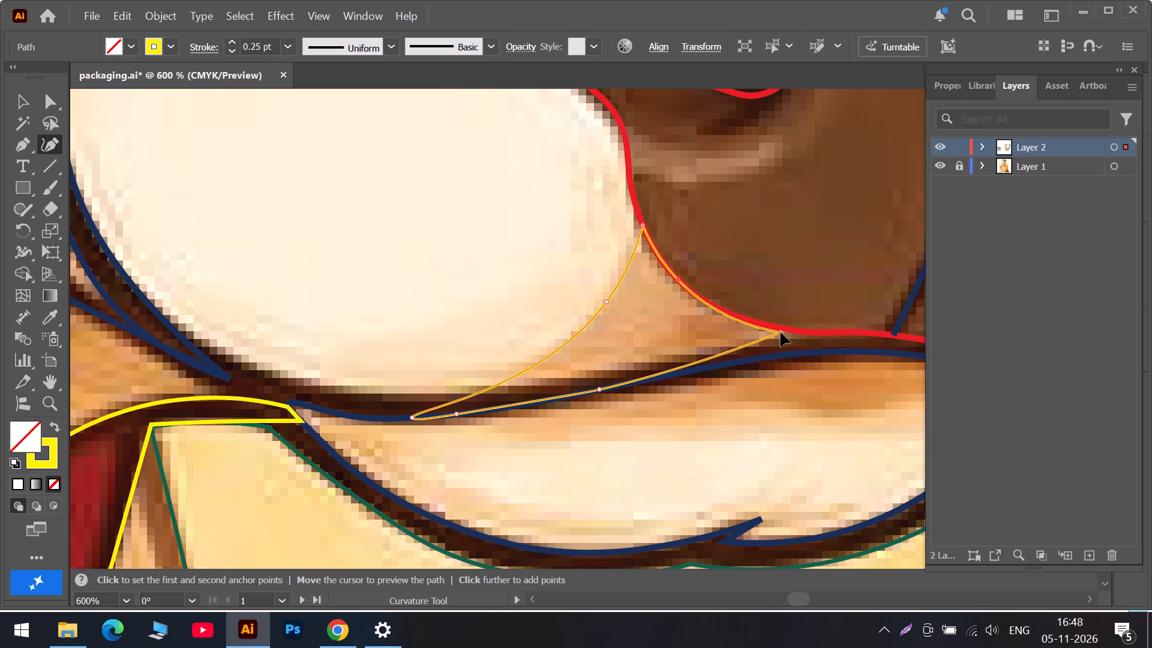
pyautogui.moveTo(781, 332); pyautogui.dragTo(787, 329)
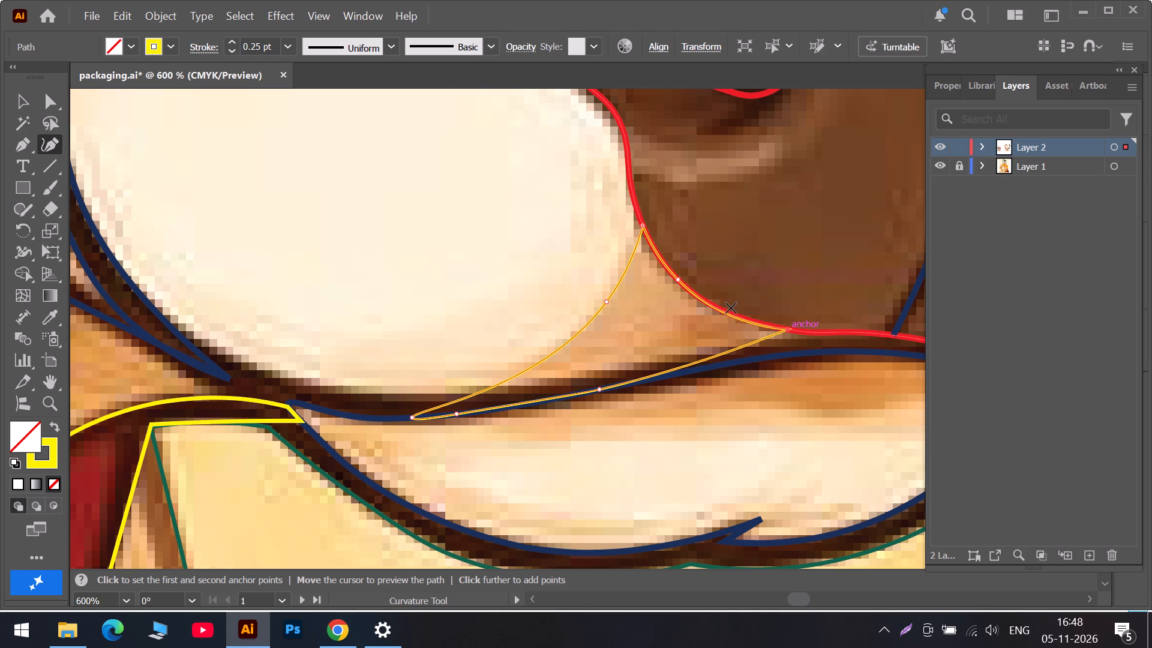
pyautogui.click(728, 317)
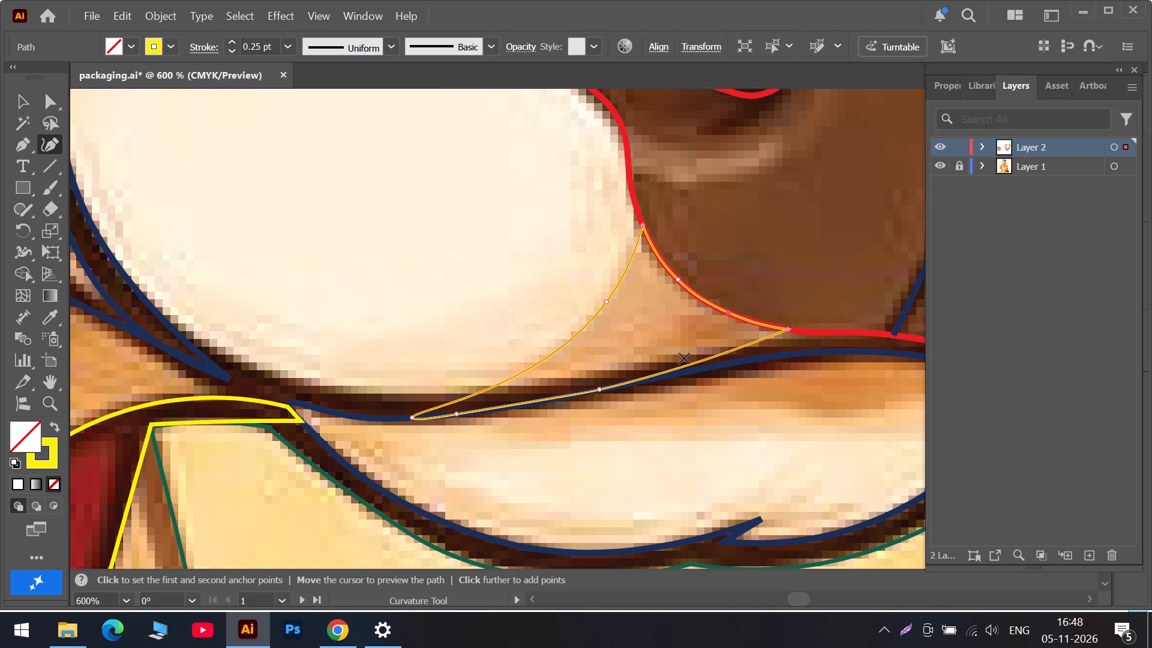
# Add a corner point on the shading shape's lower edge near its far end and move it onto the mouth line.
pyautogui.doubleClick(726, 354)
pyautogui.moveTo(726, 354); pyautogui.dragTo(720, 366)
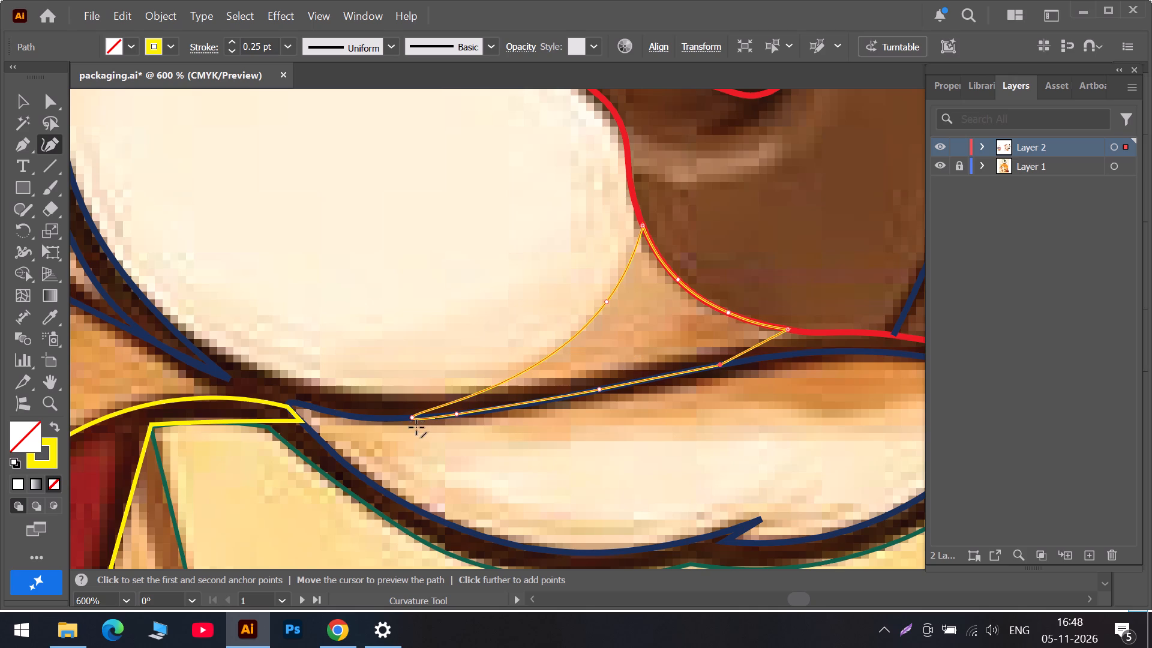
# Turn the shading shape's mouth-end tip into a corner point on the blue mouth line and refit the neighbouring lower-edge anchor.
pyautogui.keyDown('alt'); pyautogui.scroll(3, 416, 427); pyautogui.keyUp('alt')
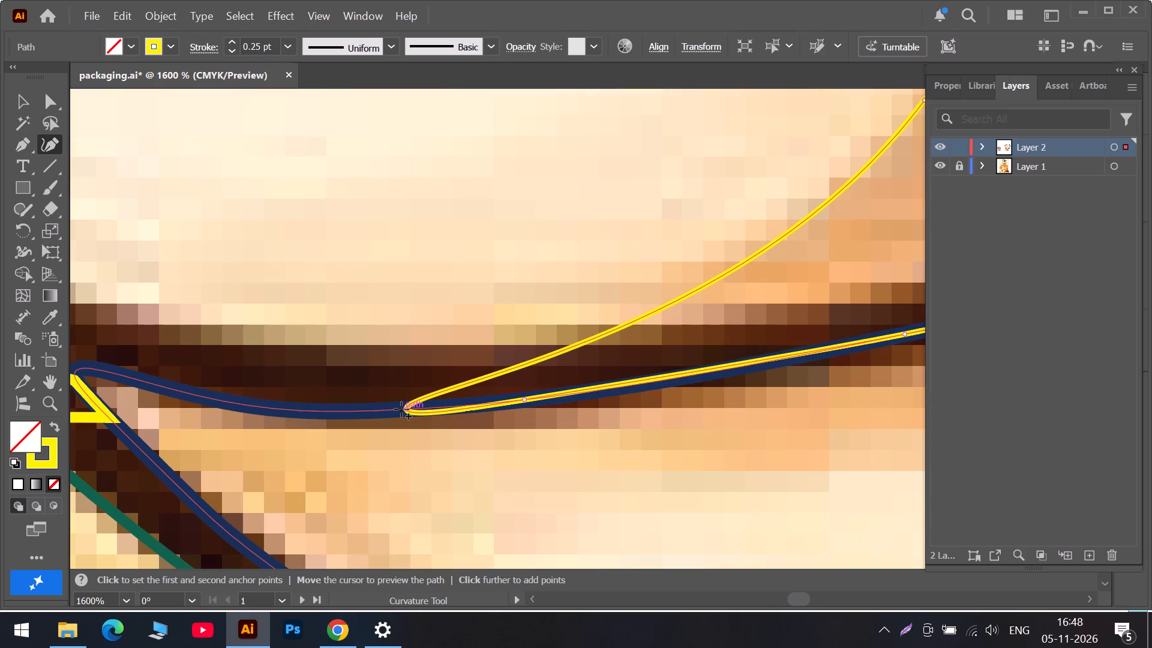
pyautogui.click(401, 409)
pyautogui.hotkey('ctrl', 'z')
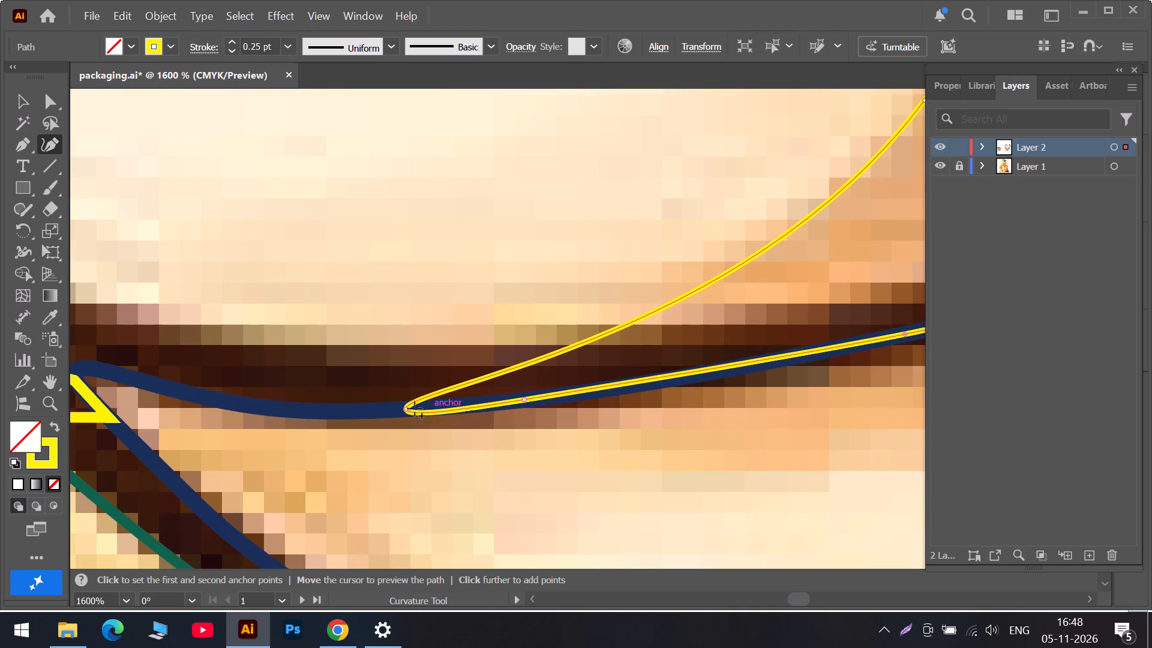
pyautogui.click(407, 406)
pyautogui.doubleClick(407, 404)
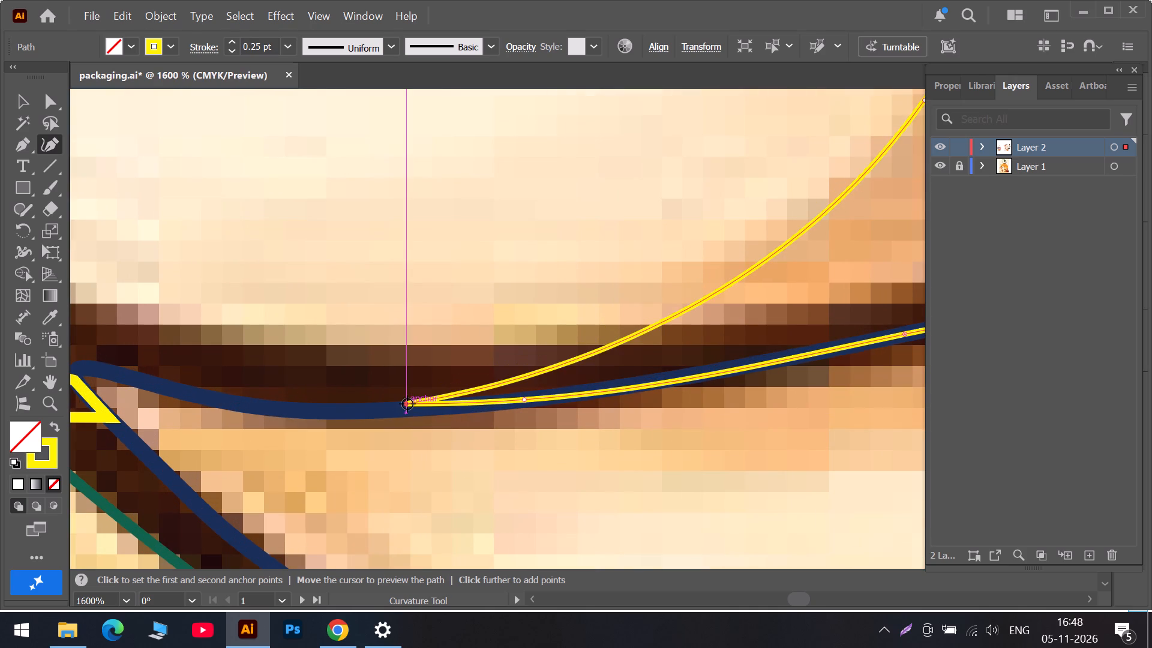
pyautogui.moveTo(407, 404); pyautogui.dragTo(407, 410)
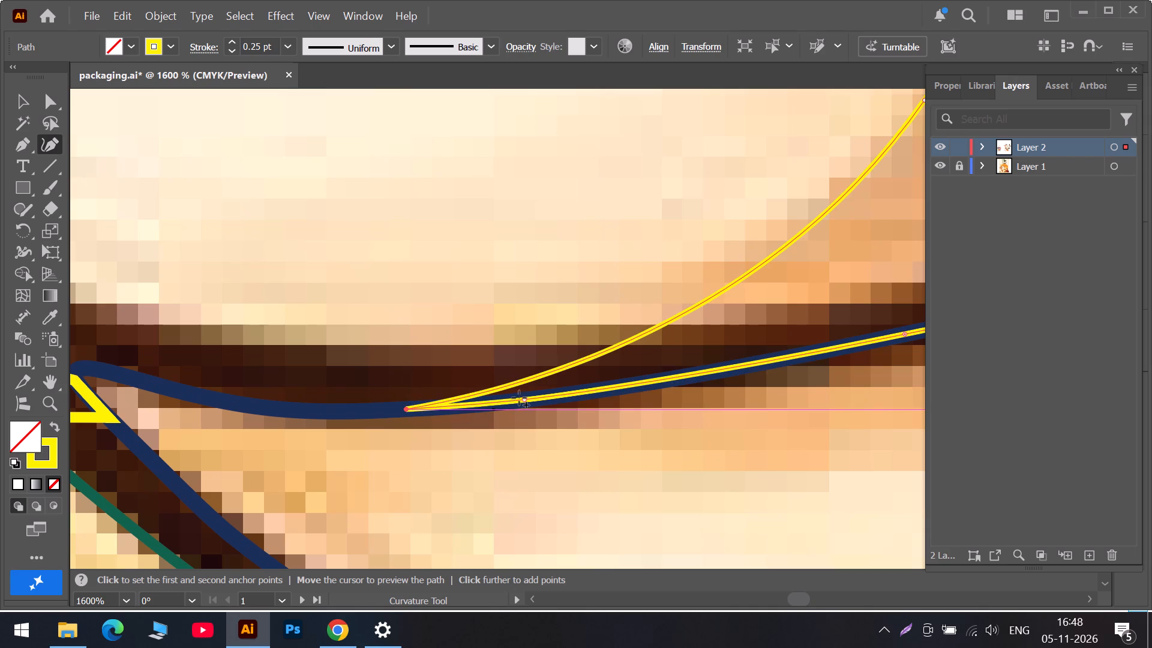
pyautogui.moveTo(525, 400); pyautogui.dragTo(536, 395)
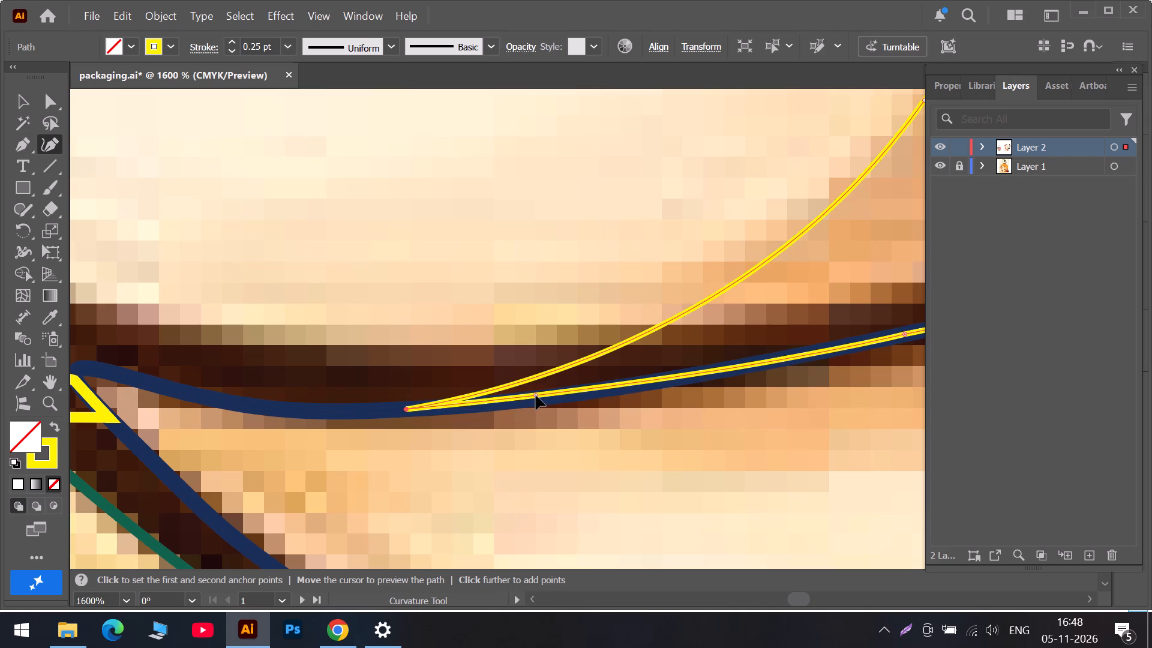
pyautogui.moveTo(536, 395); pyautogui.dragTo(542, 395)
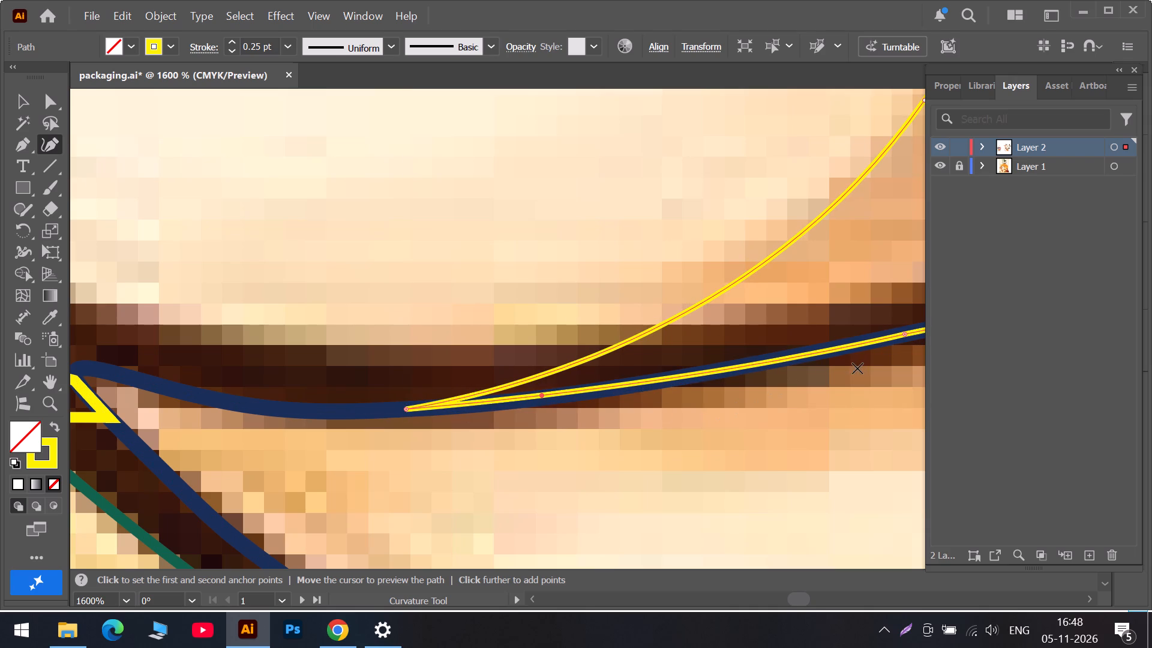
# Trace the upper edge of the light highlight band across the upper nose with the Curvature tool, from above the large nostril to the far end.
pyautogui.keyDown('alt'); pyautogui.scroll(-1, 857, 368); pyautogui.keyUp('alt')
pyautogui.scroll(5, 641, 447)
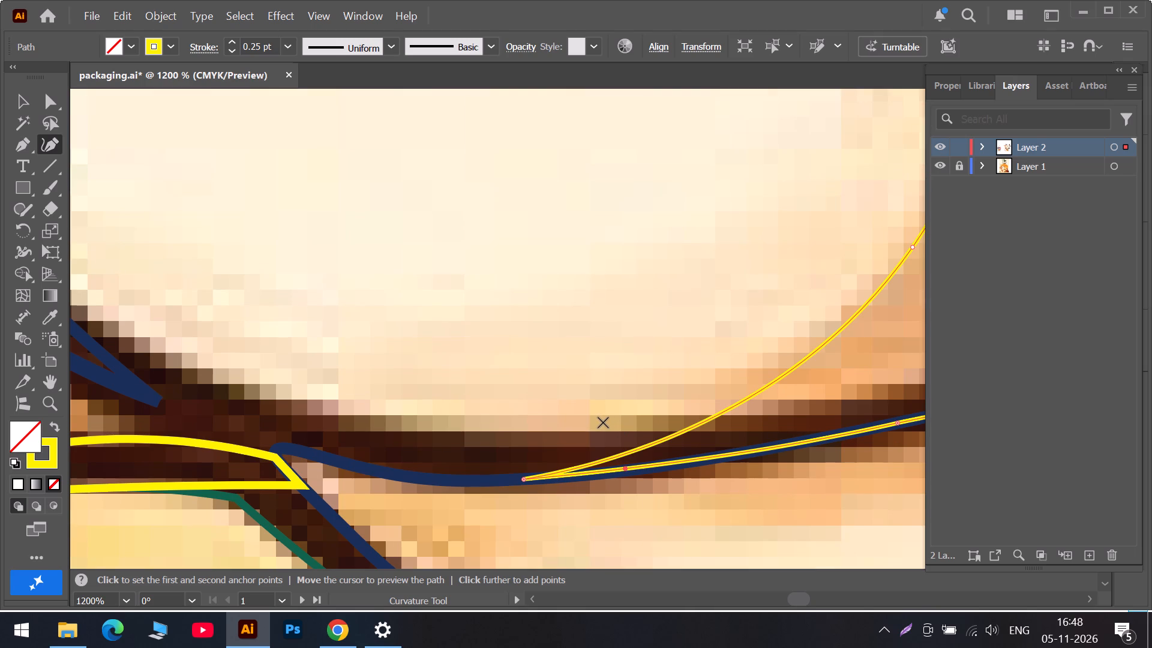
pyautogui.keyDown('alt'); pyautogui.scroll(-1, 603, 422); pyautogui.keyUp('alt')
pyautogui.scroll(6, 622, 339)
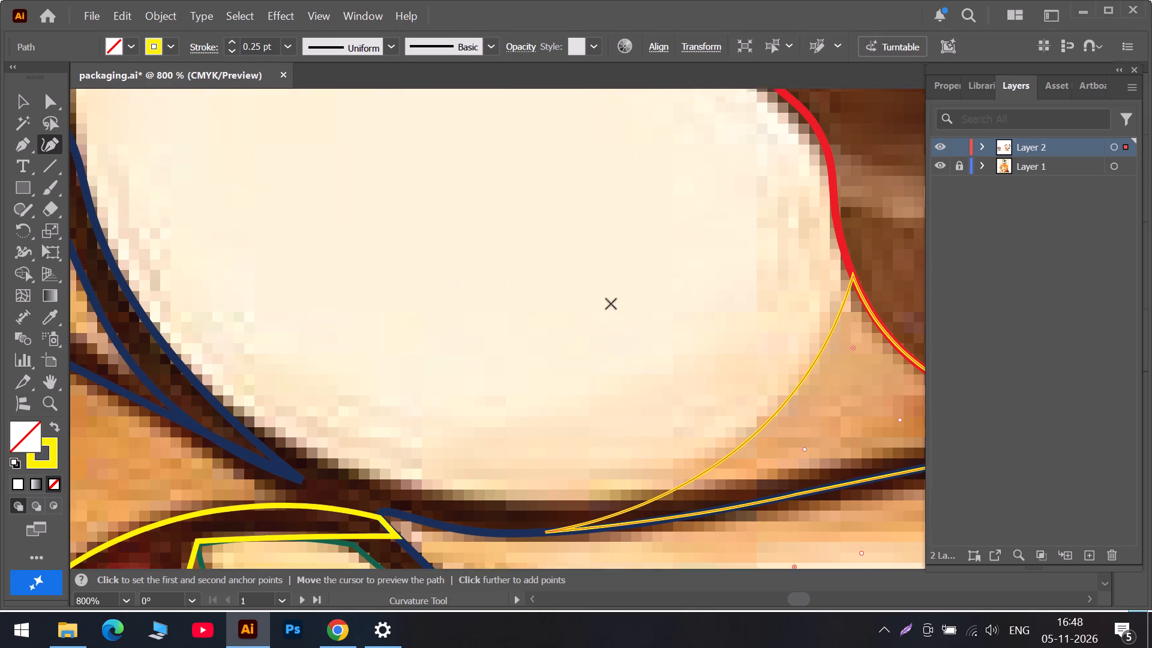
pyautogui.scroll(13, 622, 277)
pyautogui.keyDown('alt'); pyautogui.scroll(-4, 620, 231); pyautogui.keyUp('alt')
pyautogui.scroll(3, 628, 234)
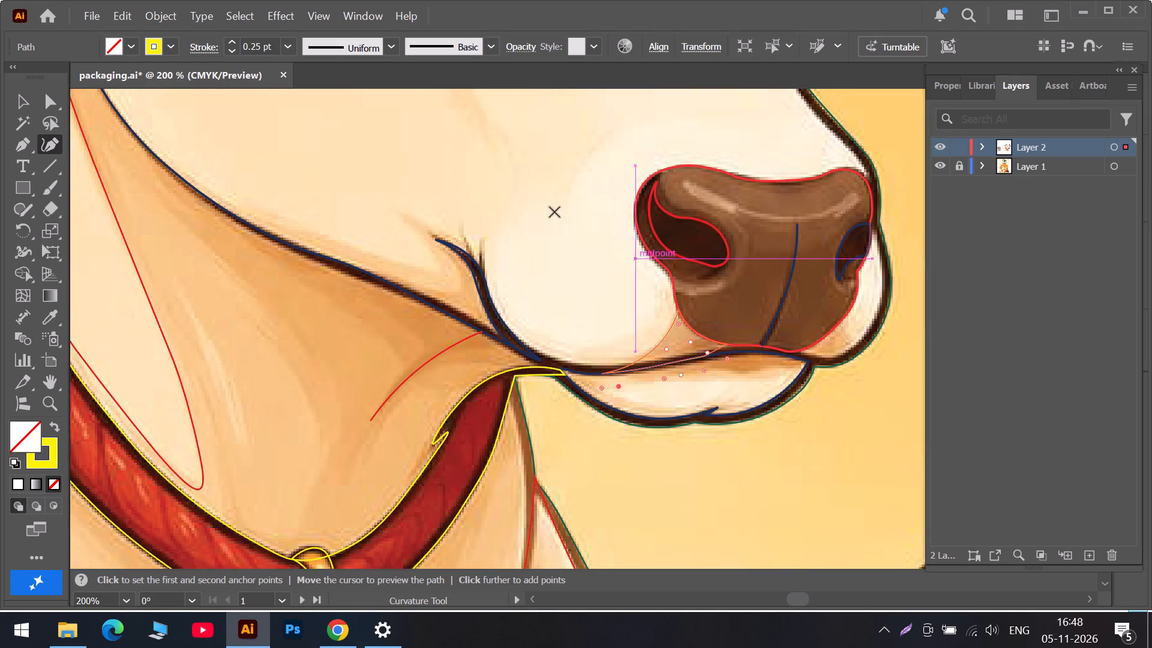
pyautogui.scroll(2, 554, 212)
pyautogui.scroll(6, 465, 243)
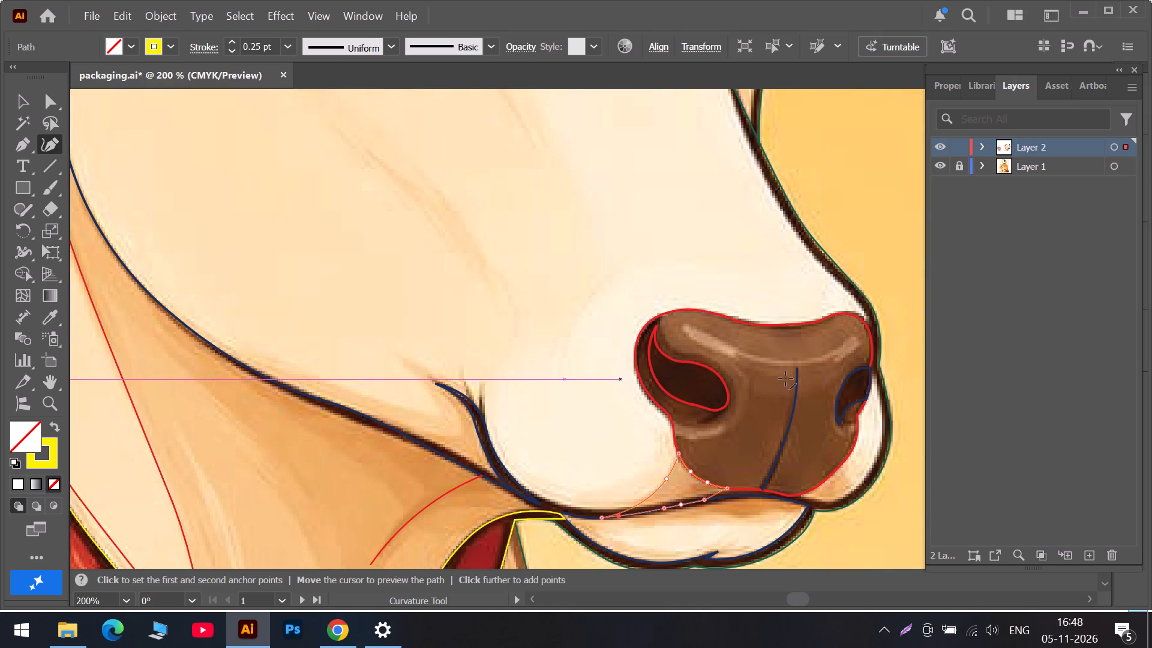
pyautogui.keyDown('alt'); pyautogui.scroll(3, 785, 378); pyautogui.keyUp('alt')
pyautogui.click(481, 217)
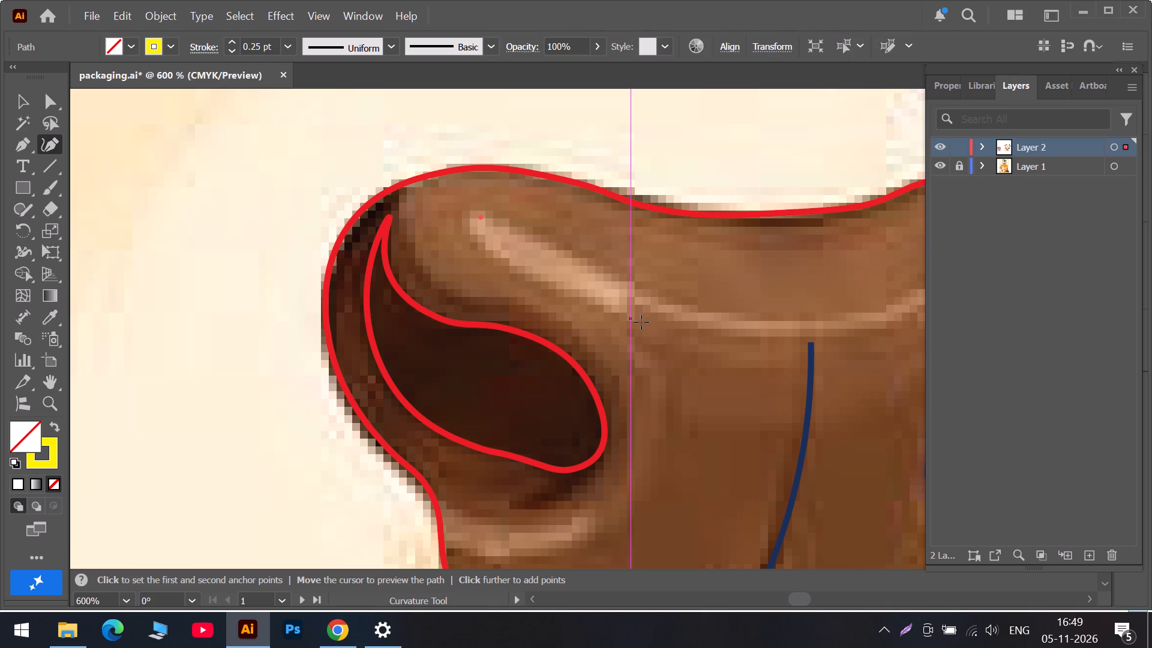
pyautogui.click(662, 309)
pyautogui.click(837, 605)
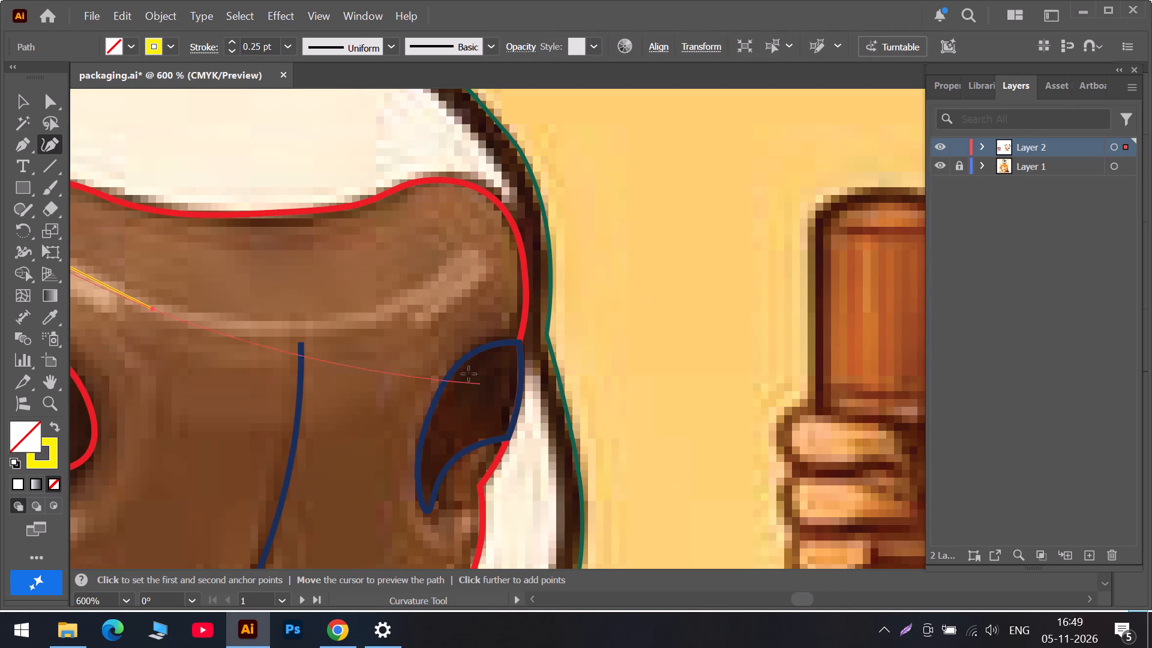
pyautogui.click(301, 320)
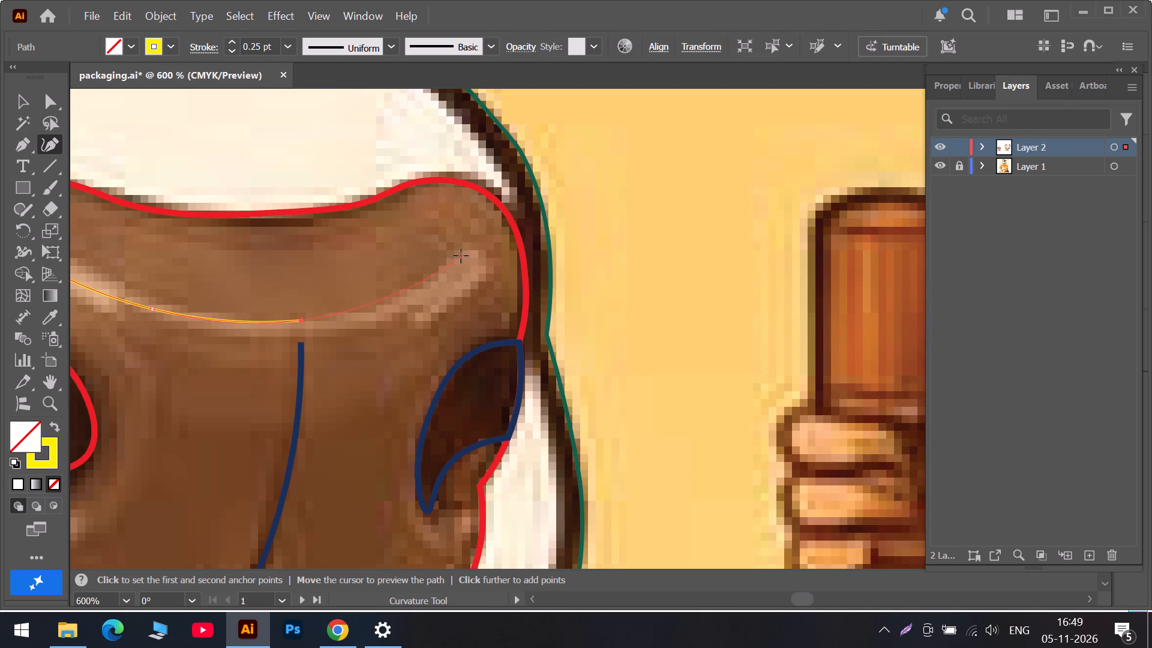
pyautogui.click(459, 254)
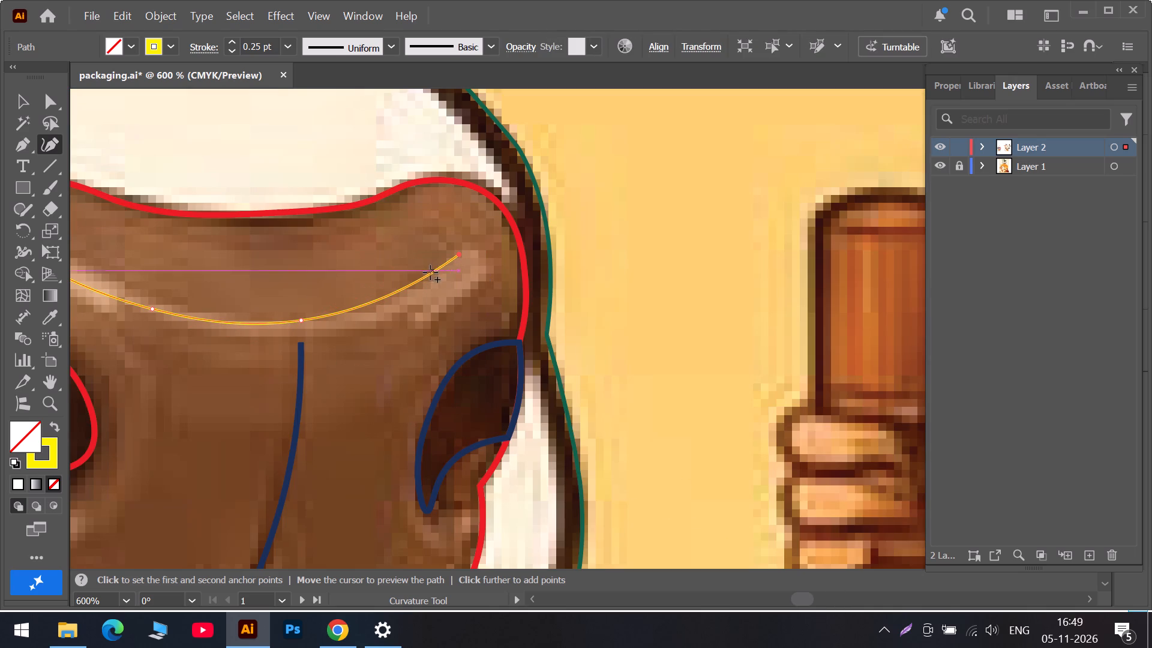
pyautogui.click(429, 274)
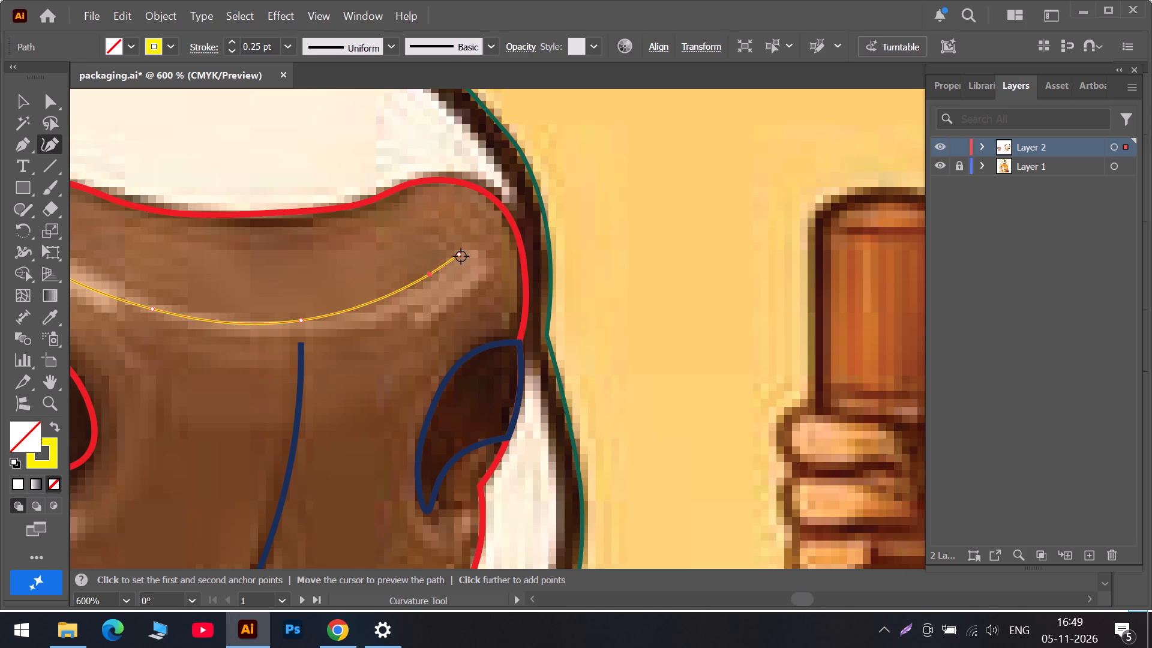
pyautogui.moveTo(461, 256); pyautogui.dragTo(467, 250)
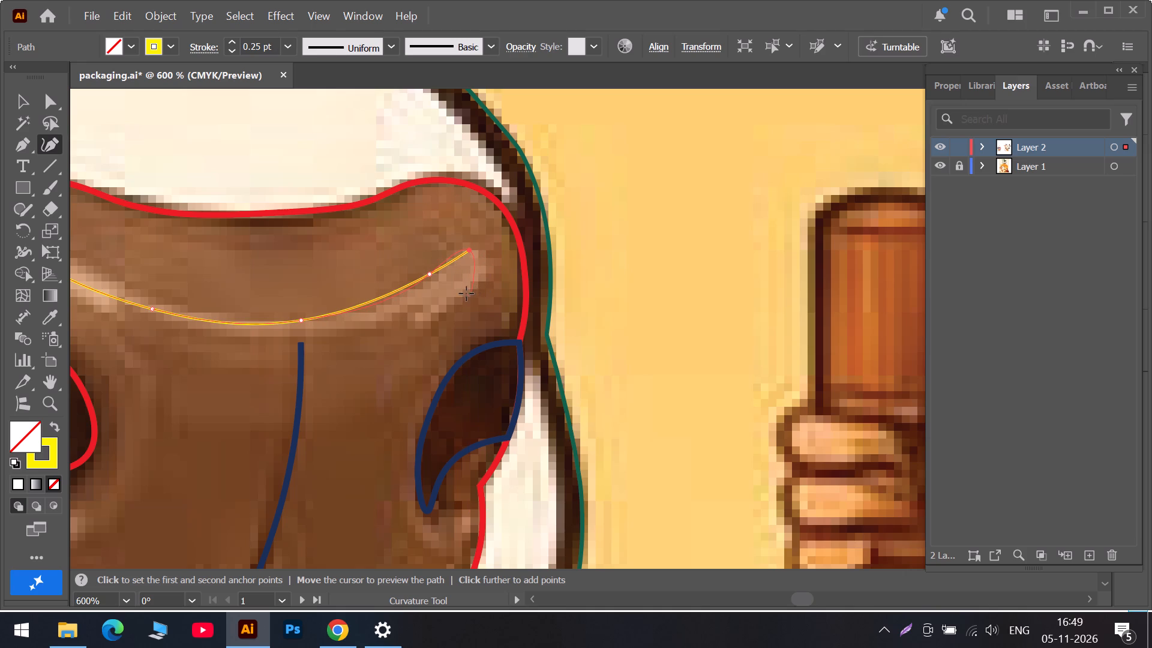
# Round the highlight's far end, trace its lower edge back across the nose, and close the shape at its starting point.
pyautogui.click(490, 268)
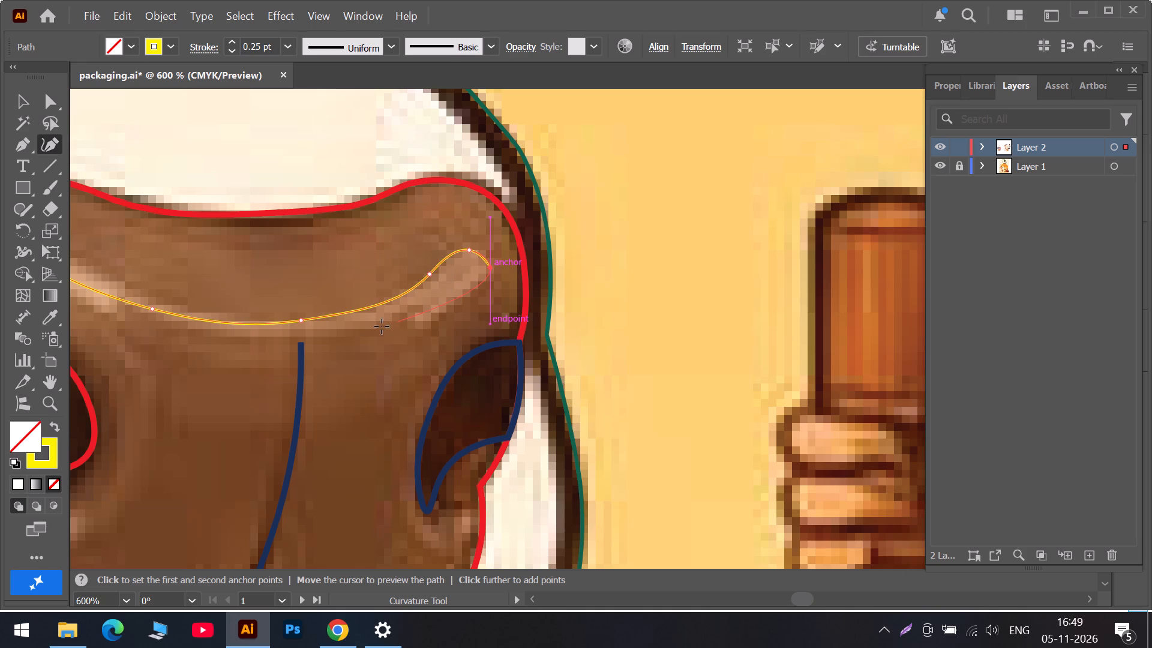
pyautogui.click(374, 327)
pyautogui.click(185, 337)
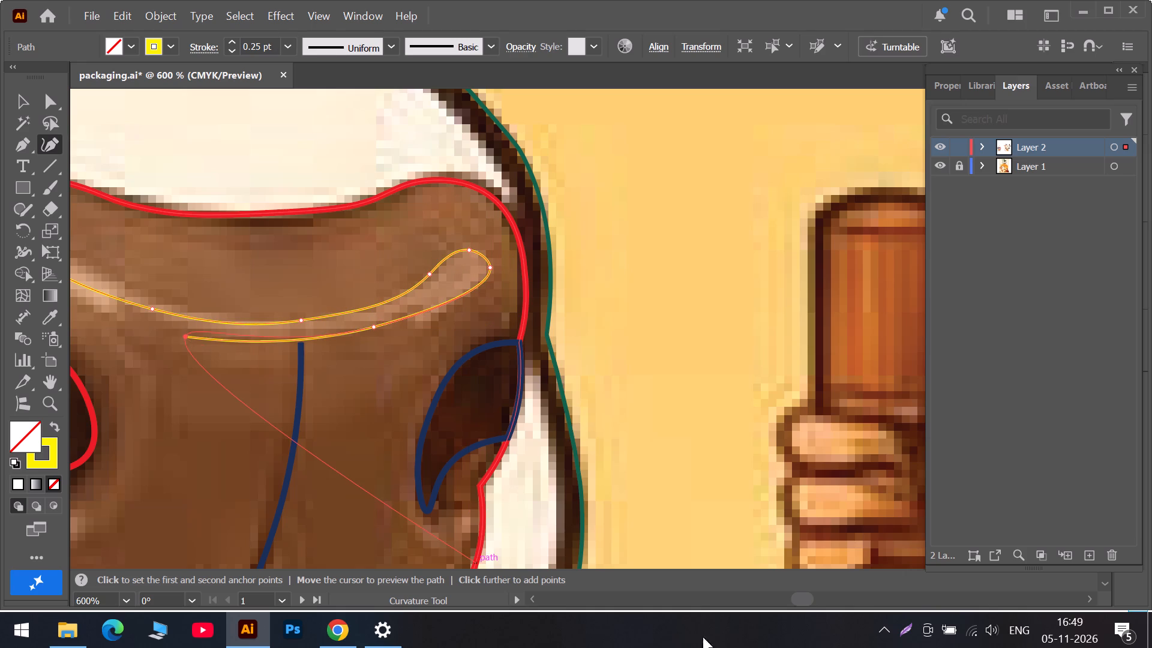
pyautogui.click(766, 595)
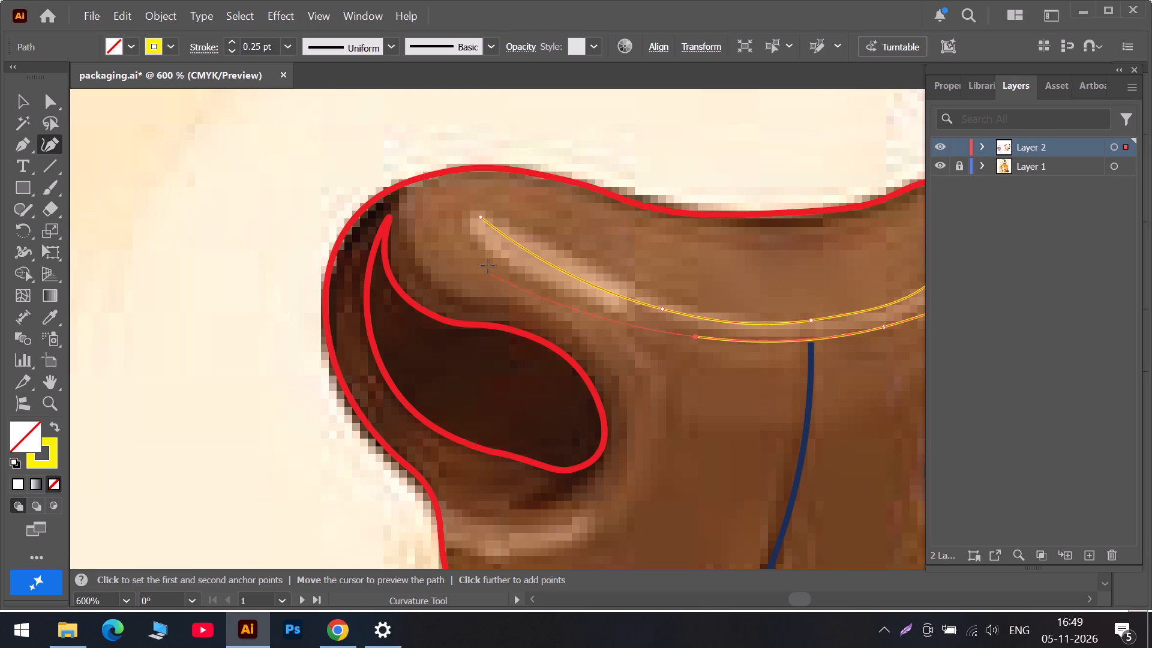
pyautogui.click(492, 251)
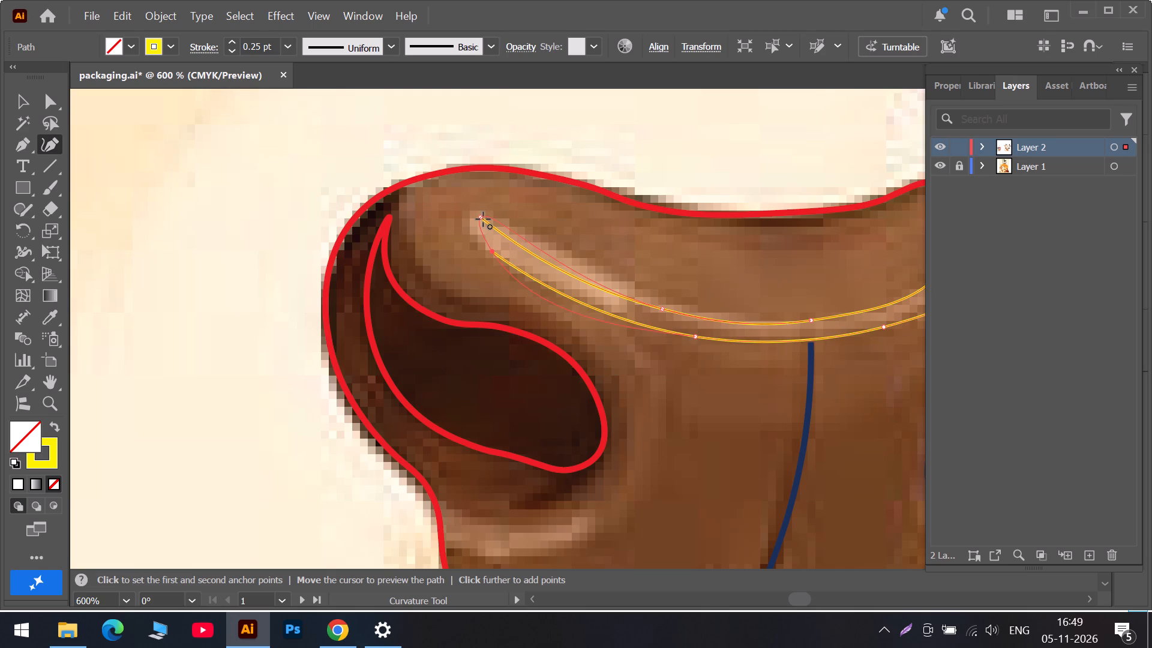
pyautogui.click(483, 219)
# Refine the nose highlight's near tip, upper-edge and lower-edge anchors to the light band, adding a lower-edge anchor, and deselect the shape.
pyautogui.moveTo(479, 219); pyautogui.dragTo(475, 212)
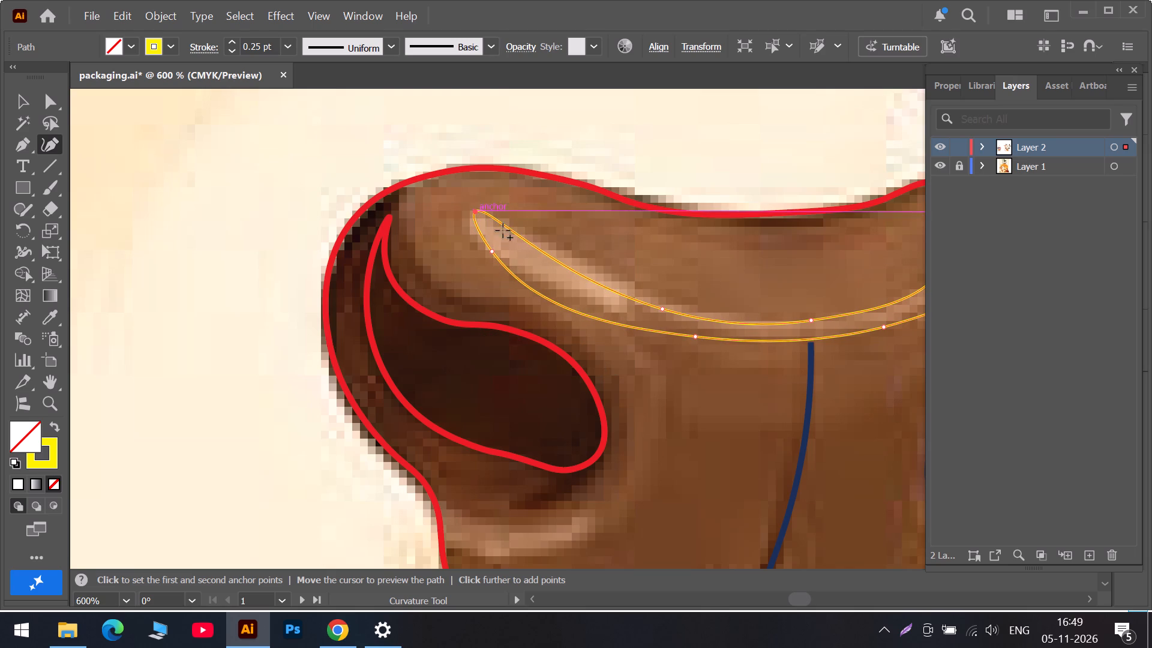
pyautogui.moveTo(660, 311); pyautogui.dragTo(656, 295)
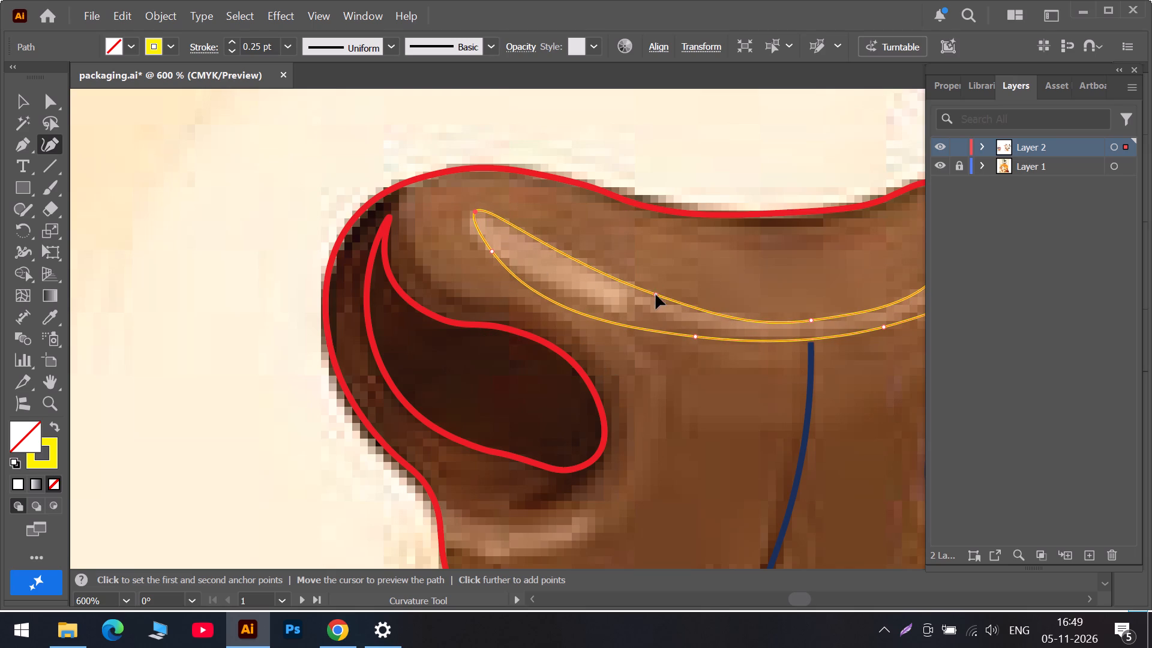
pyautogui.moveTo(656, 295); pyautogui.dragTo(655, 296)
pyautogui.moveTo(814, 319); pyautogui.dragTo(804, 317)
pyautogui.moveTo(566, 305); pyautogui.dragTo(565, 293)
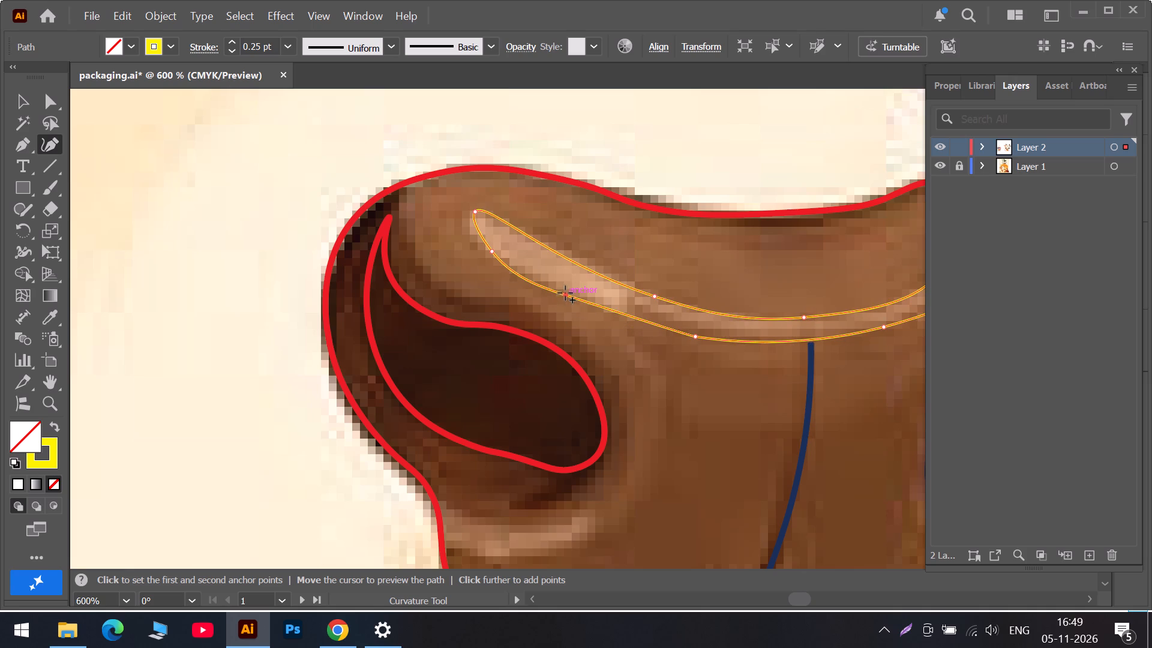
pyautogui.moveTo(565, 293); pyautogui.dragTo(558, 293)
pyautogui.moveTo(494, 252); pyautogui.dragTo(471, 244)
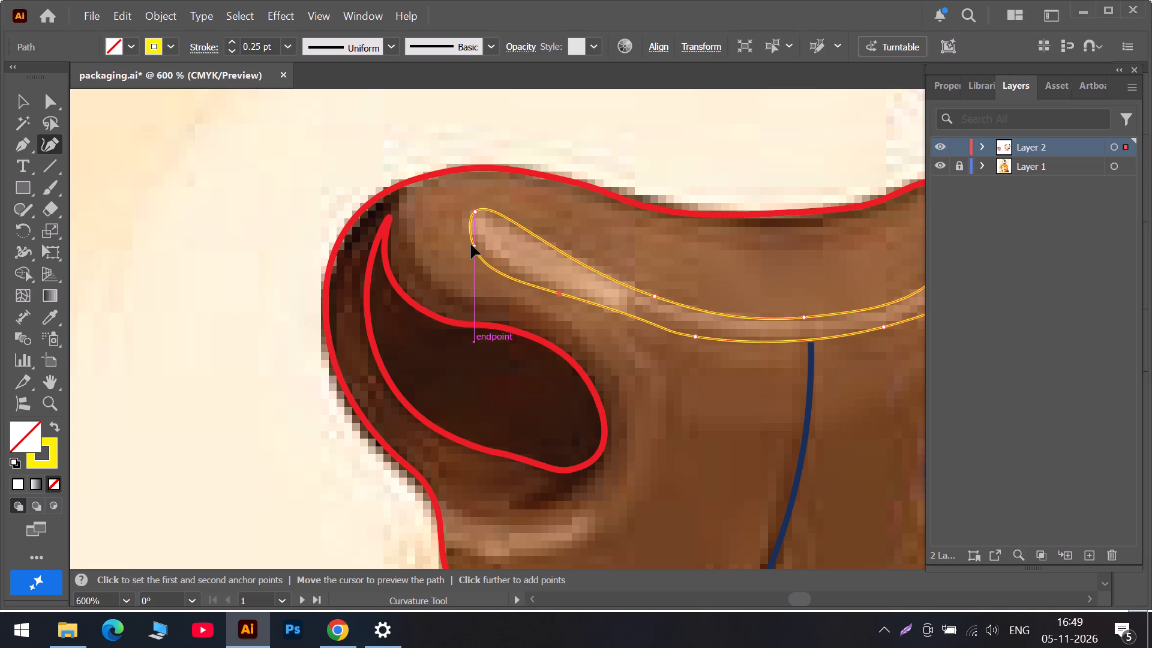
pyautogui.moveTo(471, 244); pyautogui.dragTo(472, 229)
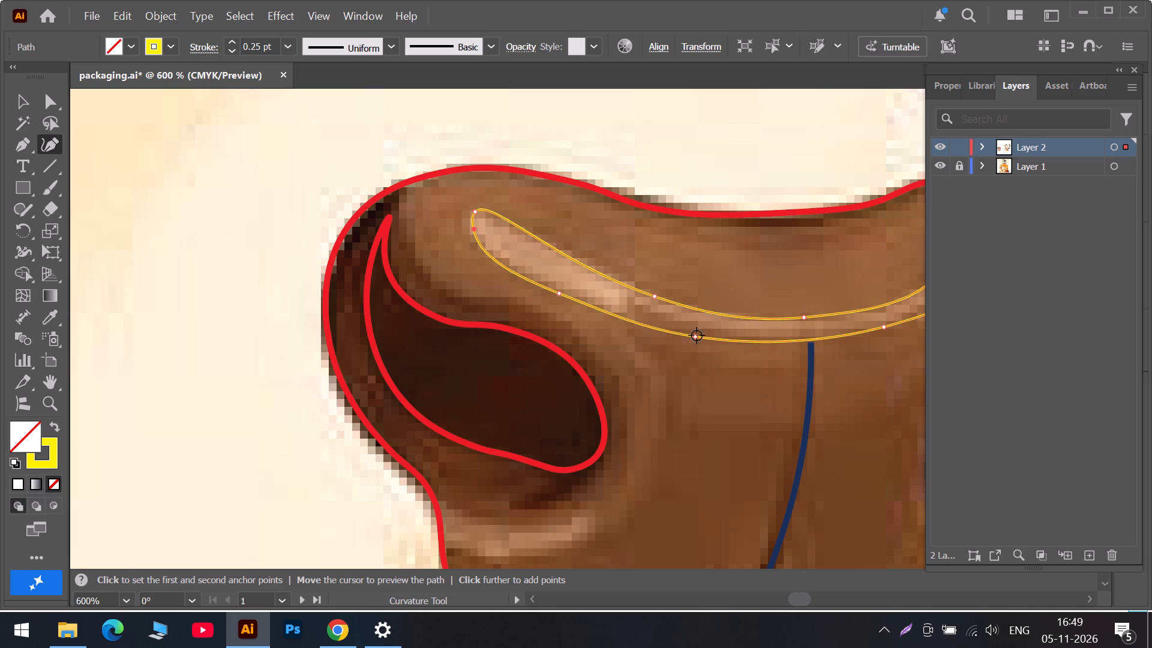
pyautogui.click(697, 334)
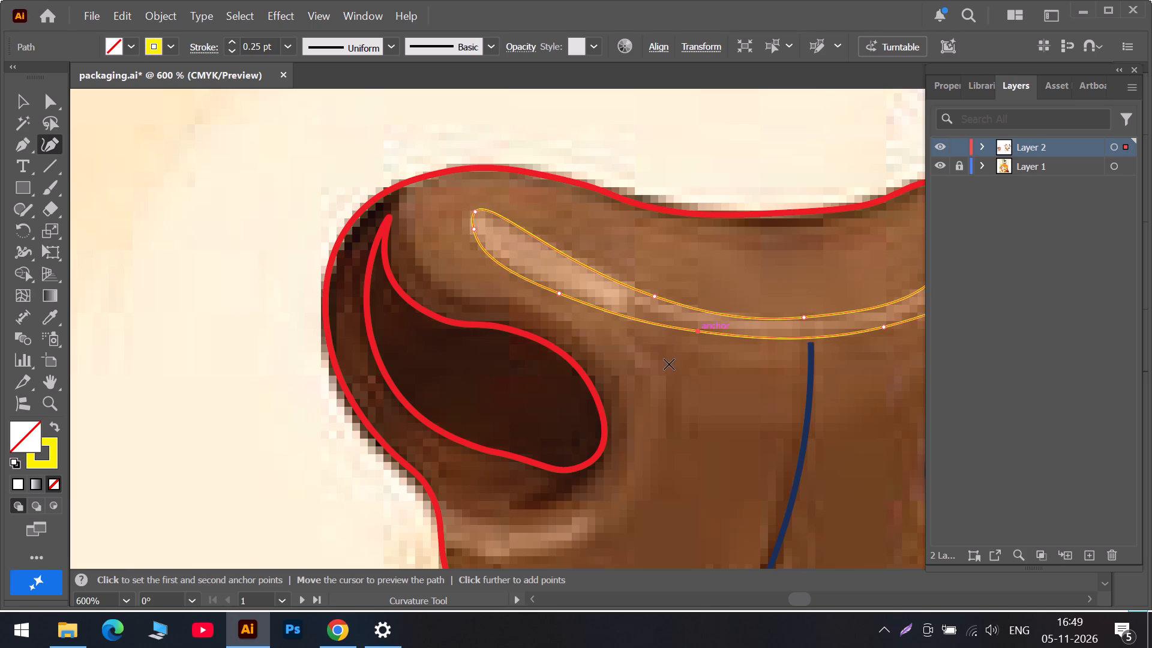
pyautogui.keyDown('alt'); pyautogui.scroll(-2, 669, 364); pyautogui.keyUp('alt')
pyautogui.click(22, 98)
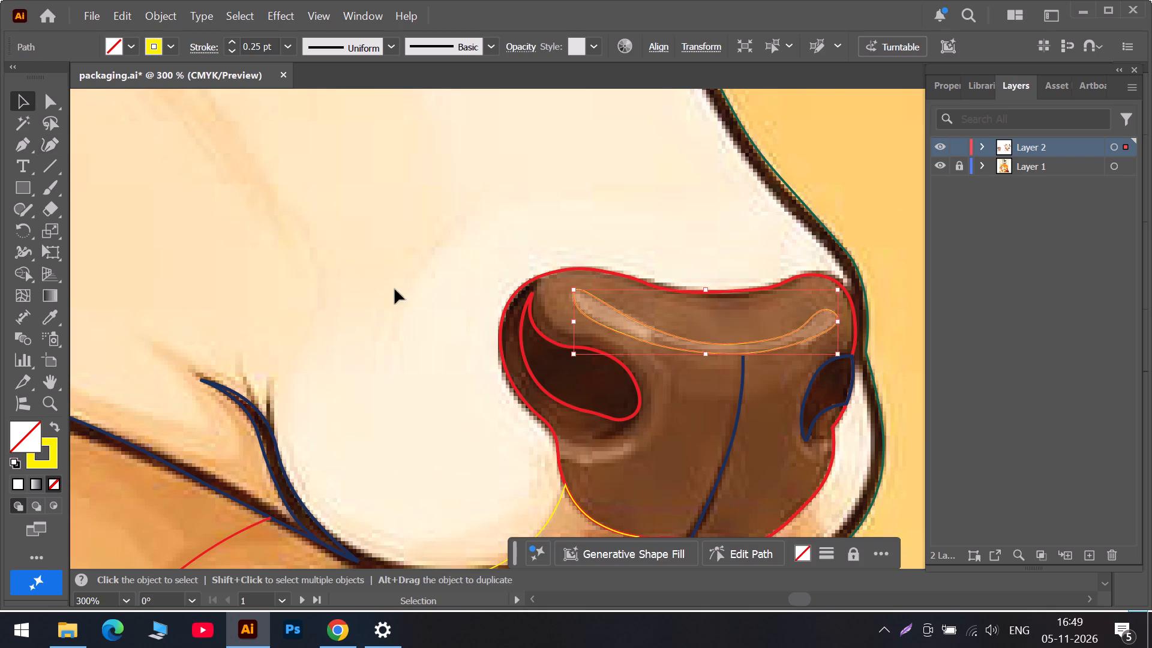
pyautogui.keyDown('alt'); pyautogui.scroll(-4, 421, 293); pyautogui.keyUp('alt')
pyautogui.click(869, 137)
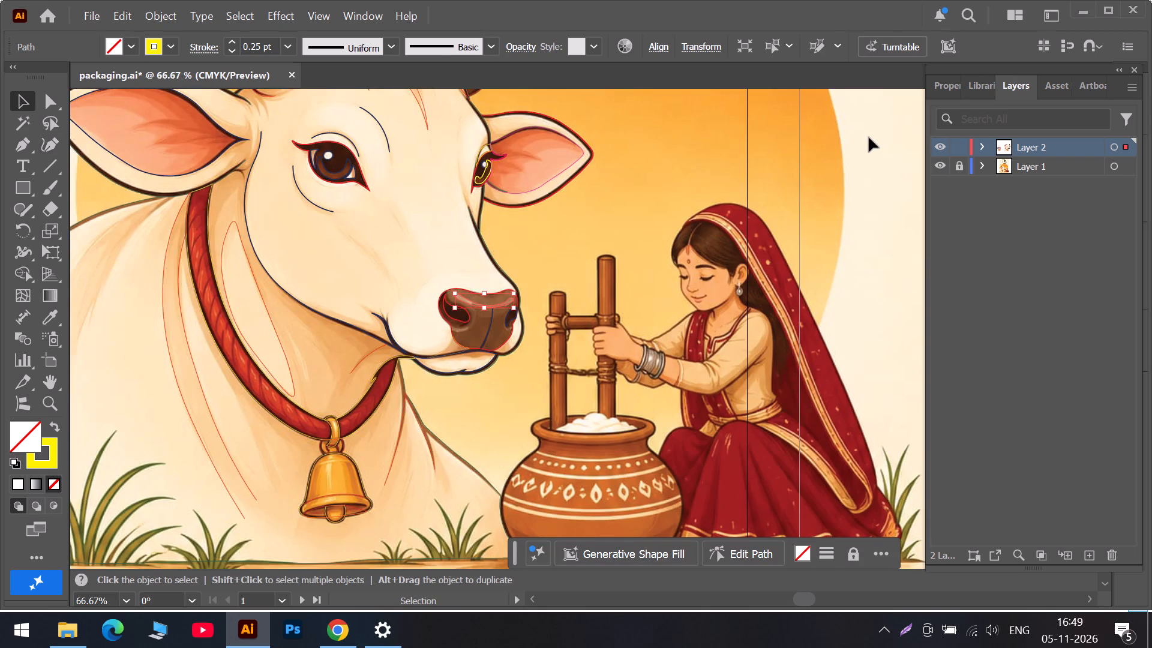
# Unlock Layer 1 and move the reference image off Artboard 1, to the left of it.
pyautogui.click(957, 160)
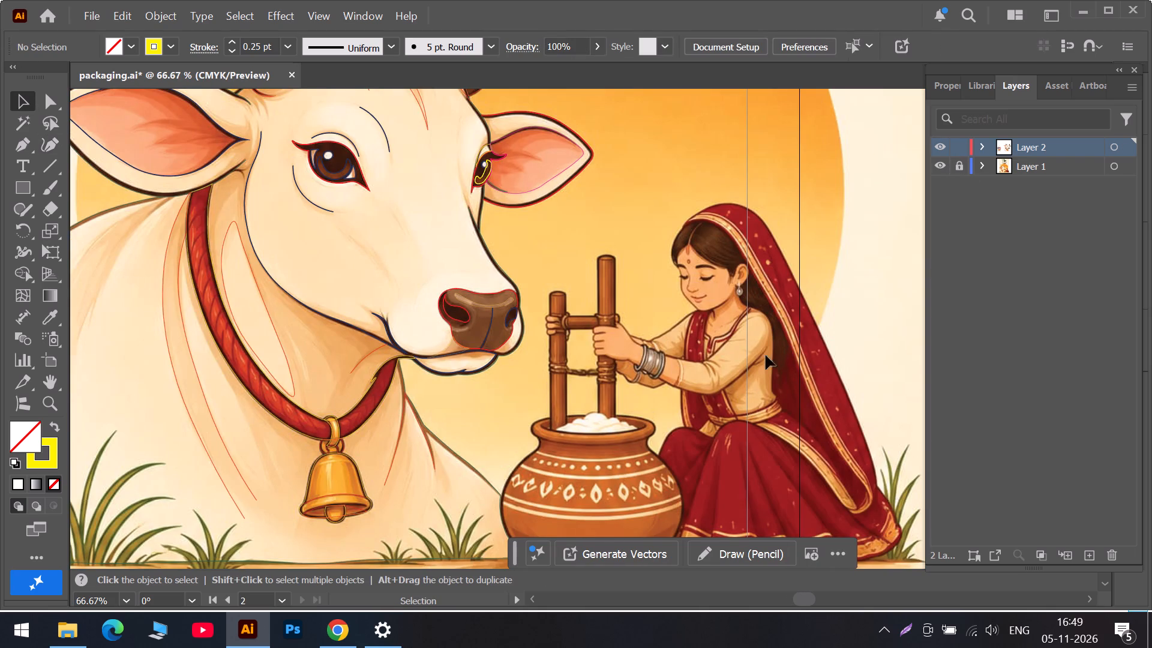
pyautogui.keyDown('alt'); pyautogui.scroll(-3, 718, 406); pyautogui.keyUp('alt')
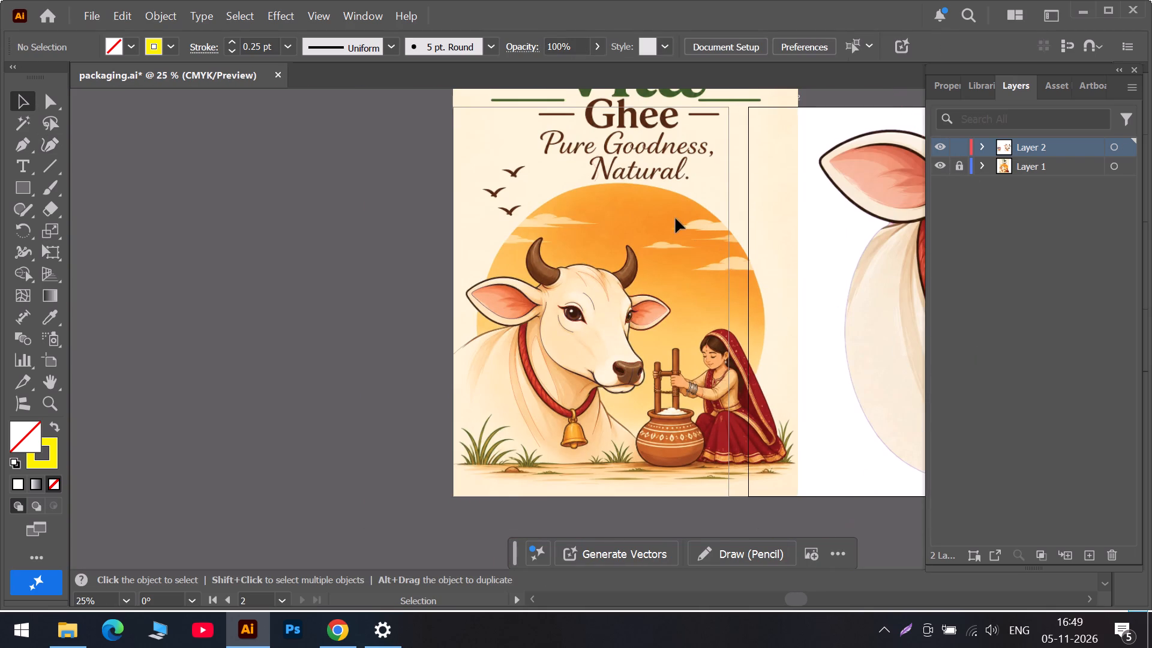
pyautogui.click(961, 160)
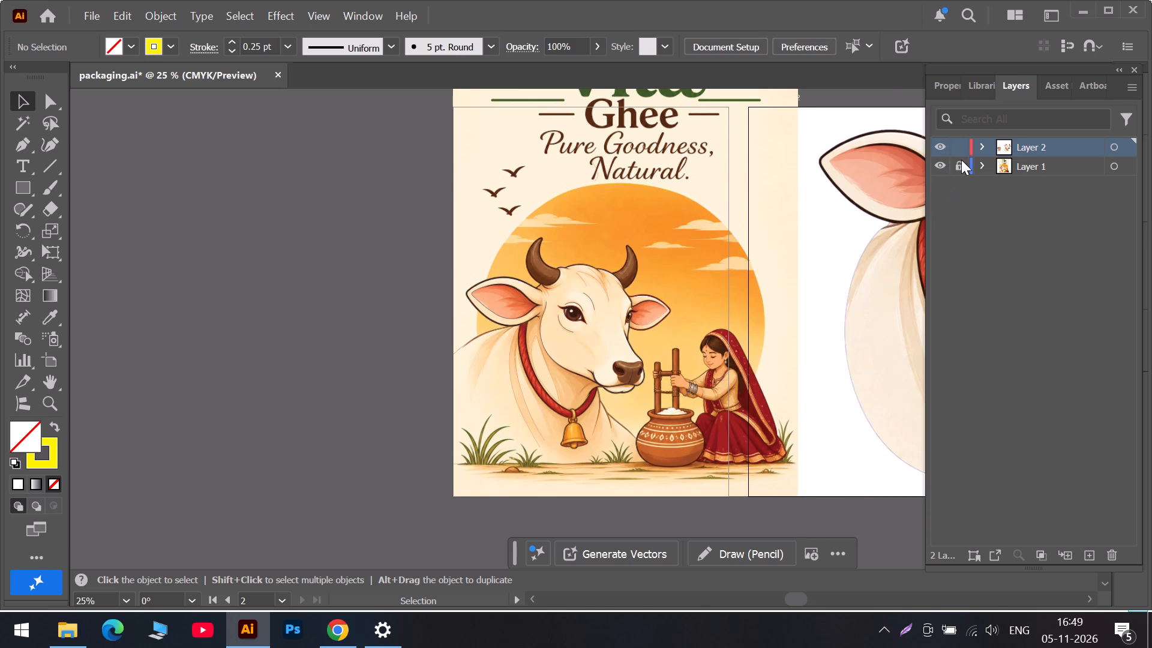
pyautogui.click(958, 165)
pyautogui.moveTo(725, 178); pyautogui.dragTo(658, 211)
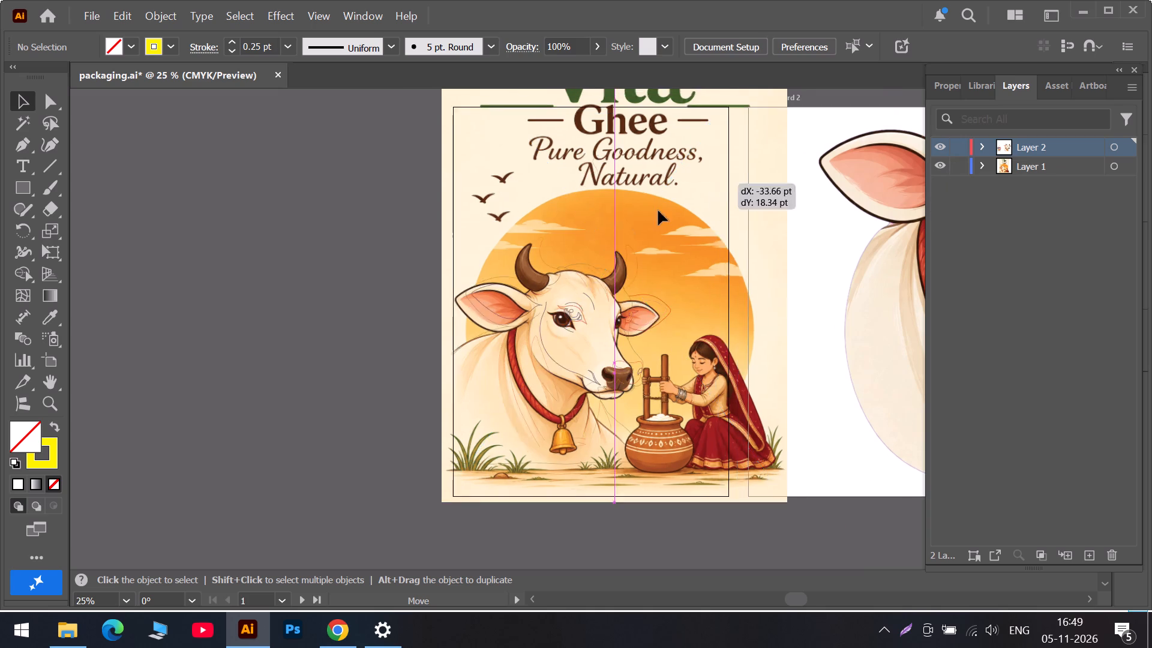
pyautogui.moveTo(658, 211); pyautogui.dragTo(303, 278)
# Select all the traced cow outlines on Artboard 1 and set their stroke colour to very dark green.
pyautogui.moveTo(452, 230); pyautogui.dragTo(674, 467)
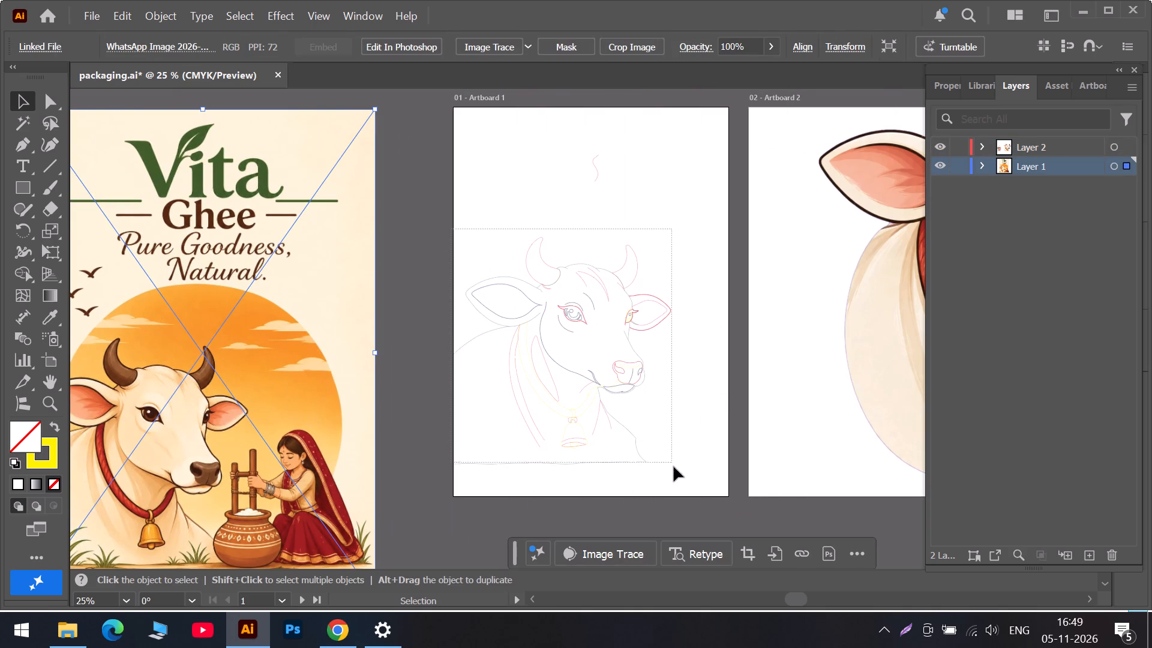
pyautogui.moveTo(674, 467); pyautogui.dragTo(683, 493)
pyautogui.click(165, 47)
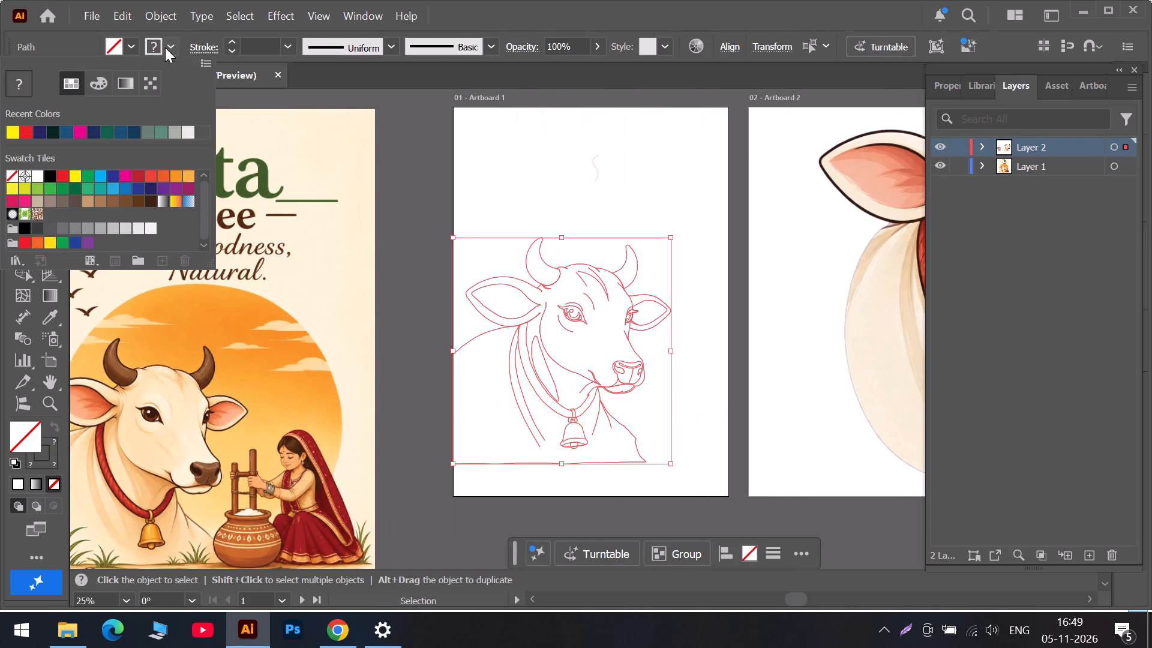
pyautogui.click(58, 134)
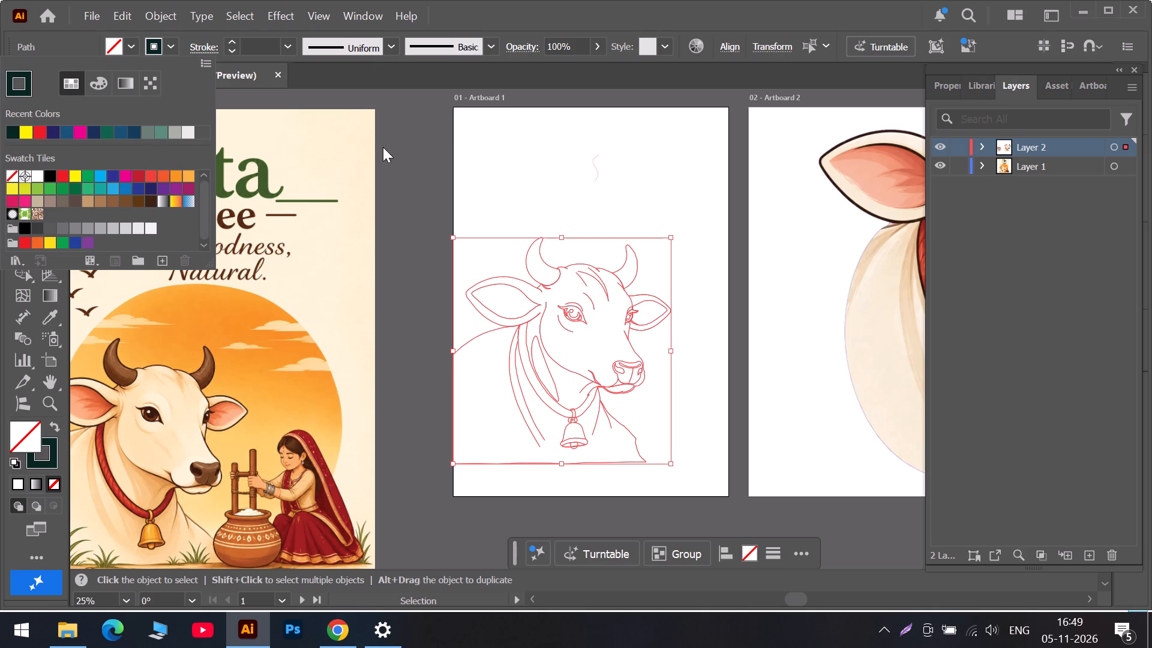
# Select all the traced cow outlines on Artboard 1, set their stroke weight to 1 pt, and deselect them.
pyautogui.click(389, 145)
pyautogui.click(665, 147)
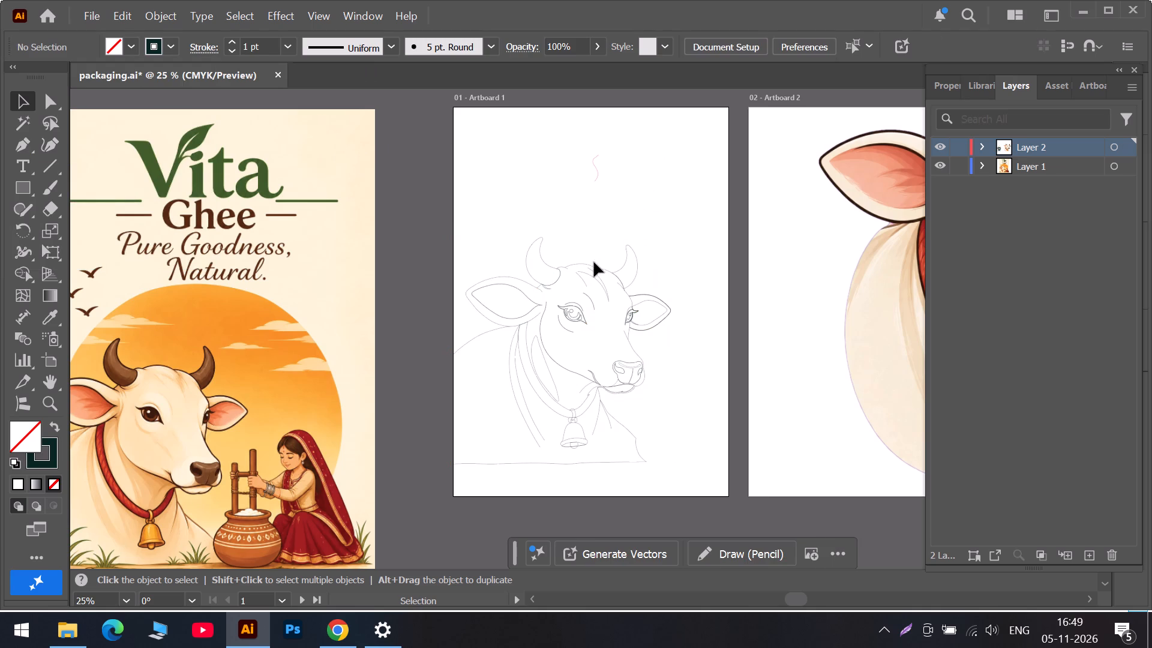
pyautogui.click(232, 43)
pyautogui.doubleClick(232, 43)
pyautogui.moveTo(440, 230); pyautogui.dragTo(728, 496)
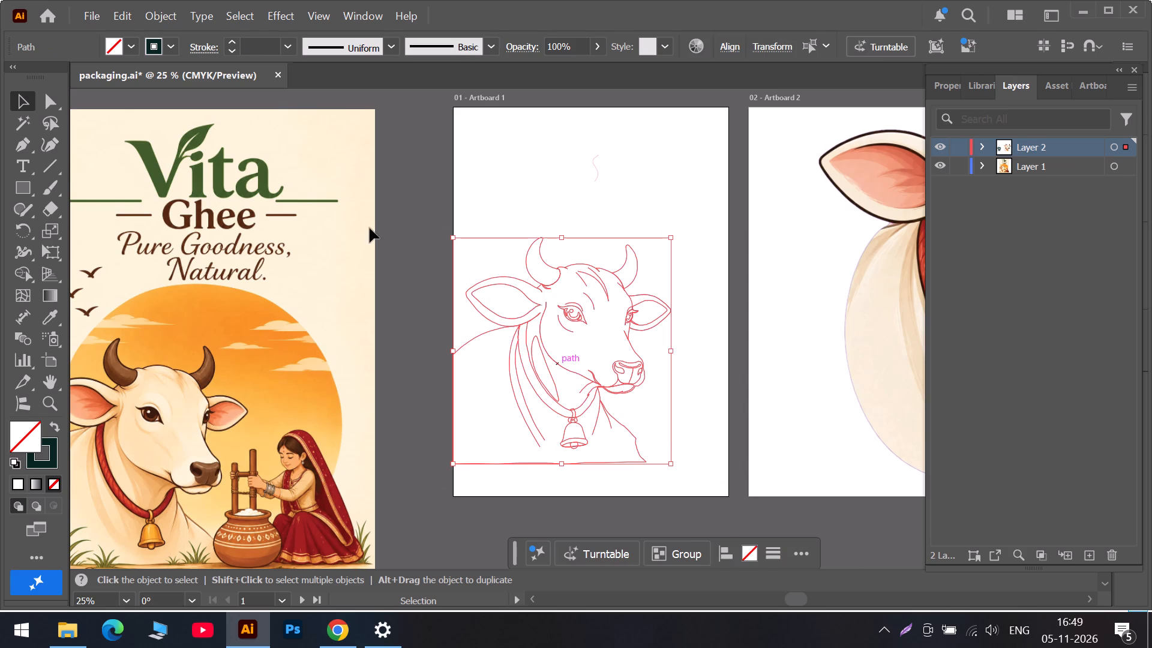
pyautogui.click(232, 40)
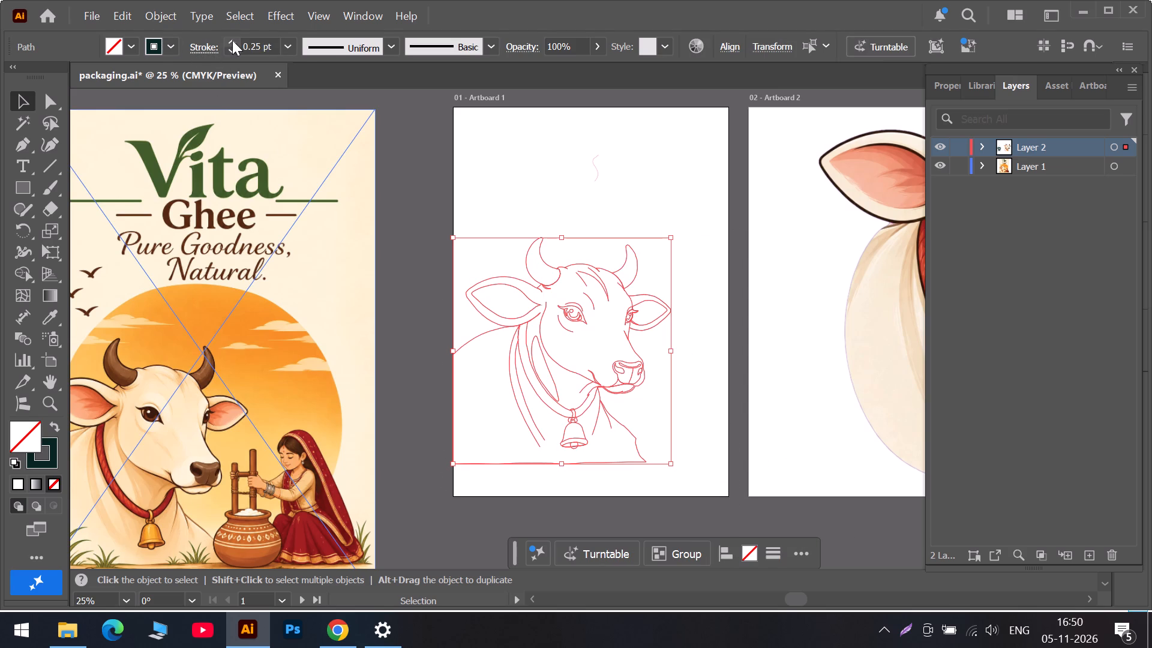
pyautogui.tripleClick(232, 40)
pyautogui.click(486, 139)
# Examine the cow line art's stroke weight from the horns to the bell on Artboard 1.
pyautogui.keyDown('alt'); pyautogui.scroll(3, 693, 261); pyautogui.keyUp('alt')
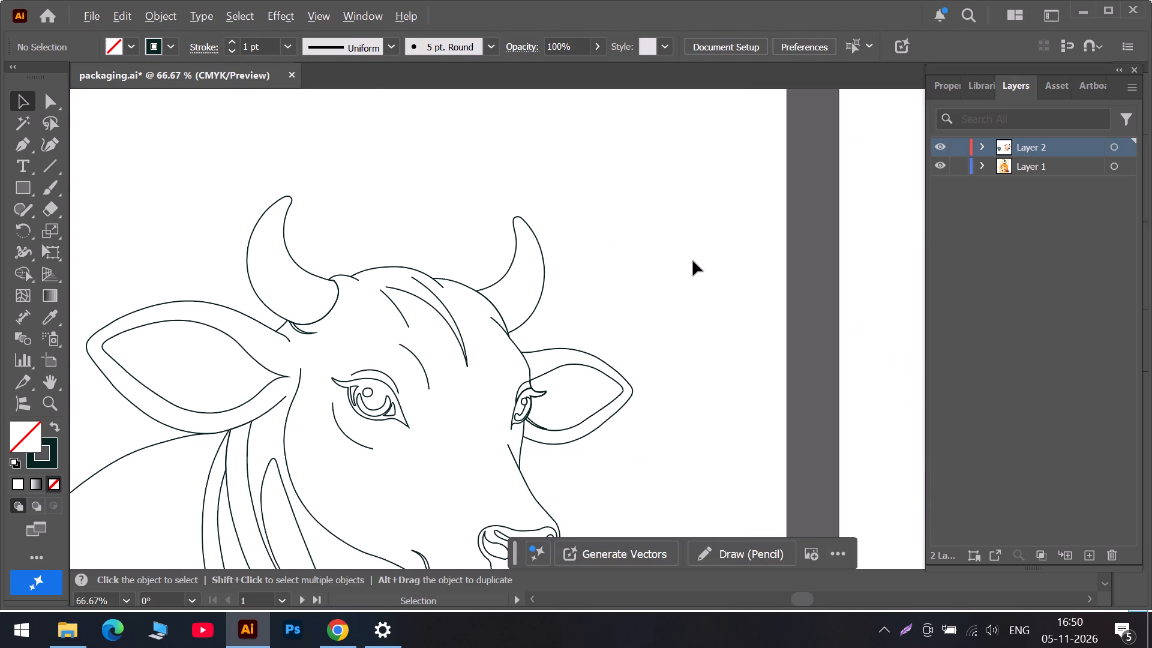
pyautogui.scroll(-16, 693, 261)
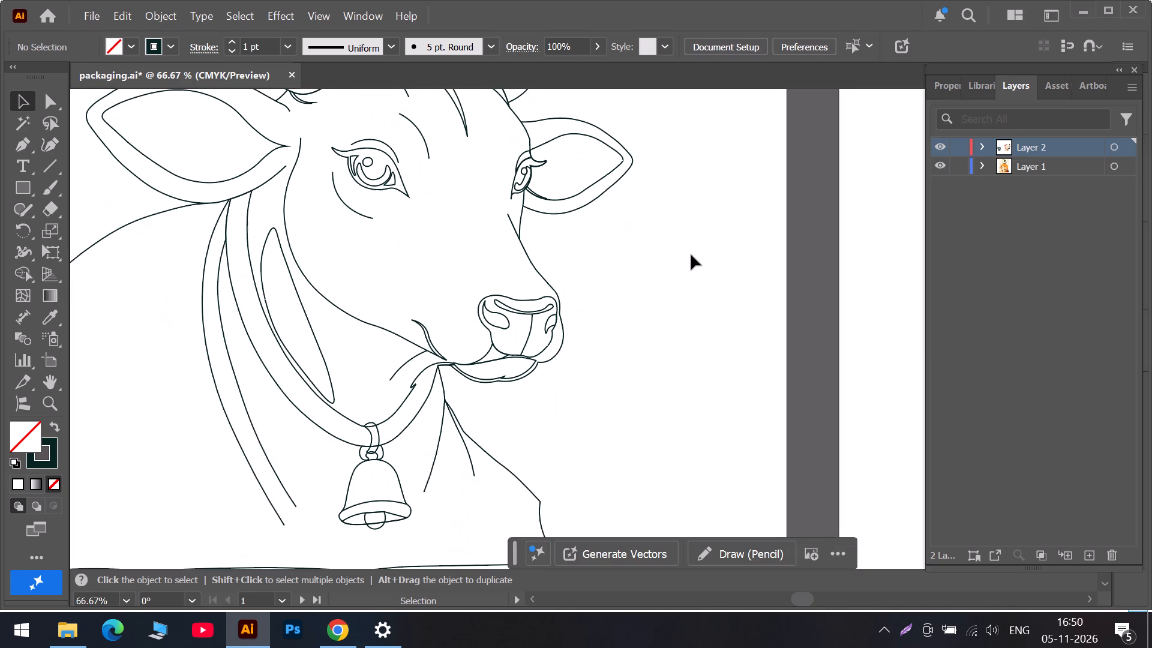
pyautogui.keyDown('alt'); pyautogui.scroll(-2, 691, 255); pyautogui.keyUp('alt')
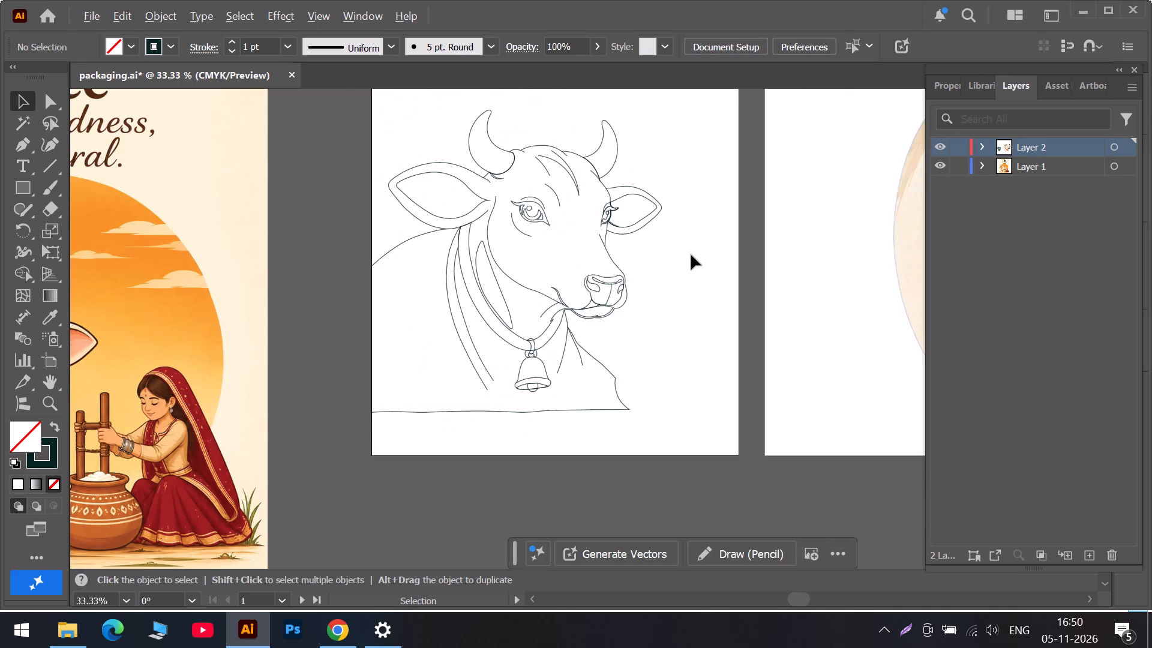
pyautogui.scroll(4, 691, 255)
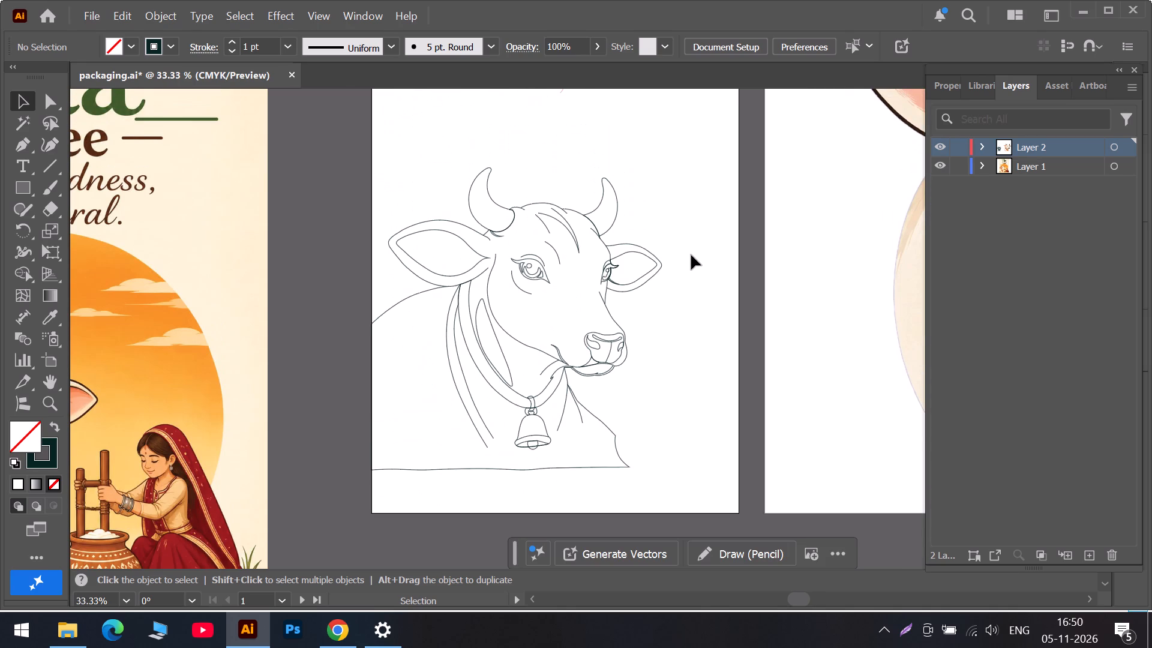
pyautogui.keyDown('alt'); pyautogui.scroll(-2, 691, 255); pyautogui.keyUp('alt')
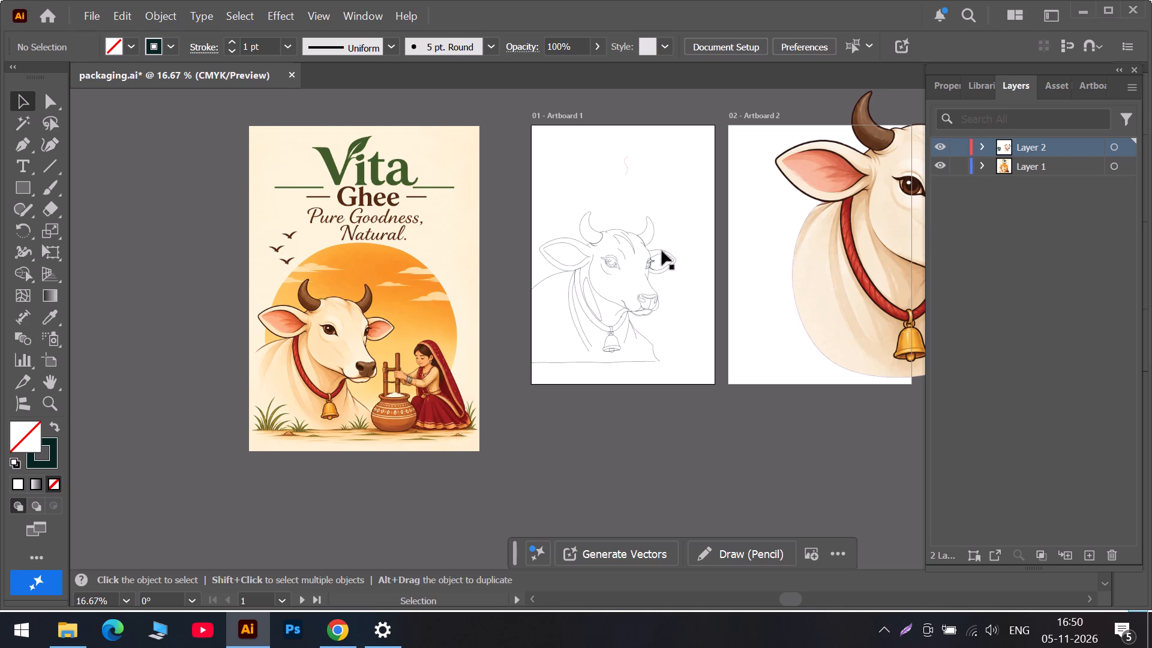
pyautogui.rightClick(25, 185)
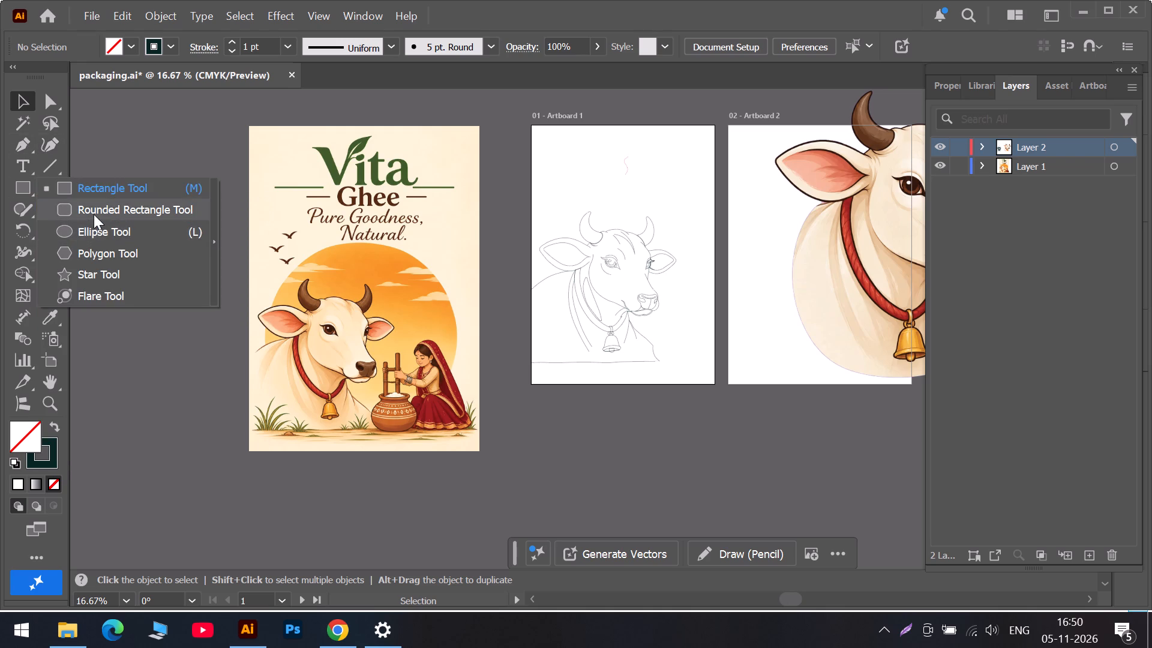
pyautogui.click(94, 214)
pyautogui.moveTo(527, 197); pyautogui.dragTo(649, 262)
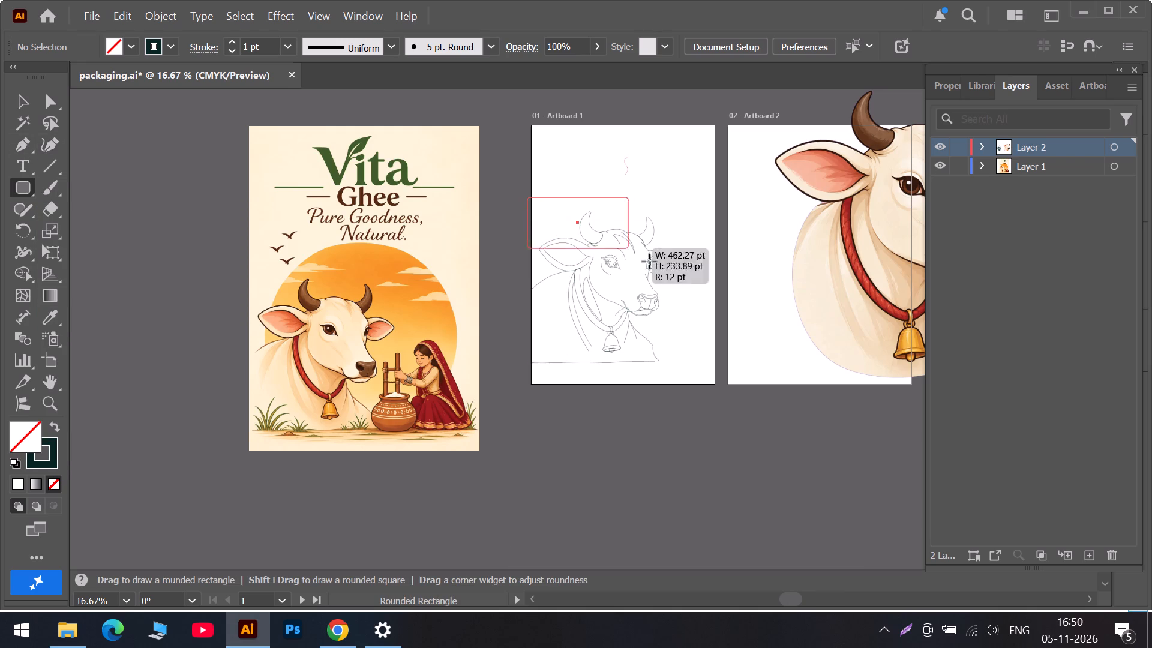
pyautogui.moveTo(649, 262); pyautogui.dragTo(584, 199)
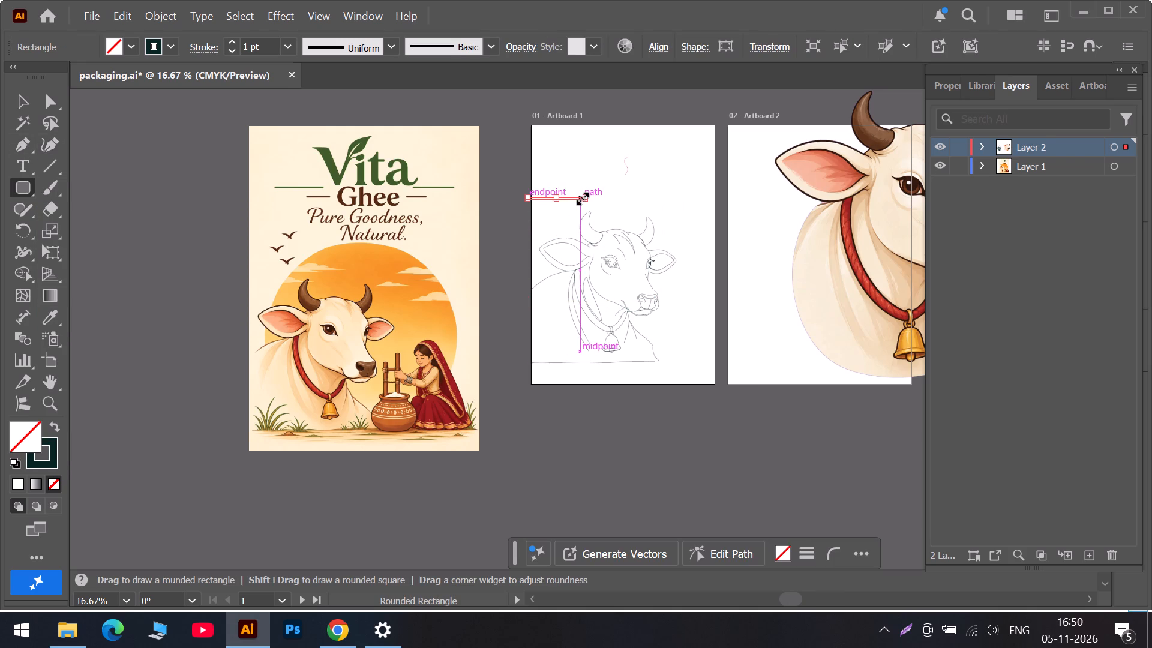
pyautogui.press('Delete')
# Draw a nearly circular ellipse about 760 pt wide around the cow on Artboard 1, starting at the artboard's left edge above the horns.
pyautogui.rightClick(28, 186)
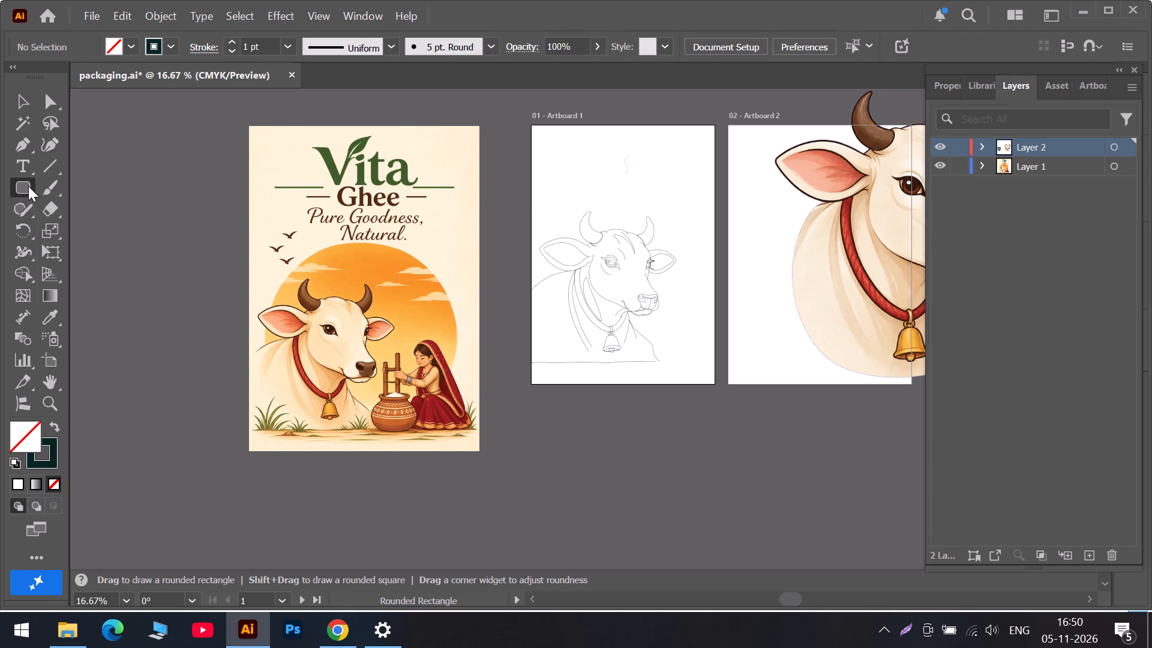
pyautogui.click(101, 235)
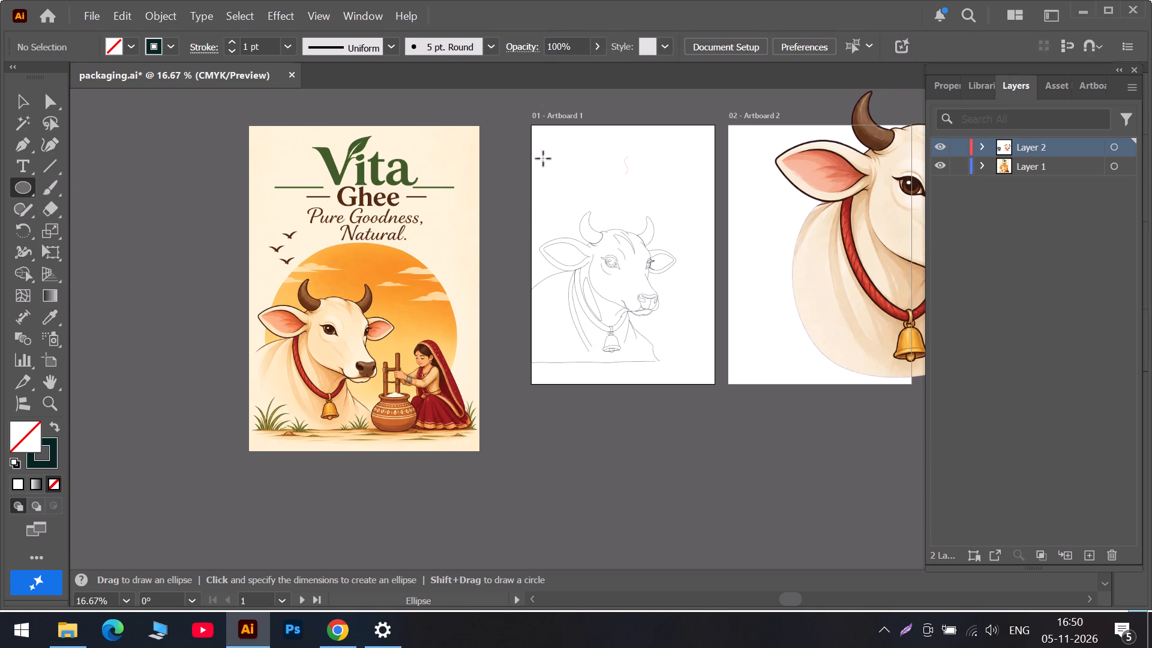
pyautogui.moveTo(529, 202); pyautogui.dragTo(692, 311)
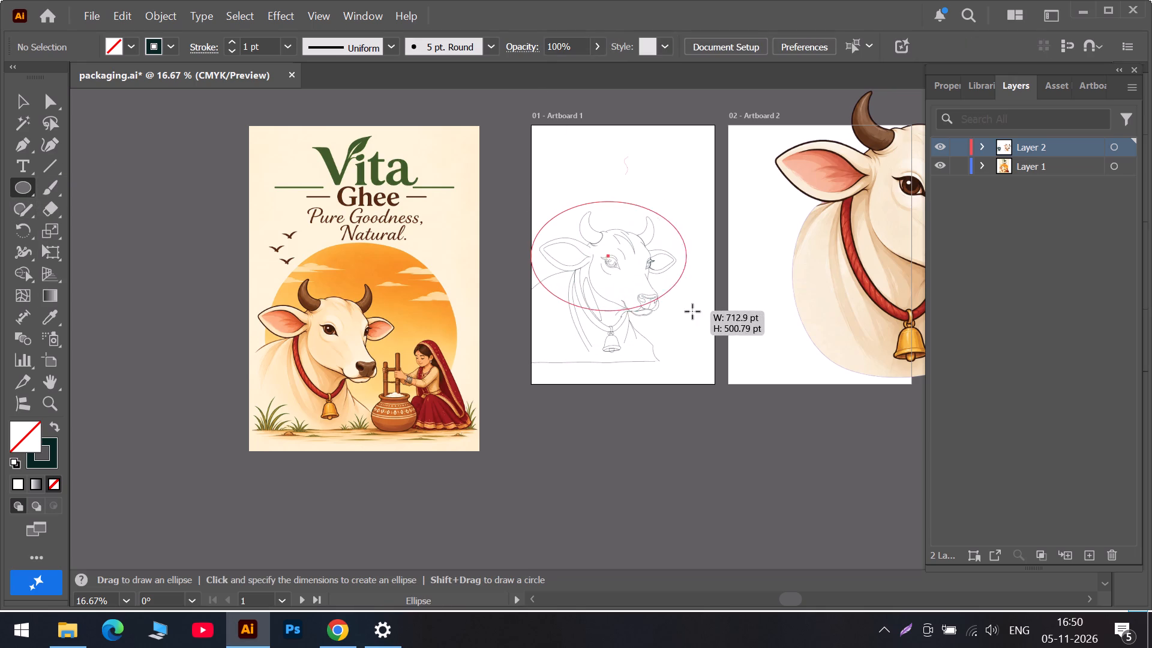
pyautogui.moveTo(692, 311); pyautogui.dragTo(697, 355)
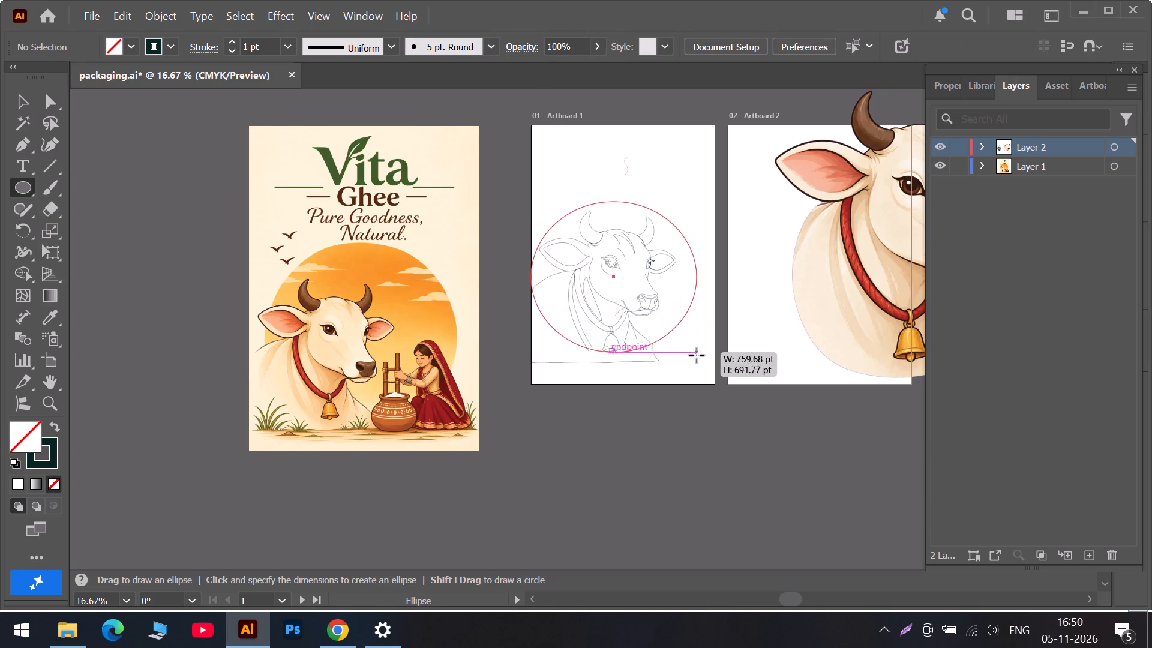
pyautogui.moveTo(697, 355); pyautogui.dragTo(698, 358)
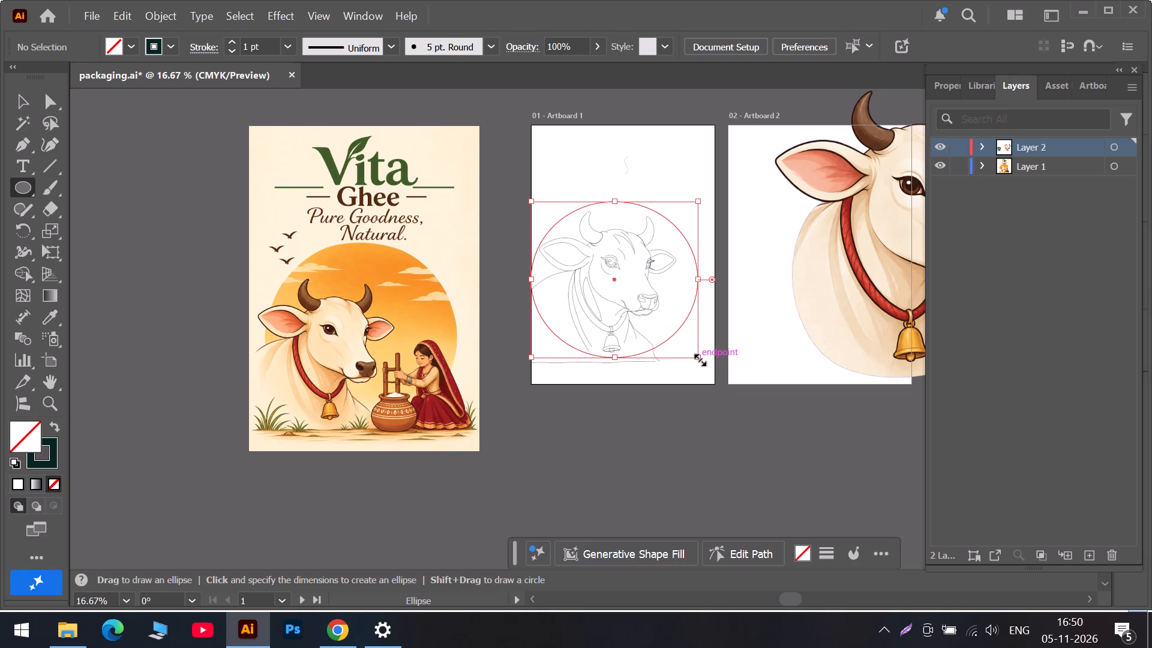
# Nudge the ellipse upward and to the right until its side nearly reaches Artboard 1's right edge.
pyautogui.press('Up')
pyautogui.press('Up')
pyautogui.press('Up')
pyautogui.press('Up')
pyautogui.press('Up')
pyautogui.press('Up')
pyautogui.press('Up')
pyautogui.press('Up')
pyautogui.press('Up')
pyautogui.press('Up')
pyautogui.press('Up')
pyautogui.press('Up')
pyautogui.press('Up')
pyautogui.press('Up')
pyautogui.press('Up')
pyautogui.press('Up')
pyautogui.press('Up')
pyautogui.press('Up')
pyautogui.press('Up')
pyautogui.press('Up')
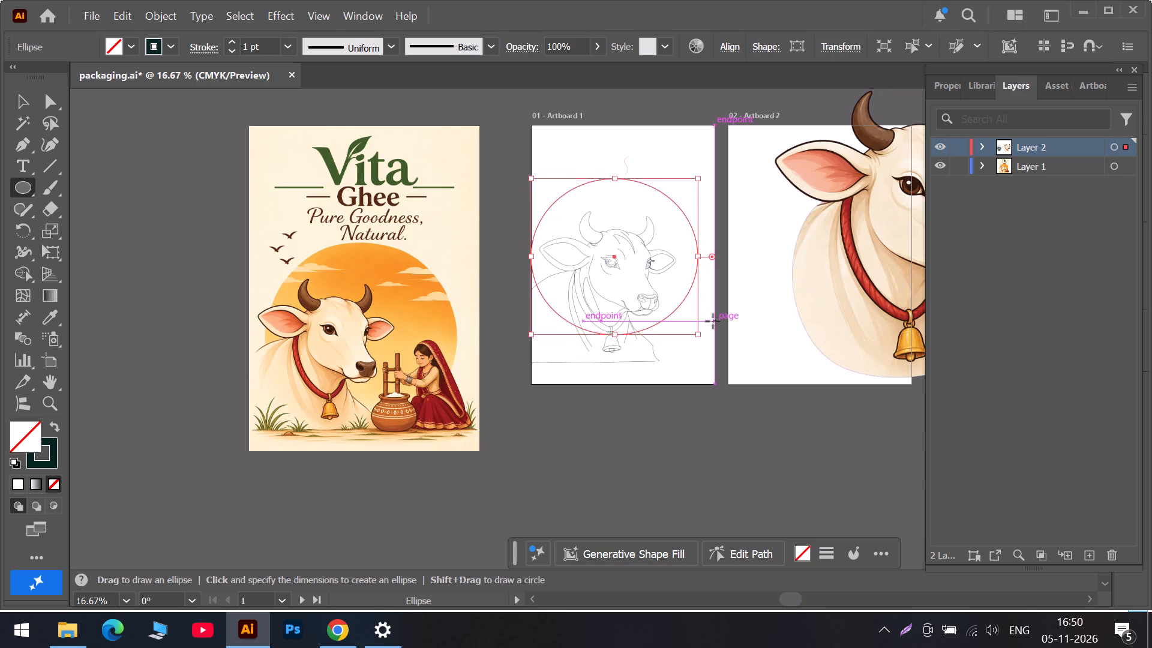
pyautogui.press('Right')
pyautogui.press('Right')
pyautogui.press('Right')
pyautogui.press('Right')
pyautogui.press('Right')
pyautogui.press('Right')
pyautogui.press('Right')
pyautogui.press('Right')
pyautogui.press('Right')
pyautogui.press('Right')
pyautogui.press('Right')
pyautogui.press('Right')
pyautogui.press('Right')
pyautogui.press('Right')
pyautogui.press('Right')
pyautogui.press('Right')
pyautogui.press('Right')
pyautogui.press('Right')
pyautogui.press('Right')
pyautogui.press('Right')
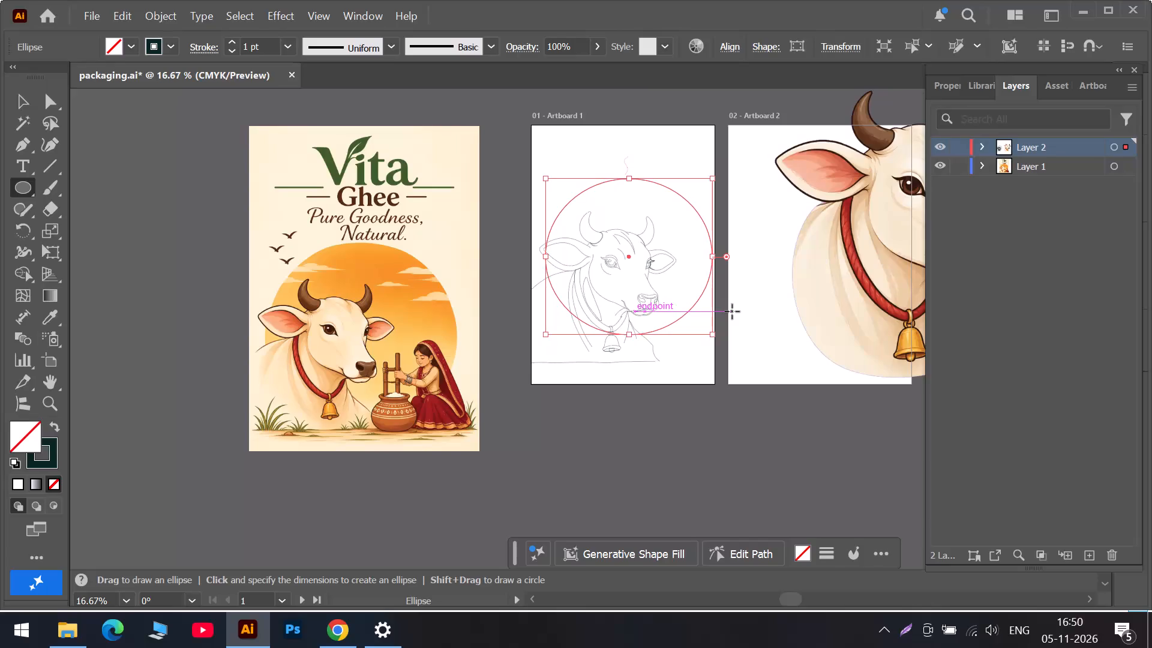
pyautogui.press('Right')
pyautogui.press('Right')
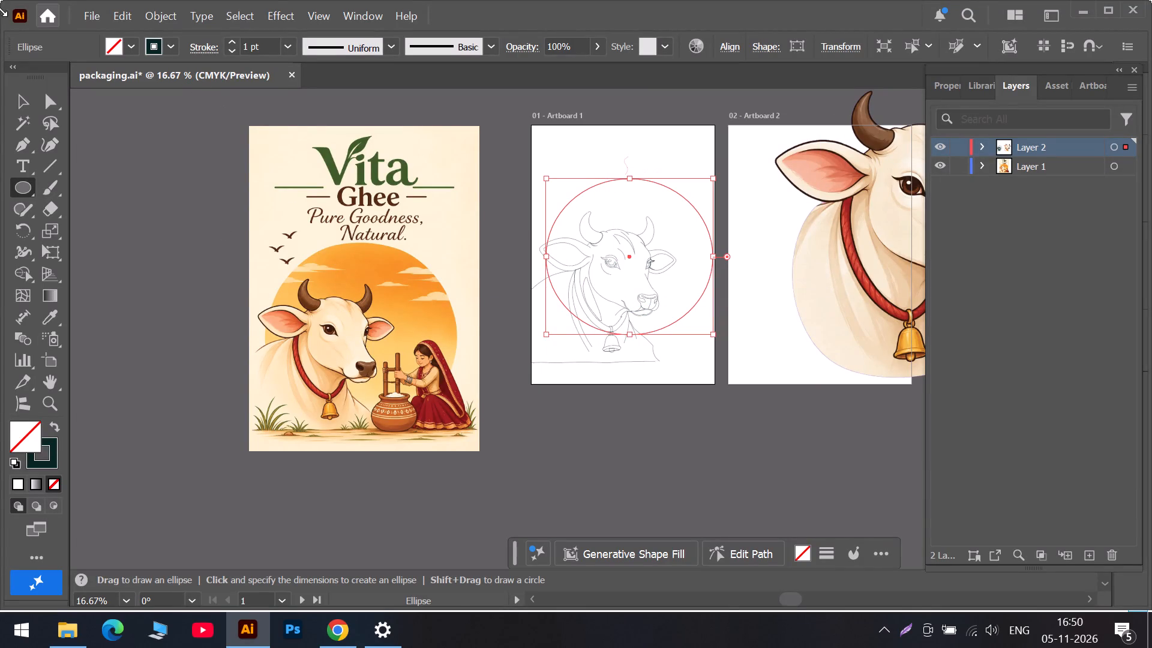
# Scale the ellipse down proportionally from its top so it frames the cow's head more closely.
pyautogui.click(20, 102)
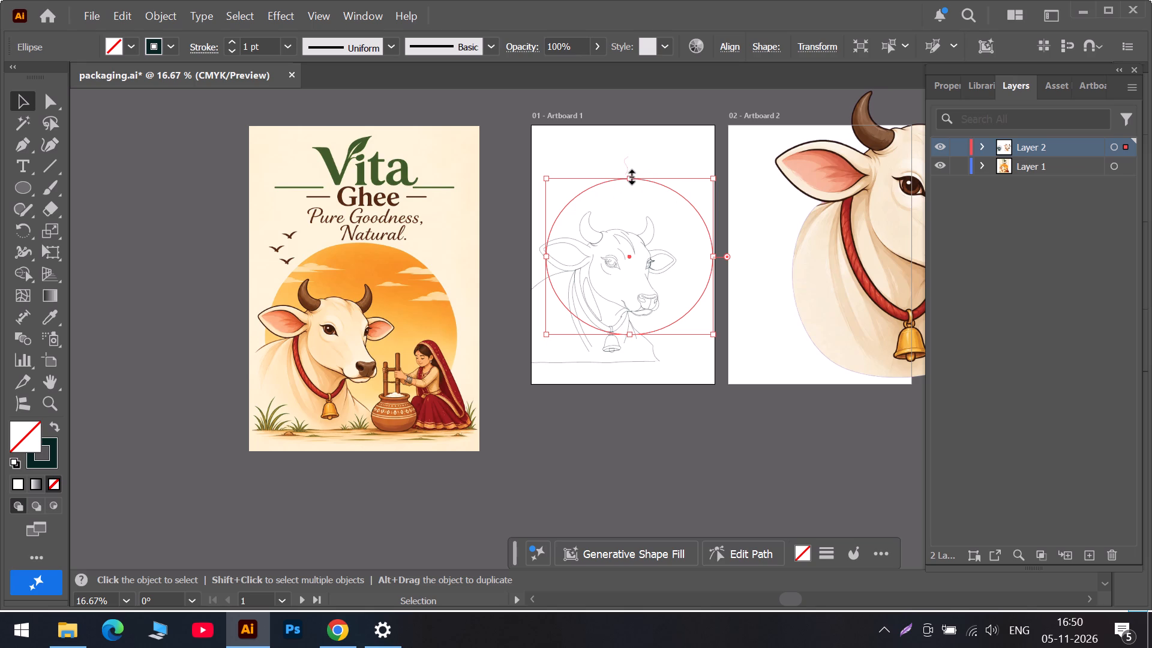
pyautogui.keyDown('shift'); pyautogui.moveTo(630, 175); pyautogui.dragTo(621, 193); pyautogui.keyUp('shift')
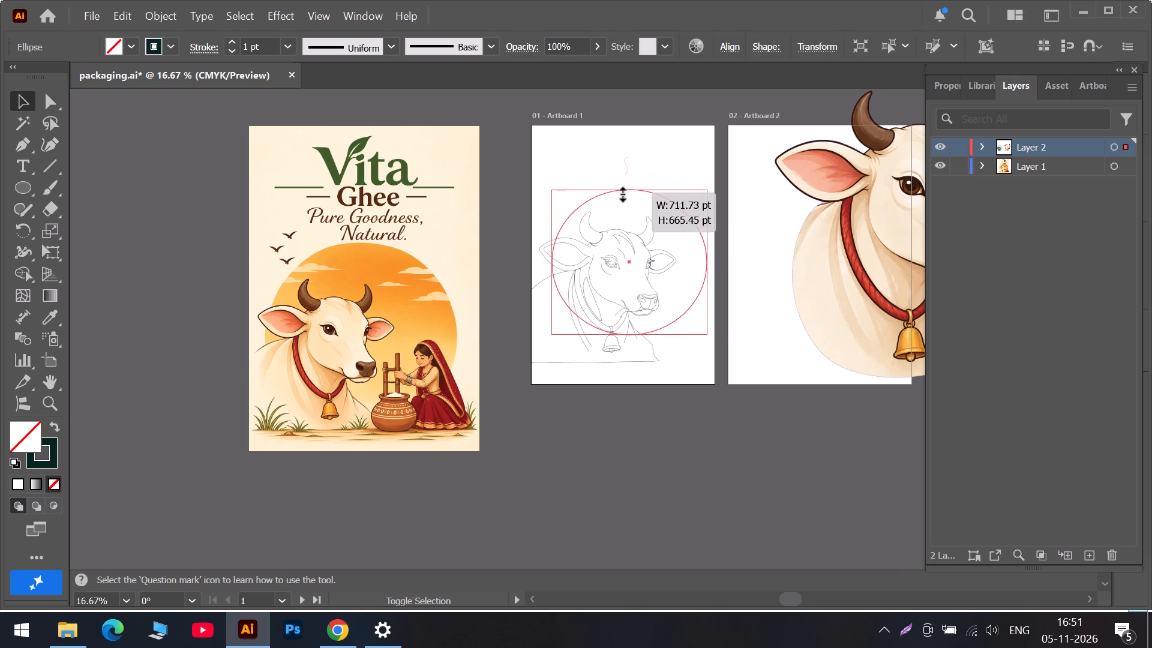
pyautogui.keyDown('shift'); pyautogui.moveTo(621, 193); pyautogui.dragTo(620, 197); pyautogui.keyUp('shift')
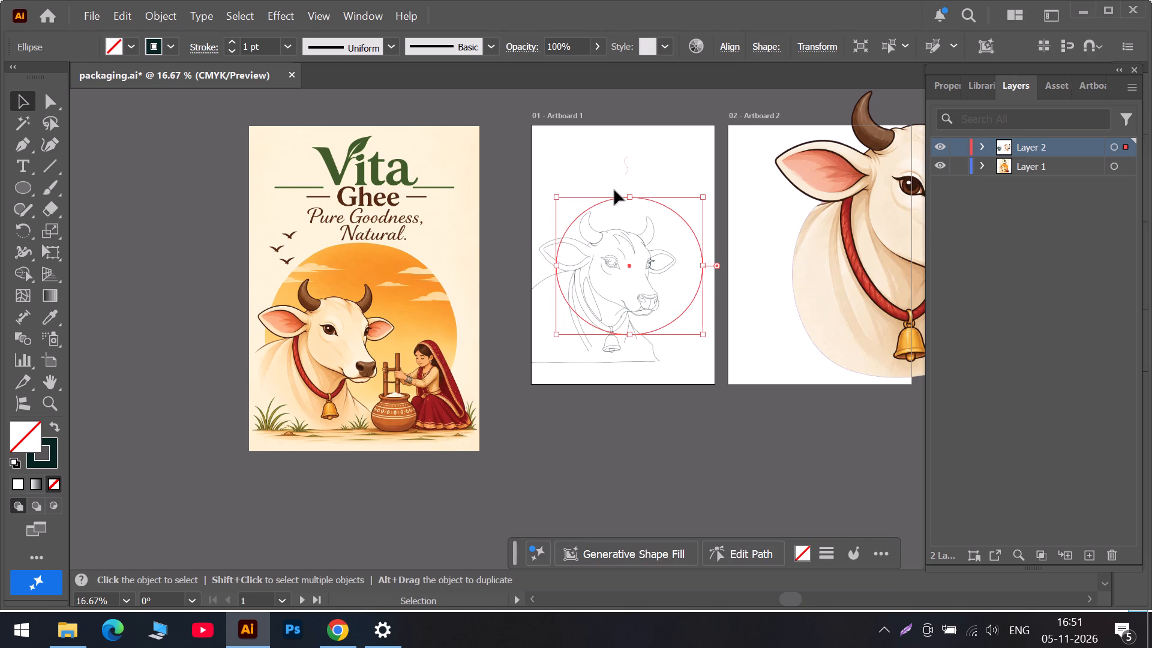
# Nudge the smaller ellipse upward and to the left so it sits behind the cow's horns and head, and deselect it.
pyautogui.press('Up')
pyautogui.press('Up')
pyautogui.press('Up')
pyautogui.press('Up')
pyautogui.press('Up')
pyautogui.press('Up')
pyautogui.press('Up')
pyautogui.press('Up')
pyautogui.press('Up')
pyautogui.press('Up')
pyautogui.press('Up')
pyautogui.press('Up')
pyautogui.press('Up')
pyautogui.press('Up')
pyautogui.press('Up')
pyautogui.press('Up')
pyautogui.press('Up')
pyautogui.press('Up')
pyautogui.press('Up')
pyautogui.press('Up')
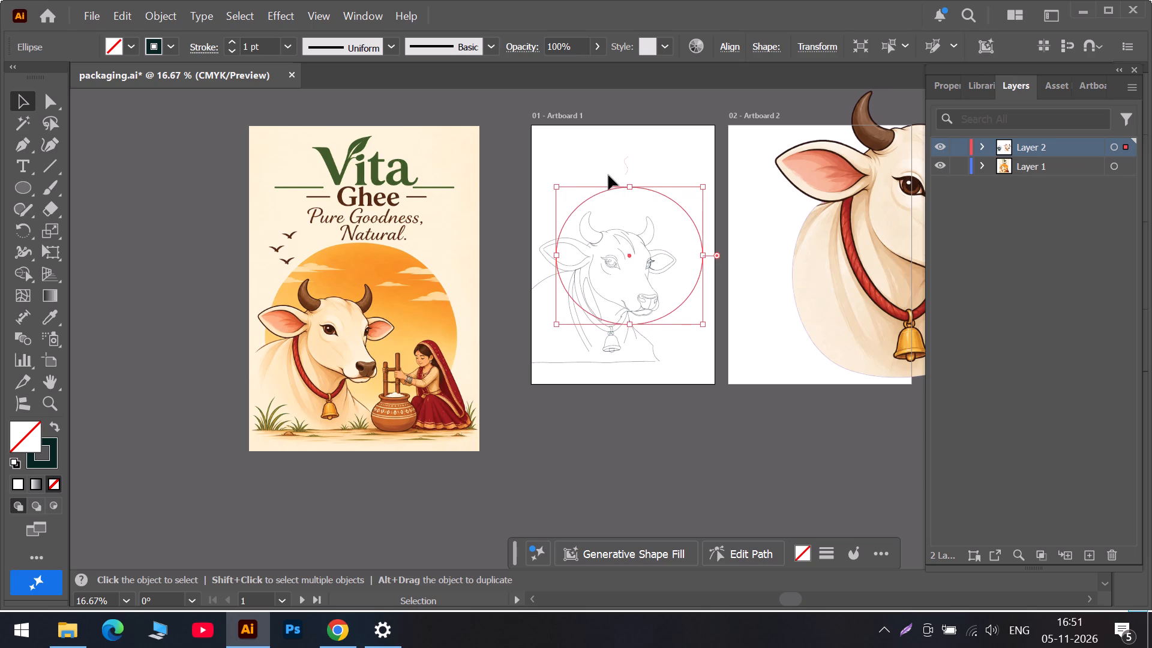
pyautogui.press('Up')
pyautogui.press('Up')
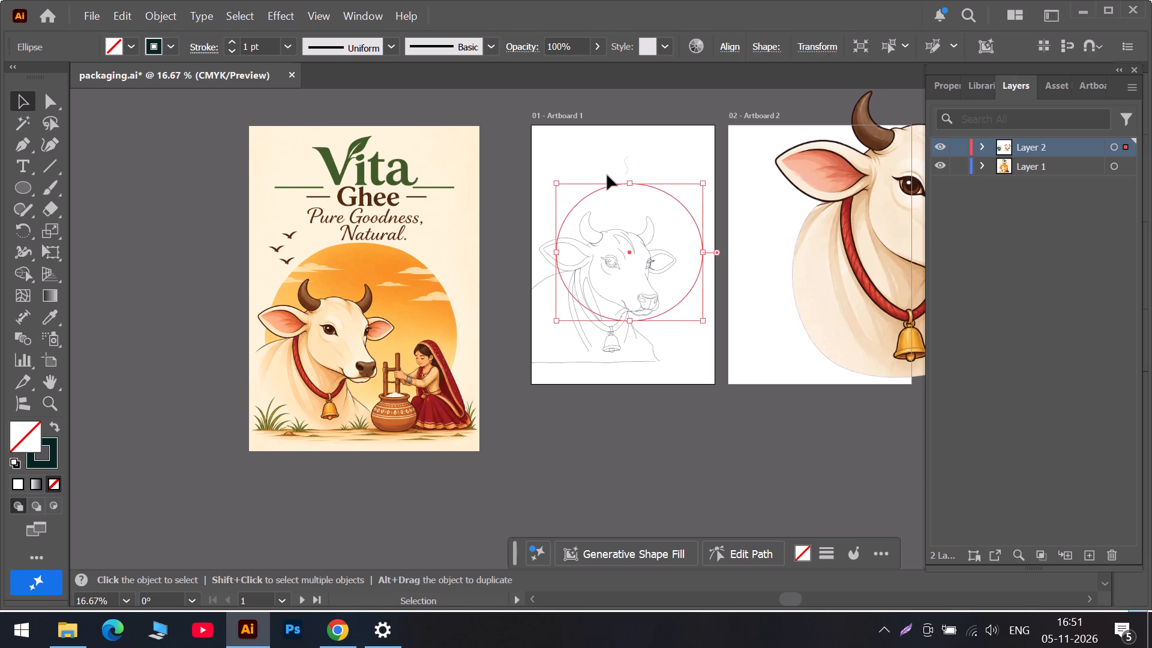
pyautogui.press('Up')
pyautogui.press('Up')
pyautogui.press('Up')
pyautogui.press('Up')
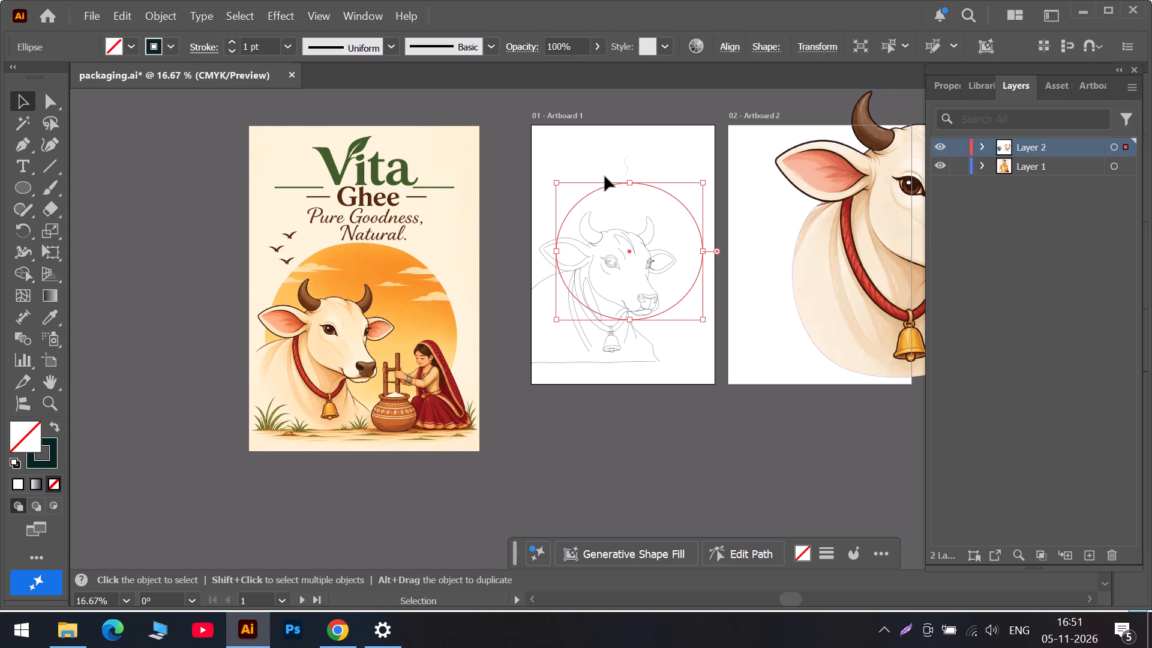
pyautogui.press('Left')
pyautogui.press('Left')
pyautogui.press('Left')
pyautogui.press('Left')
pyautogui.press('Left')
pyautogui.press('Left')
pyautogui.press('Left')
pyautogui.press('Left')
pyautogui.press('Left')
pyautogui.press('Left')
pyautogui.press('Left')
pyautogui.press('Left')
pyautogui.press('Left')
pyautogui.press('Left')
pyautogui.press('Left')
pyautogui.press('Left')
pyautogui.press('Left')
pyautogui.press('Left')
pyautogui.press('Left')
pyautogui.press('Left')
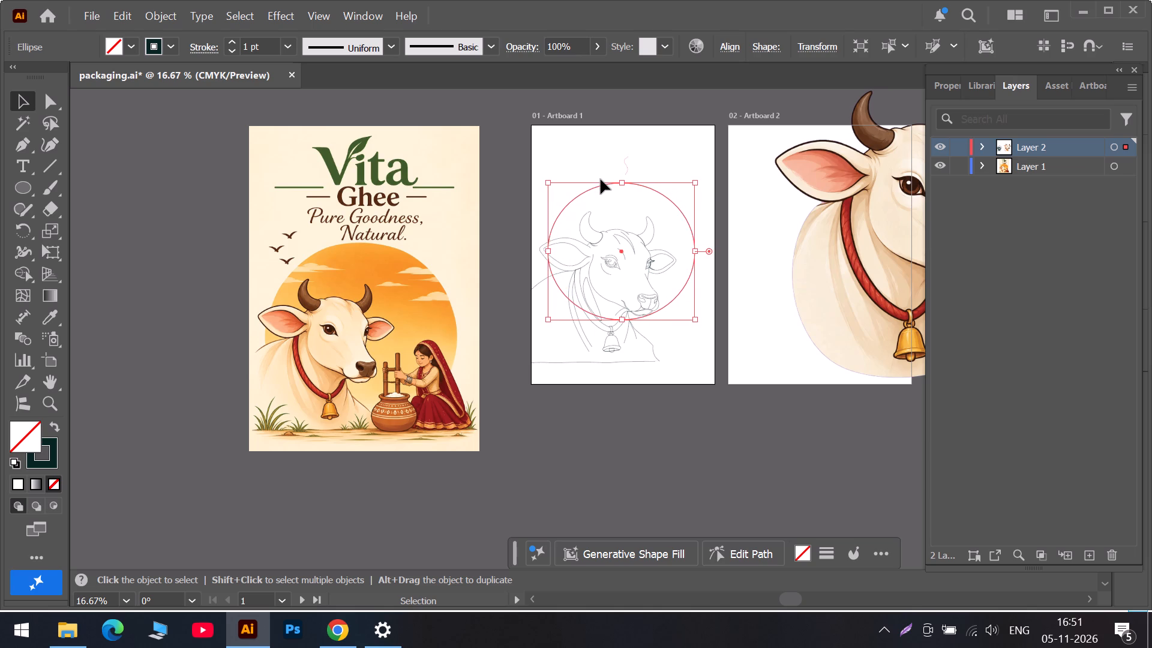
pyautogui.press('Left')
pyautogui.press('Left')
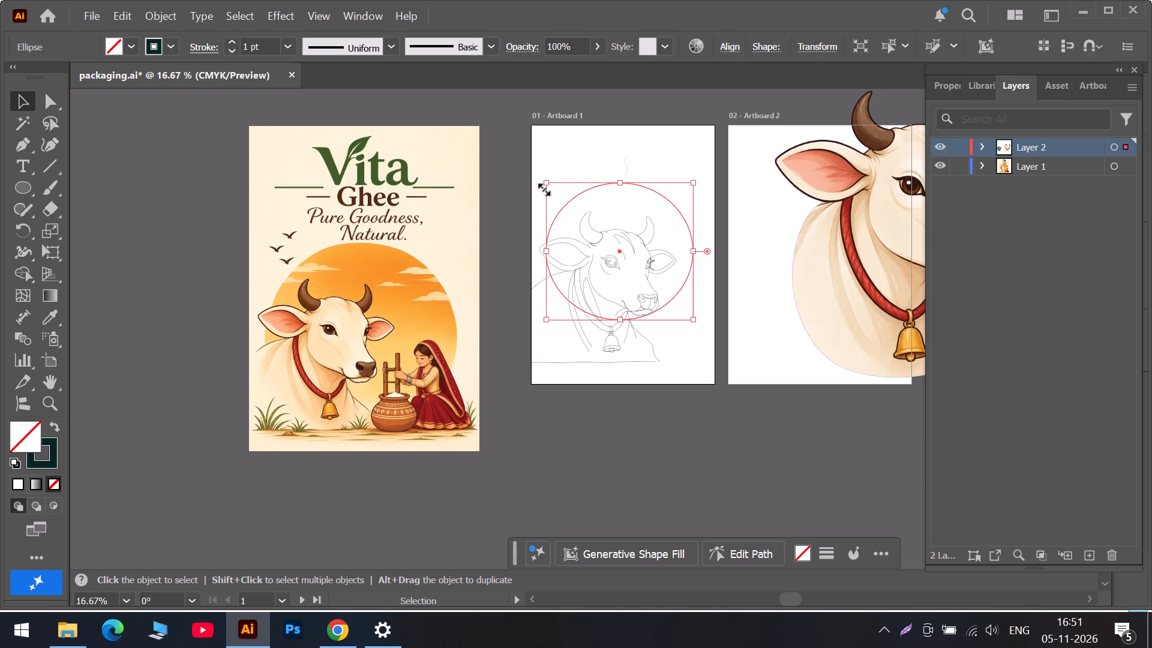
pyautogui.click(510, 197)
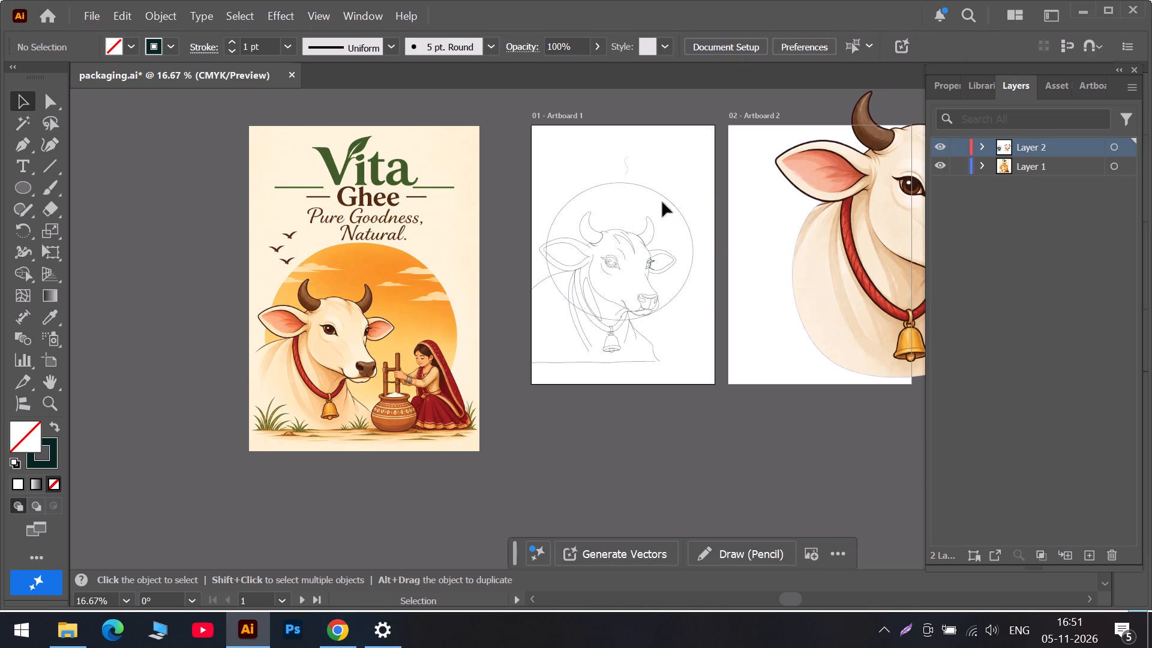
# Fill the ellipse with the orange sampled from the reference image's sun circle using the Eyedropper tool.
pyautogui.click(654, 190)
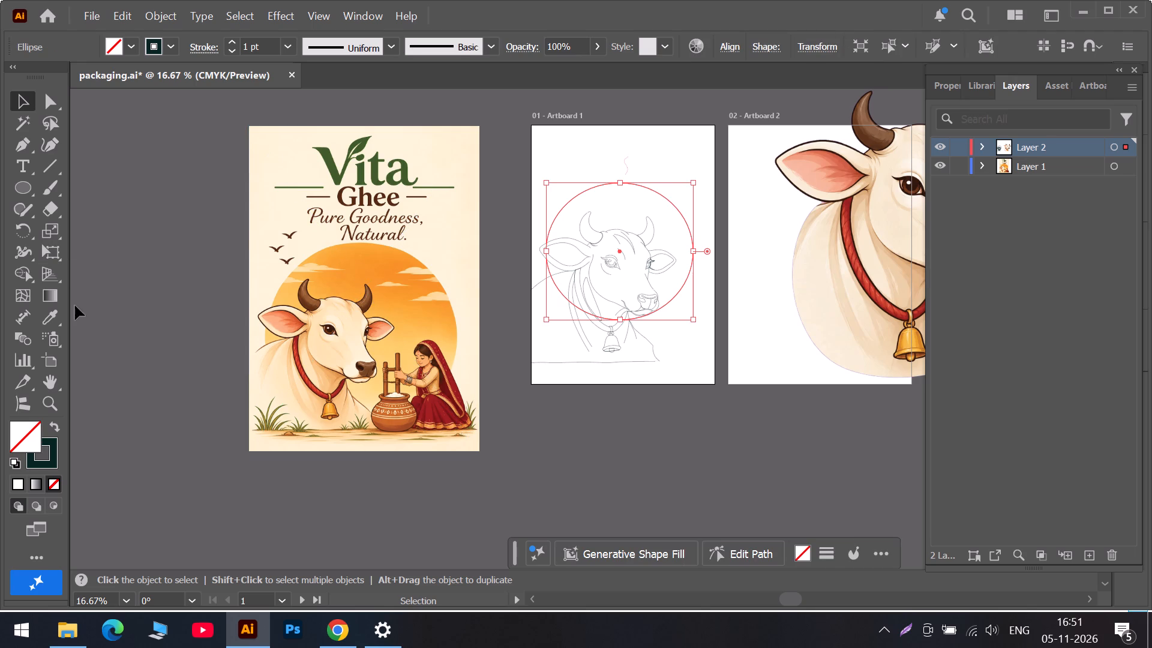
pyautogui.click(41, 320)
pyautogui.click(365, 260)
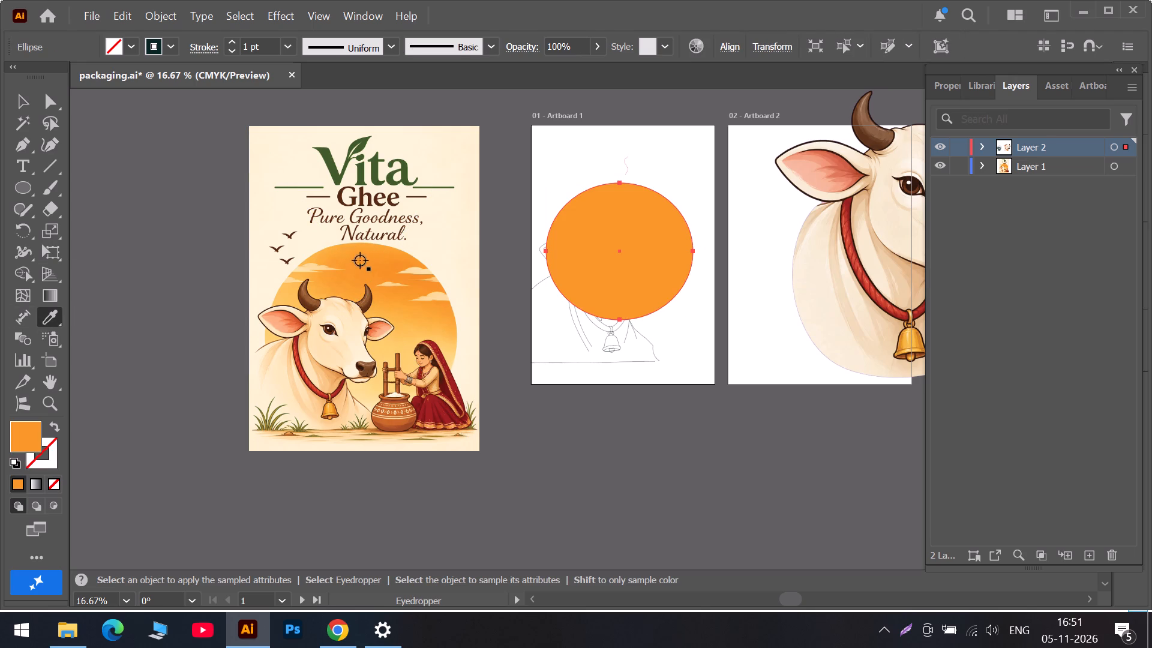
pyautogui.click(17, 98)
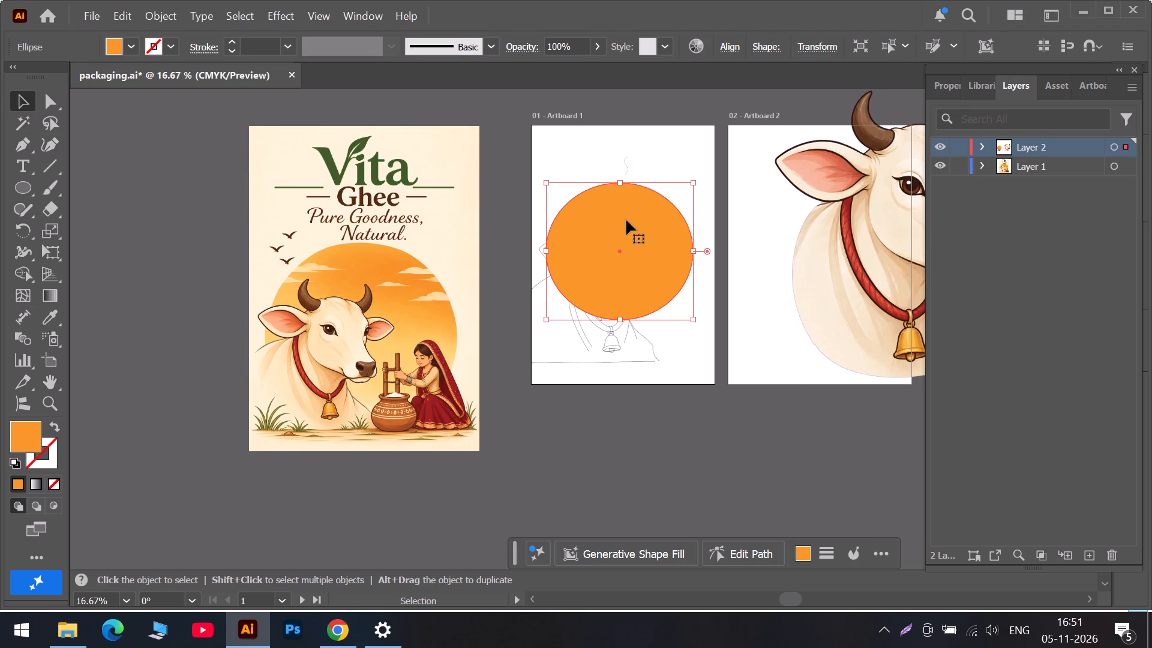
# Send the orange ellipse to the back, behind the cow line art.
pyautogui.rightClick(626, 220)
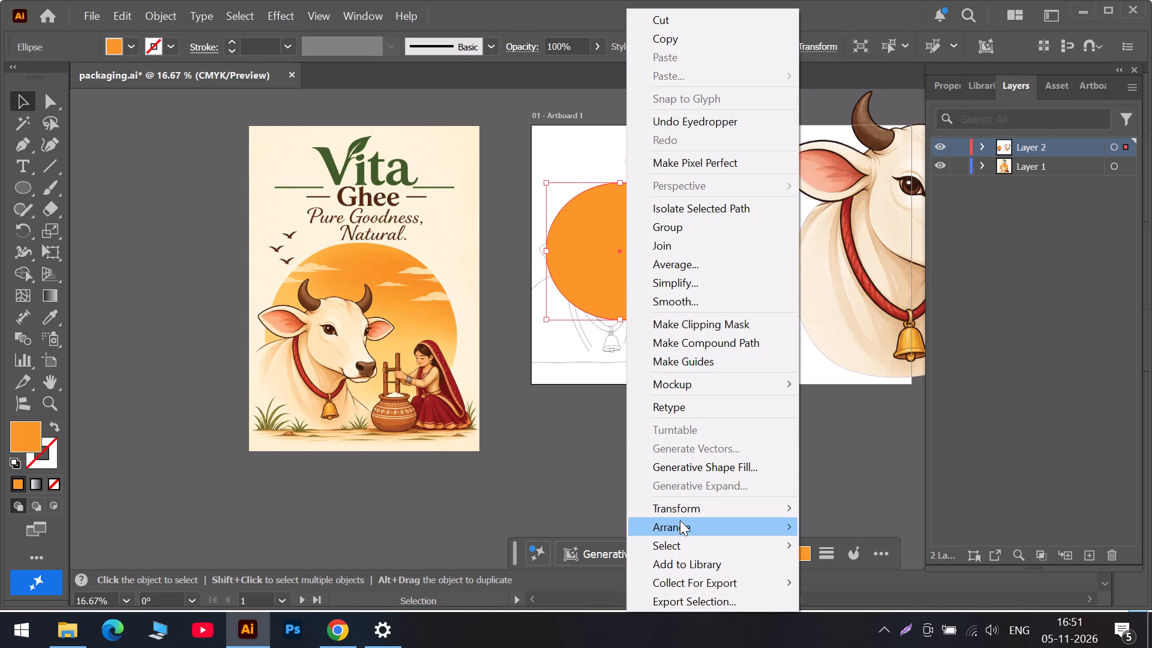
pyautogui.click(680, 521)
pyautogui.click(864, 578)
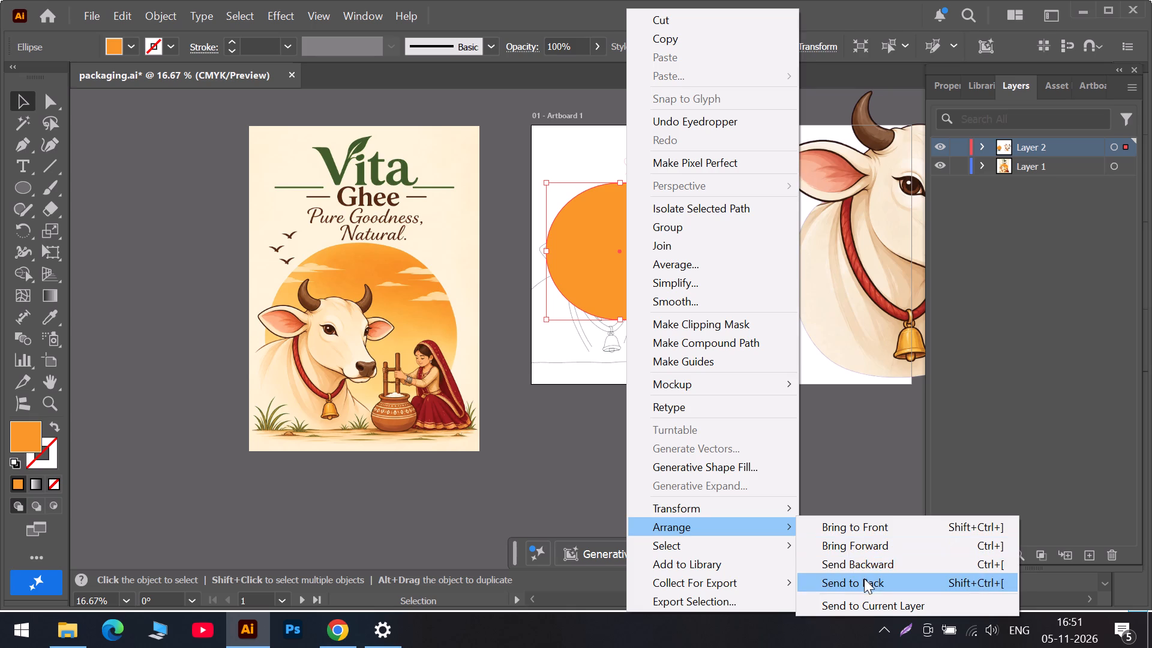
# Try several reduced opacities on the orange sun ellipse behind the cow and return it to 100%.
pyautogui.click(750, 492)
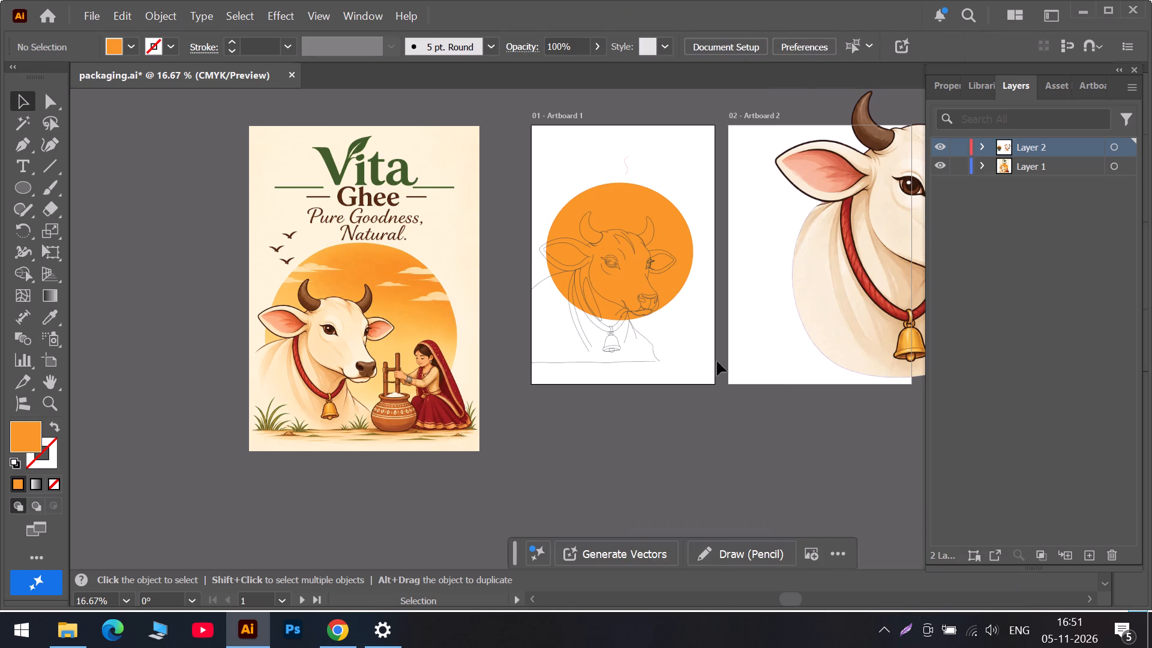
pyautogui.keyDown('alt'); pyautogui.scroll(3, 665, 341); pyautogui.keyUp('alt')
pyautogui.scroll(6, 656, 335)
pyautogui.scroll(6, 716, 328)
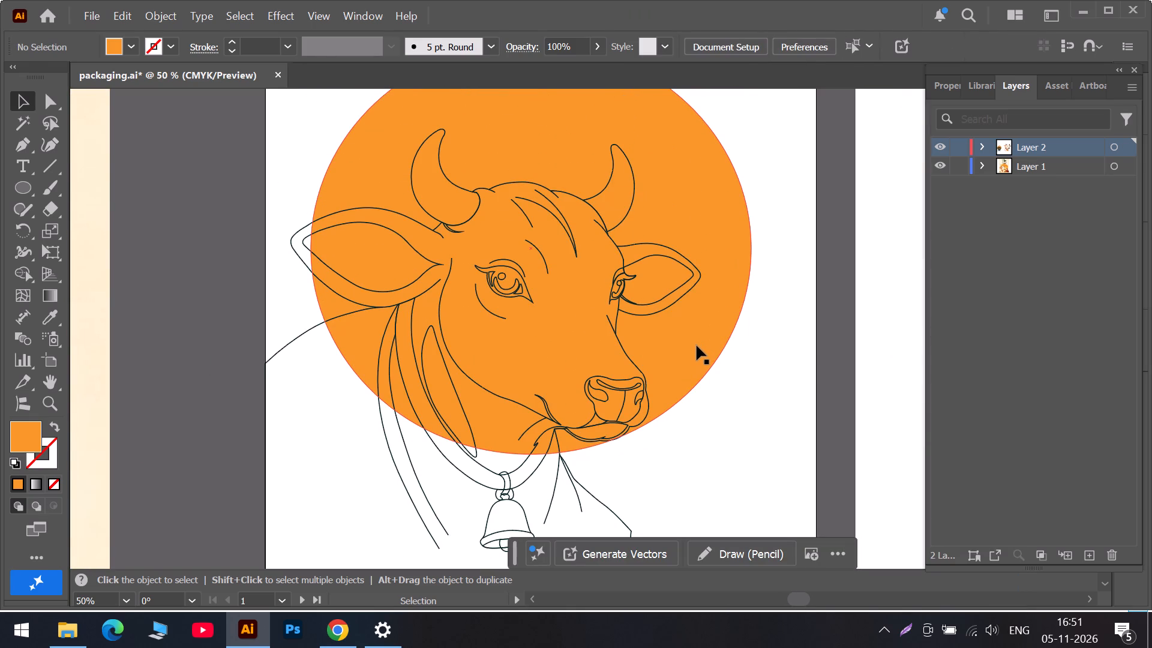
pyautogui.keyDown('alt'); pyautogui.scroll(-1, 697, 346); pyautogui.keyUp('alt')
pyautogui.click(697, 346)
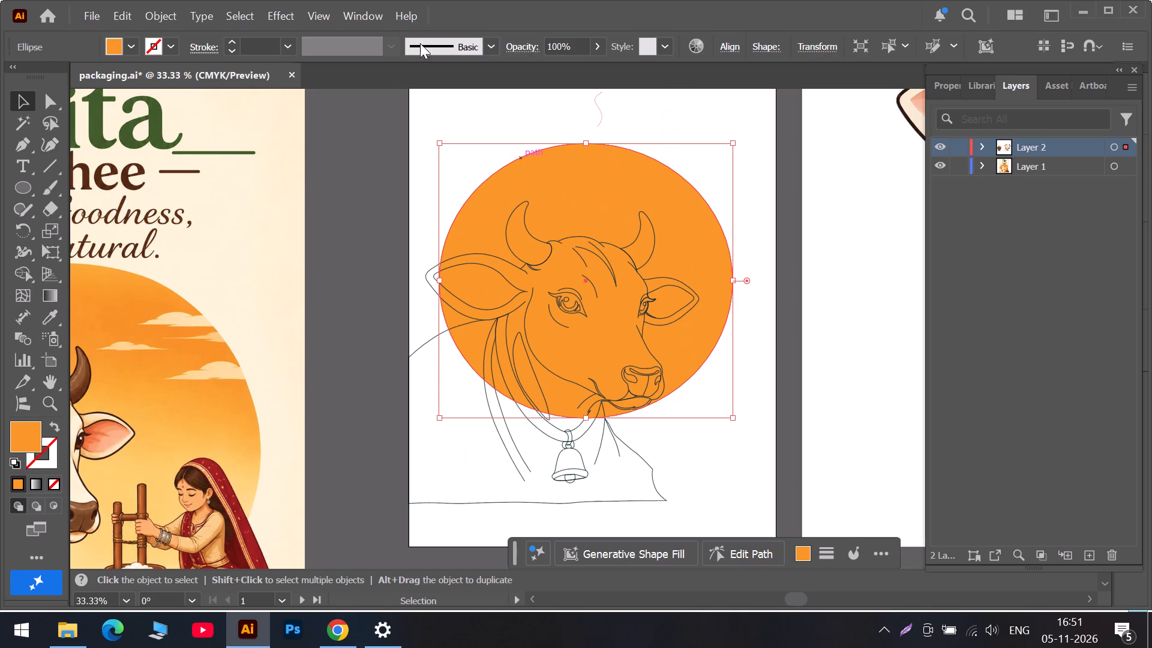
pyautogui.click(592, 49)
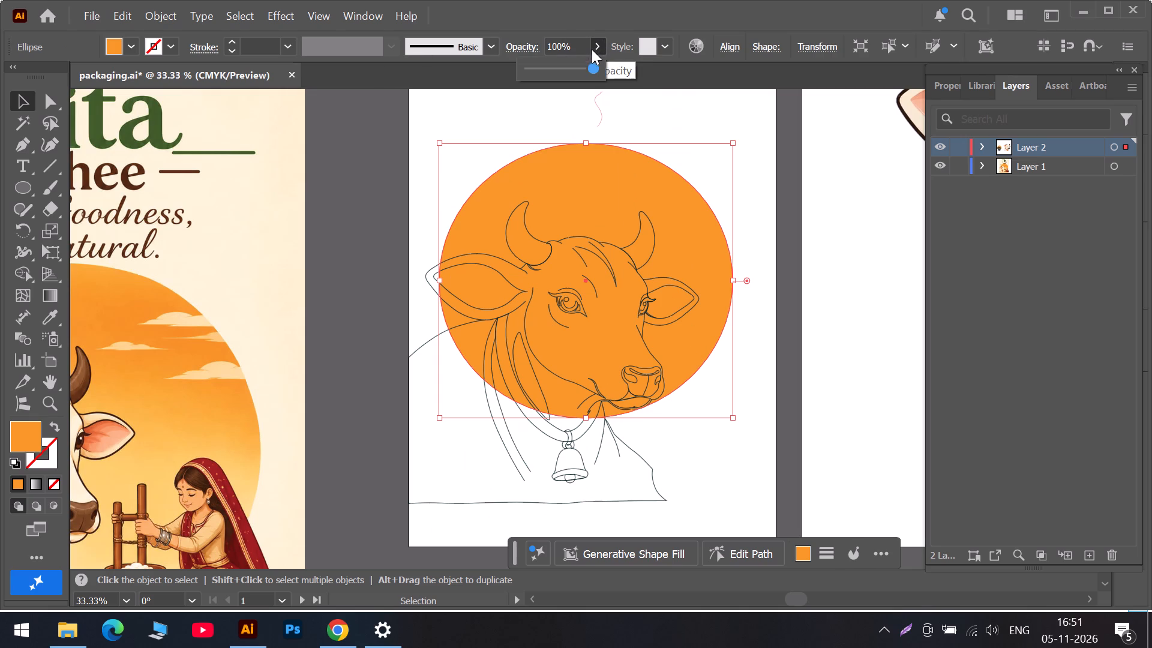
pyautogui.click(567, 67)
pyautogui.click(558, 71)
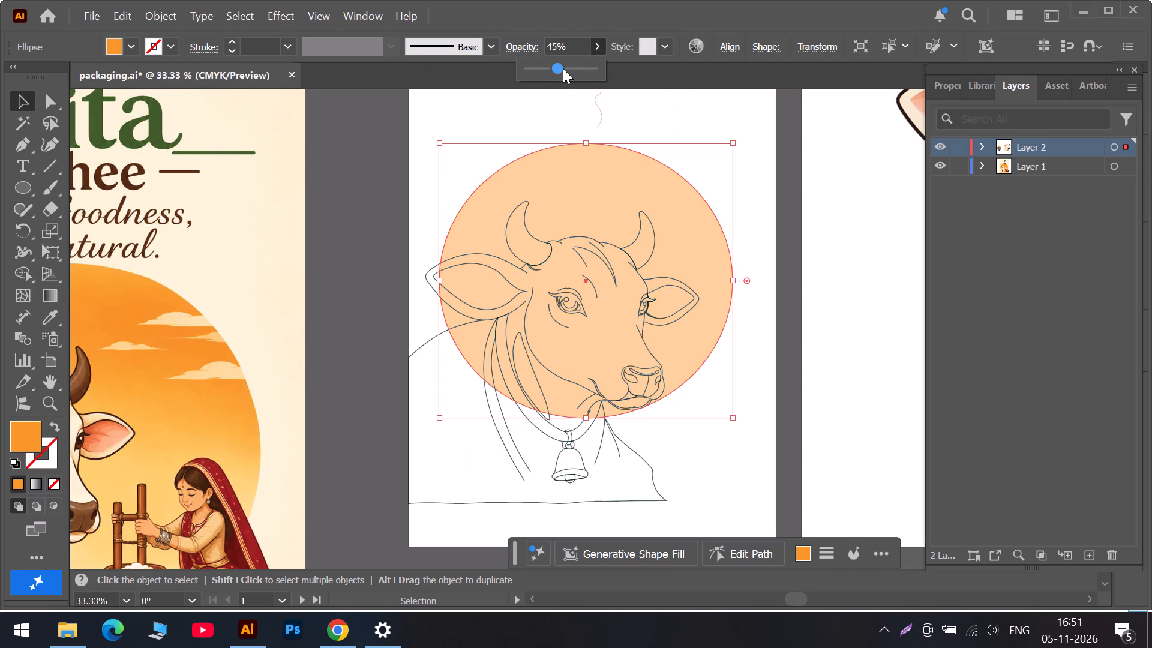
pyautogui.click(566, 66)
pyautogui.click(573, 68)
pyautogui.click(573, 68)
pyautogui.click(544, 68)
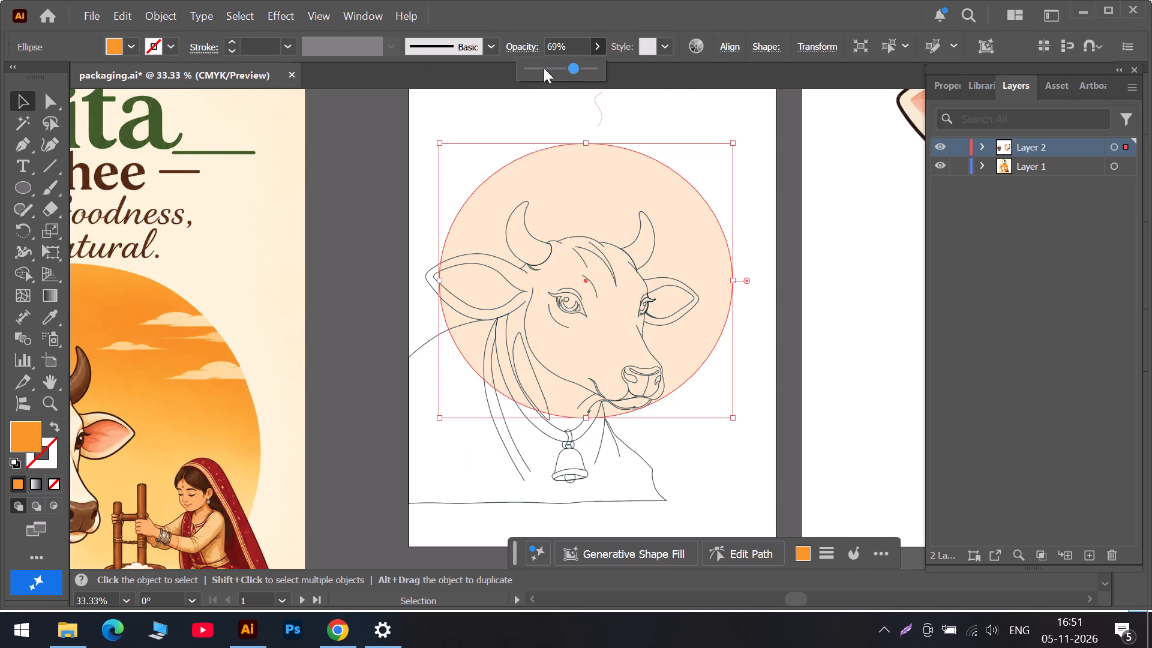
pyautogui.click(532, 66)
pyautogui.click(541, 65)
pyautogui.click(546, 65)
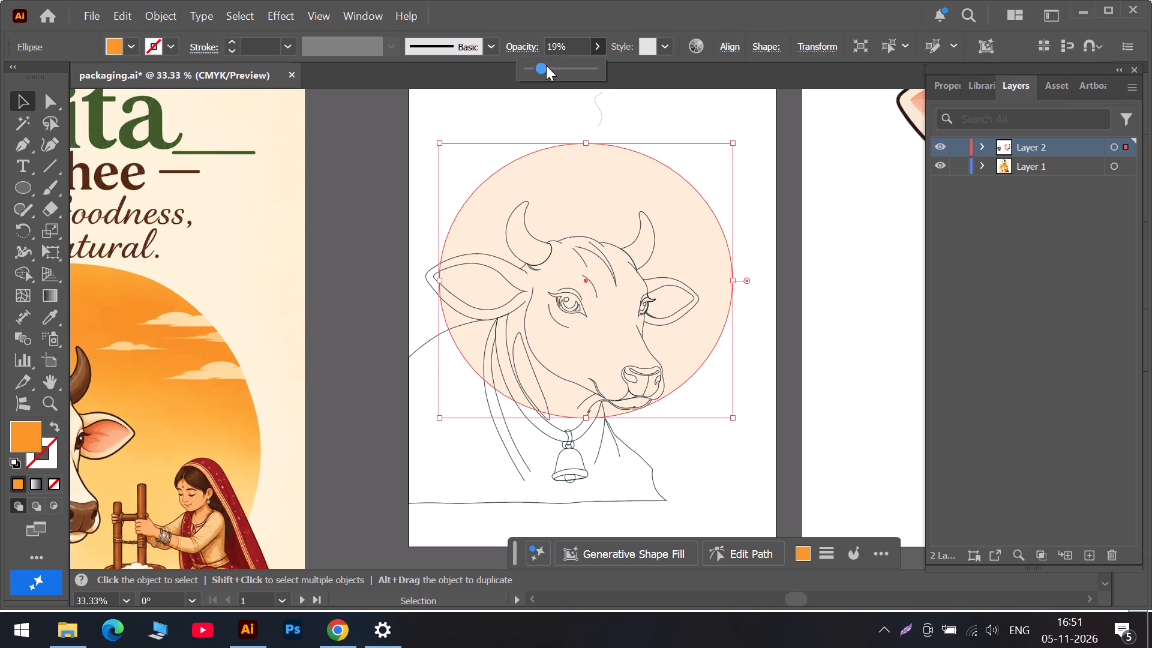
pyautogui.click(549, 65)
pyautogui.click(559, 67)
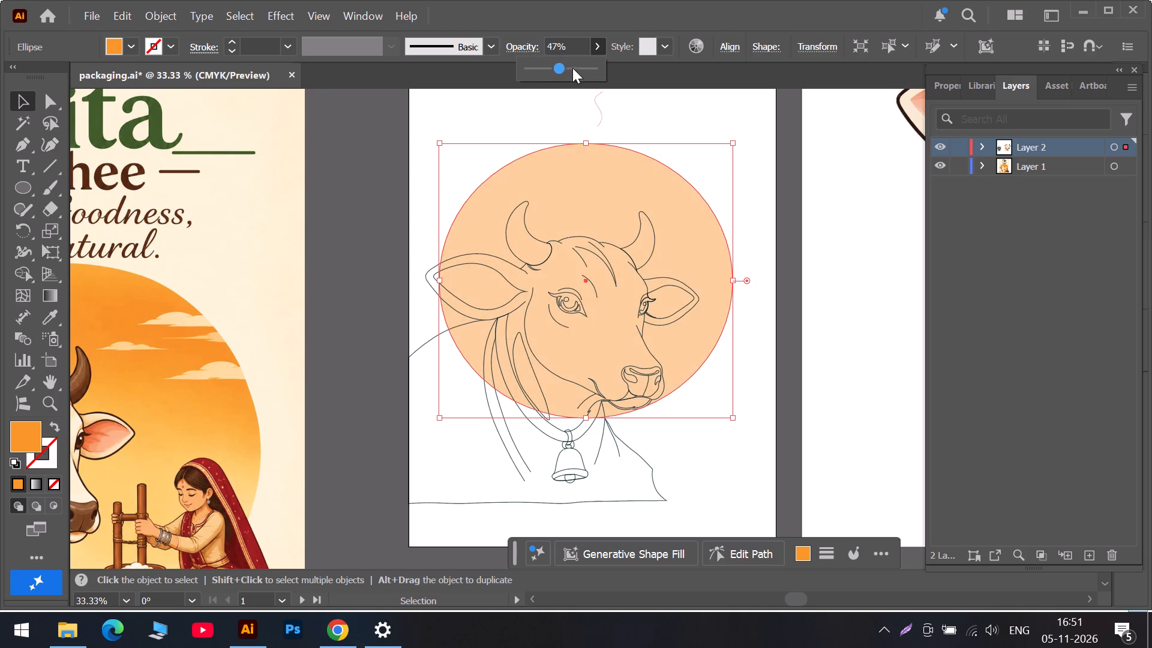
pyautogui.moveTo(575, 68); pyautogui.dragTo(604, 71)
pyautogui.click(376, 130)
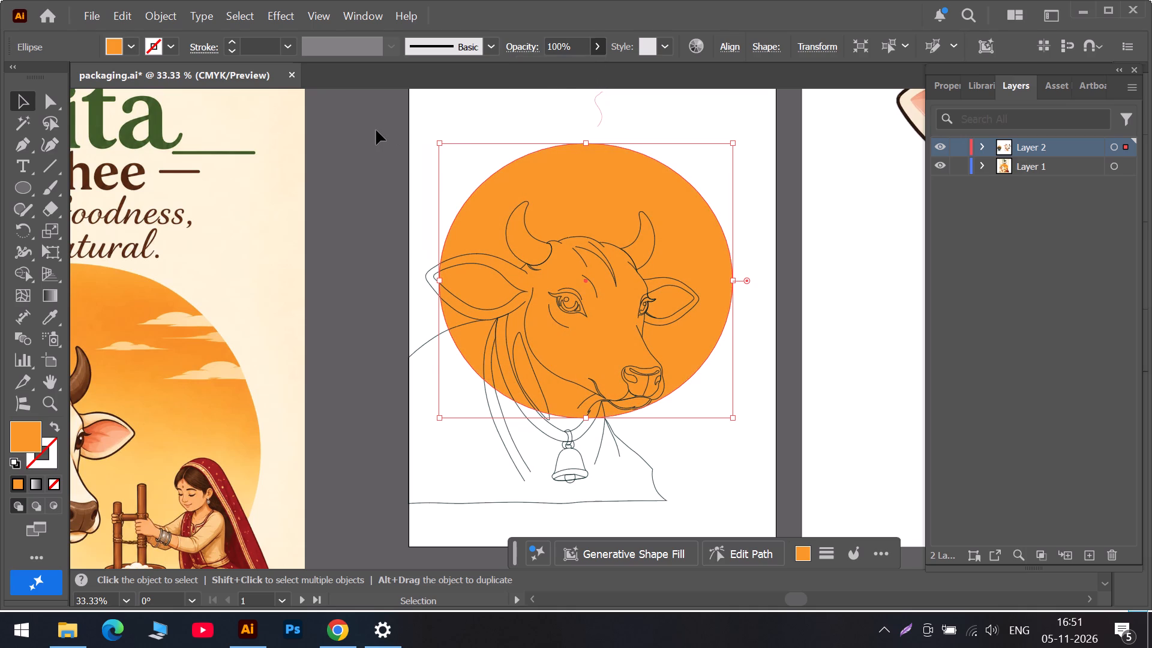
# Refill the sun ellipse with the lighter yellow-orange sampled beside the woman's head in the reference image using the Eyedropper, and deselect it.
pyautogui.click(617, 200)
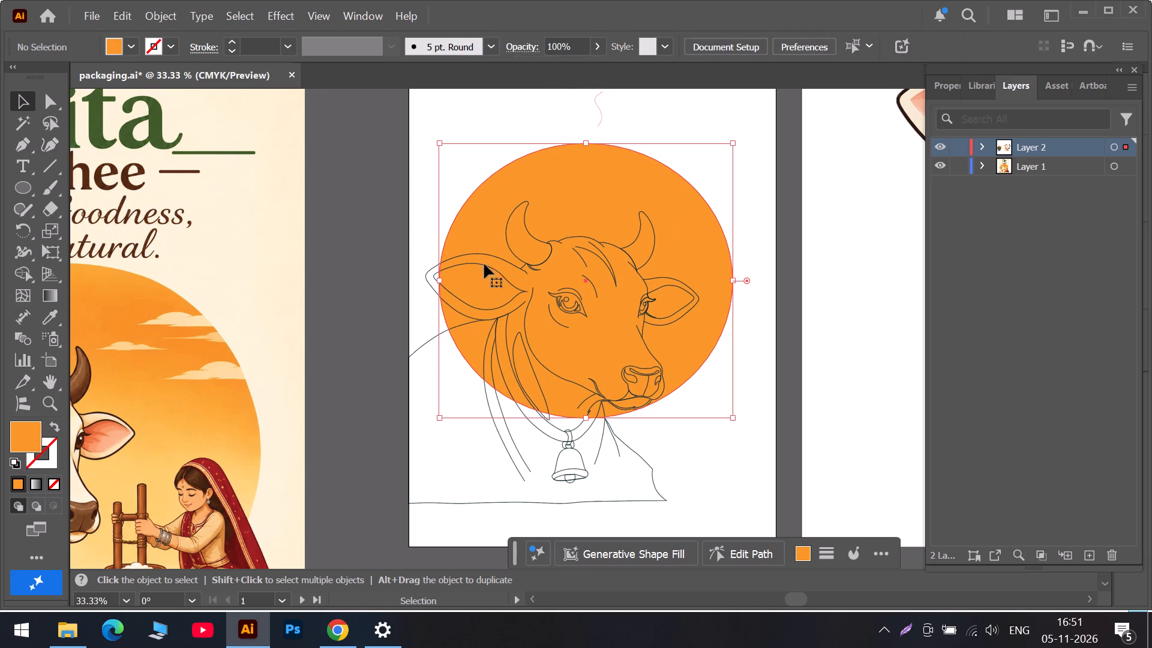
pyautogui.click(55, 317)
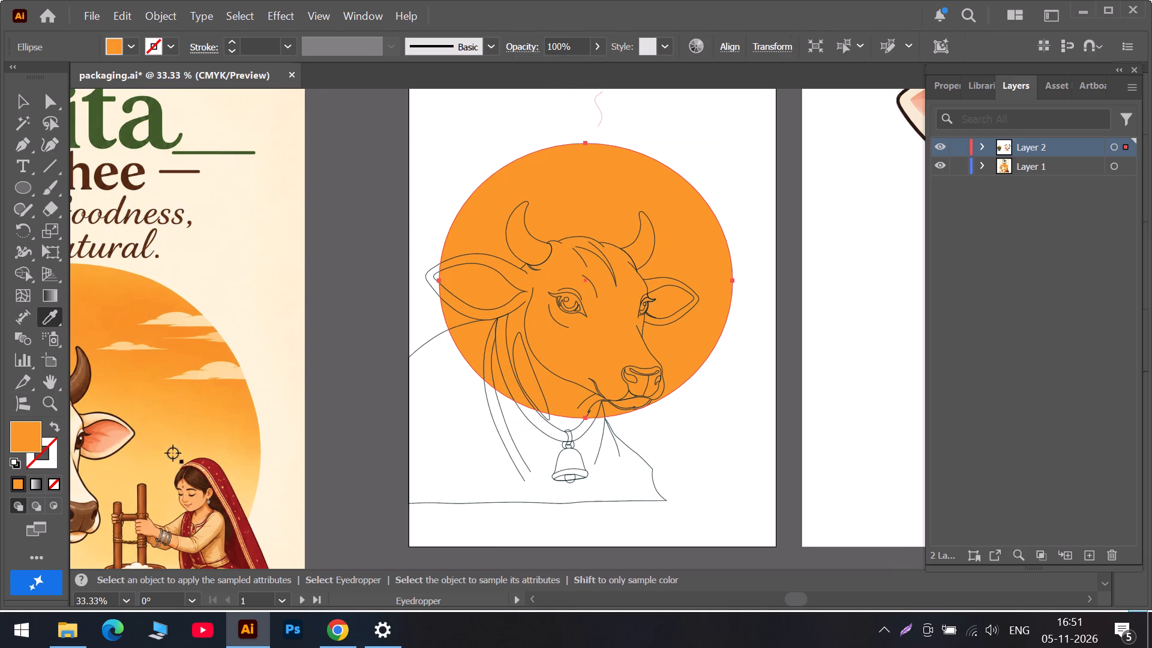
pyautogui.click(158, 464)
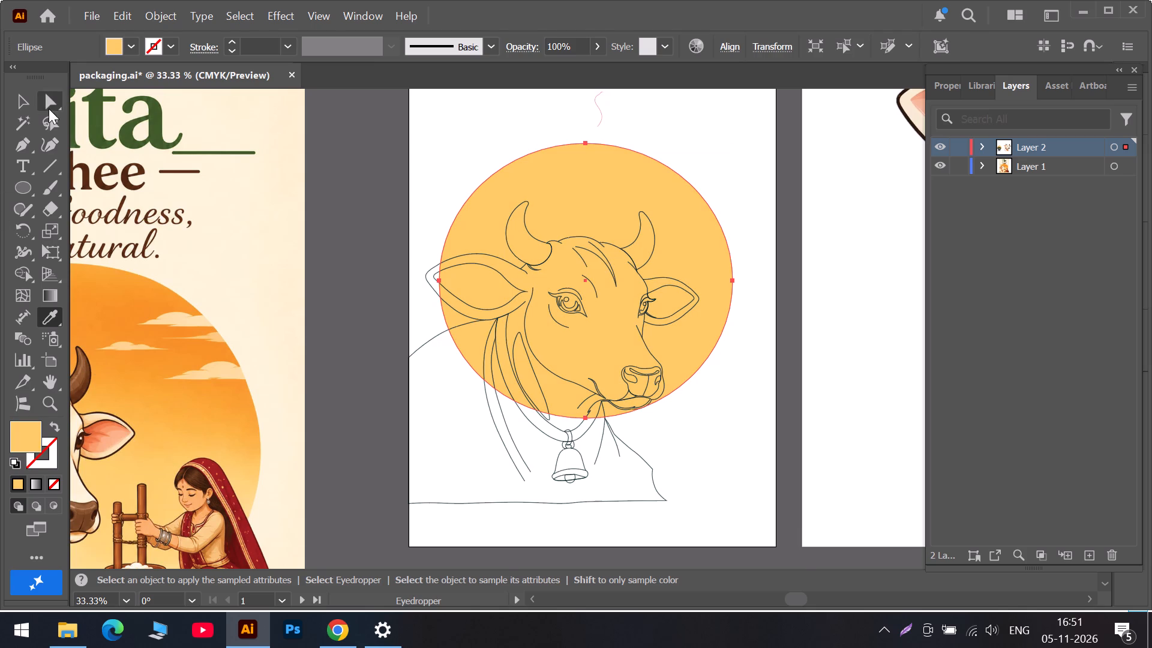
pyautogui.click(23, 104)
pyautogui.click(508, 118)
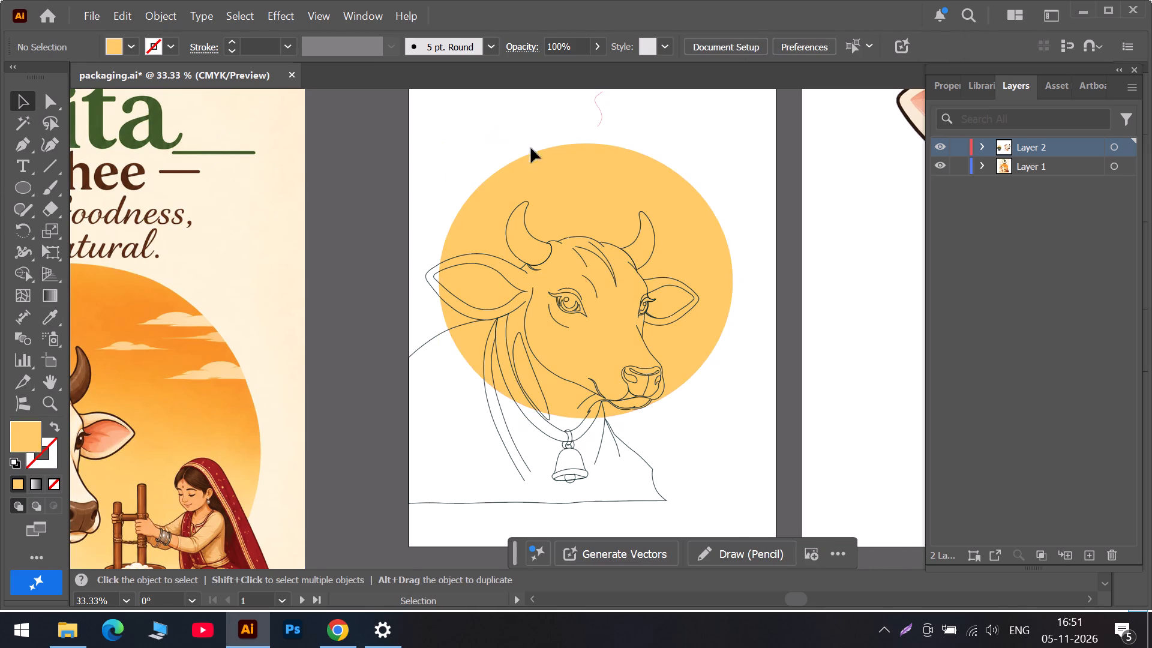
# Save the packaging.ai document.
pyautogui.keyDown('alt'); pyautogui.scroll(-3, 548, 178); pyautogui.keyUp('alt')
pyautogui.scroll(1, 653, 238)
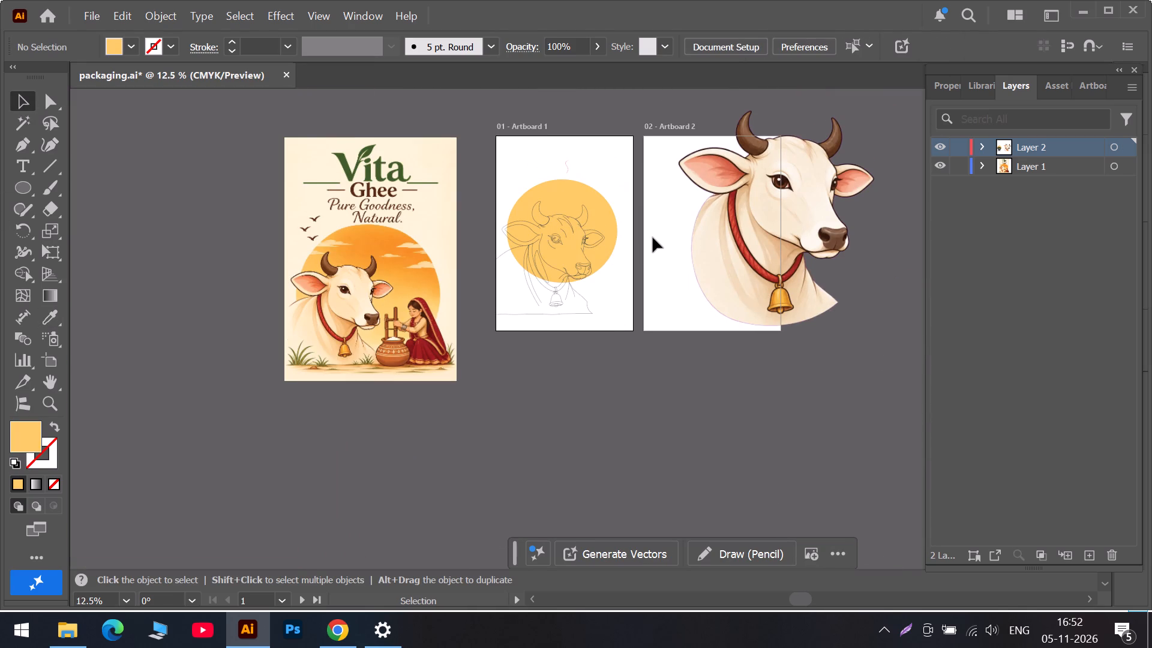
pyautogui.scroll(1, 653, 238)
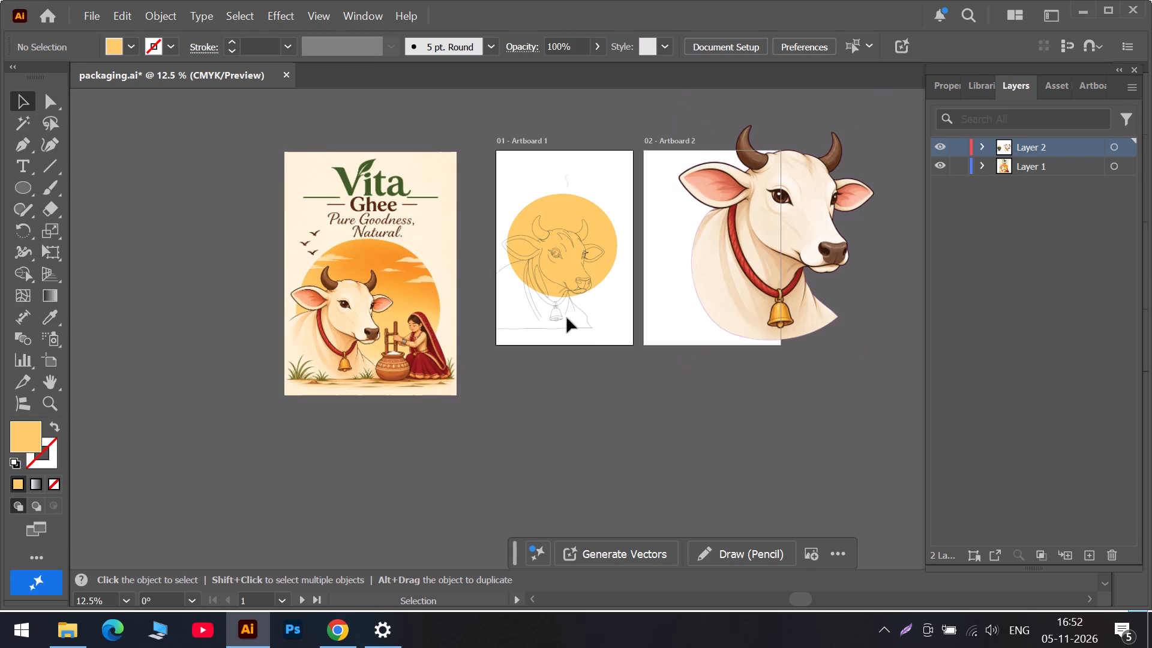
pyautogui.keyDown('alt'); pyautogui.scroll(2, 562, 305); pyautogui.keyUp('alt')
pyautogui.scroll(4, 559, 265)
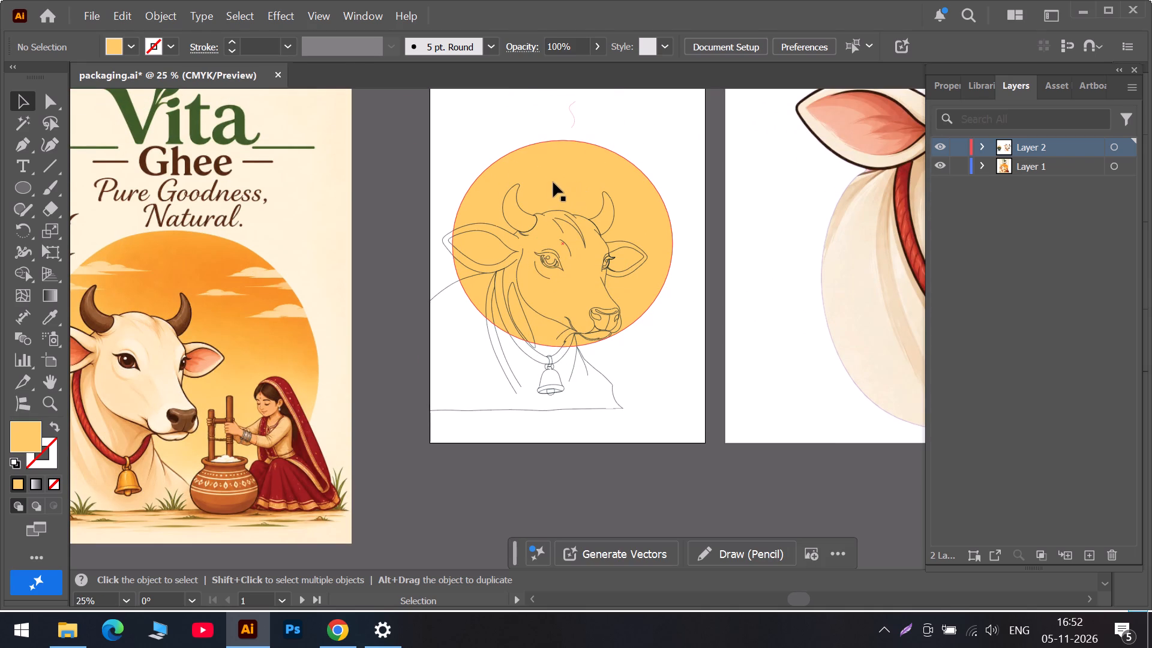
pyautogui.click(91, 18)
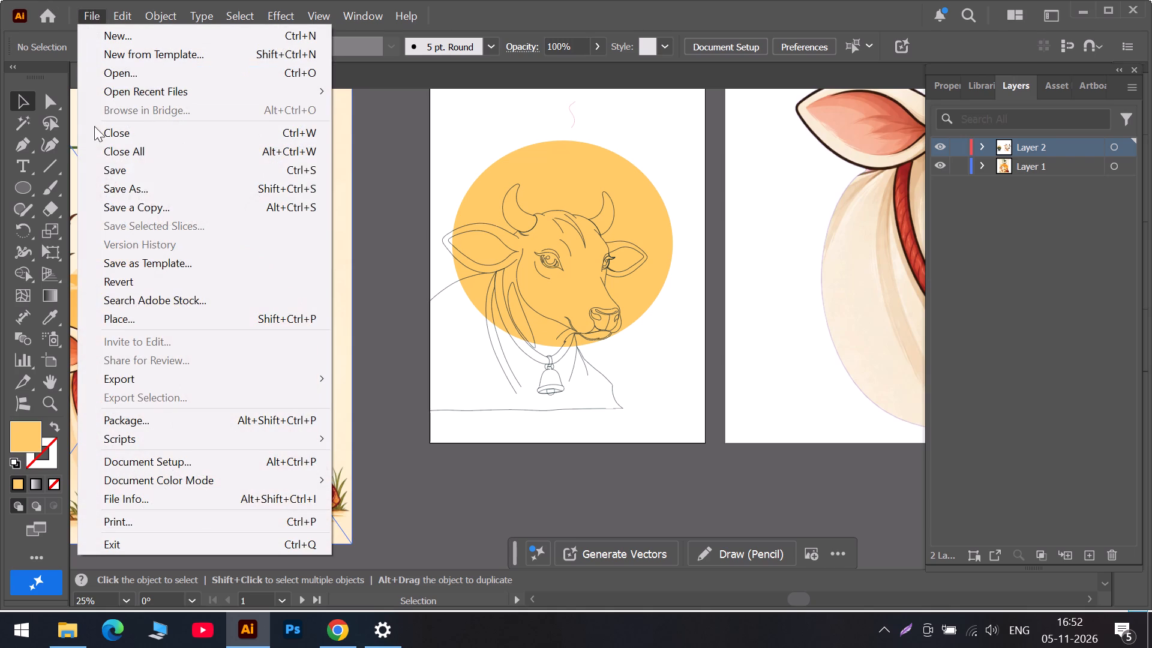
pyautogui.click(131, 170)
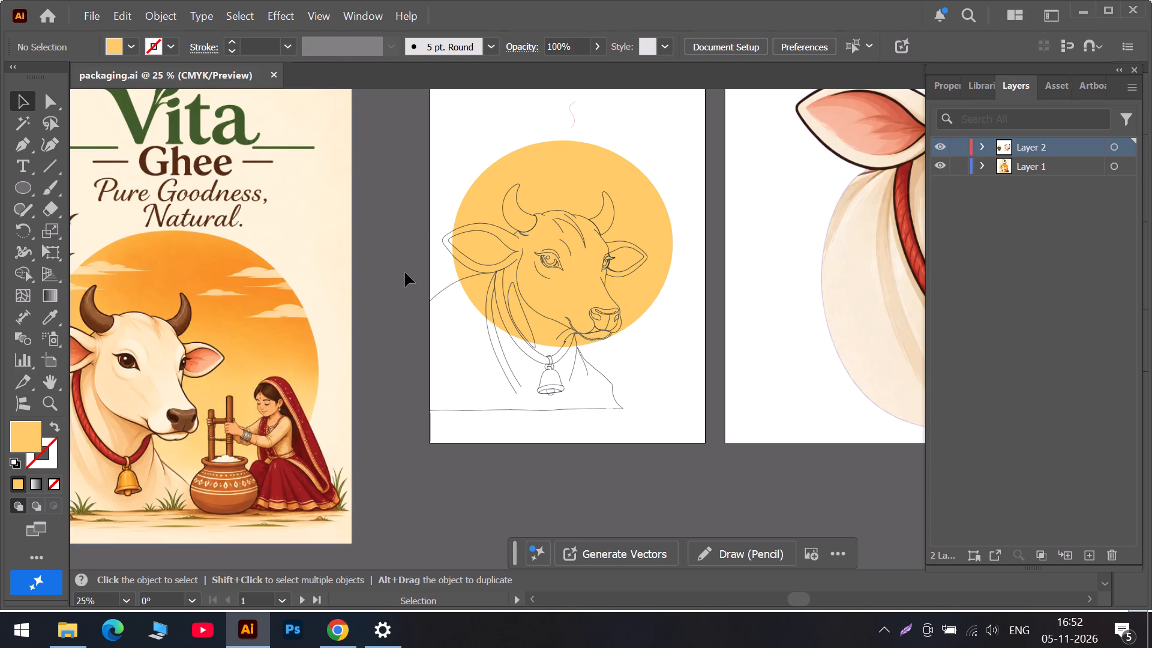
# Move the yellow-orange ellipse off the cow line art to the upper gap between the reference poster and Artboard 1.
pyautogui.moveTo(548, 173); pyautogui.dragTo(347, 209)
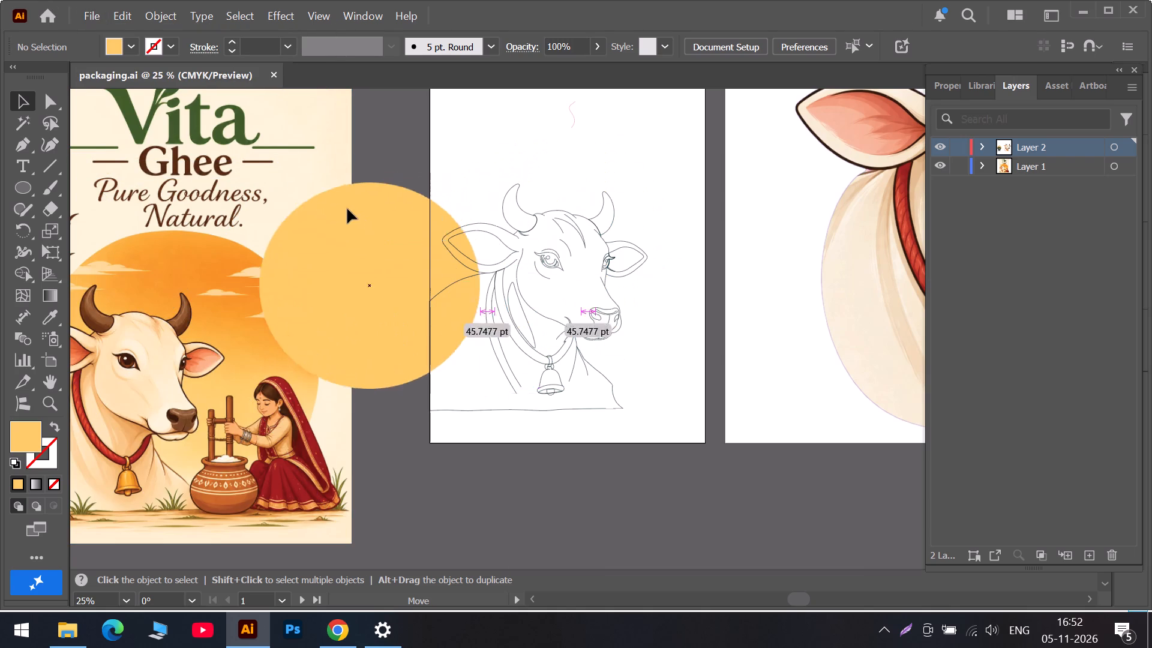
pyautogui.moveTo(347, 209); pyautogui.dragTo(331, 116)
pyautogui.scroll(5, 358, 209)
pyautogui.moveTo(352, 263); pyautogui.dragTo(374, 203)
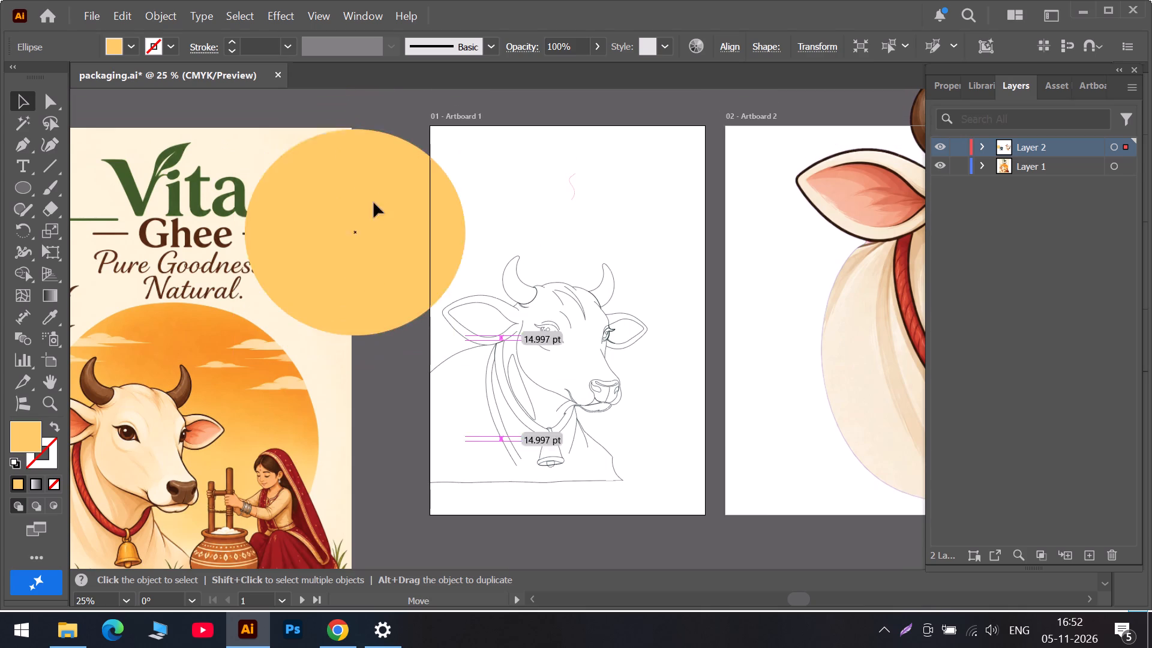
pyautogui.moveTo(374, 203); pyautogui.dragTo(383, 158)
# Reposition the cow_cutout.png image farther left over Artboard 2, just beside the line art on Artboard 1.
pyautogui.scroll(-2, 421, 246)
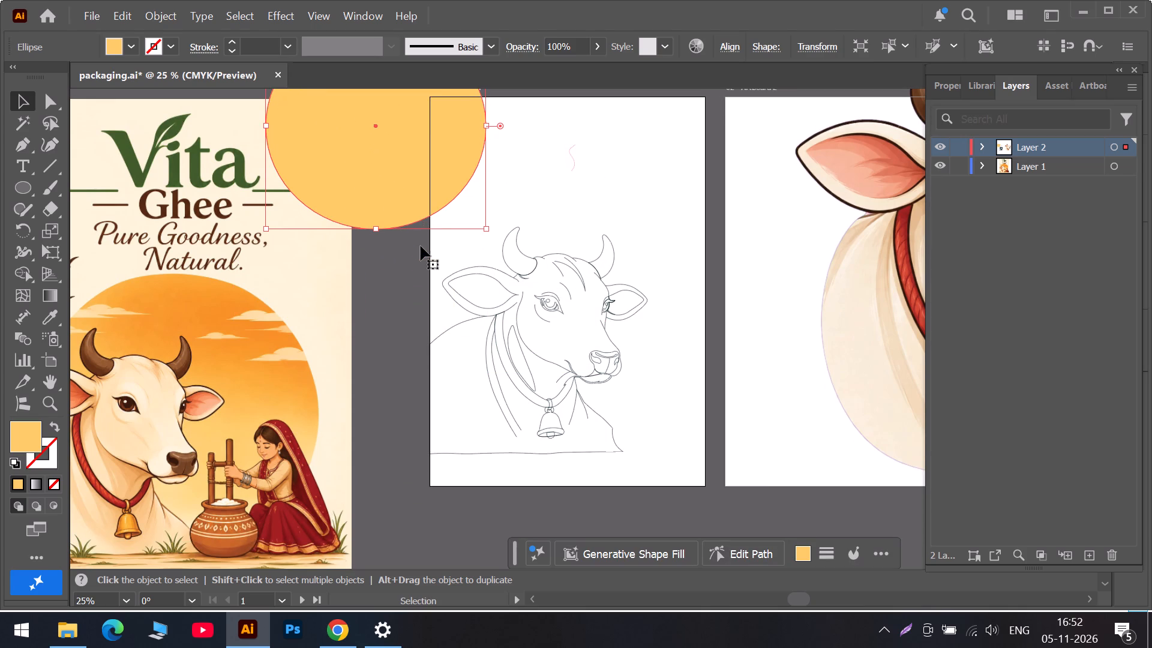
pyautogui.scroll(-1, 399, 311)
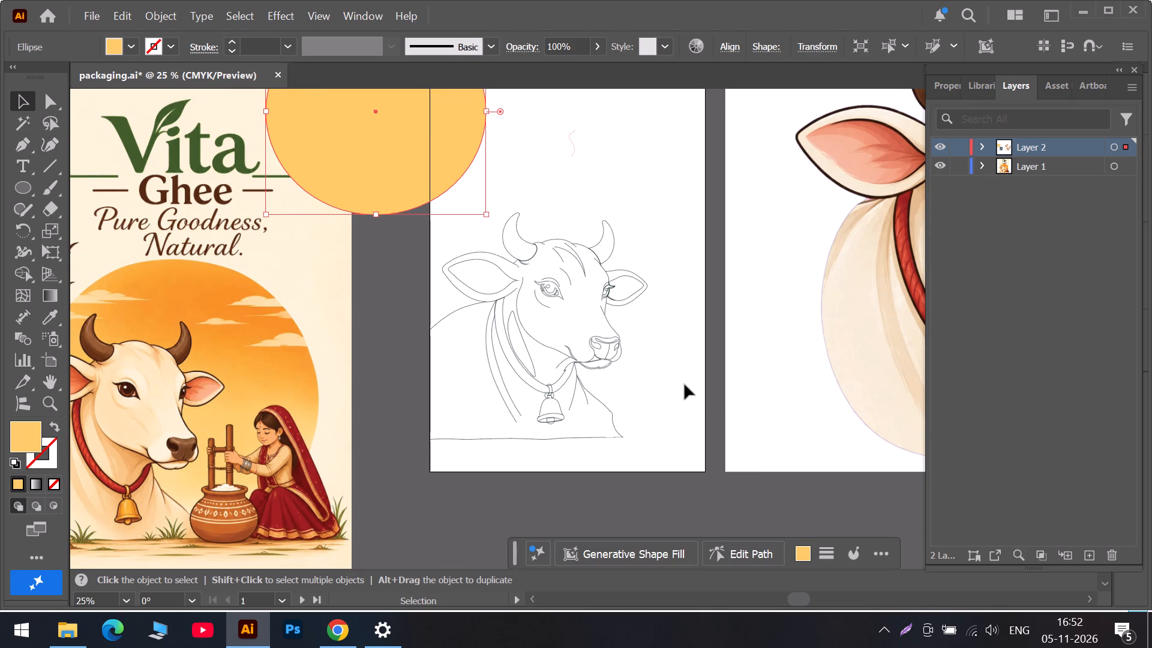
pyautogui.moveTo(871, 314); pyautogui.dragTo(394, 380)
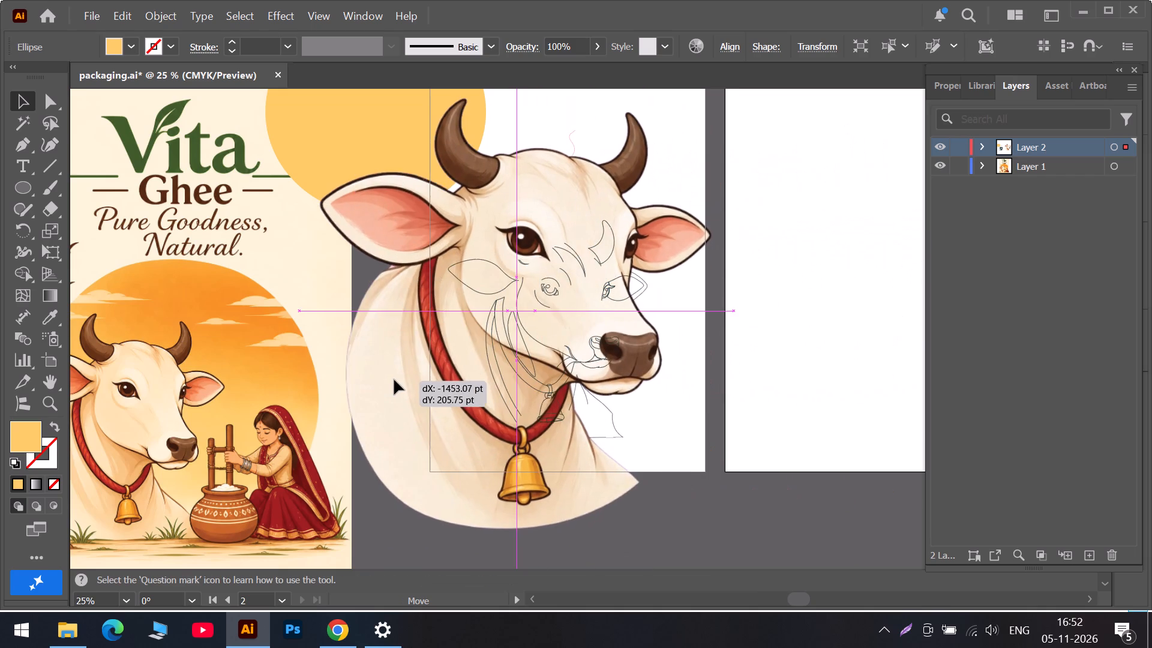
pyautogui.moveTo(394, 380); pyautogui.dragTo(752, 360)
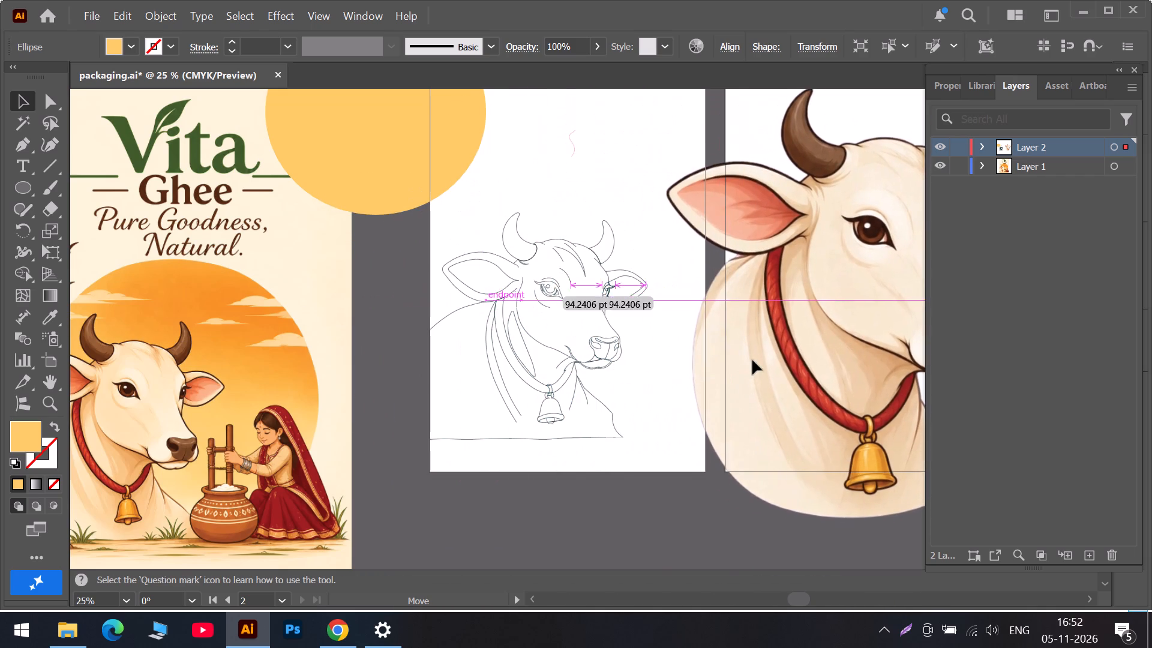
pyautogui.moveTo(752, 360); pyautogui.dragTo(755, 358)
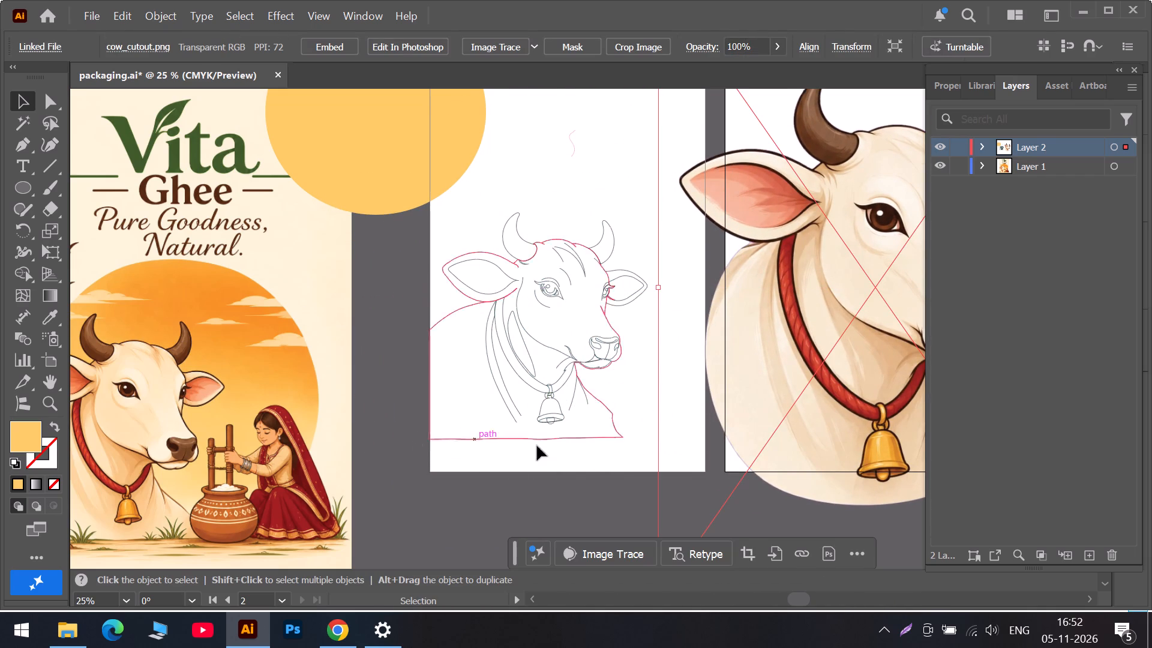
# Smooth the cow outline's lower chest corner into a rounded curve with the Curvature Tool, moving anchors outward and deleting the excess ones.
pyautogui.click(615, 426)
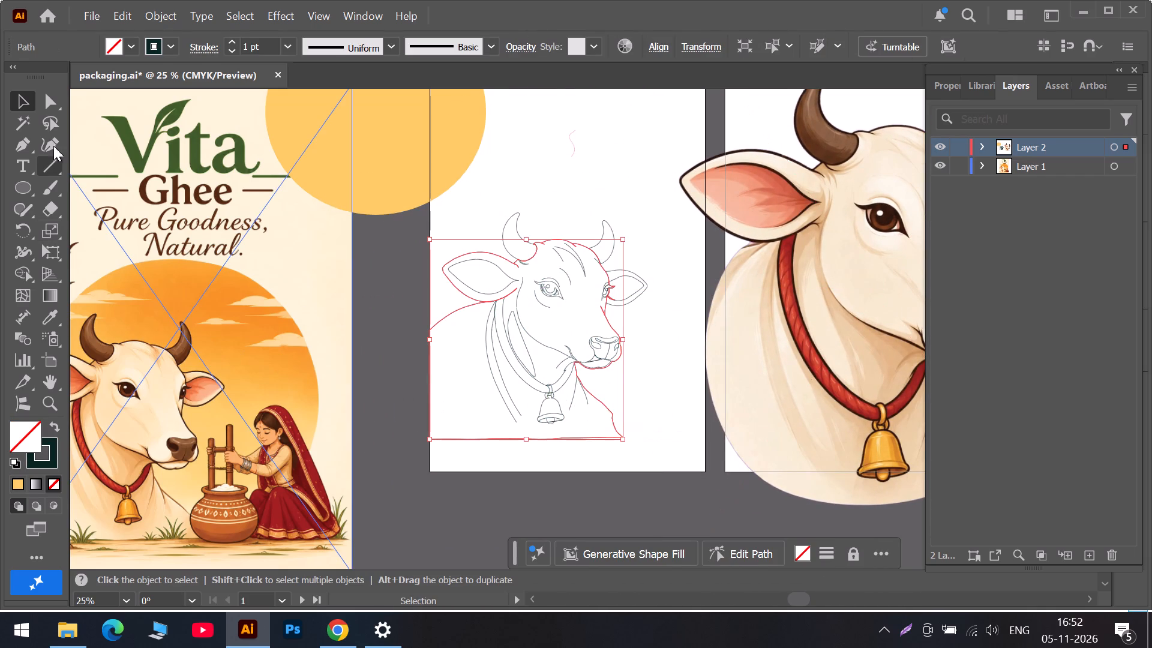
pyautogui.click(49, 142)
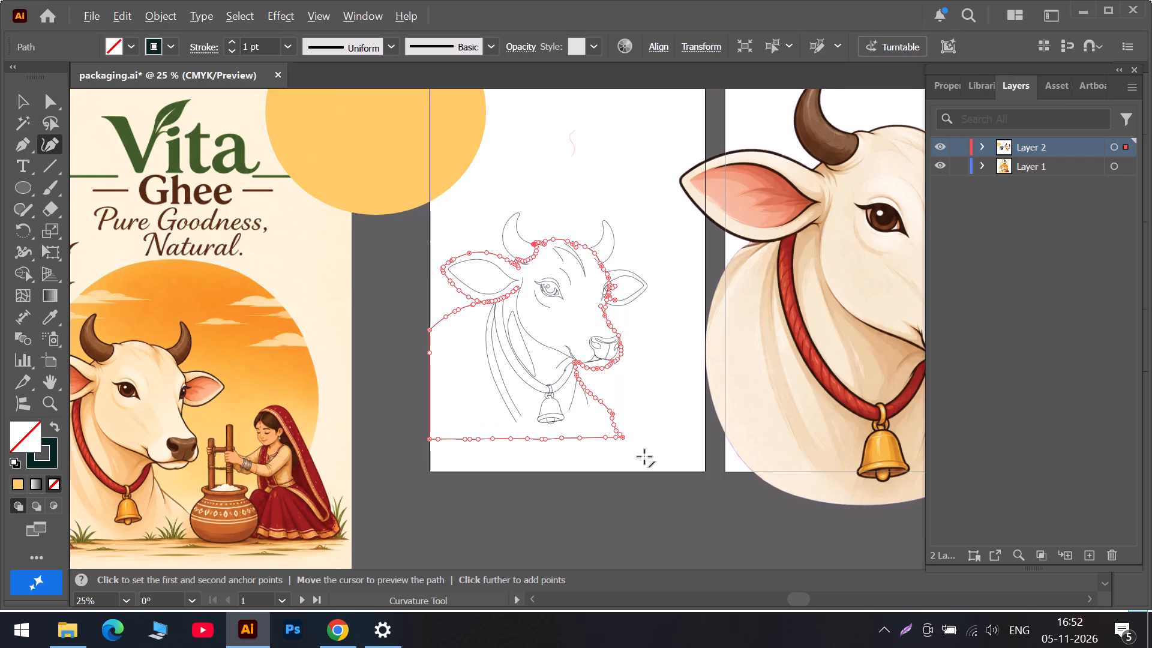
pyautogui.keyDown('alt'); pyautogui.scroll(4, 640, 452); pyautogui.keyUp('alt')
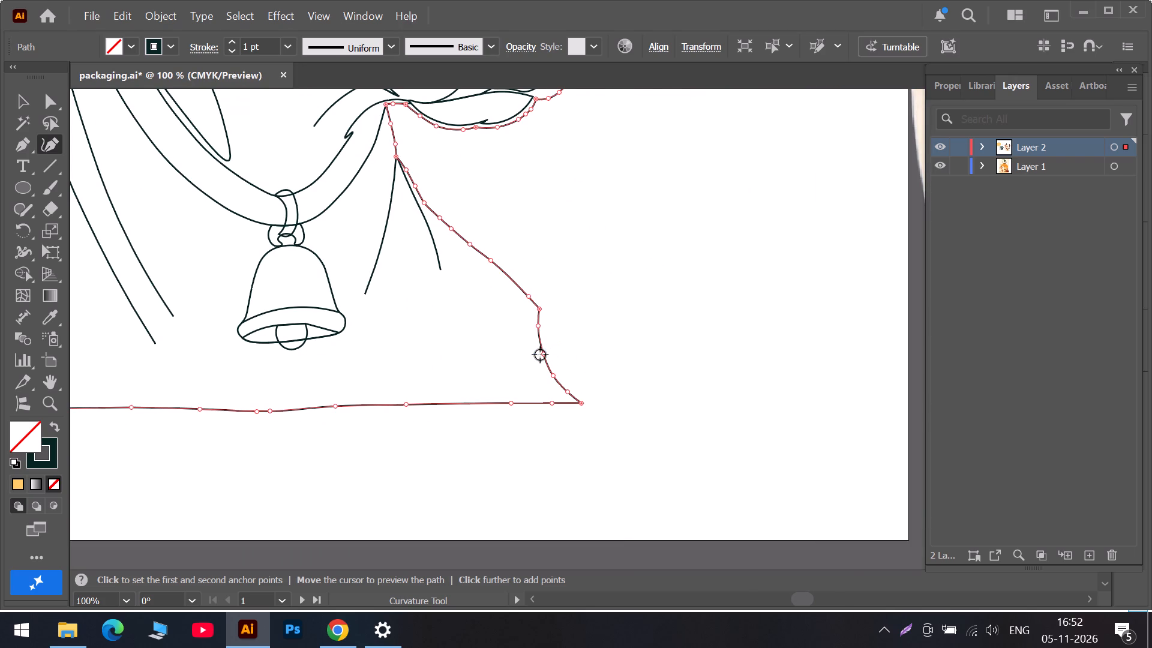
pyautogui.moveTo(540, 355); pyautogui.dragTo(557, 351)
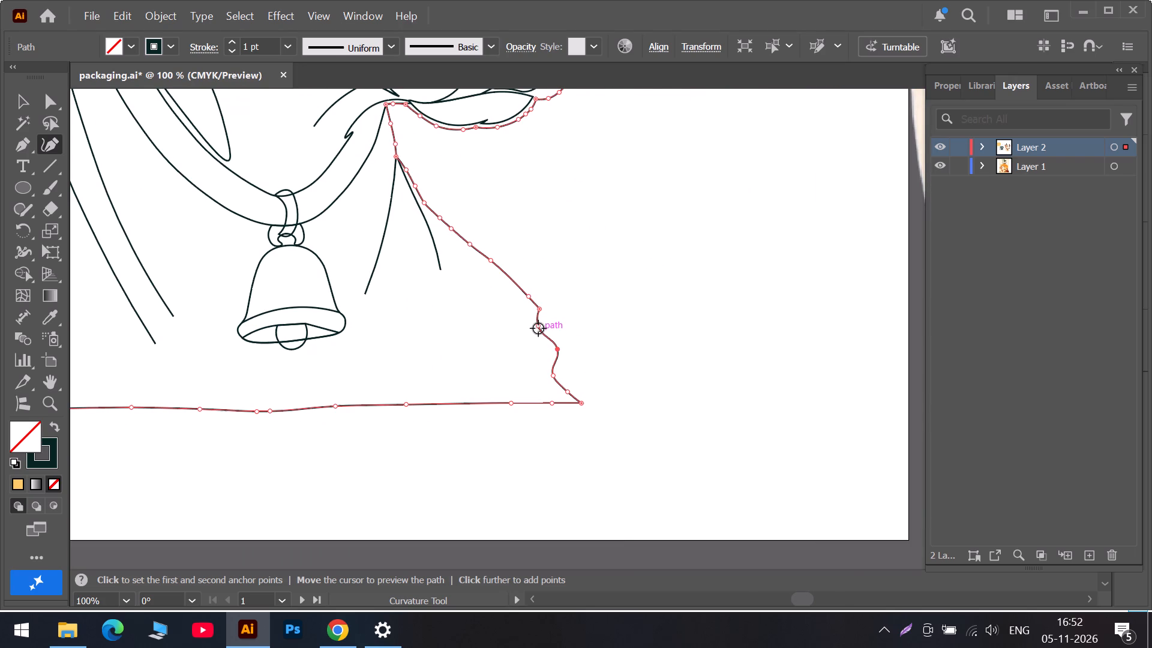
pyautogui.click(538, 328)
pyautogui.press('Delete')
pyautogui.click(553, 371)
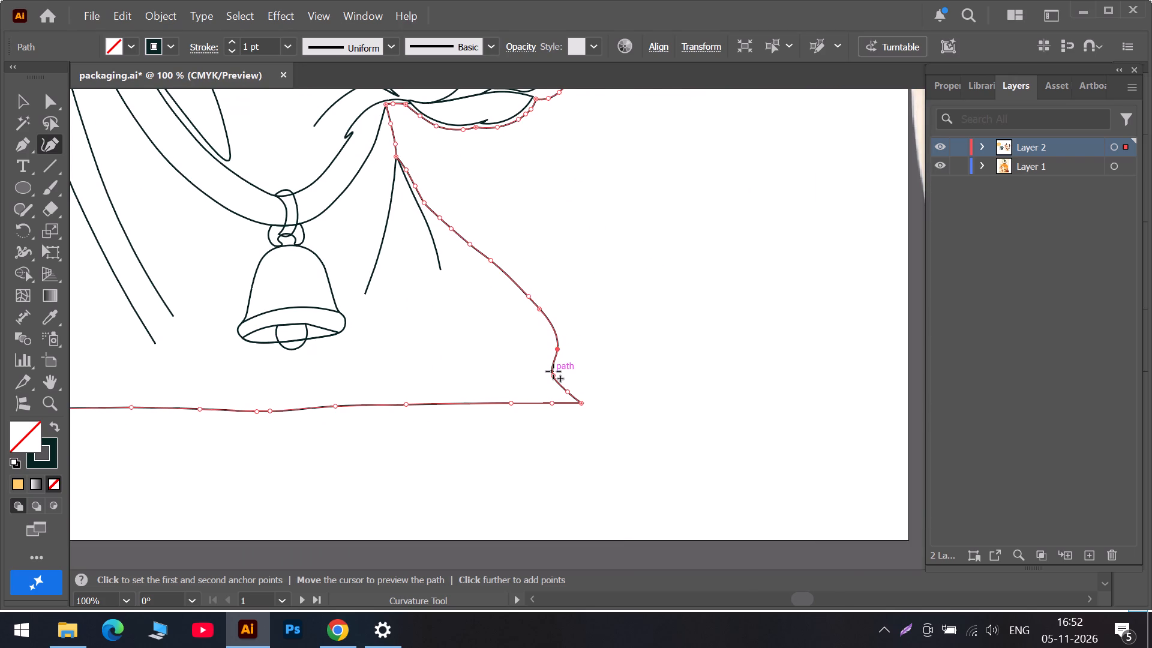
pyautogui.press('Delete')
pyautogui.click(557, 376)
pyautogui.press('Delete')
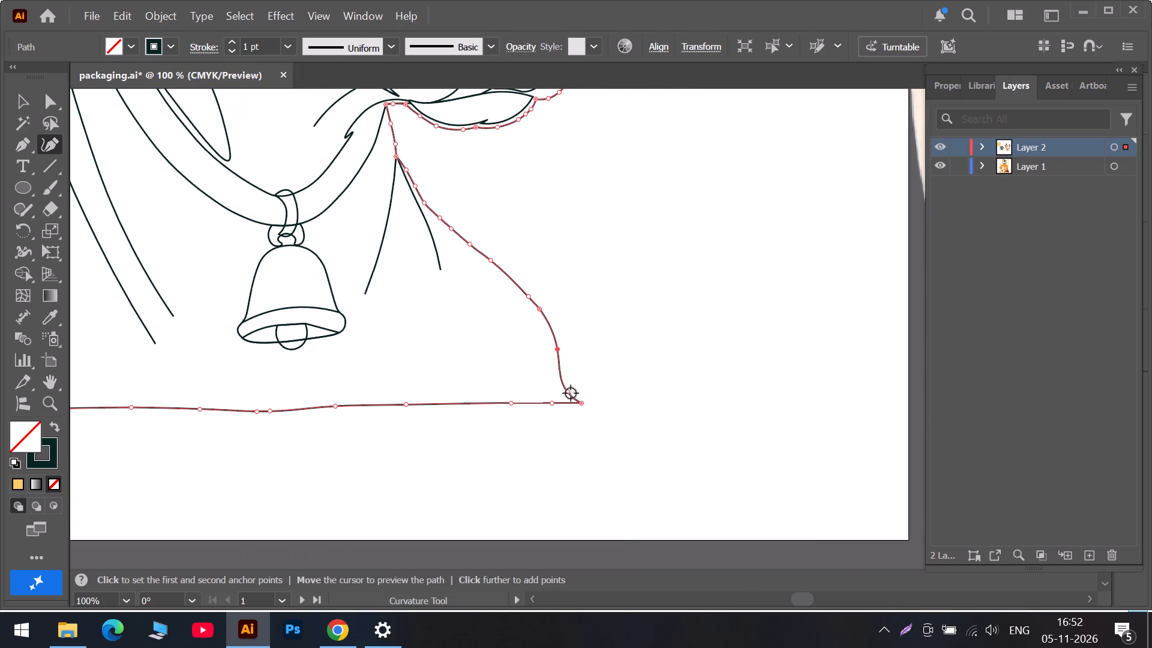
pyautogui.moveTo(571, 394); pyautogui.dragTo(578, 382)
pyautogui.moveTo(556, 349); pyautogui.dragTo(557, 344)
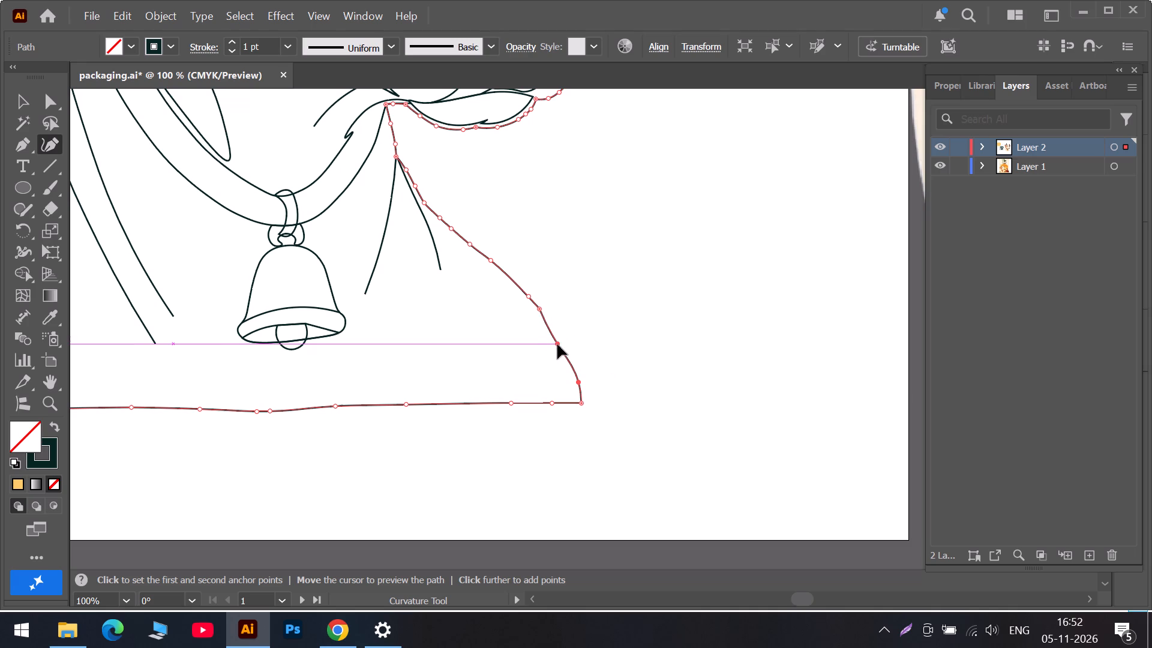
pyautogui.moveTo(557, 344); pyautogui.dragTo(566, 340)
pyautogui.press('Delete')
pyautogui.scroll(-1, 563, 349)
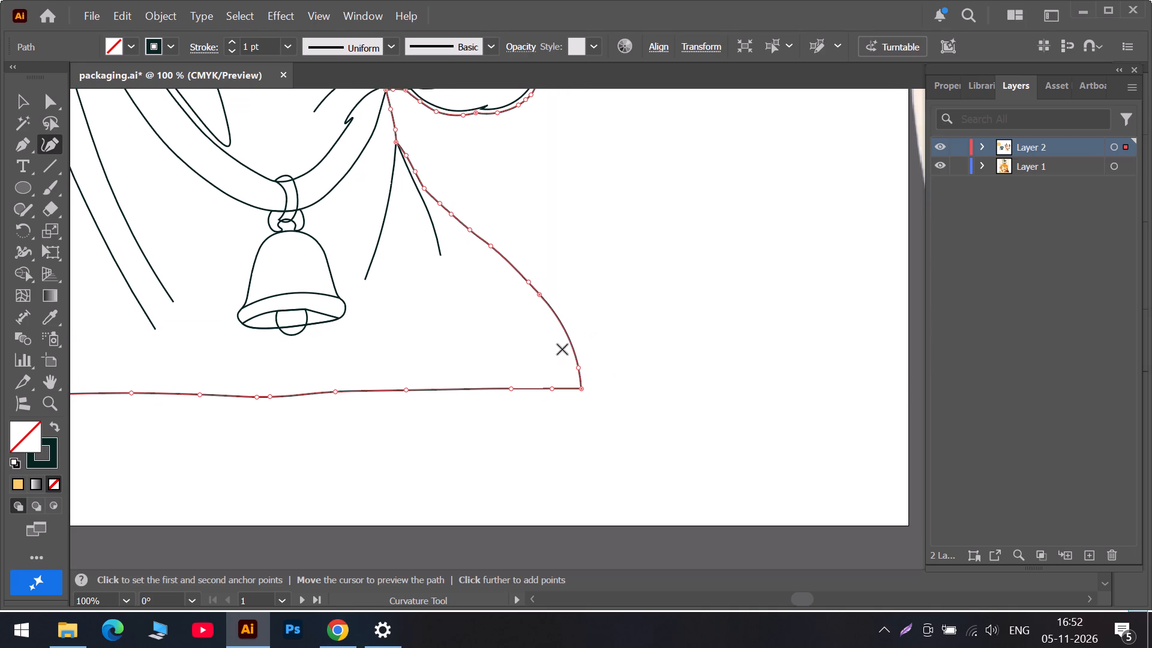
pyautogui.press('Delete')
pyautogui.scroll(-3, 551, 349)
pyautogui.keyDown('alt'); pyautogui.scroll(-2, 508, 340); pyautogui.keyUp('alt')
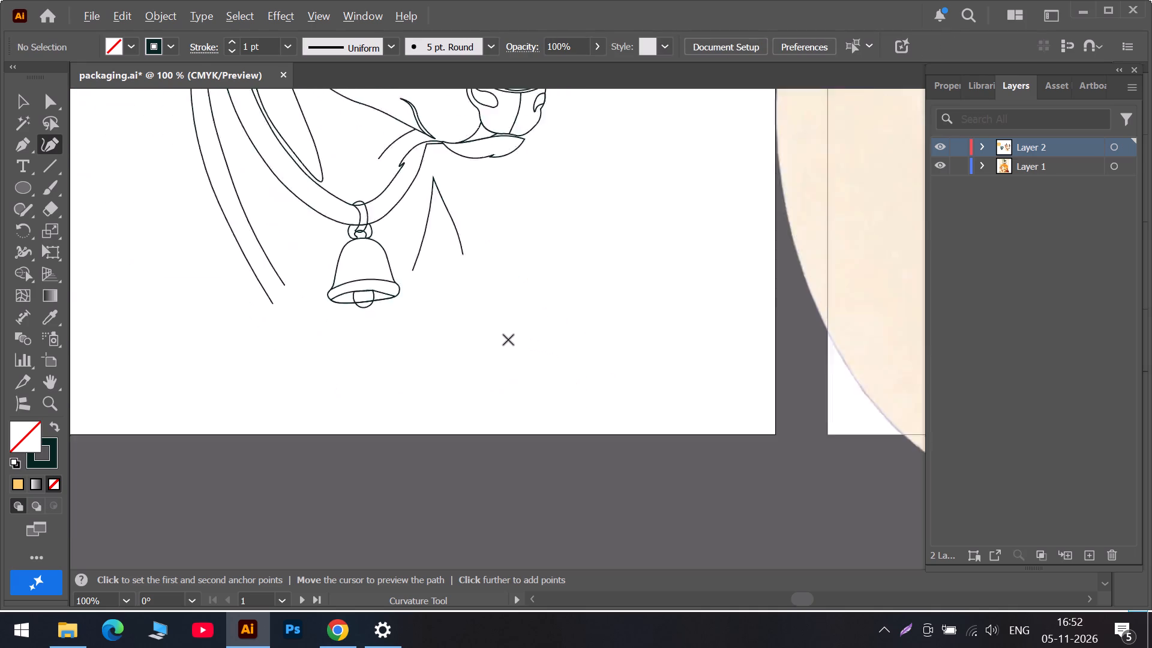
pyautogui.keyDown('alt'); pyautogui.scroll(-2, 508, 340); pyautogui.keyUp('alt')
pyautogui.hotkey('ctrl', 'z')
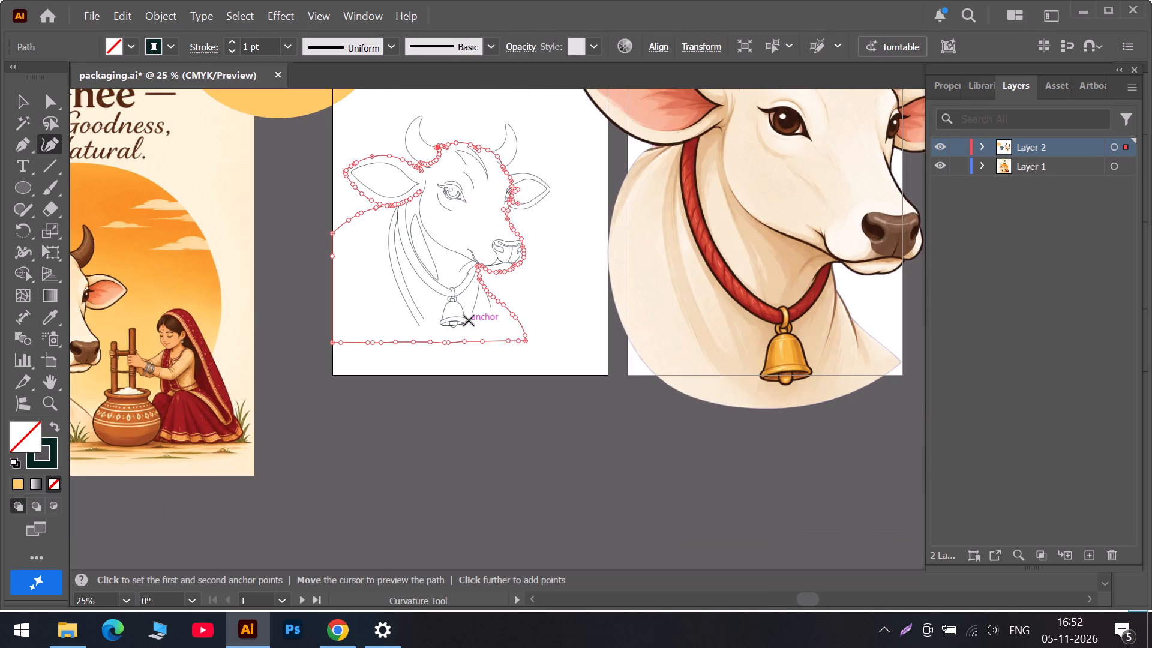
# Deselect the cow outline and examine the line art around the collar, chest curve and mouth.
pyautogui.click(19, 98)
pyautogui.click(445, 443)
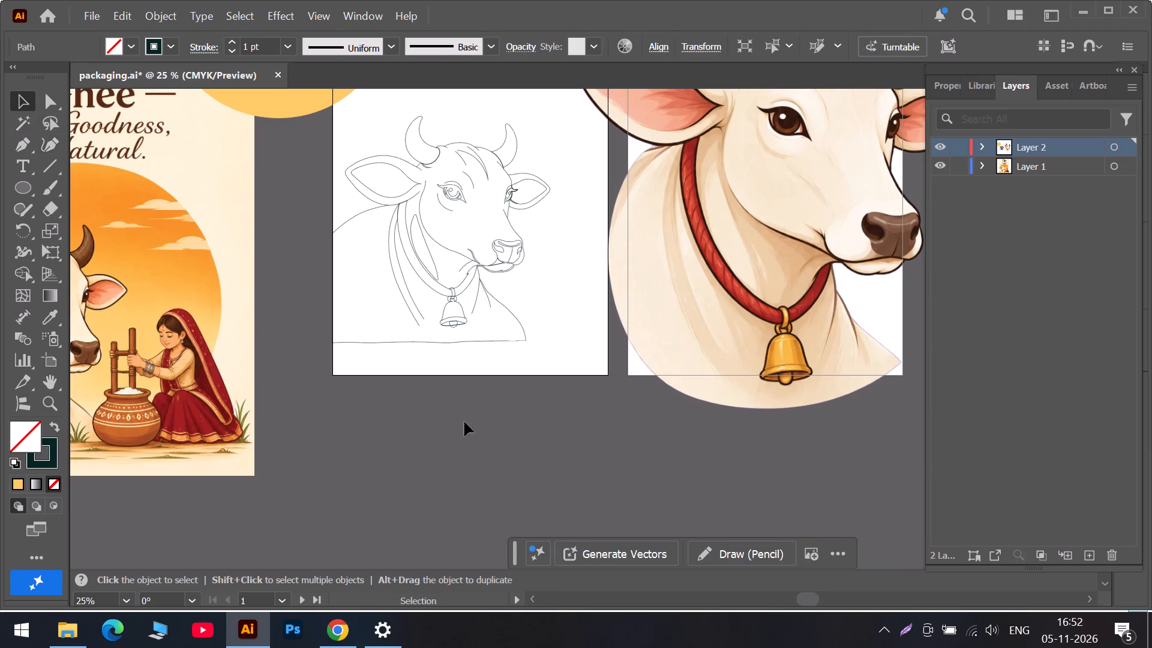
pyautogui.keyDown('alt'); pyautogui.scroll(4, 522, 328); pyautogui.keyUp('alt')
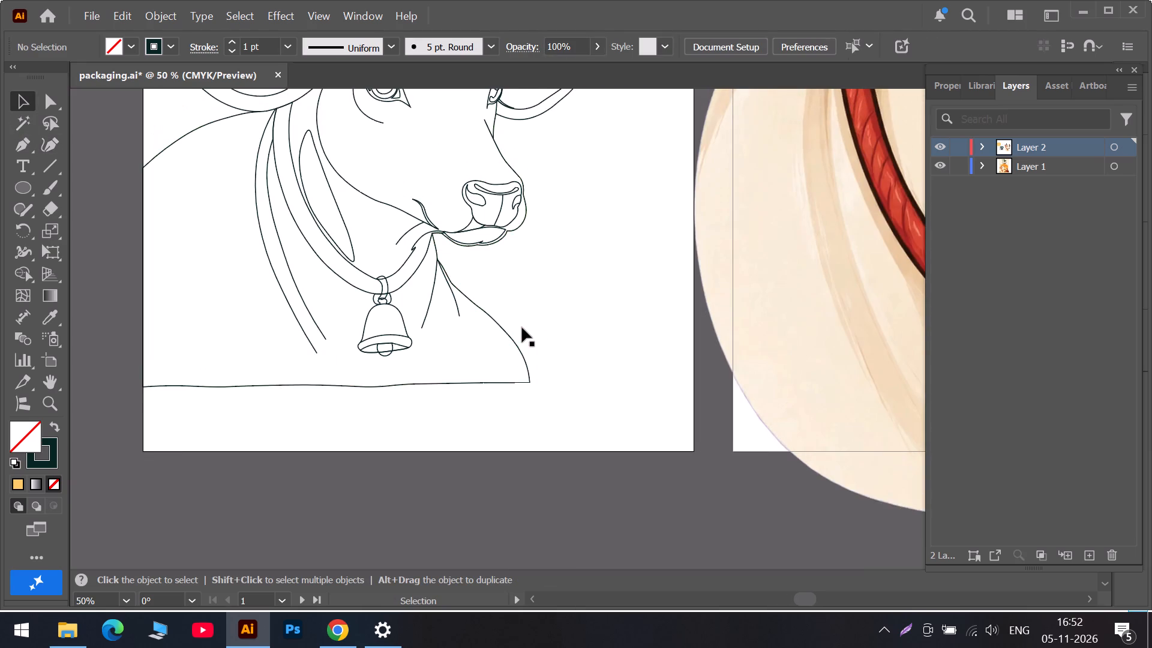
pyautogui.keyDown('alt'); pyautogui.scroll(3, 521, 328); pyautogui.keyUp('alt')
pyautogui.scroll(-6, 481, 340)
pyautogui.scroll(6, 400, 328)
pyautogui.scroll(6, 335, 311)
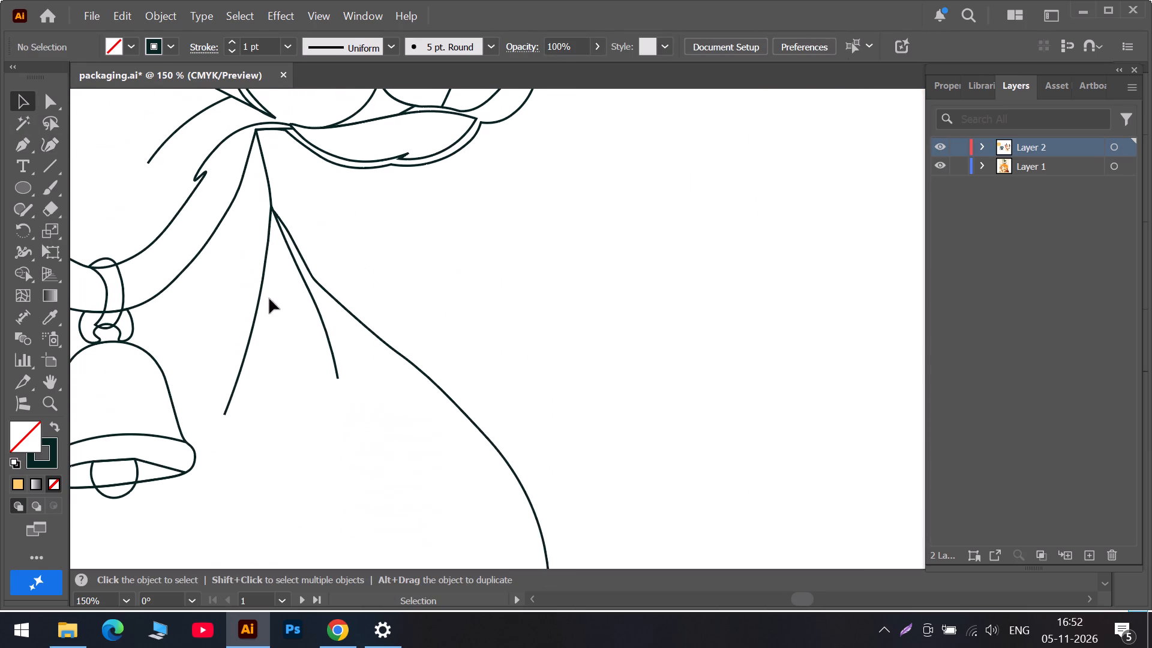
pyautogui.keyDown('alt'); pyautogui.scroll(-4, 420, 293); pyautogui.keyUp('alt')
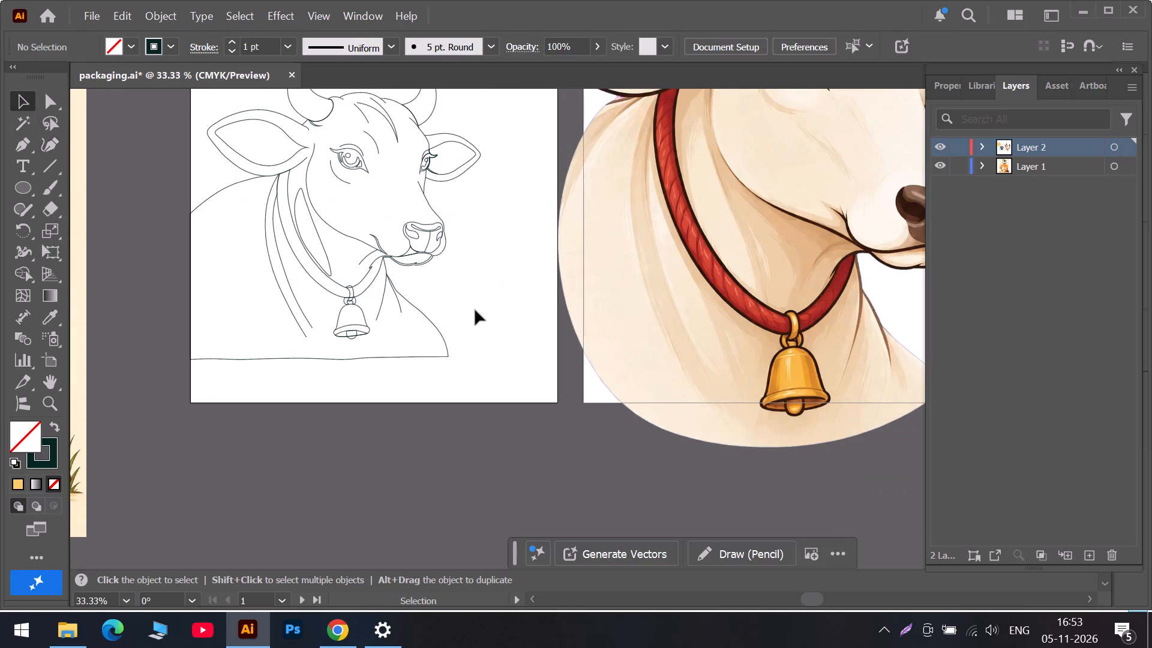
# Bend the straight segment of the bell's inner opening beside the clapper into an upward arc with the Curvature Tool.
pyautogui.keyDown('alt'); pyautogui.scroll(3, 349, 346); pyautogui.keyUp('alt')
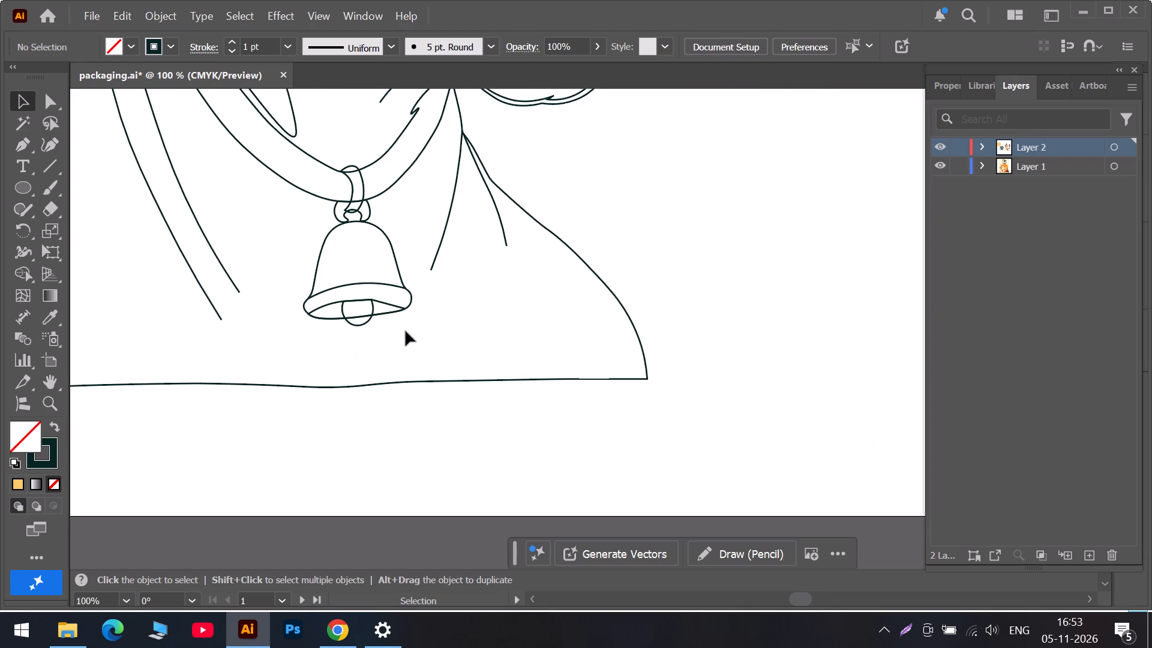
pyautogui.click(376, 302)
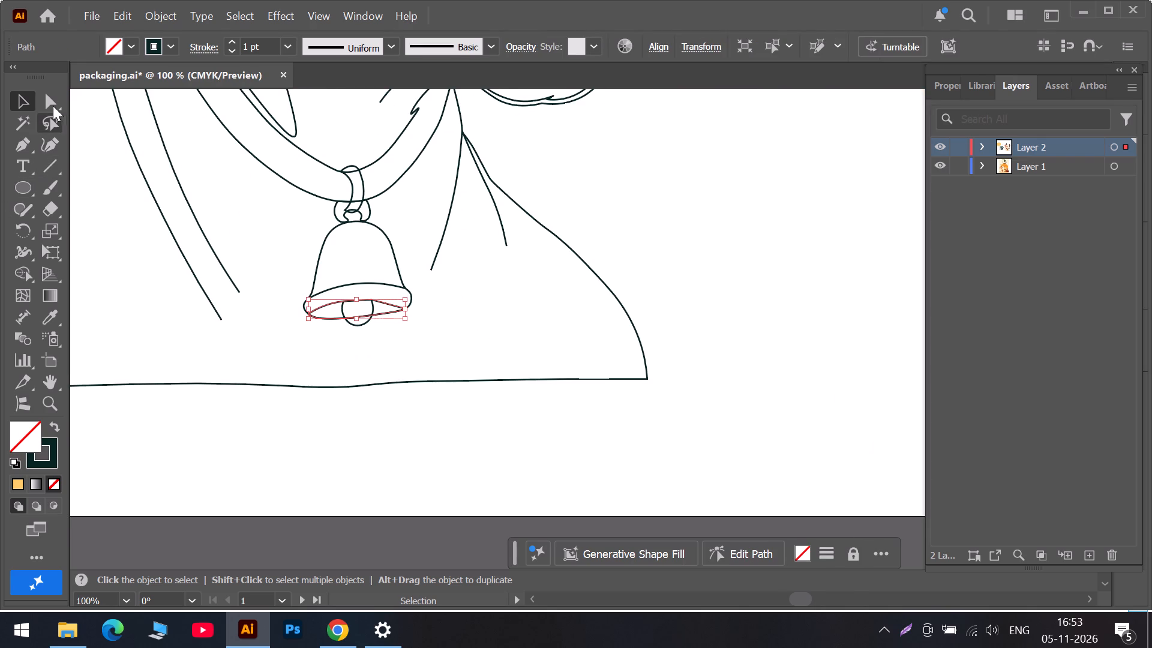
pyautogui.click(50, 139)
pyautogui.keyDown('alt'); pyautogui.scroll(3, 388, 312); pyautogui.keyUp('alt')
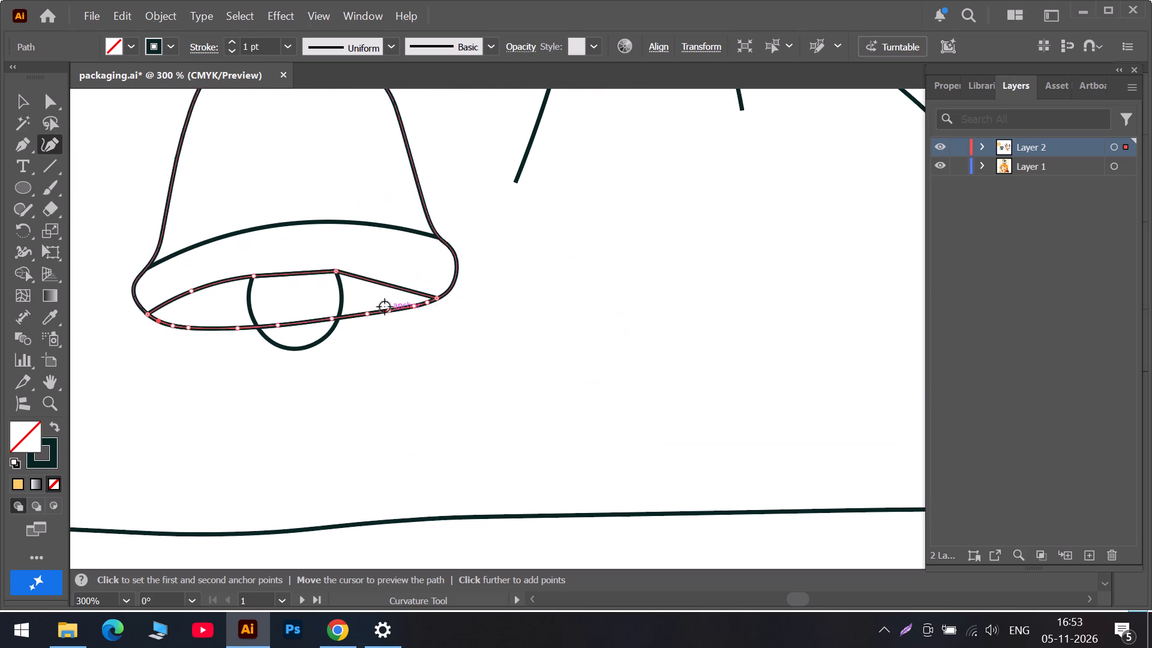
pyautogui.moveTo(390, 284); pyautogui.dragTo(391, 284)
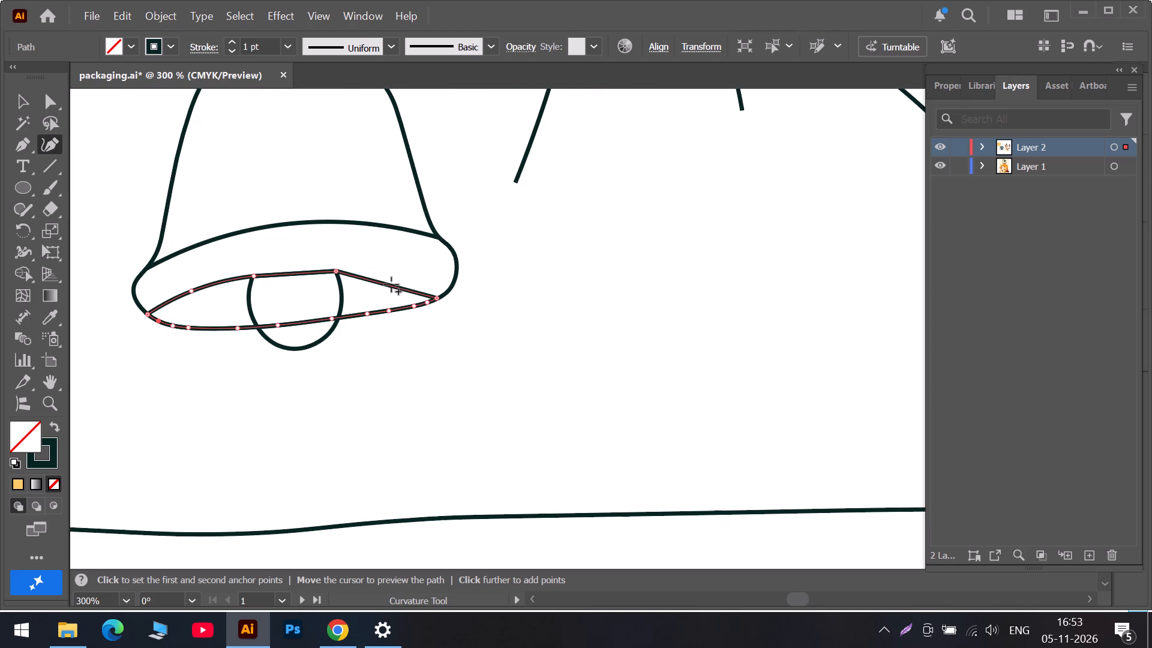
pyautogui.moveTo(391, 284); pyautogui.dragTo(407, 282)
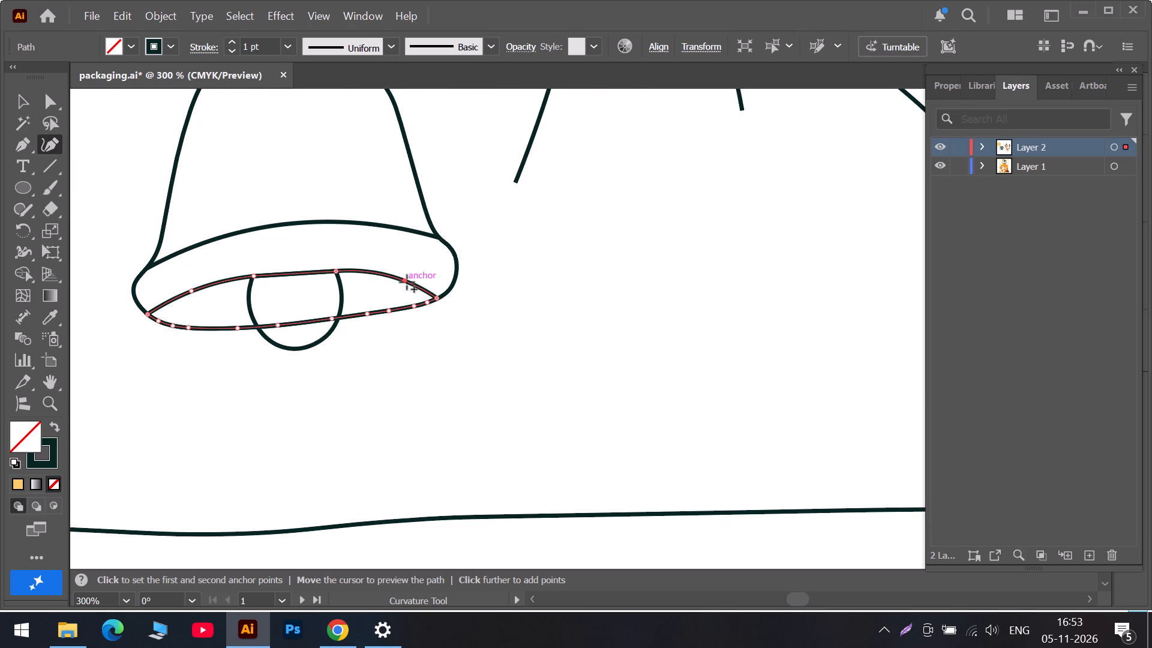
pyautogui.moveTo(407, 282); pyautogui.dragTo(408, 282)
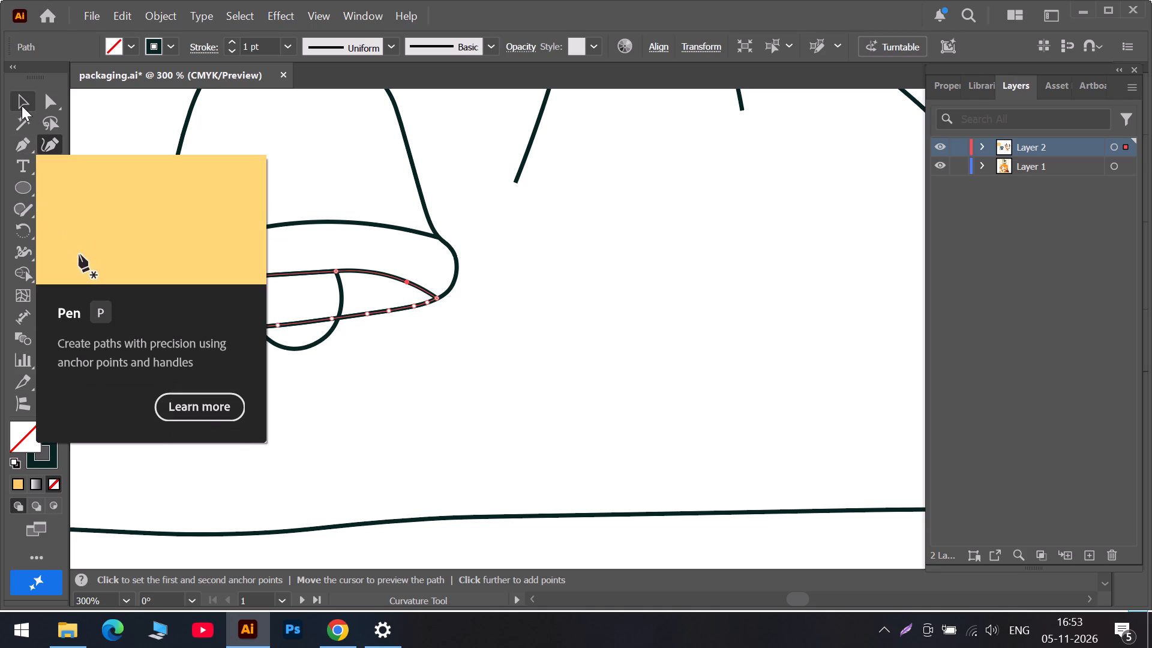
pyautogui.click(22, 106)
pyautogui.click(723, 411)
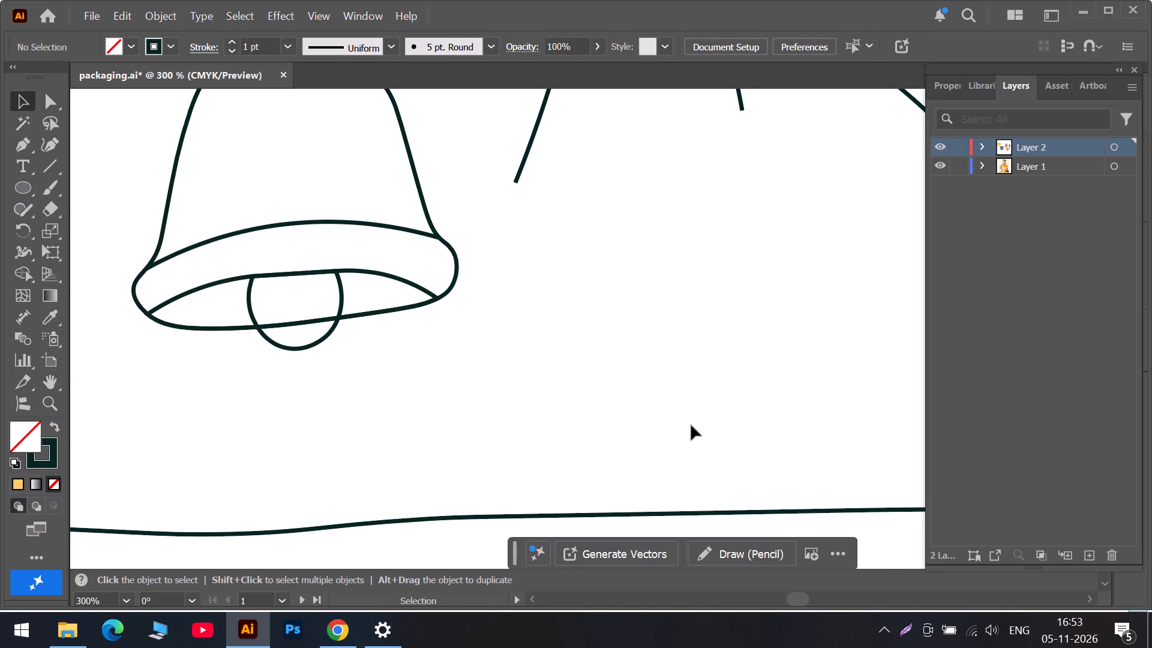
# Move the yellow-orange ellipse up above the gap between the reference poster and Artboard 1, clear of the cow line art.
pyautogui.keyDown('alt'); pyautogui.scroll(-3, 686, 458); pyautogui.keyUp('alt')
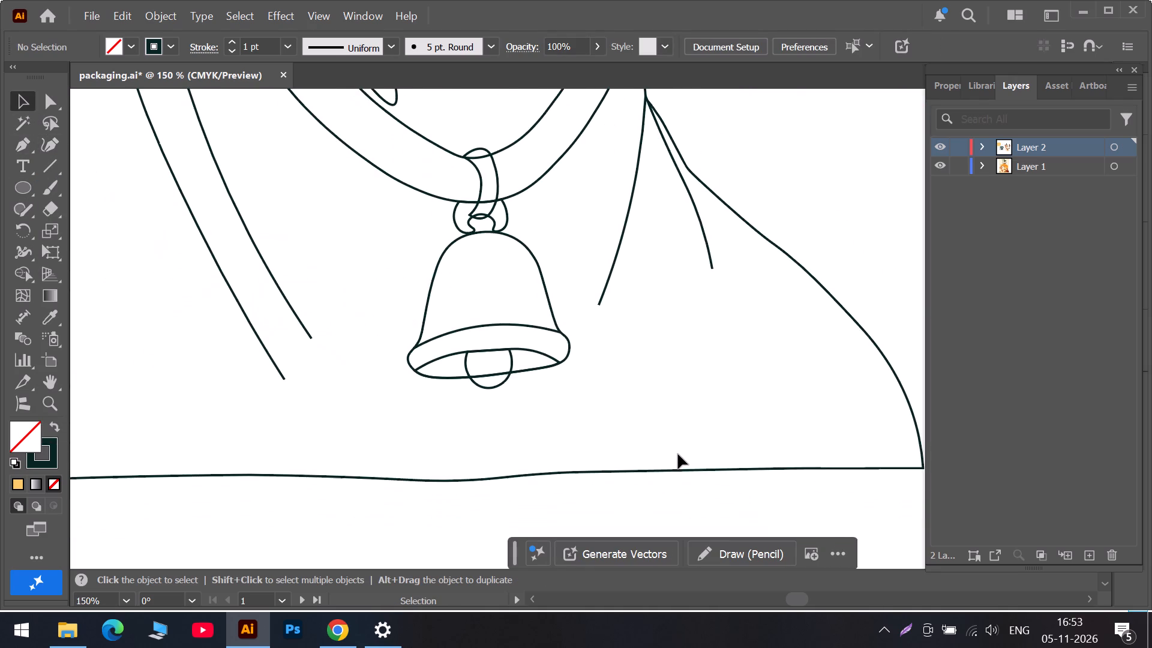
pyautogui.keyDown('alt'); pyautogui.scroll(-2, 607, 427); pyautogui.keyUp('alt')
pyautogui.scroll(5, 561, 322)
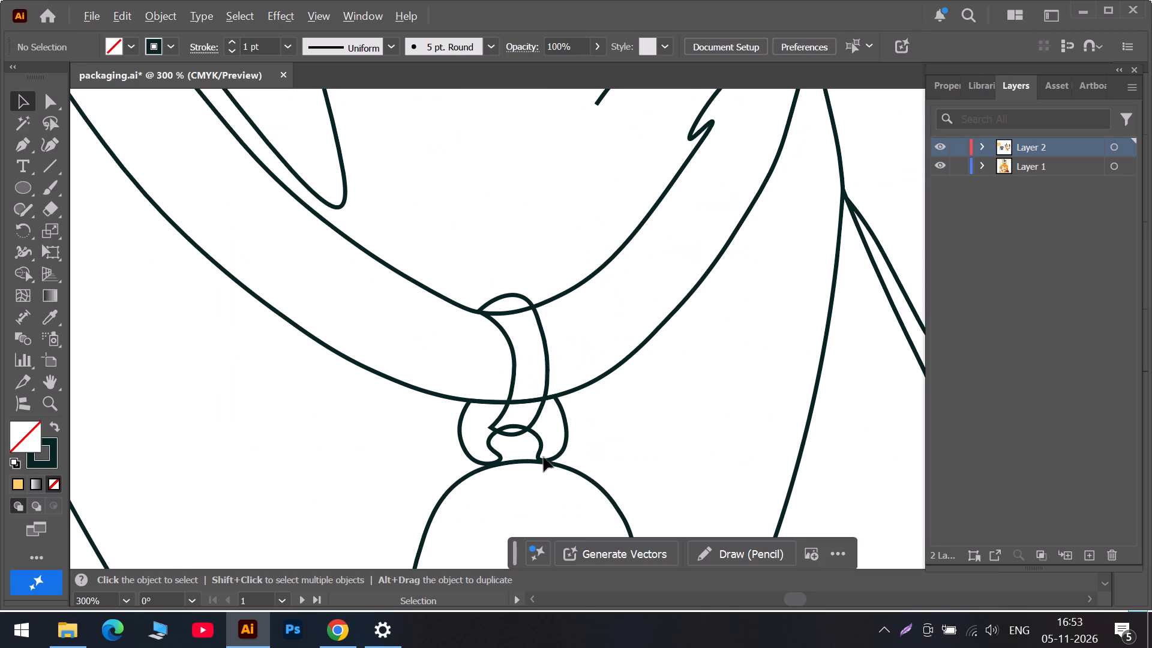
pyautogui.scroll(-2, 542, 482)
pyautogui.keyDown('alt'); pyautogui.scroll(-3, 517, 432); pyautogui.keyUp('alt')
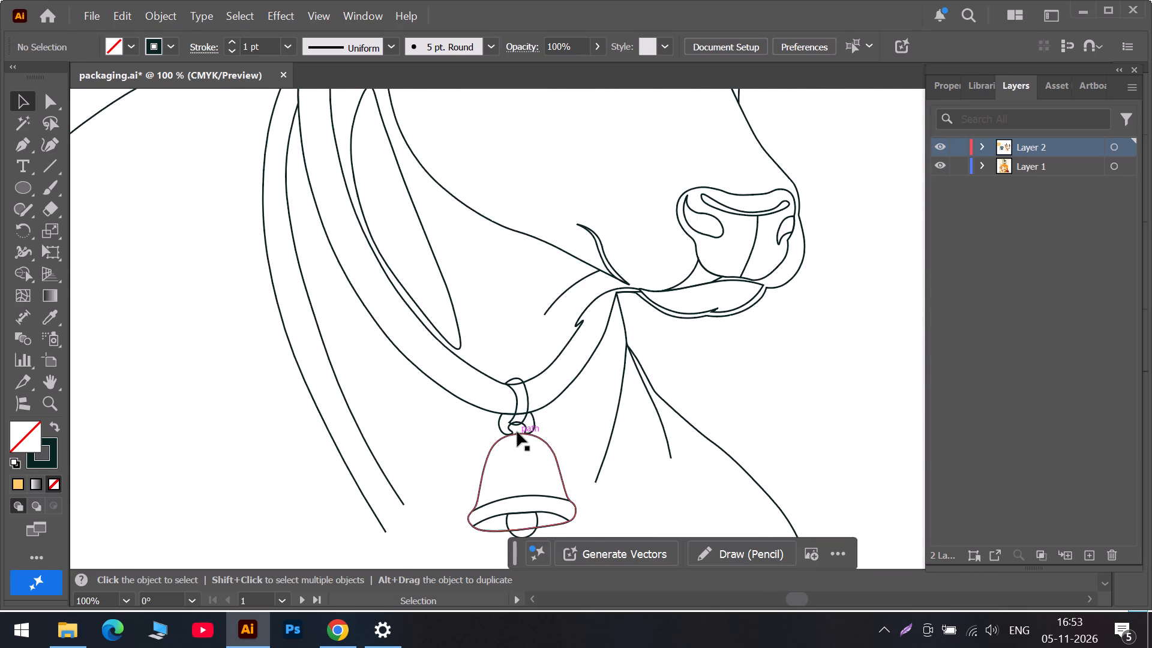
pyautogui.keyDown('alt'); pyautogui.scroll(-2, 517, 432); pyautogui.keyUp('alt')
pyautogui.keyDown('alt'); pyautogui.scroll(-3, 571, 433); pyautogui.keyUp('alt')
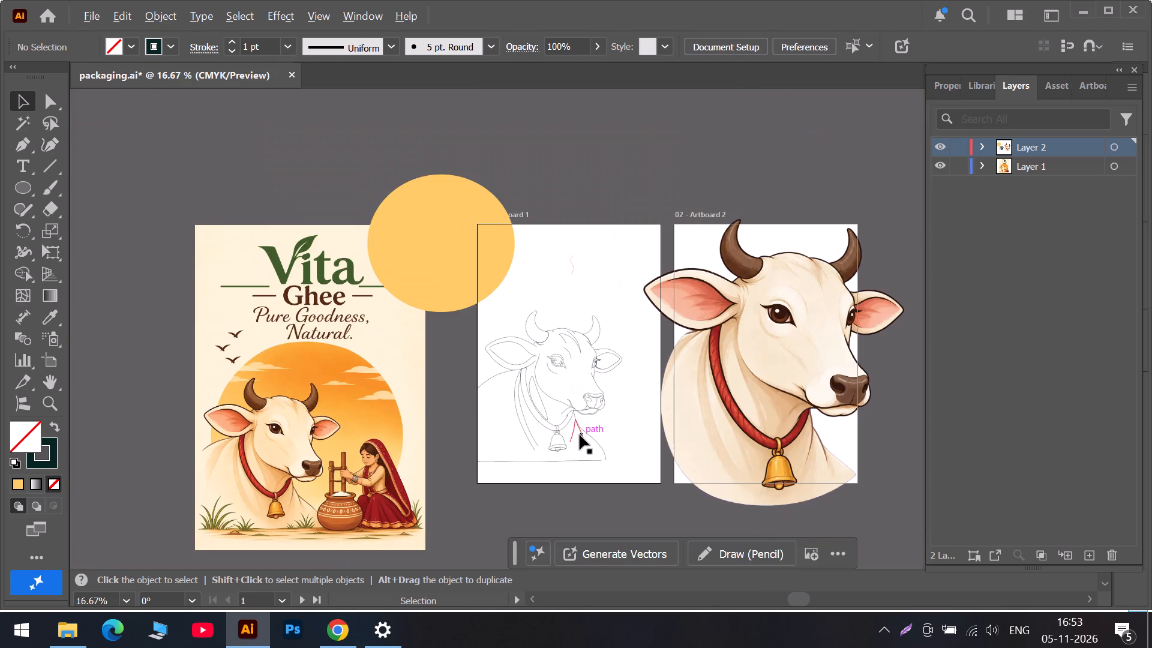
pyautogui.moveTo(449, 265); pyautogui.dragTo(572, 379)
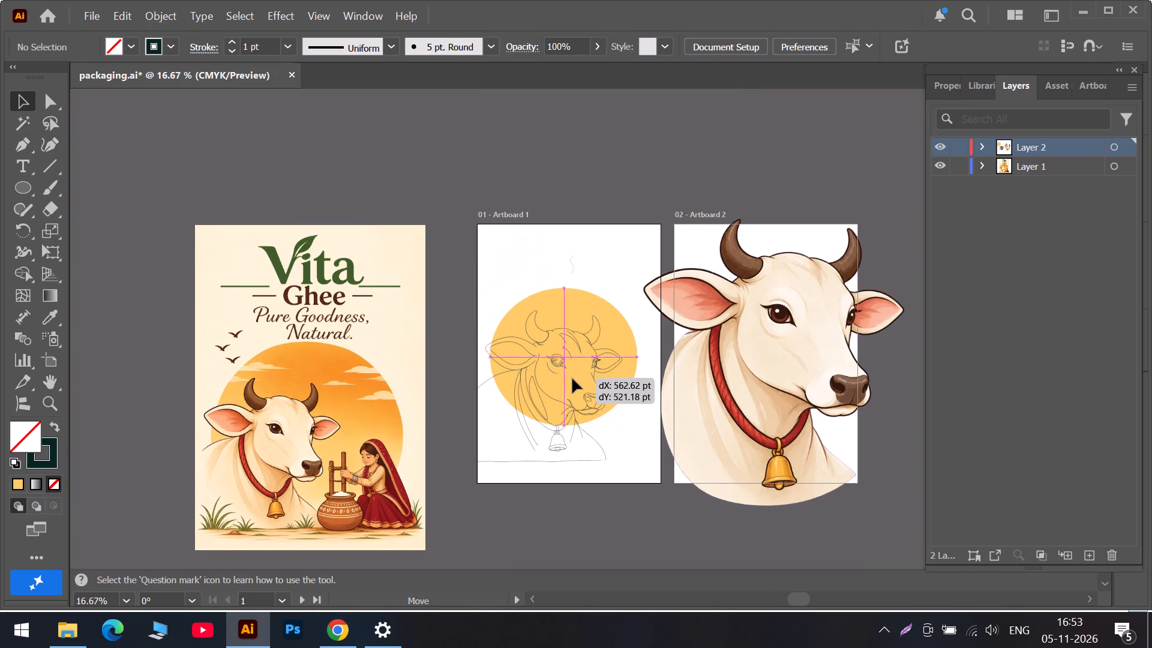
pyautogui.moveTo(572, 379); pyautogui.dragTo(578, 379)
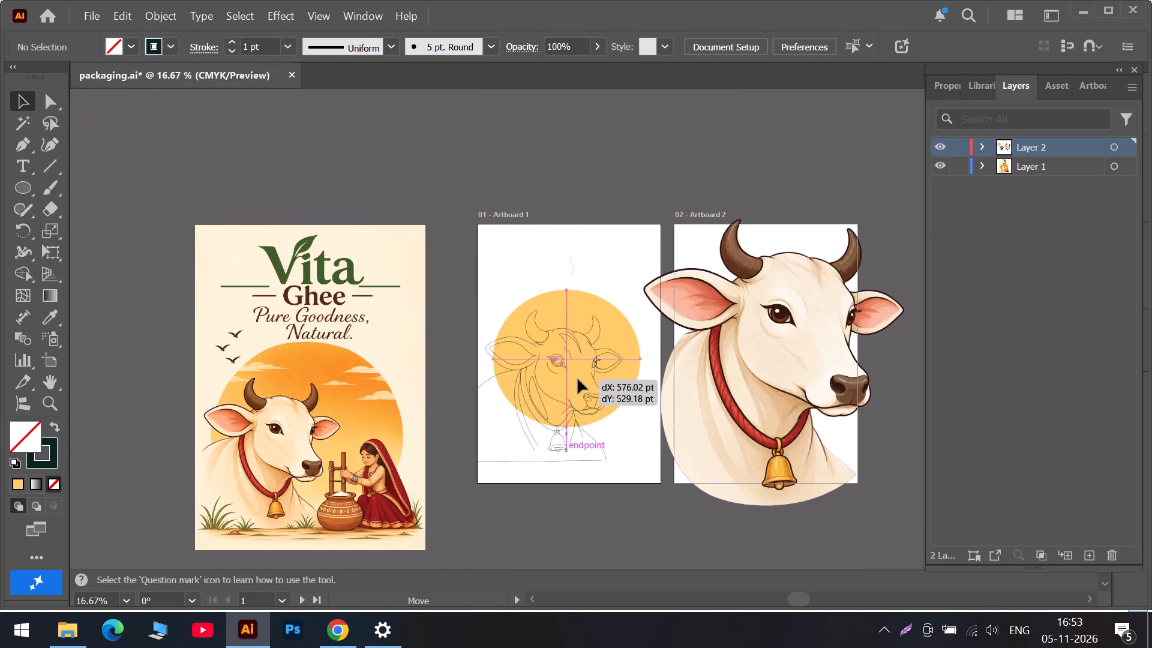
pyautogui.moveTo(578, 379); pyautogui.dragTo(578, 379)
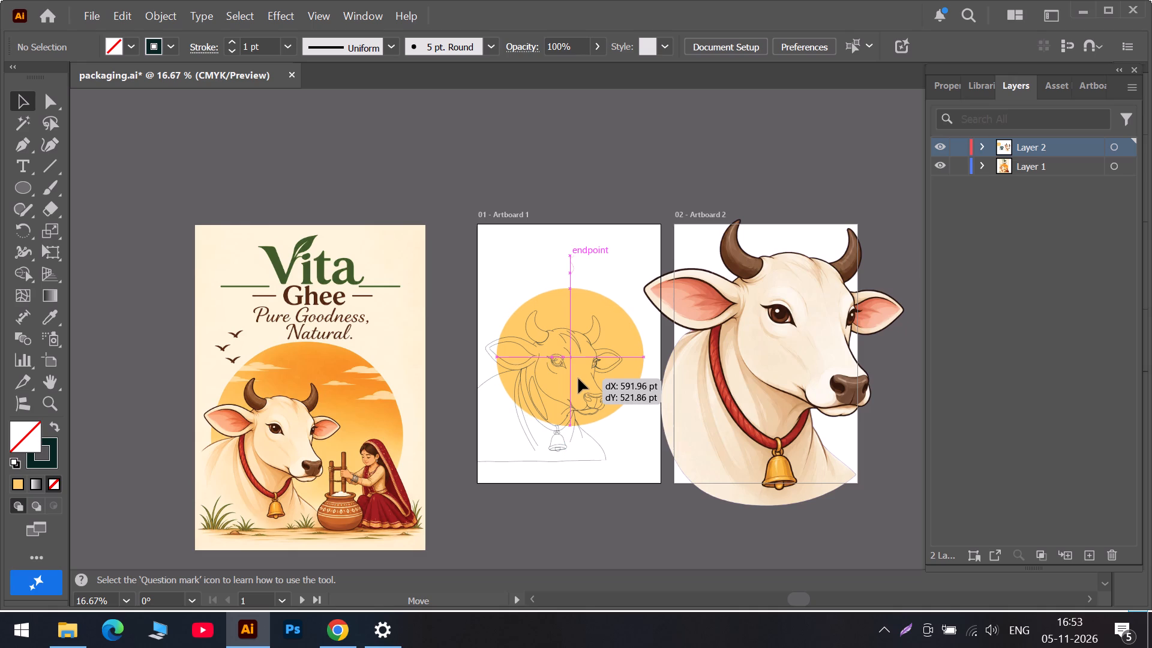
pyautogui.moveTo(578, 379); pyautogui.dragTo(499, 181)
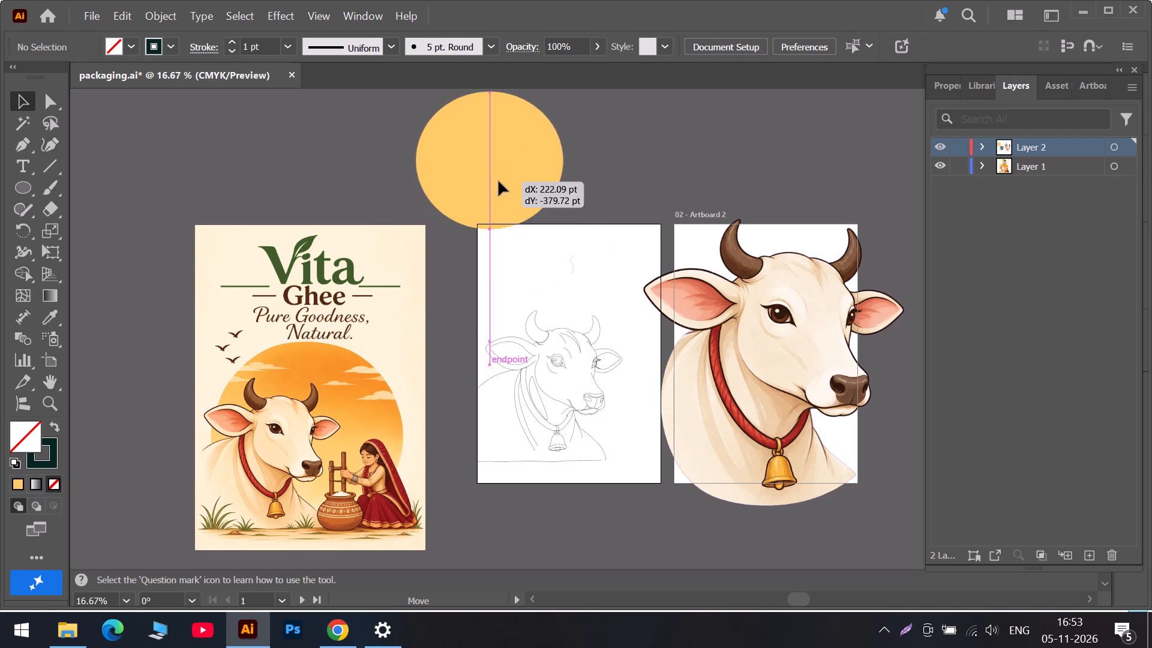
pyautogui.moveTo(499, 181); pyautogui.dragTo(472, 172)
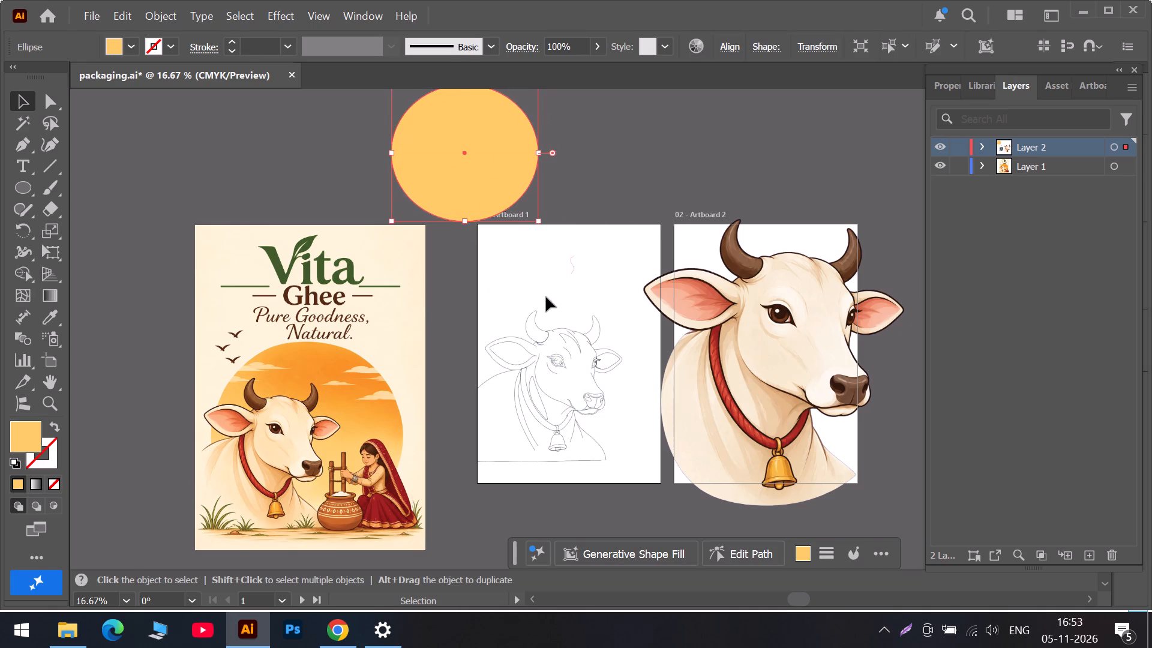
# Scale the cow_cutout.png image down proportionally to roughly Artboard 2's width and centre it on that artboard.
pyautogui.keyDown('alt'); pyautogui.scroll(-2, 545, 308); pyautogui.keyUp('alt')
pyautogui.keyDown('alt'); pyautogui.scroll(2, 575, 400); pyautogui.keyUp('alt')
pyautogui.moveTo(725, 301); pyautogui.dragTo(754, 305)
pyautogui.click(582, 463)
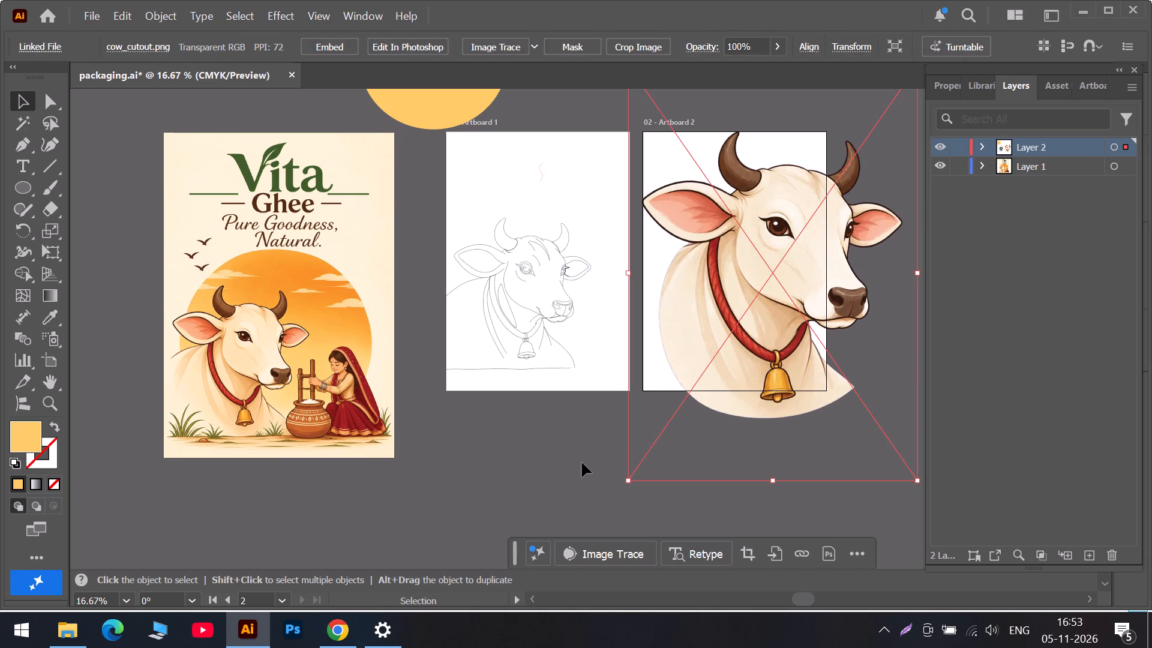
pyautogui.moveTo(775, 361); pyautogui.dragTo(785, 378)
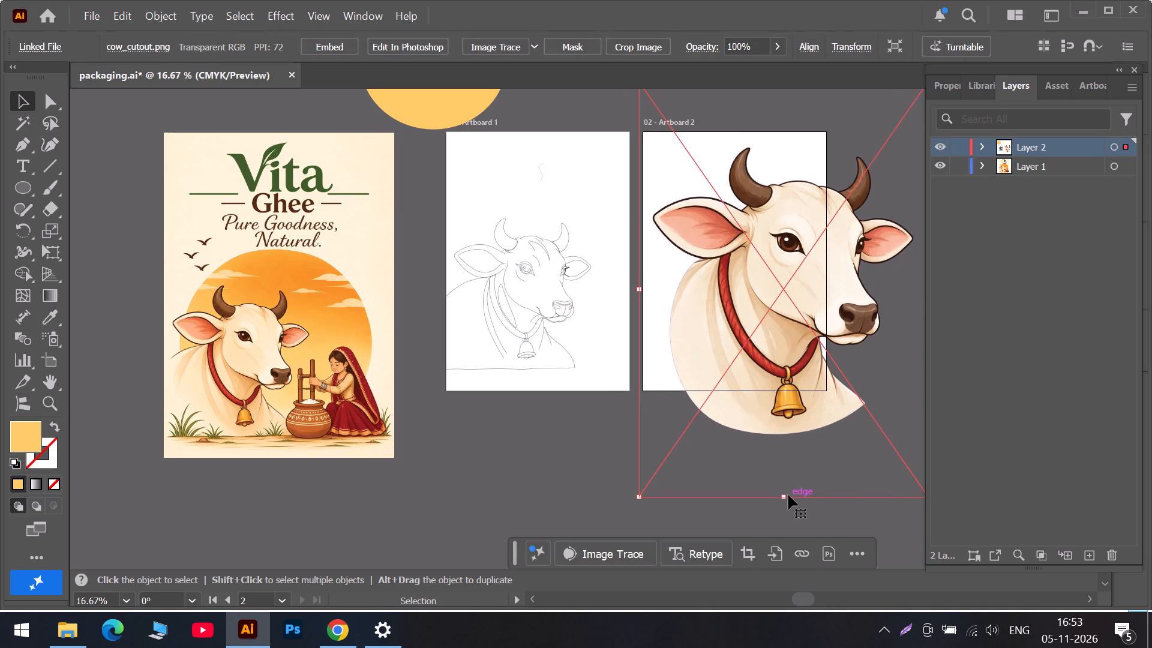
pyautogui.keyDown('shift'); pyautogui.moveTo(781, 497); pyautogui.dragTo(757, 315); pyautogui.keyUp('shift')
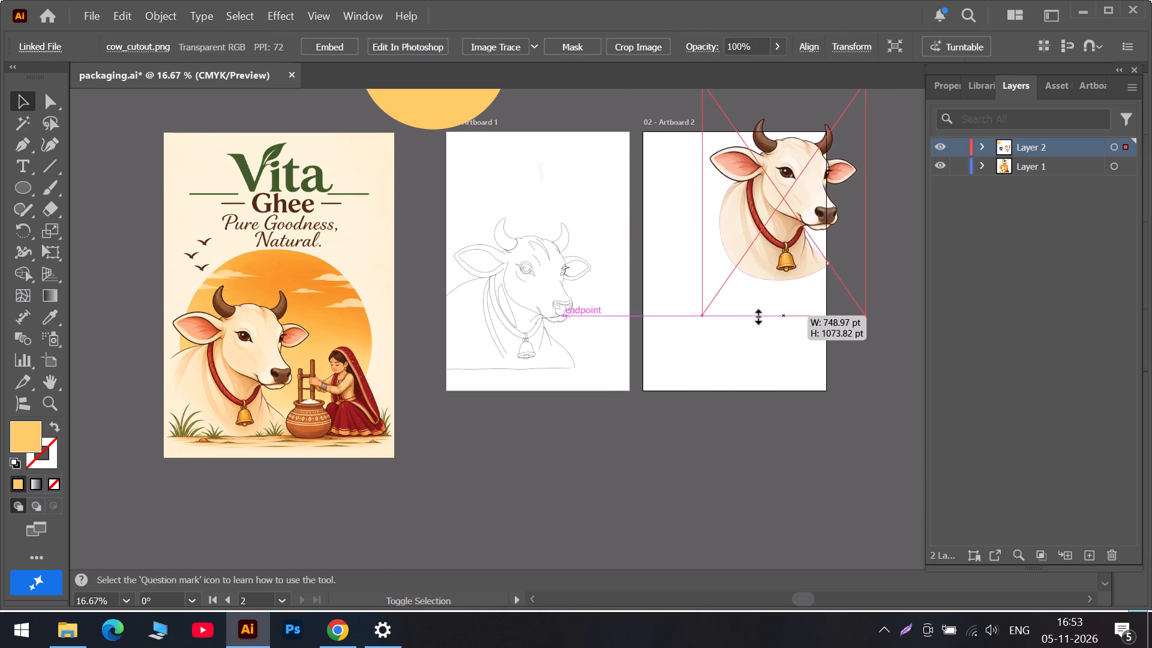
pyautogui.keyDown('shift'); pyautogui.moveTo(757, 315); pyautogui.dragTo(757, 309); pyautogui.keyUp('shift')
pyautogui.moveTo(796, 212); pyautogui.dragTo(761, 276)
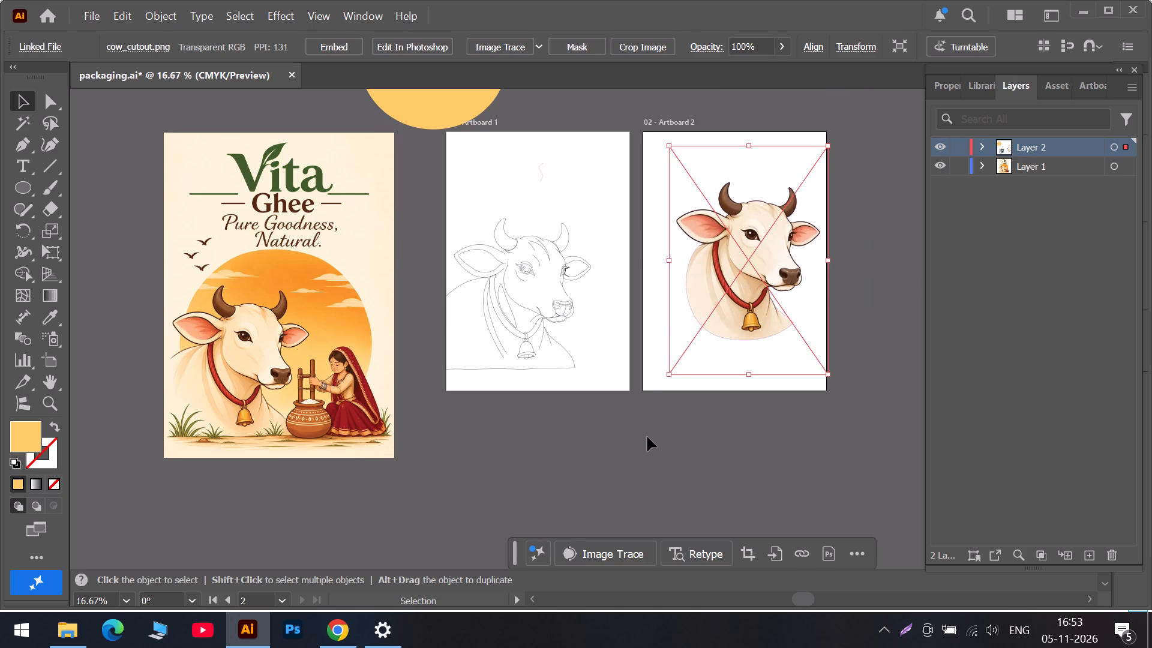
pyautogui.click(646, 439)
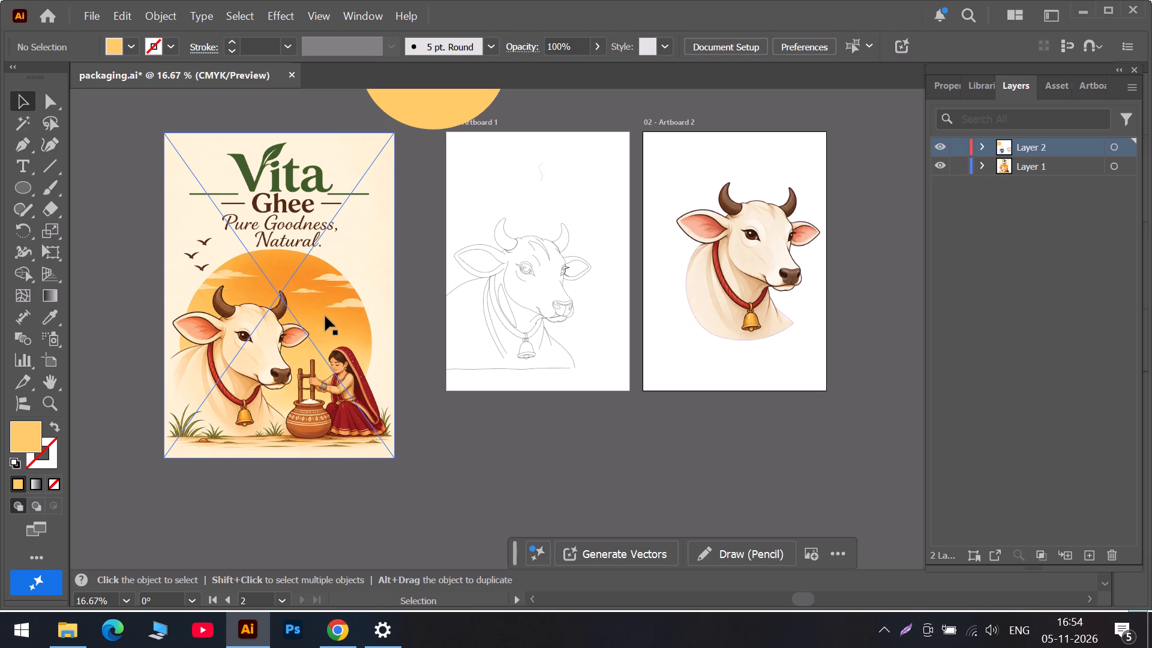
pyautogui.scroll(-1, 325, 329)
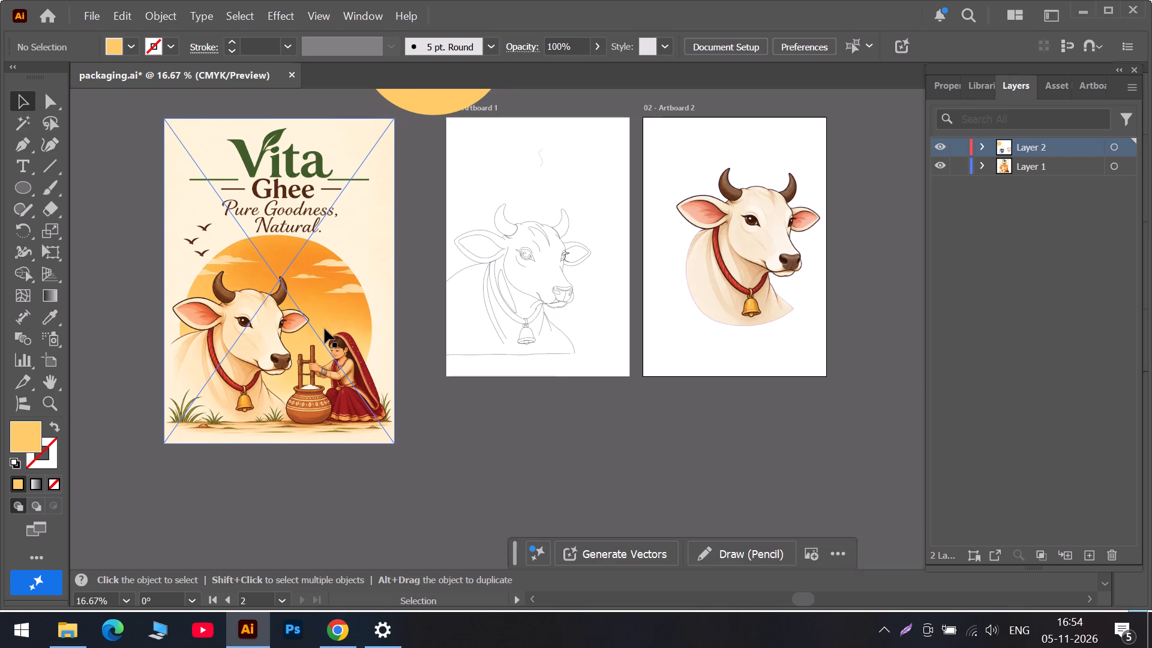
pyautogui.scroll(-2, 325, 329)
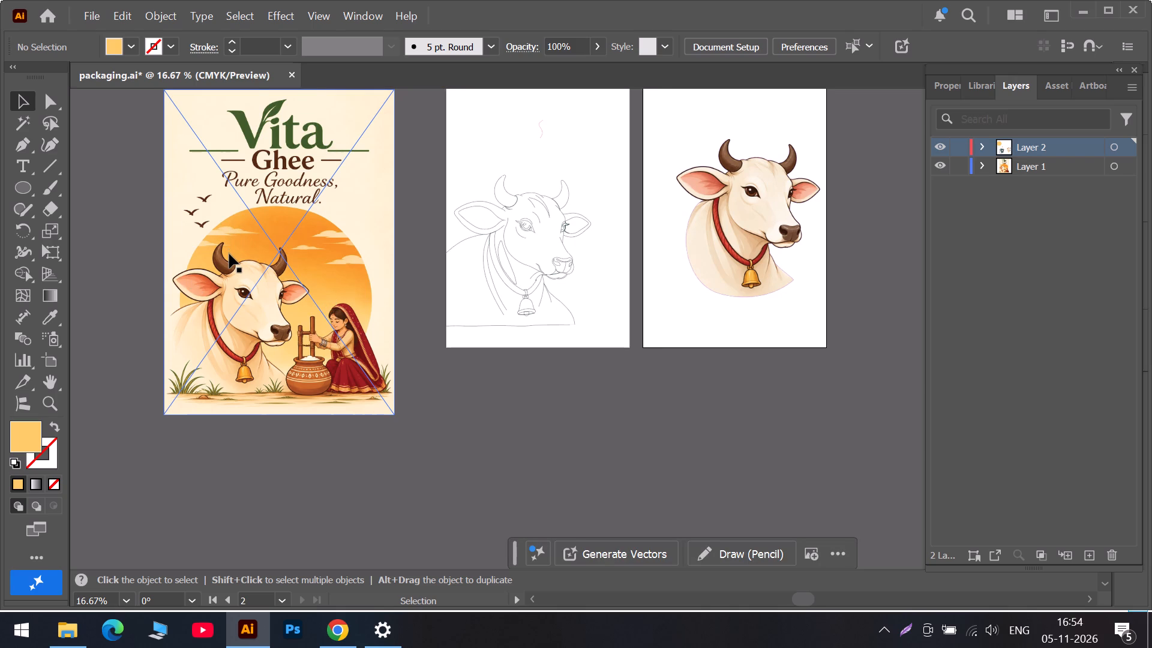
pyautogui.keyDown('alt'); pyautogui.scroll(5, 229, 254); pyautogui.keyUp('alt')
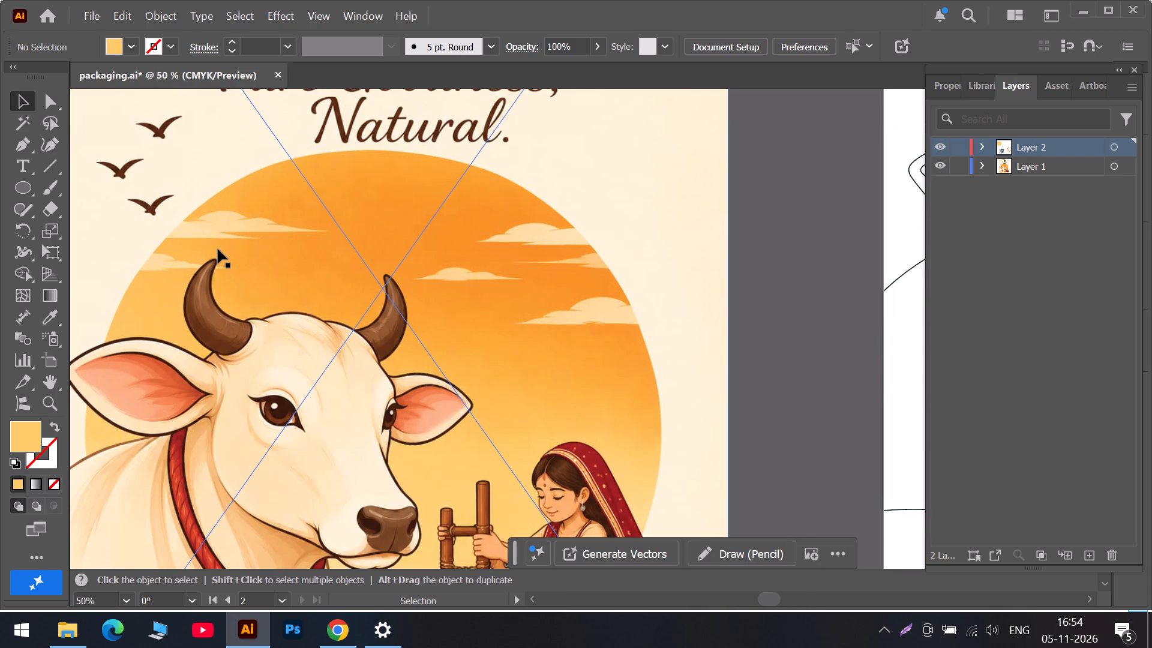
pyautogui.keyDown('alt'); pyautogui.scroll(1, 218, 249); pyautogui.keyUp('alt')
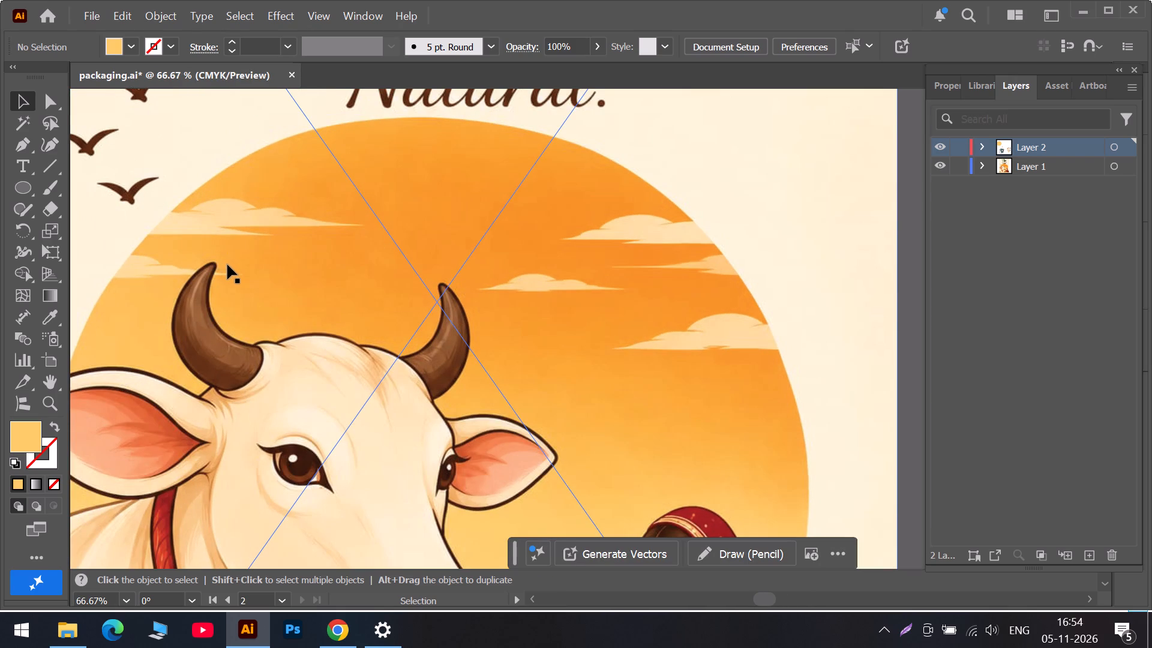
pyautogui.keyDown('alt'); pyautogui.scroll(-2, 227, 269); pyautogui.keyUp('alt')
# Undo the cow_cutout.png resizing and moves, the latest ellipse move, the bell-opening curve and the chest-corner smoothing of the cow outline.
pyautogui.hotkey('ctrl', 'z')
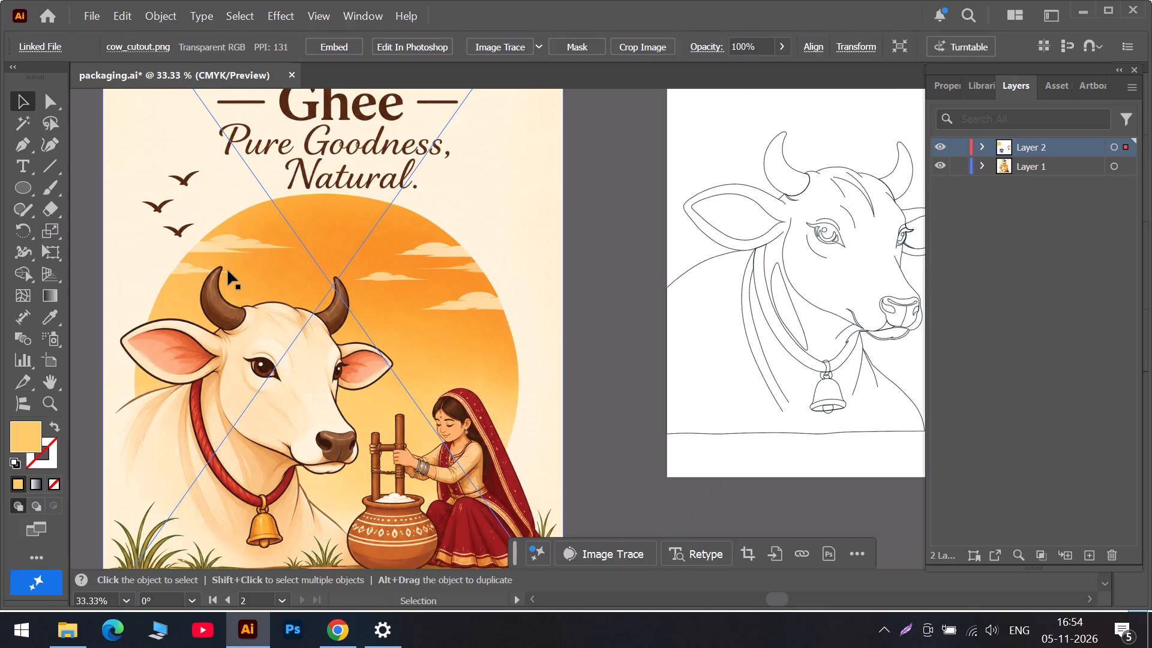
pyautogui.hotkey('ctrl', 'z')
pyautogui.hotkey('ctrl', 'z')
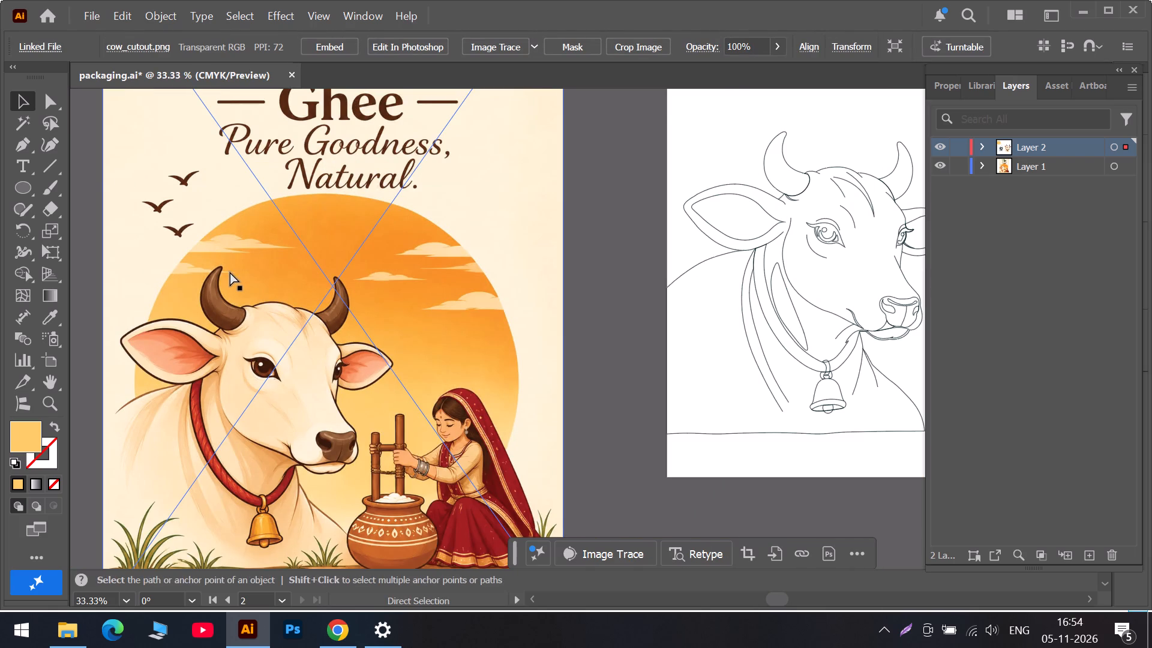
pyautogui.hotkey('ctrl', 'z')
pyautogui.hotkey('ctrl', 'z')
pyautogui.hotkey('ctrl', 'z')
pyautogui.hotkey('ctrl', 'z')
pyautogui.hotkey('ctrl', 'z')
pyautogui.hotkey('ctrl', 'z')
pyautogui.hotkey('ctrl', 'z')
pyautogui.hotkey('ctrl', 'z')
pyautogui.hotkey('ctrl', 'z')
pyautogui.hotkey('ctrl', 'z')
pyautogui.hotkey('ctrl', 'z')
pyautogui.hotkey('ctrl', 'z')
pyautogui.hotkey('ctrl', 'z')
pyautogui.hotkey('ctrl', 'z')
pyautogui.hotkey('ctrl', 'z')
pyautogui.hotkey('ctrl', 'z')
pyautogui.hotkey('ctrl', 'z')
pyautogui.hotkey('ctrl', 'z')
pyautogui.hotkey('ctrl', 'z')
pyautogui.hotkey('ctrl', 'z')
pyautogui.hotkey('ctrl', 'z')
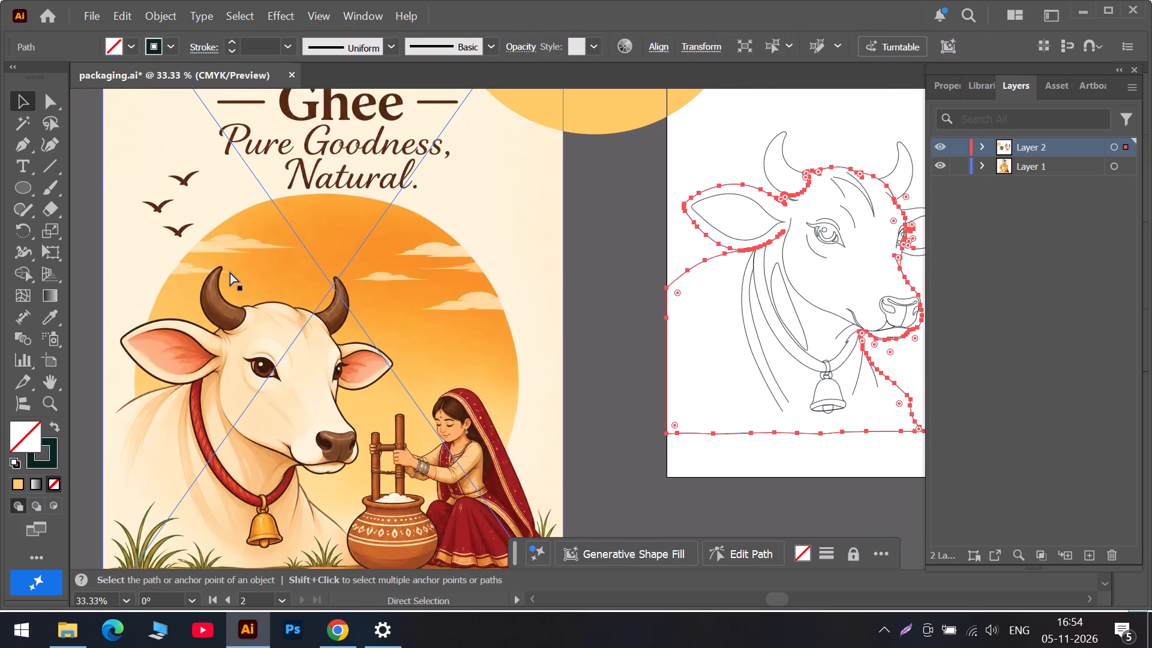
# Undo the recent ellipse edits, back to its solid orange fill at 100% opacity over the cow line art.
pyautogui.hotkey('ctrl', 'z')
pyautogui.hotkey('ctrl', 'z')
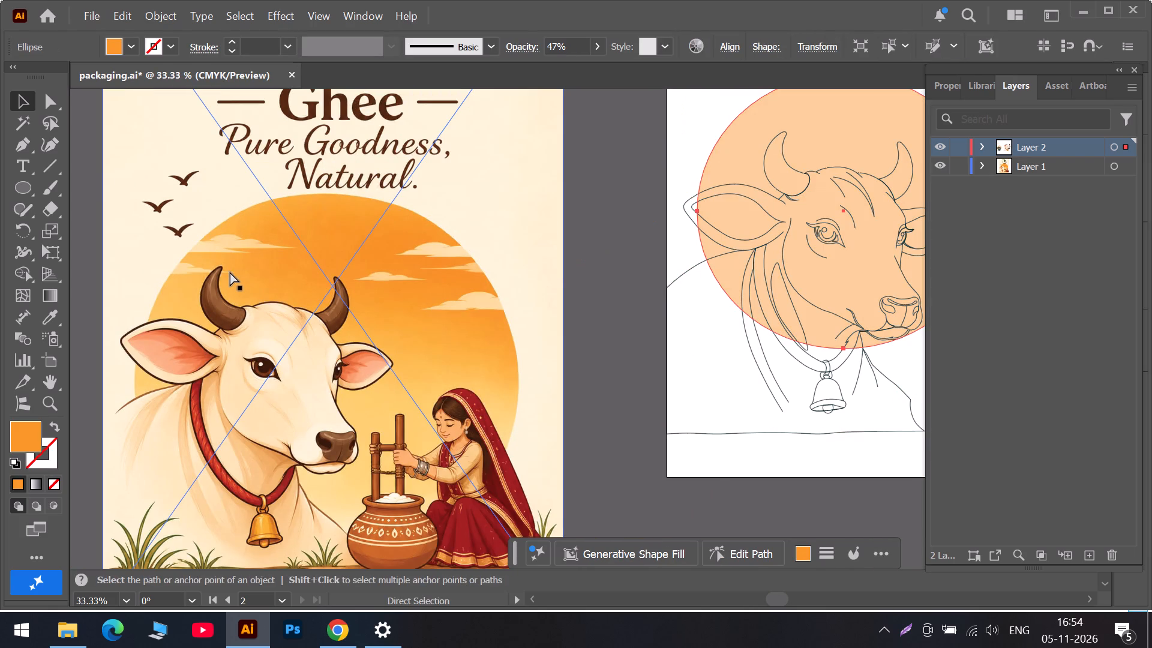
pyautogui.hotkey('ctrl', 'z')
pyautogui.hotkey('ctrl', 'z')
pyautogui.hotkey('ctrl', 'z')
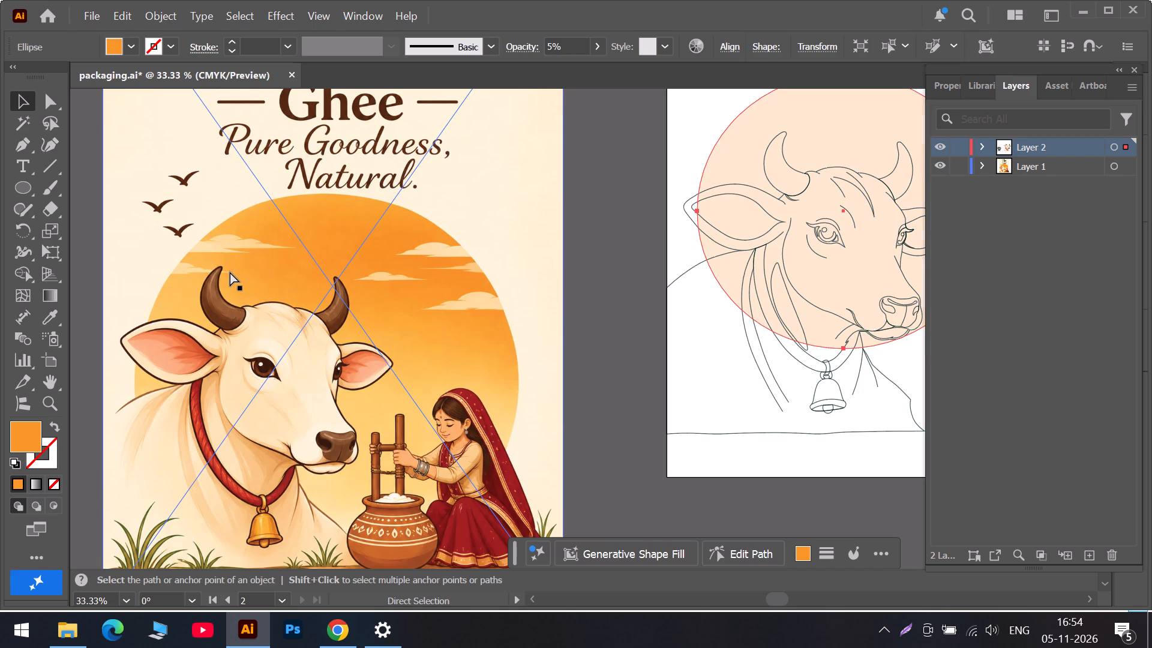
pyautogui.hotkey('ctrl', 'z')
pyautogui.hotkey('ctrl', 'z')
pyautogui.hotkey('ctrl', 'z')
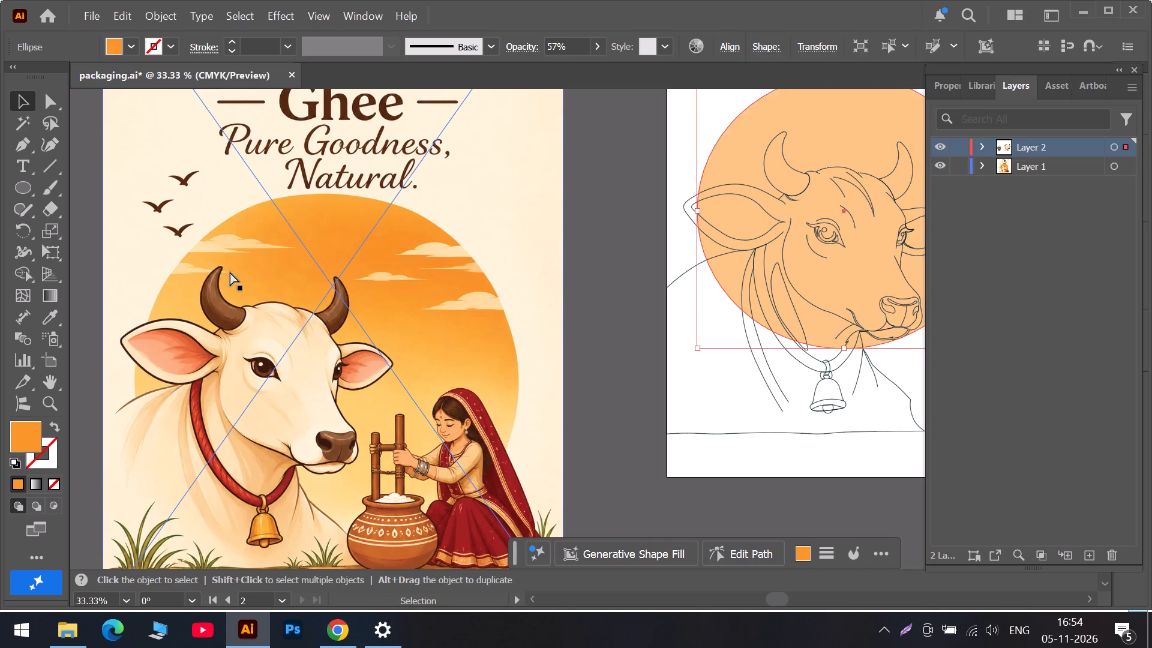
pyautogui.hotkey('ctrl', 'z')
pyautogui.hotkey('ctrl', 'z')
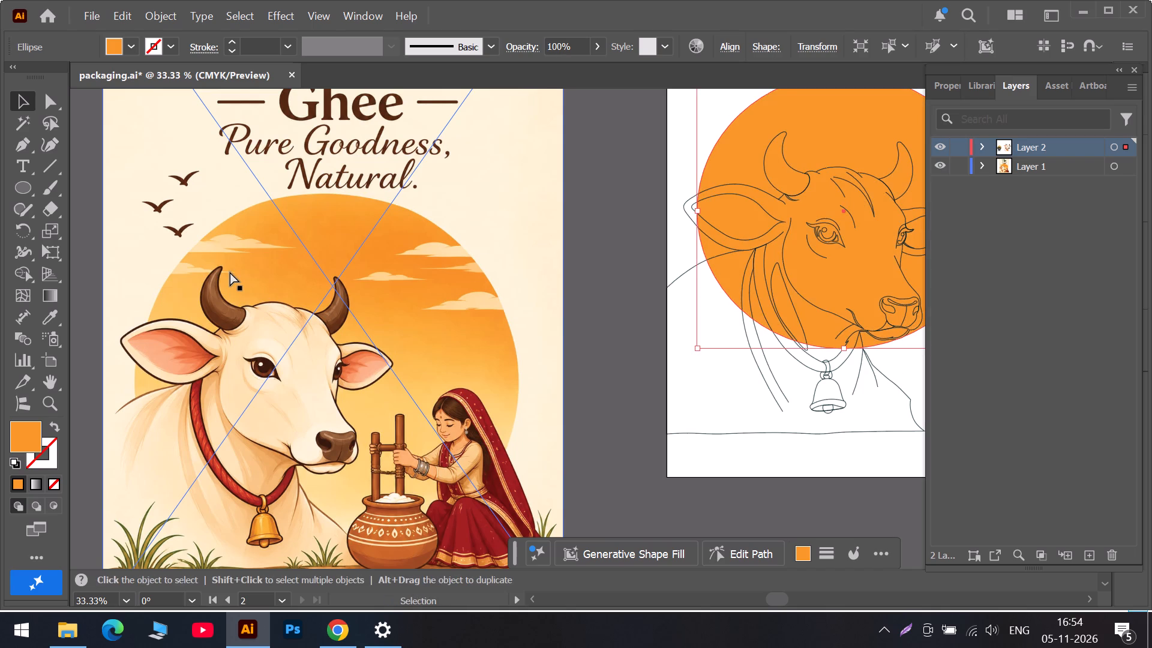
pyautogui.hotkey('ctrl', 'z')
# Reposition the orange ellipse over the cow's head on Artboard 1 and send it to the back, behind the line art.
pyautogui.moveTo(825, 216); pyautogui.dragTo(599, 219)
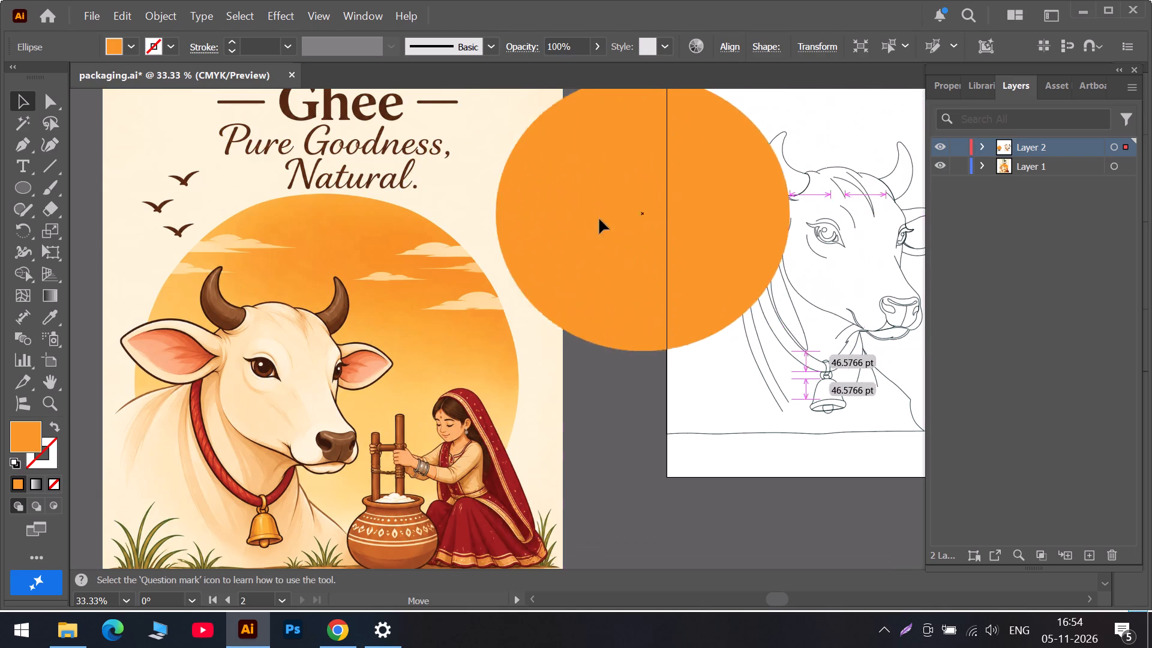
pyautogui.moveTo(599, 219); pyautogui.dragTo(802, 230)
pyautogui.rightClick(802, 230)
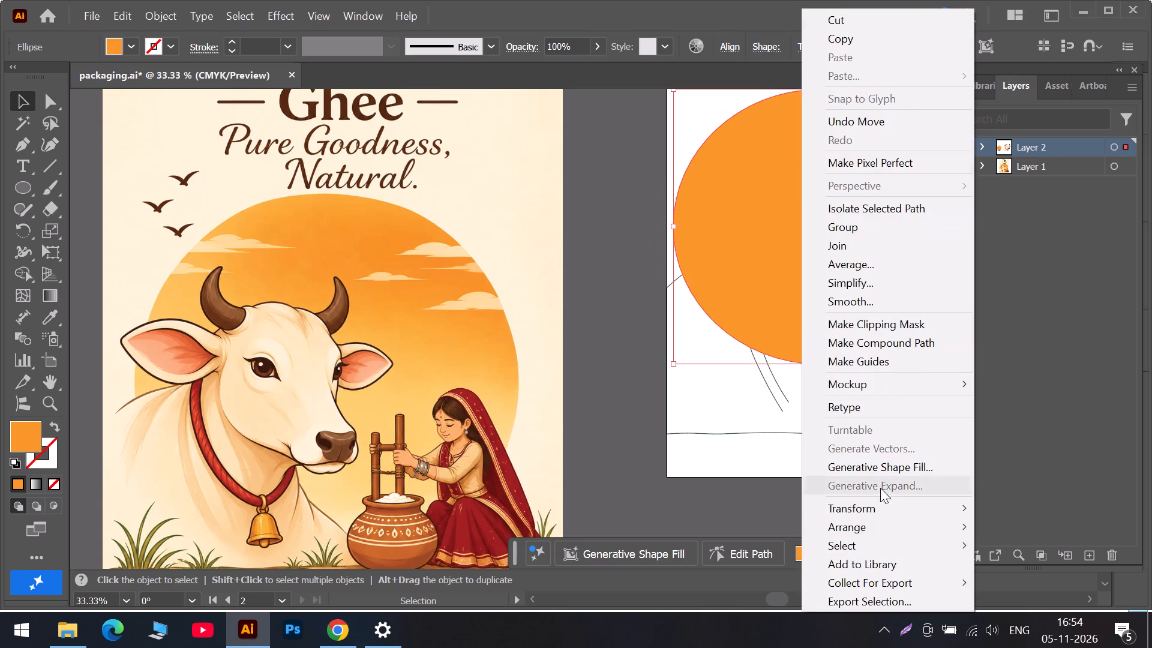
pyautogui.click(866, 524)
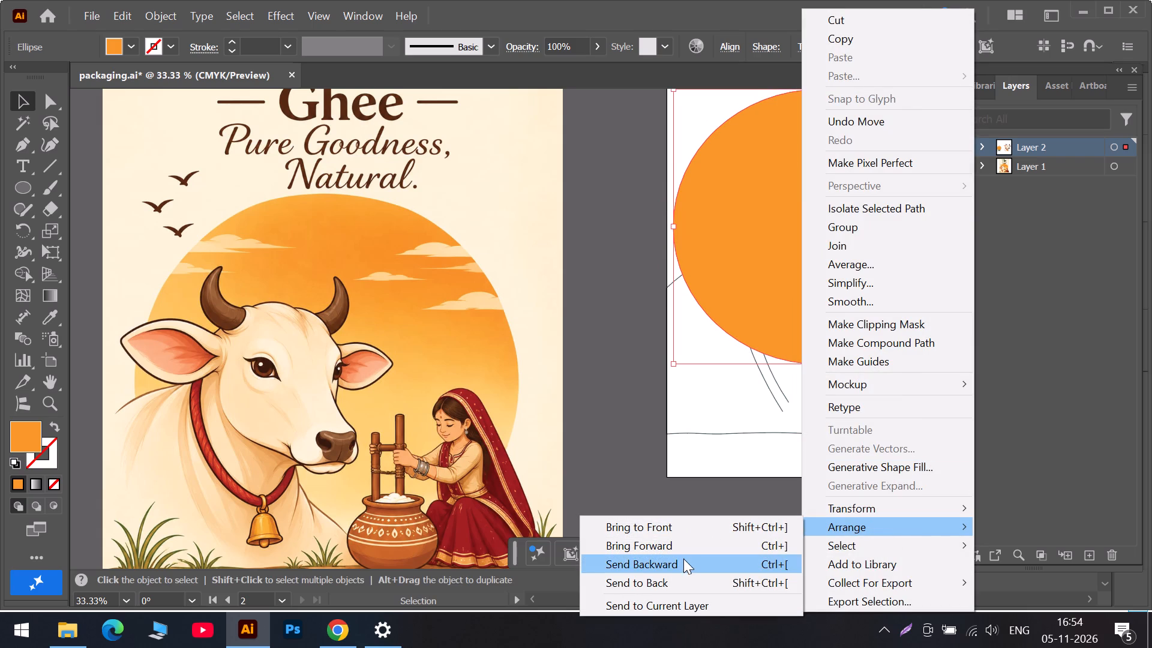
pyautogui.click(682, 580)
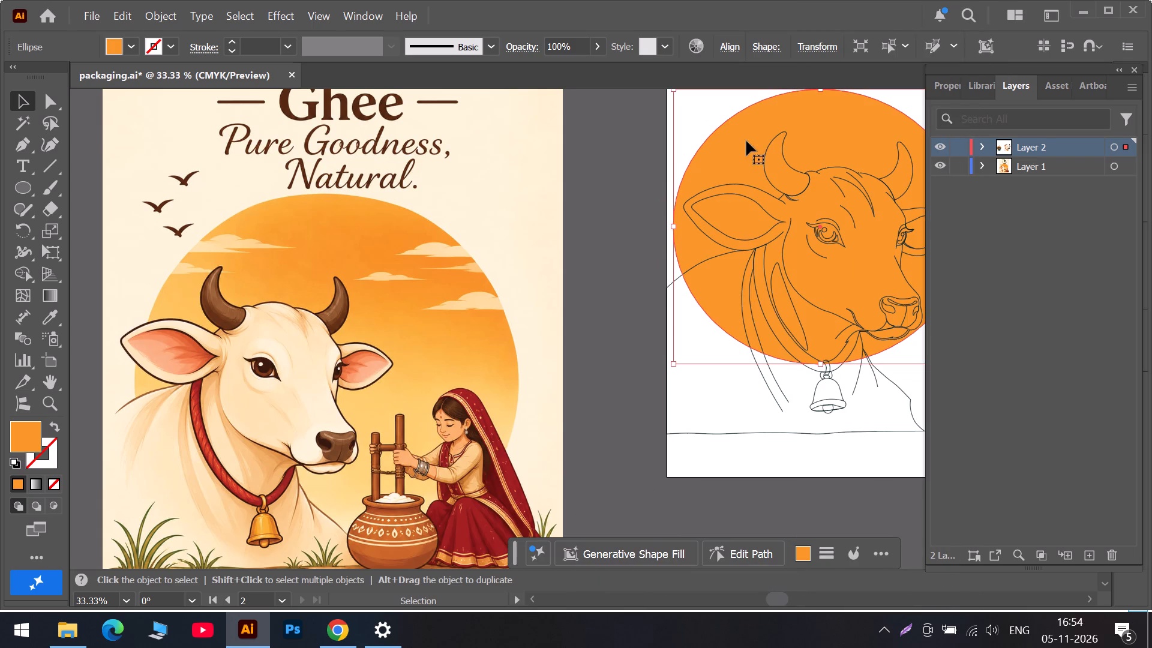
# Shift the reference poster partly onto Artboard 1 and move the orange ellipse onto the empty canvas on the poster's far side.
pyautogui.moveTo(263, 381); pyautogui.dragTo(779, 266)
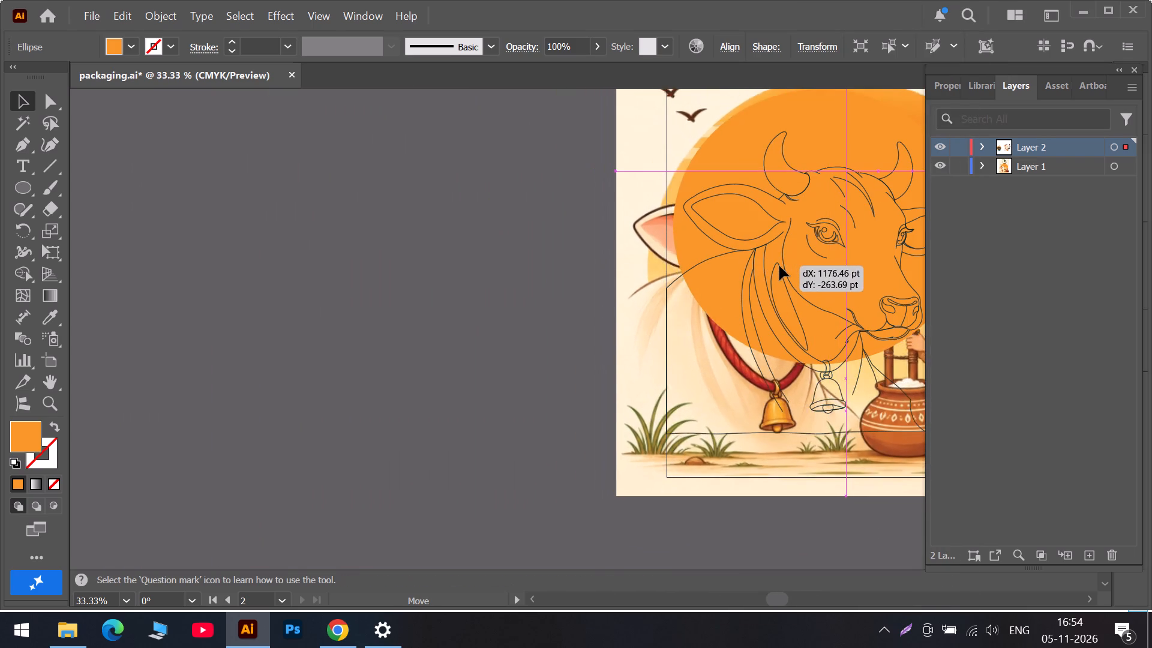
pyautogui.moveTo(779, 266); pyautogui.dragTo(518, 332)
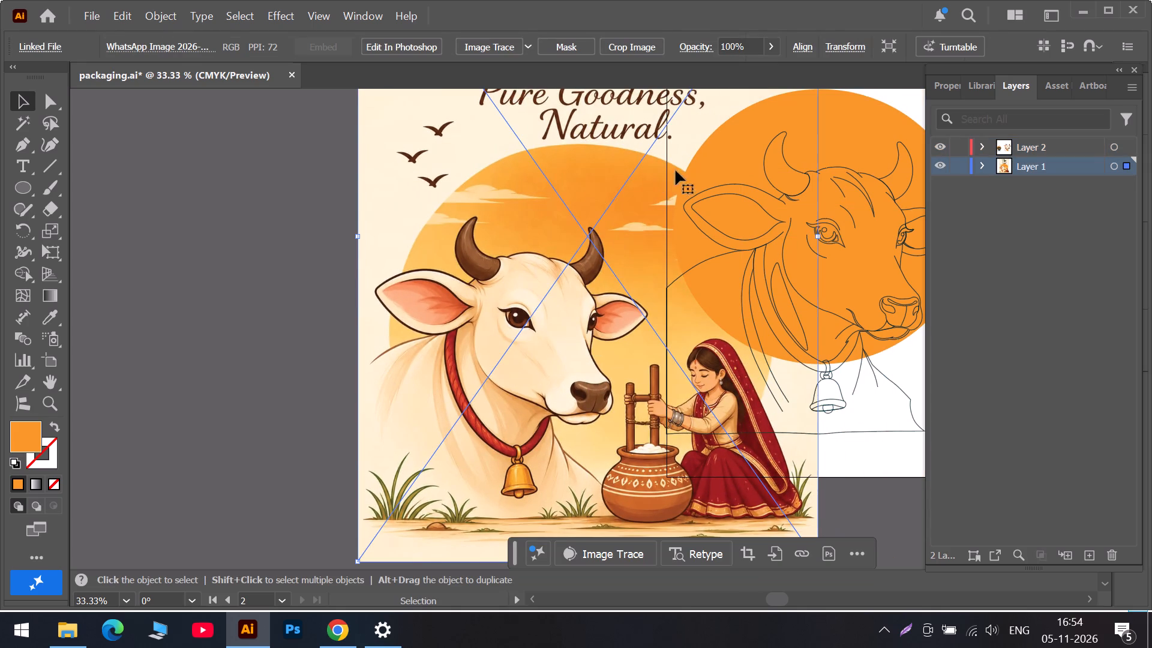
pyautogui.moveTo(740, 163); pyautogui.dragTo(86, 203)
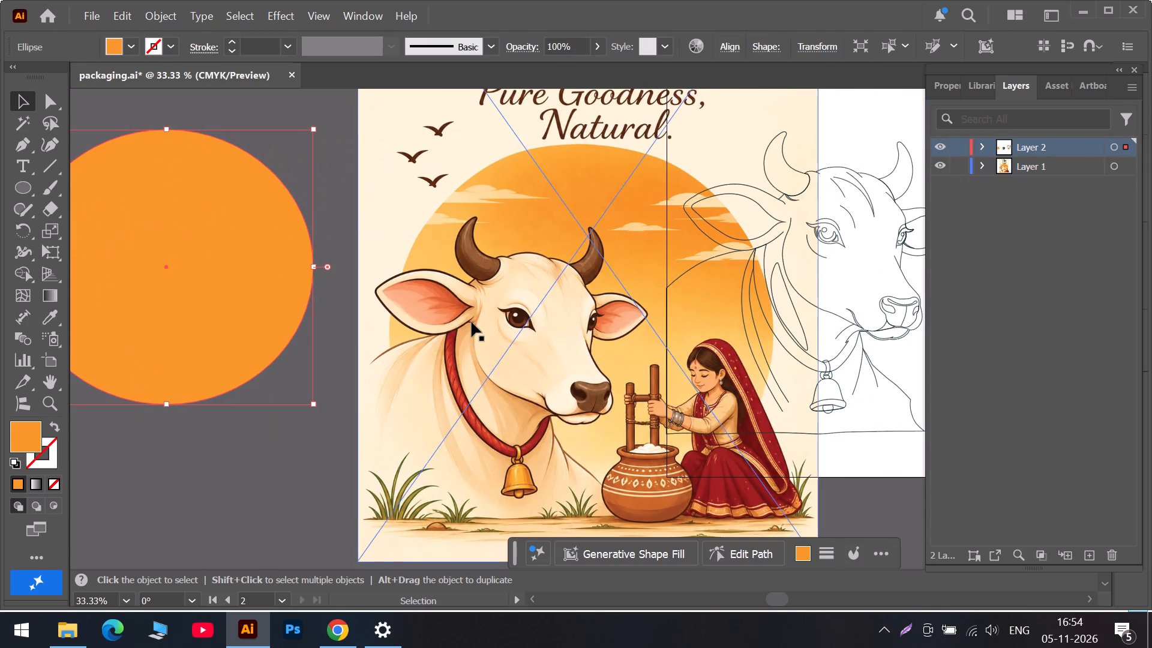
# Move the reference poster under the line art on Artboard 1 and nudge it until the painted cow matches the traced outlines.
pyautogui.moveTo(472, 323); pyautogui.dragTo(791, 272)
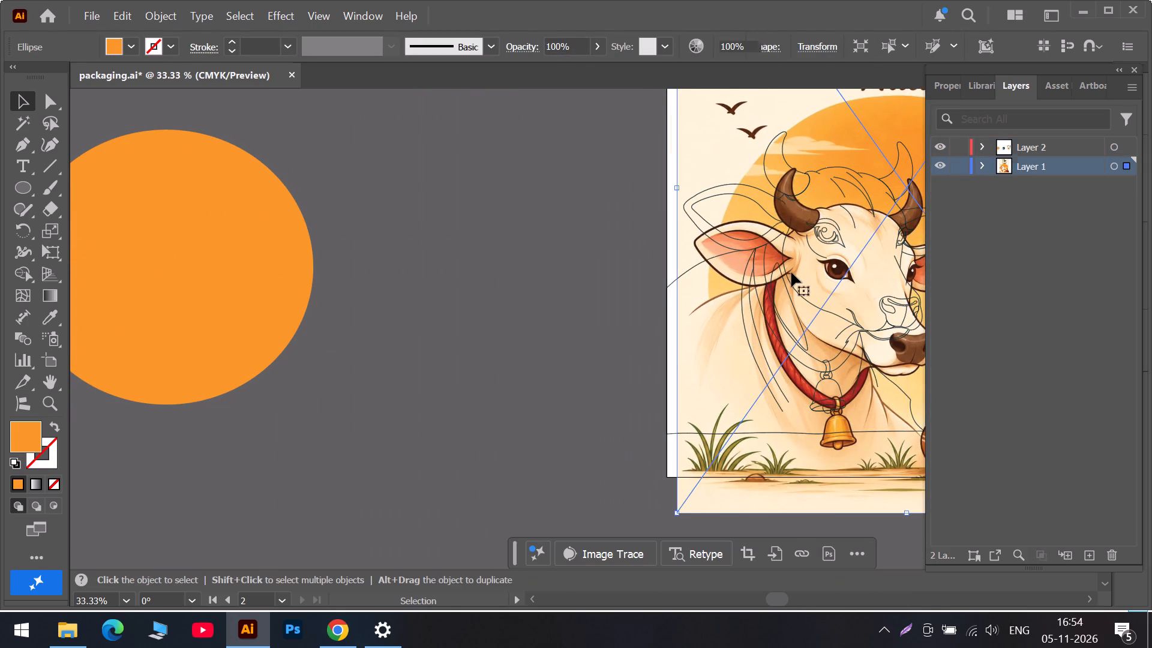
pyautogui.click(803, 602)
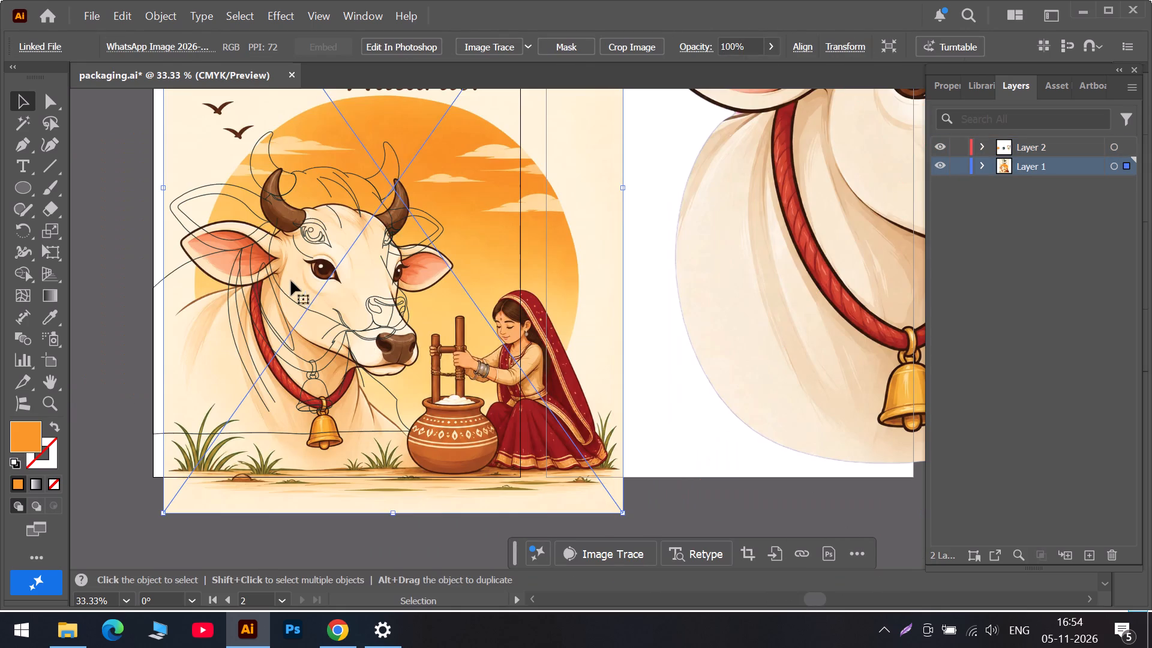
pyautogui.keyDown('alt'); pyautogui.scroll(3, 291, 281); pyautogui.keyUp('alt')
pyautogui.moveTo(489, 264); pyautogui.dragTo(455, 208)
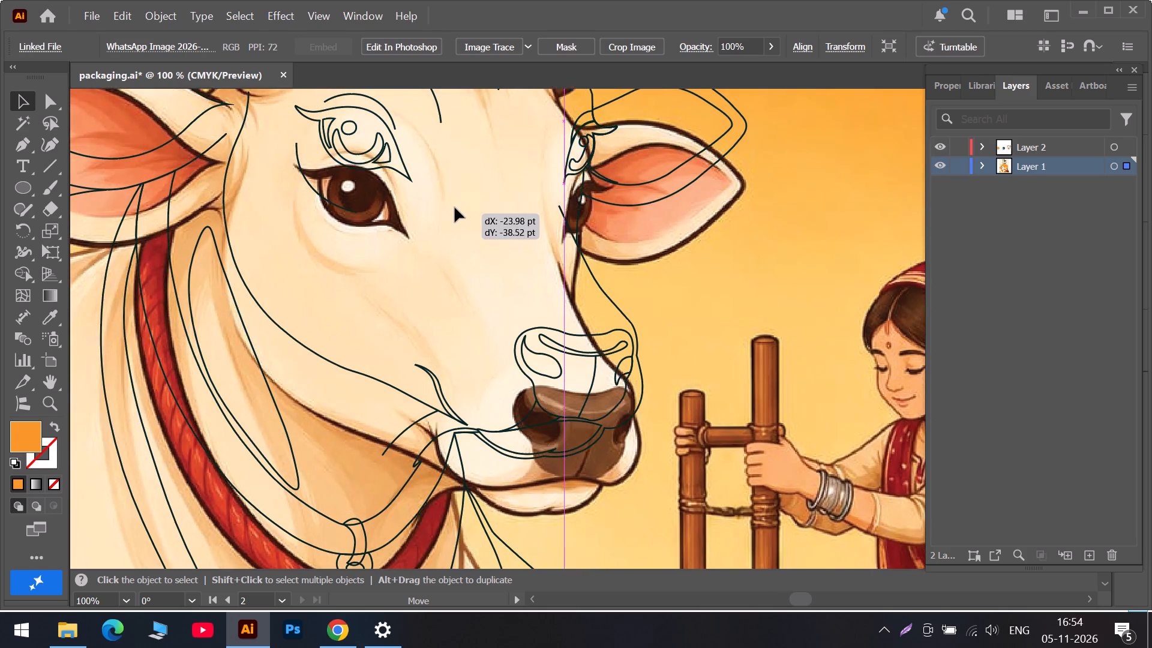
pyautogui.moveTo(455, 208); pyautogui.dragTo(455, 155)
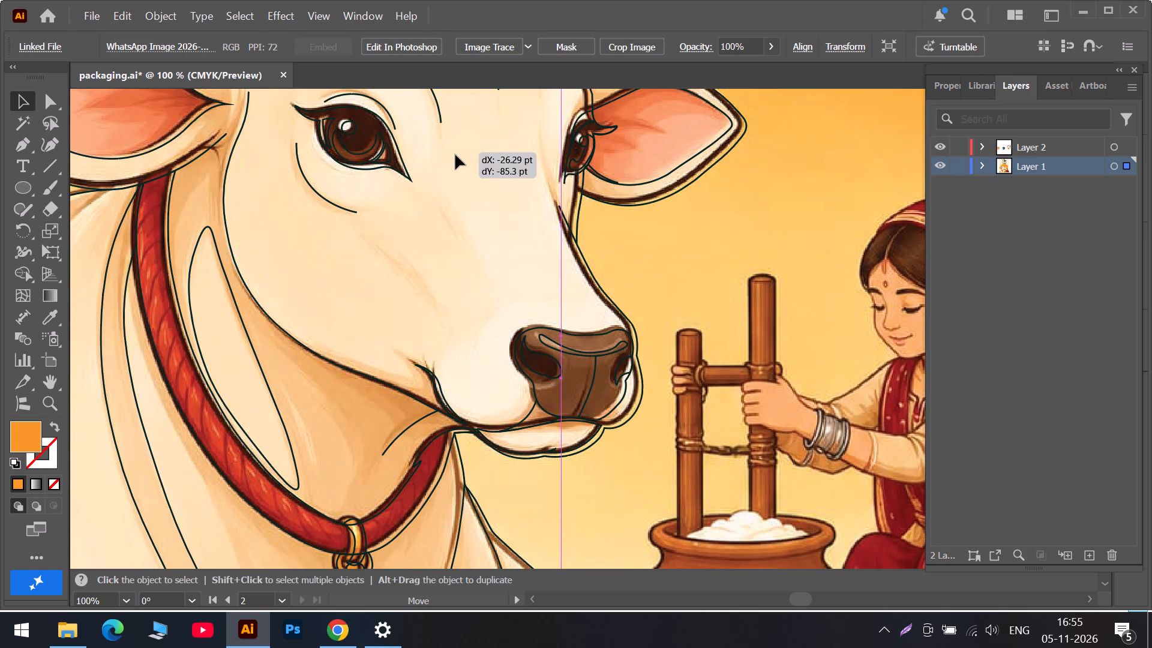
pyautogui.moveTo(455, 155); pyautogui.dragTo(457, 155)
pyautogui.scroll(-3, 493, 302)
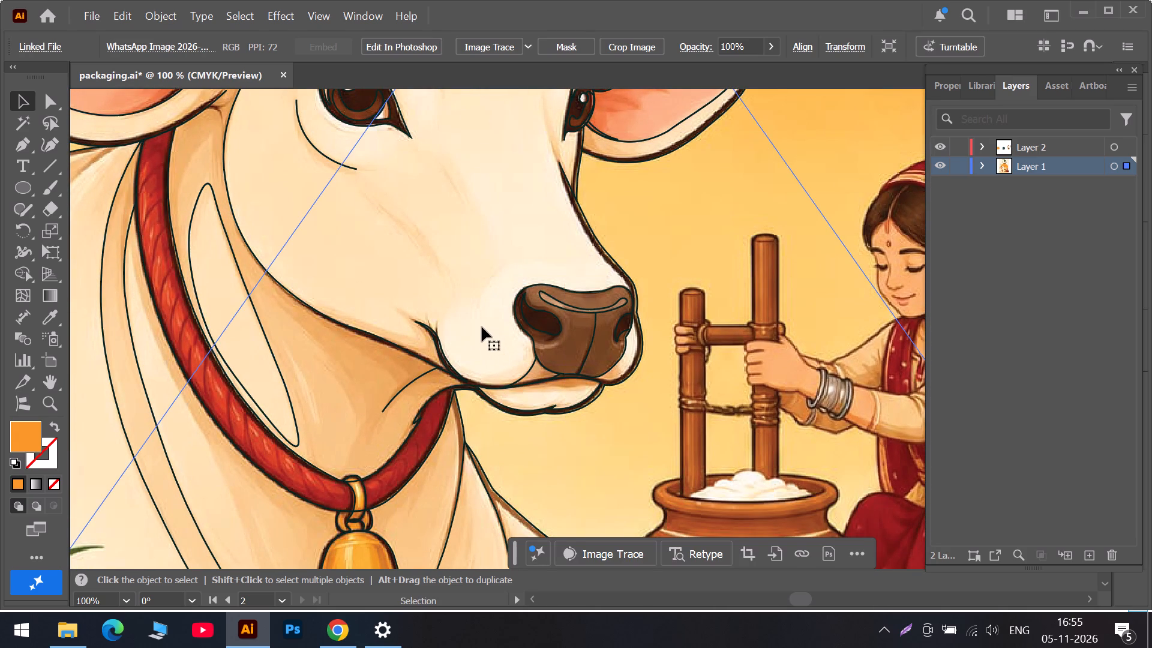
pyautogui.press('Up')
pyautogui.press('Right')
pyautogui.press('Right')
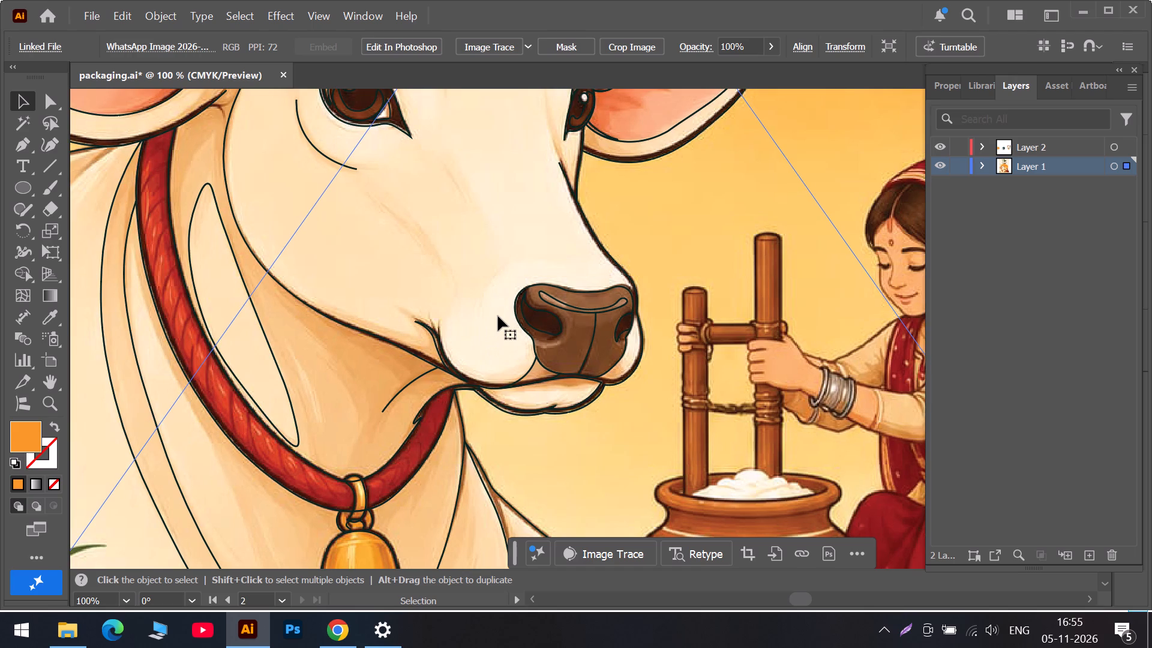
pyautogui.press('Down')
pyautogui.press('Down')
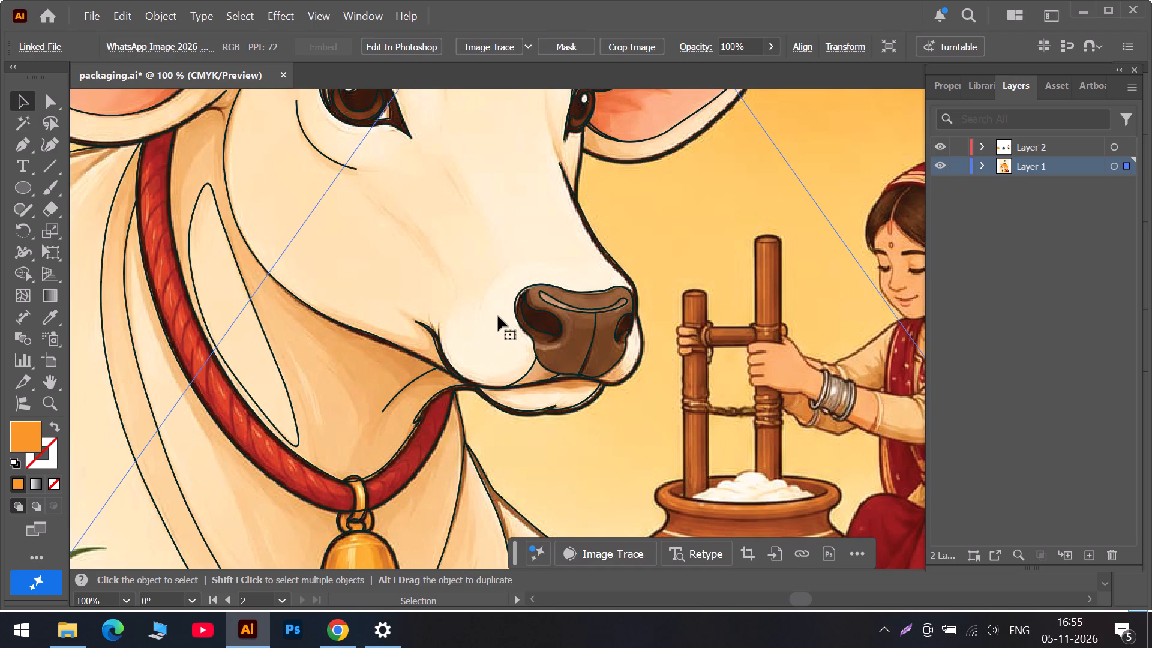
pyautogui.press('Up')
pyautogui.press('Up')
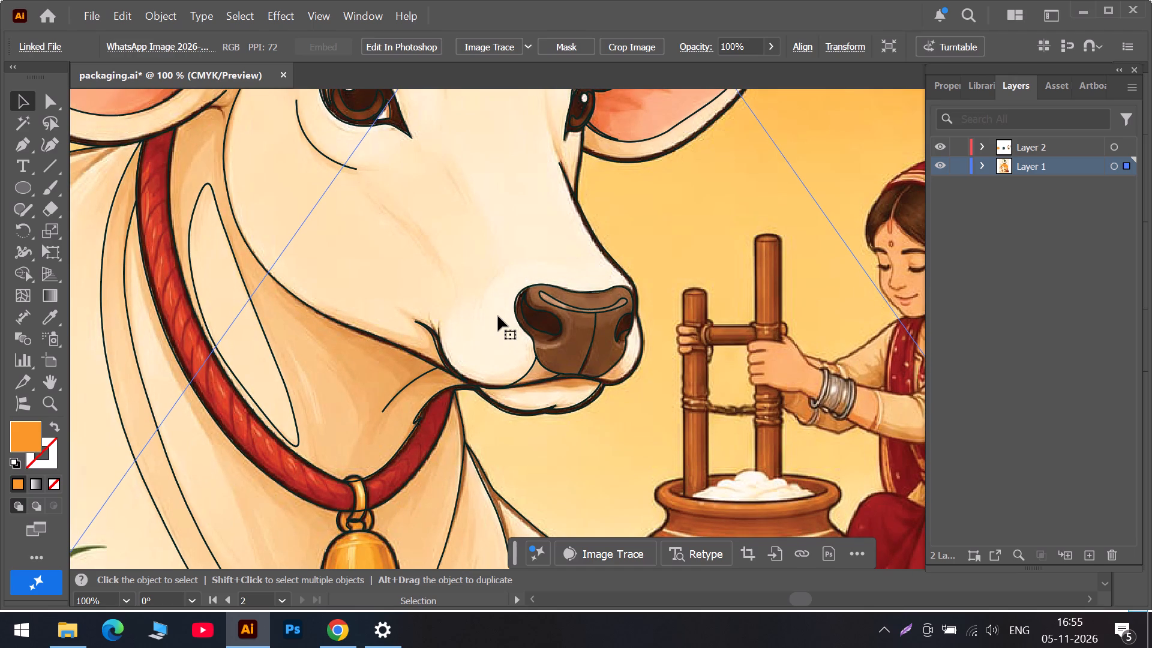
pyautogui.press('Down')
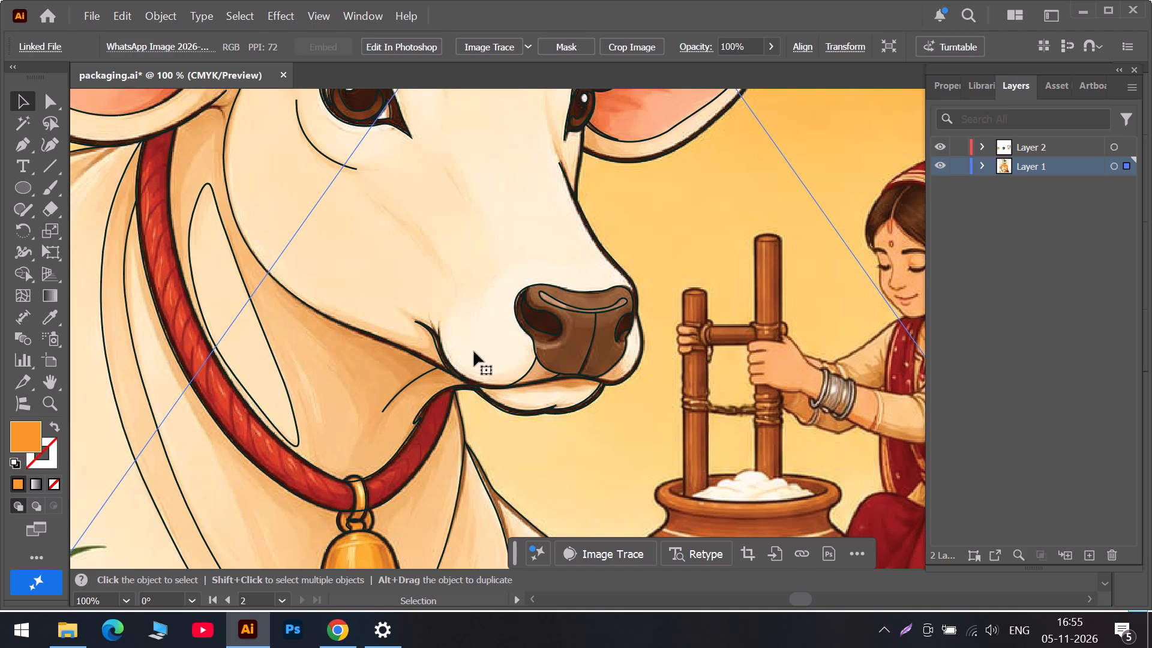
# Examine how closely the traced outlines follow the poster around the cow's muzzle, chin, collar, head and horns.
pyautogui.click(425, 236)
pyautogui.keyDown('alt'); pyautogui.scroll(2, 574, 360); pyautogui.keyUp('alt')
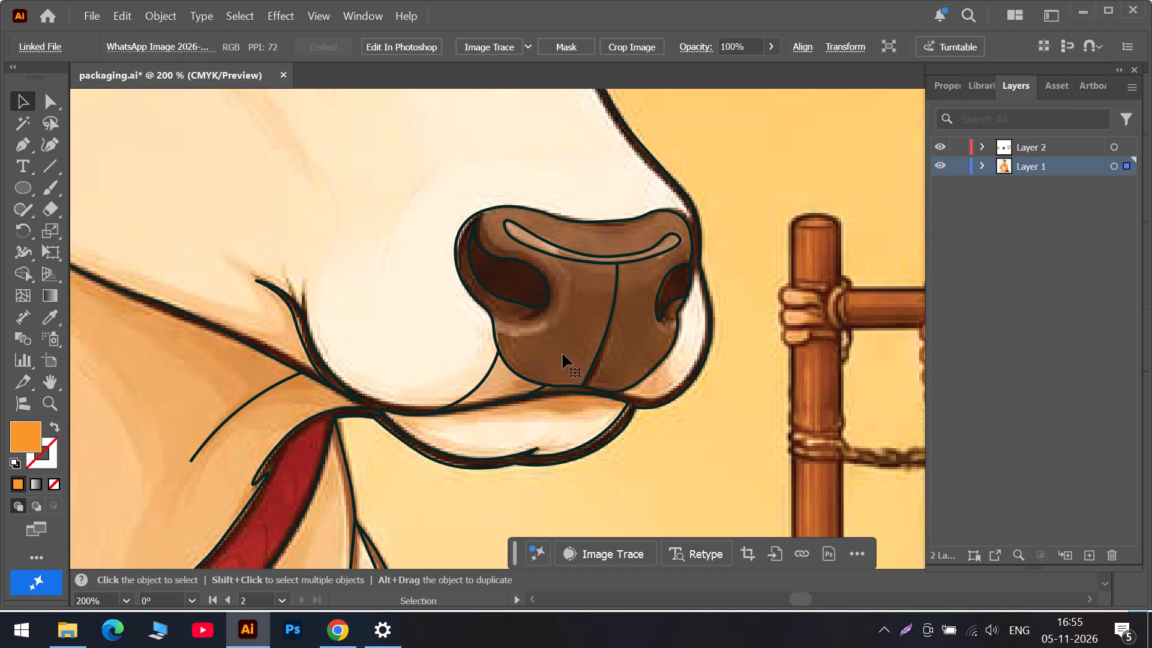
pyautogui.scroll(-6, 430, 334)
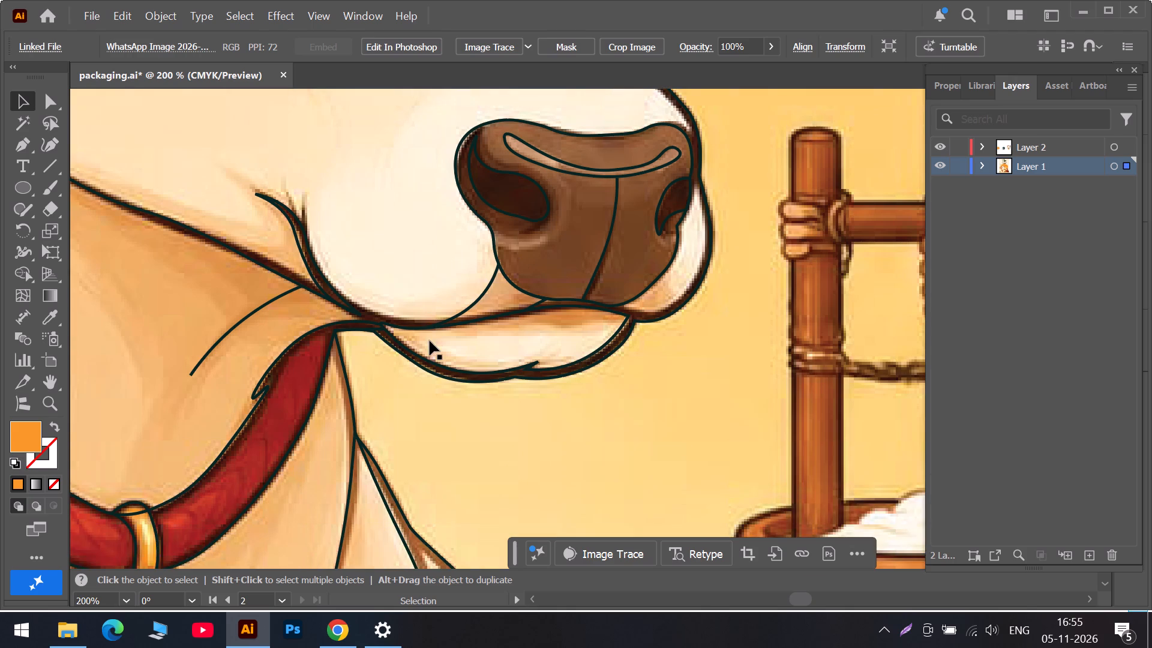
pyautogui.keyDown('alt'); pyautogui.scroll(-3, 430, 341); pyautogui.keyUp('alt')
pyautogui.scroll(6, 448, 332)
pyautogui.scroll(10, 361, 261)
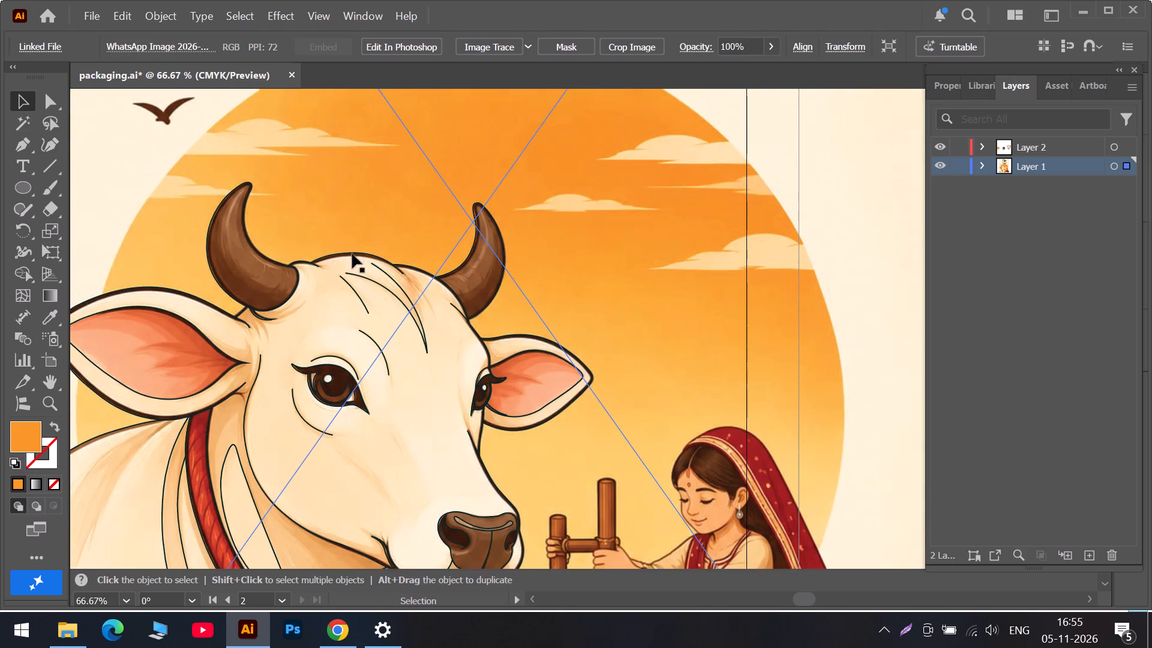
pyautogui.scroll(2, 352, 254)
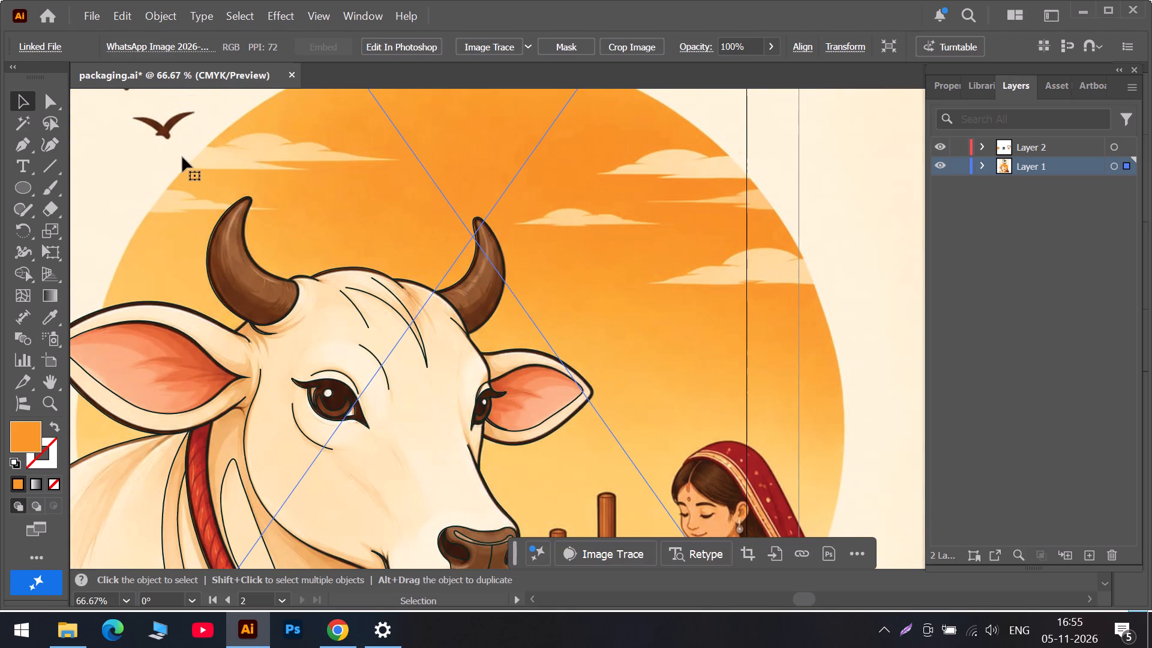
# On Layer 2, start tracing the cloud above the cow's larger horn with the Curvature Tool: flat bottom edge, pointed tip and return edge.
pyautogui.keyDown('alt'); pyautogui.scroll(3, 181, 157); pyautogui.keyUp('alt')
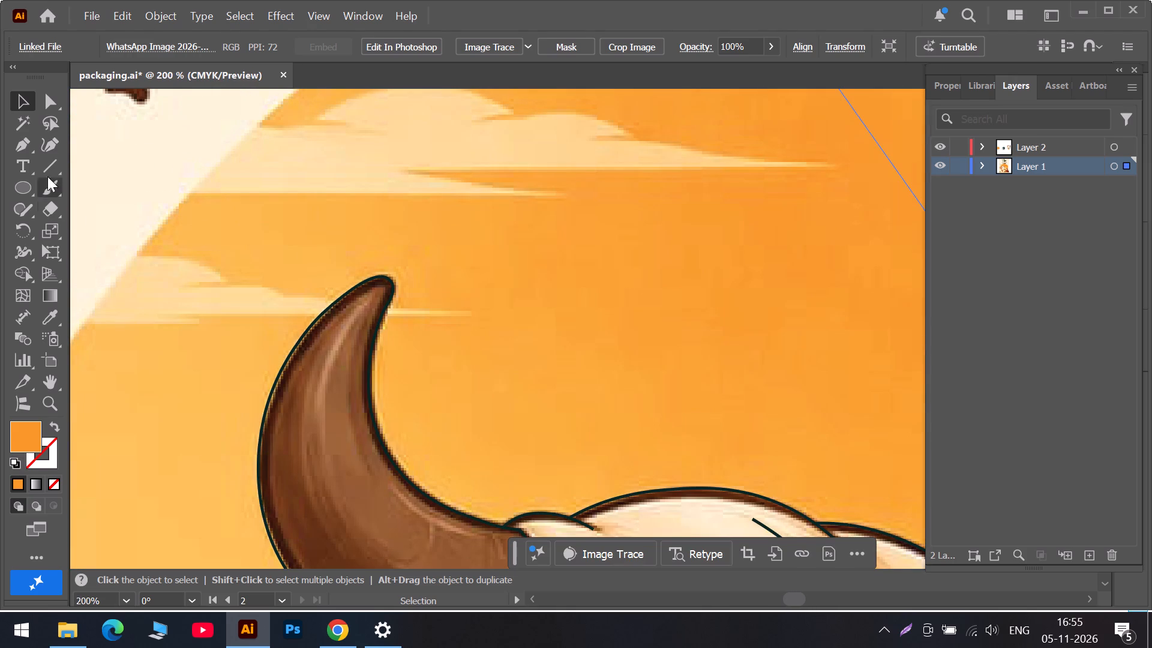
pyautogui.click(44, 143)
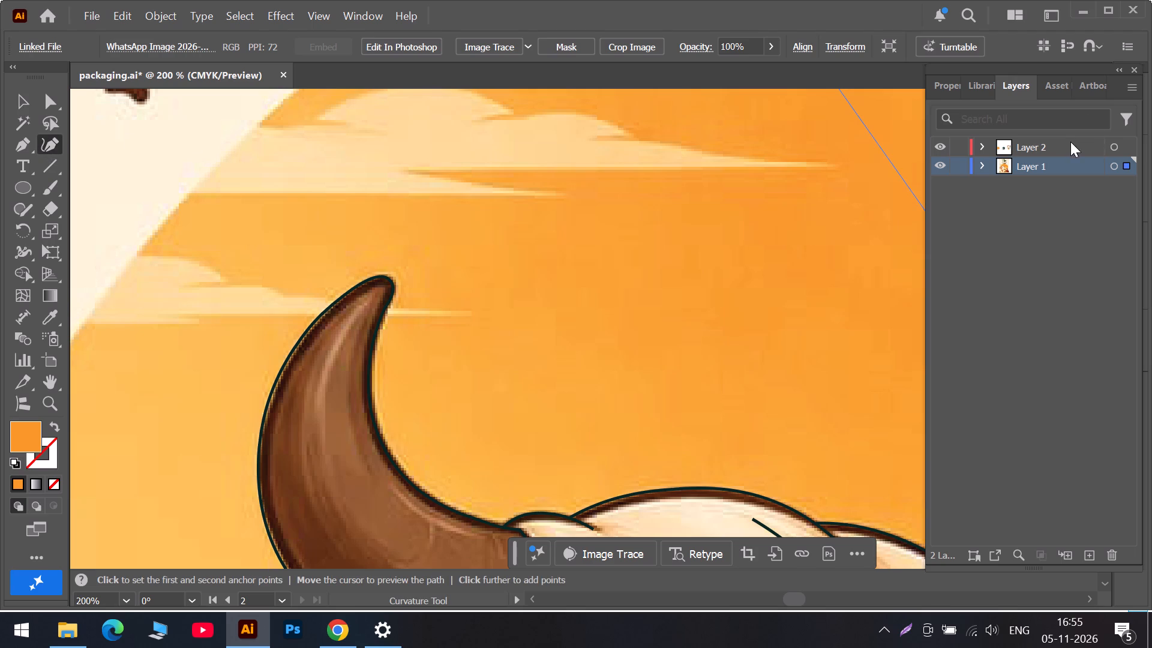
pyautogui.click(1070, 142)
pyautogui.click(187, 196)
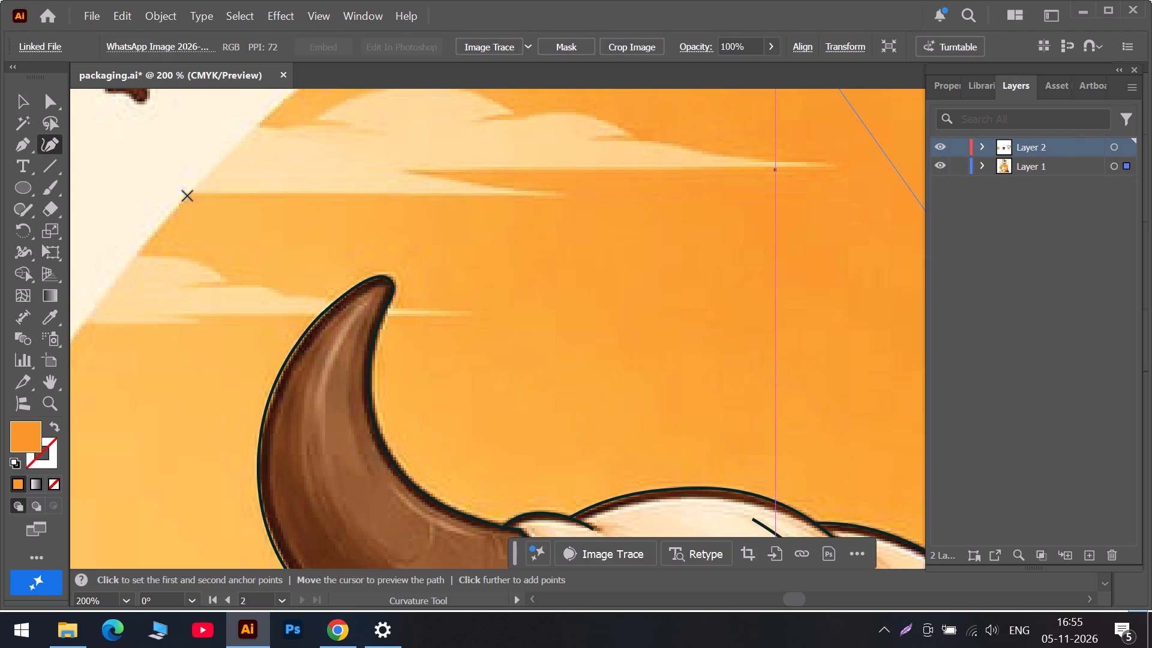
pyautogui.click(295, 197)
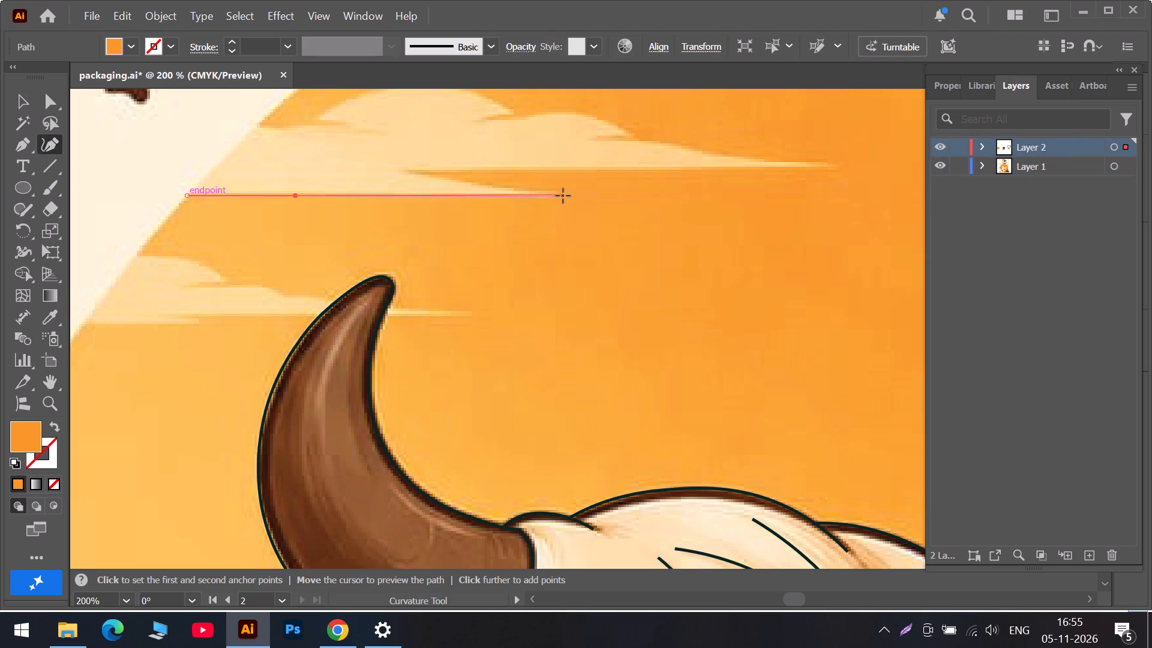
pyautogui.doubleClick(563, 196)
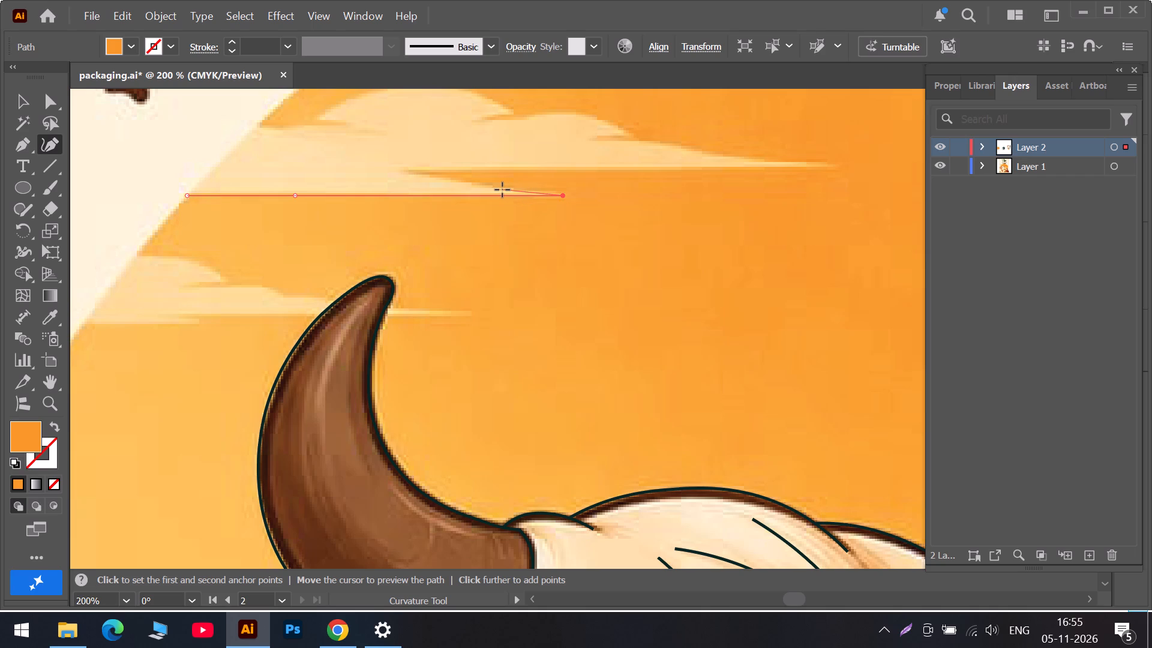
pyautogui.click(502, 190)
pyautogui.click(443, 181)
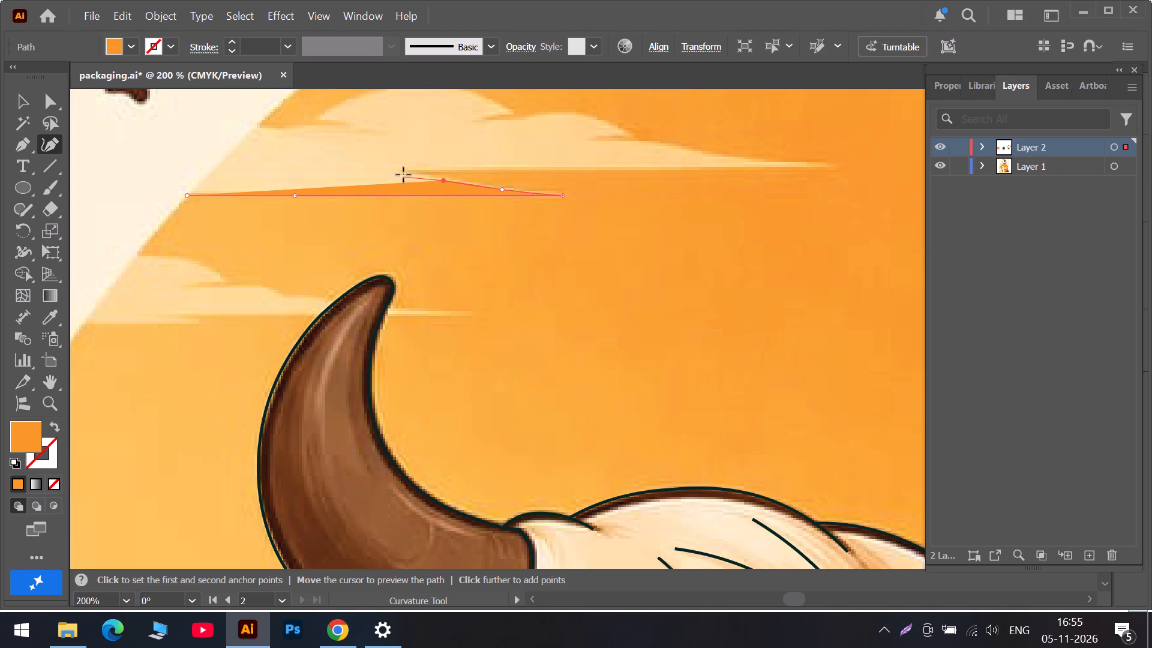
pyautogui.click(403, 174)
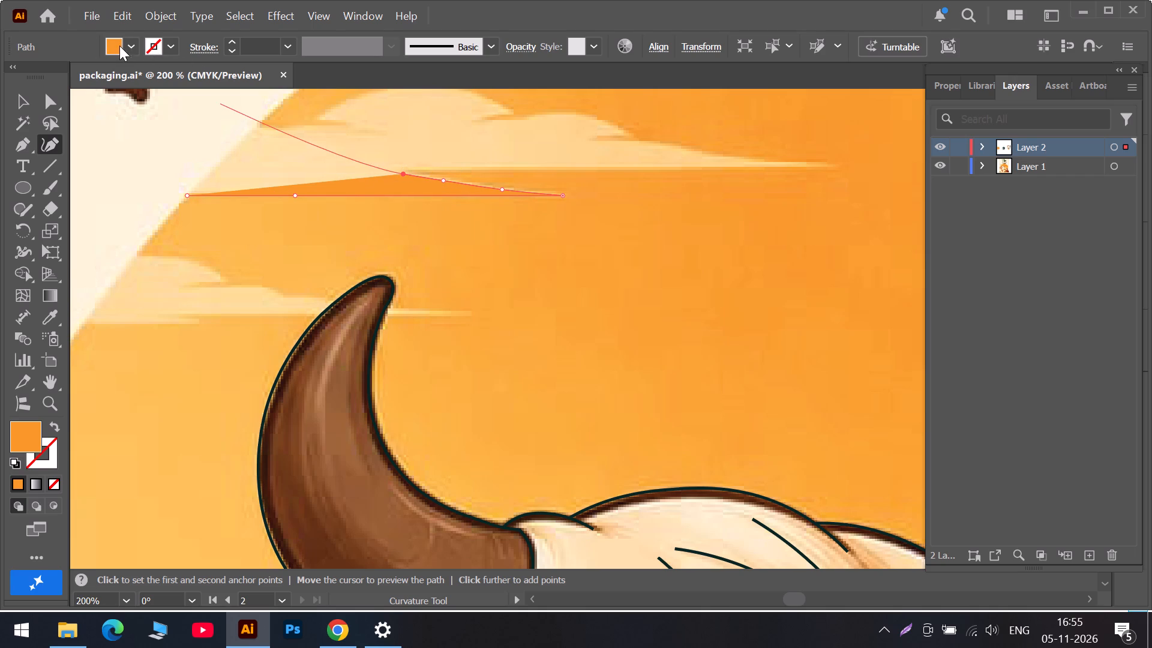
# Give the cloud path no fill and a red 1 pt stroke.
pyautogui.click(130, 46)
pyautogui.click(11, 175)
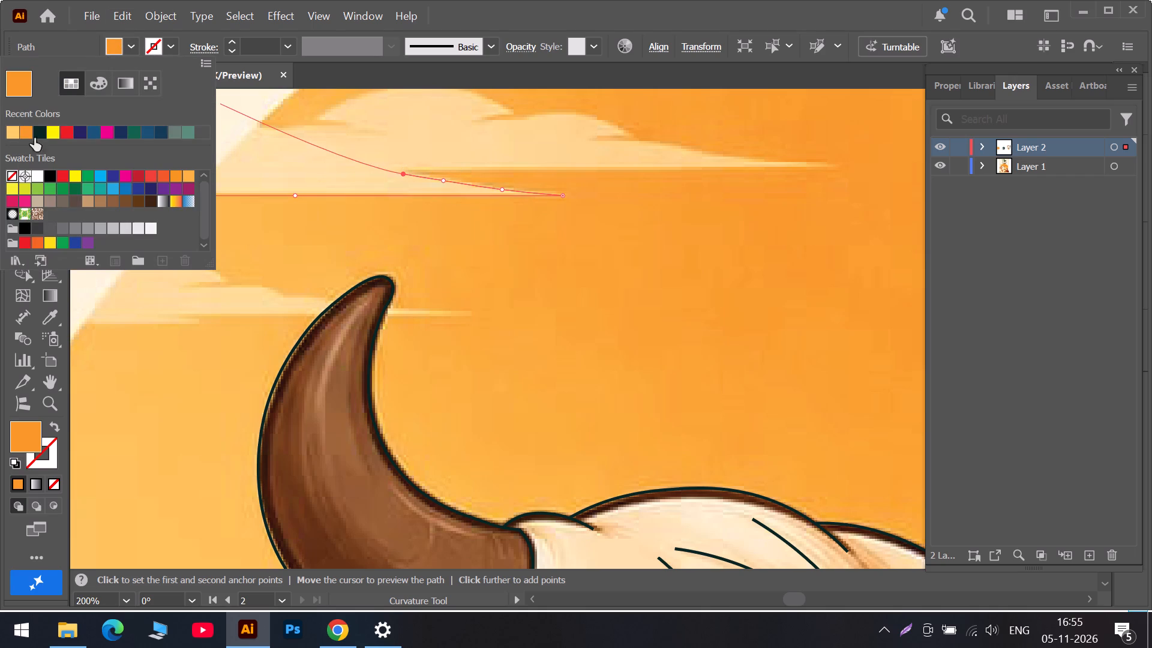
pyautogui.click(170, 47)
pyautogui.click(169, 50)
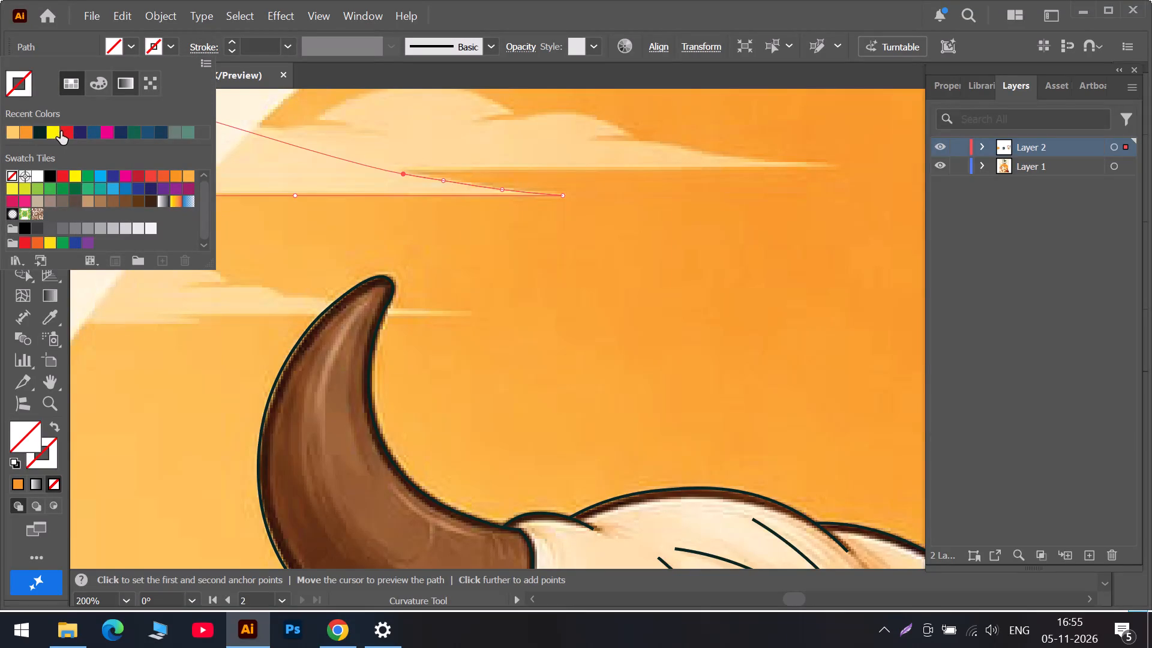
pyautogui.click(65, 131)
pyautogui.click(392, 170)
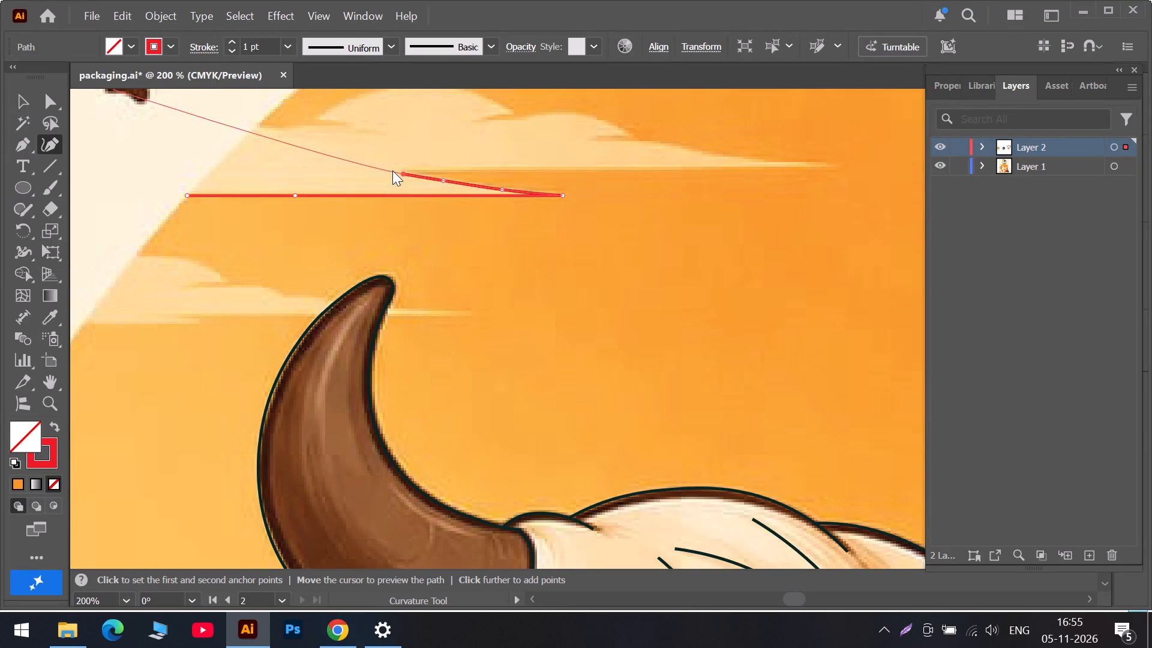
# Reduce the cloud path's stroke weight to 0.5 pt.
pyautogui.click(232, 52)
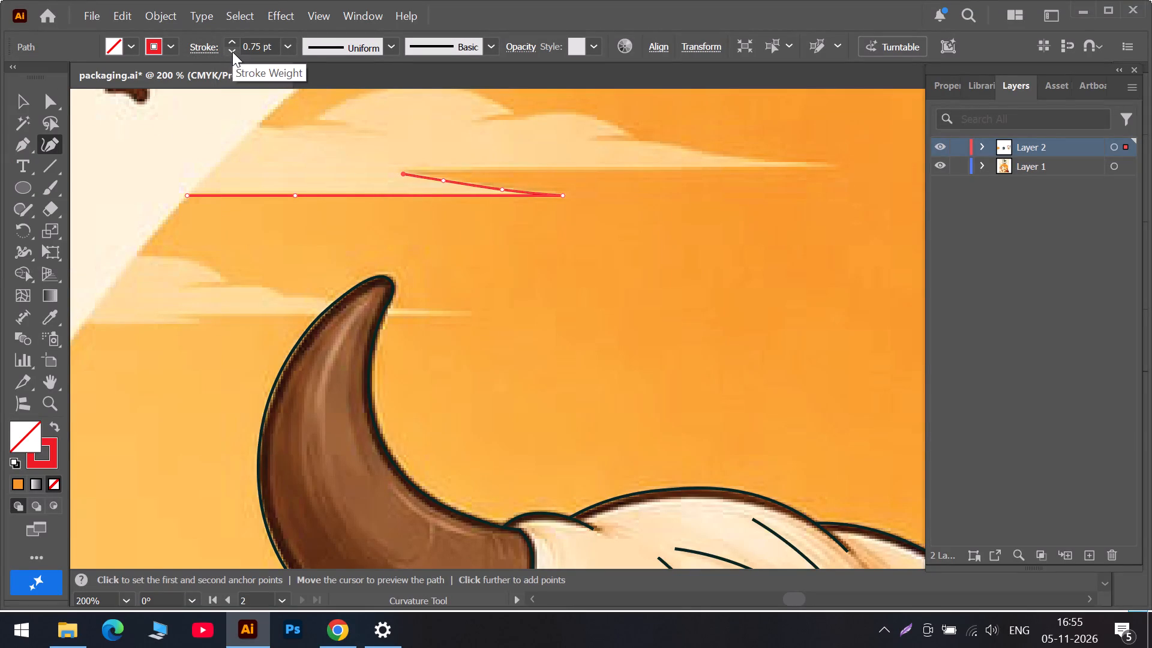
pyautogui.click(232, 51)
# Reshape the return edge above the cloud's lower pointed tip, adding and shifting curve points to follow the painted edge.
pyautogui.moveTo(443, 182); pyautogui.dragTo(447, 181)
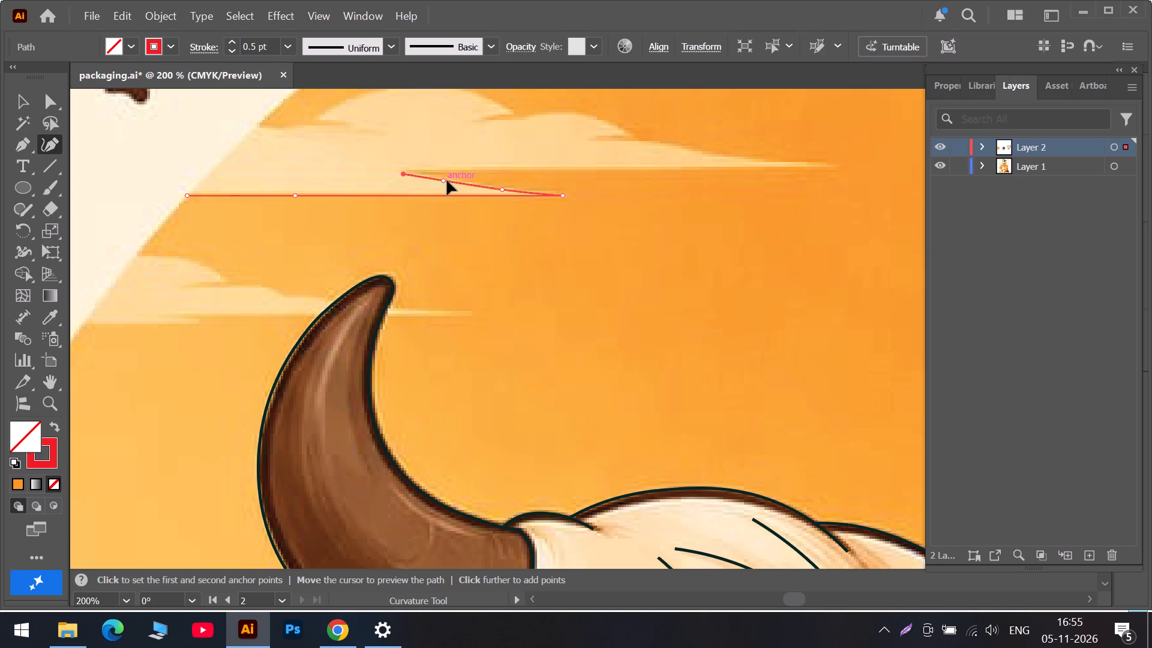
pyautogui.moveTo(447, 181); pyautogui.dragTo(445, 177)
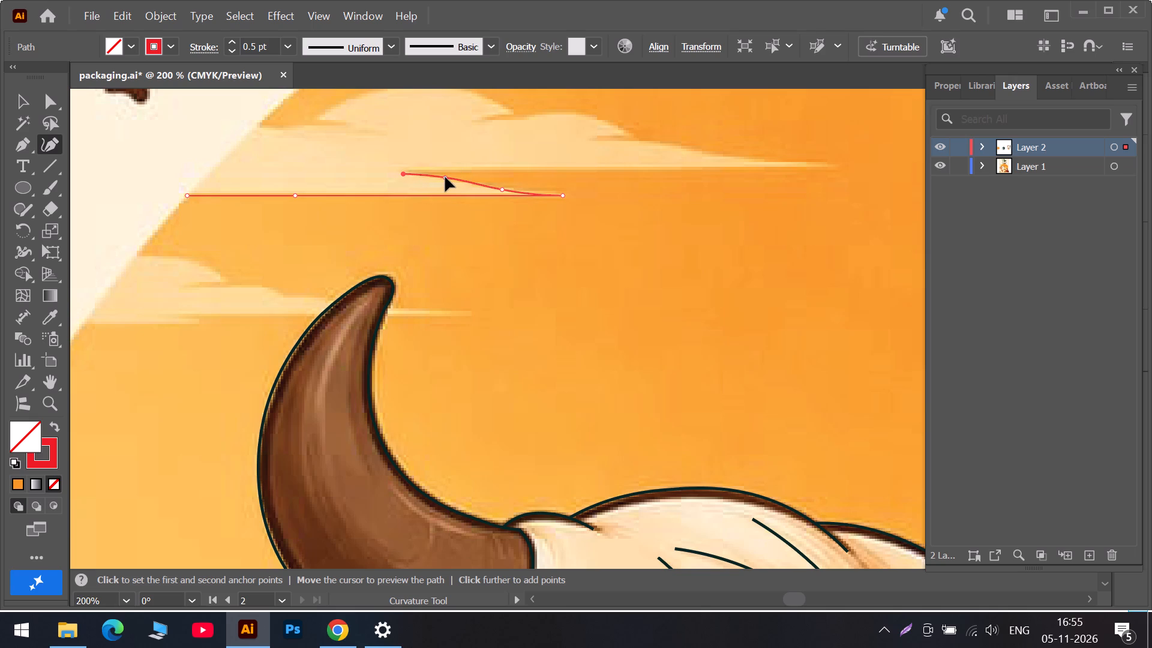
pyautogui.moveTo(445, 177); pyautogui.dragTo(446, 176)
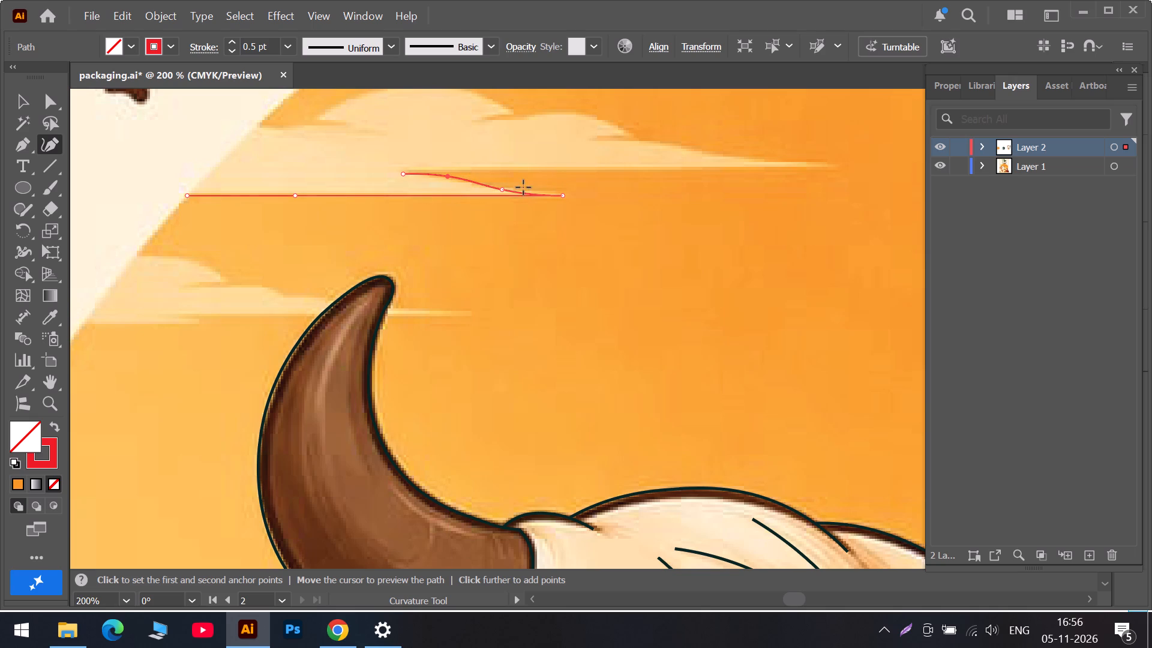
pyautogui.click(527, 193)
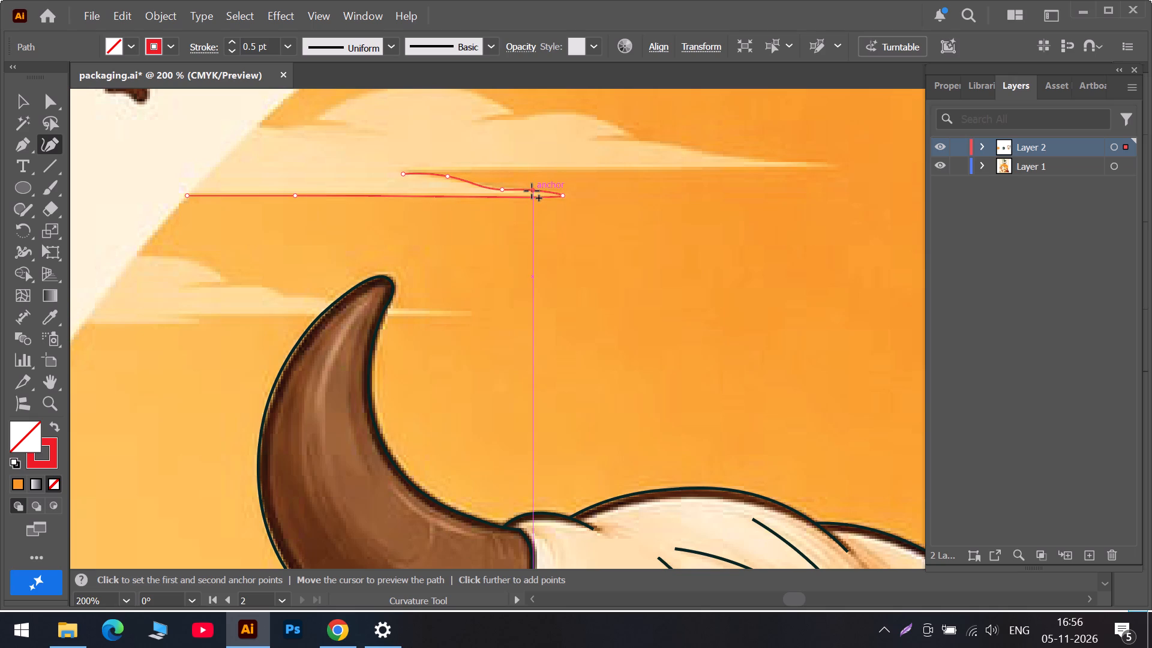
pyautogui.moveTo(503, 191); pyautogui.dragTo(496, 187)
# Make a corner at the inner notch and trace the long, nearly flat edge to the cloud's far tip, squaring off the notch.
pyautogui.doubleClick(405, 175)
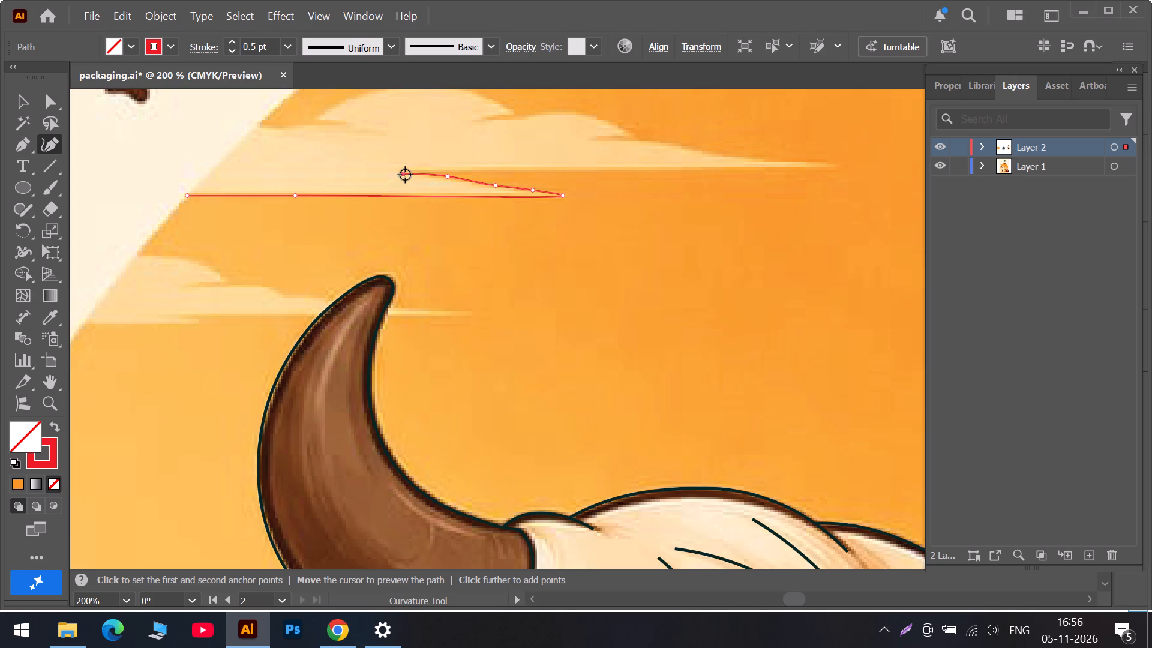
pyautogui.click(511, 169)
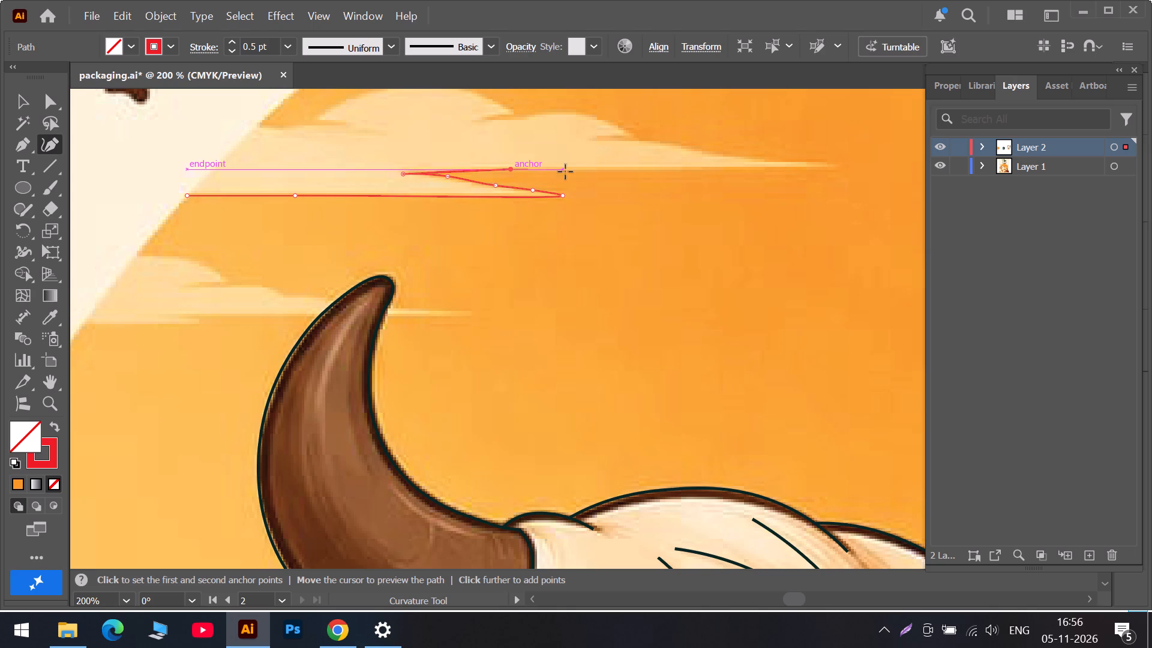
pyautogui.click(827, 166)
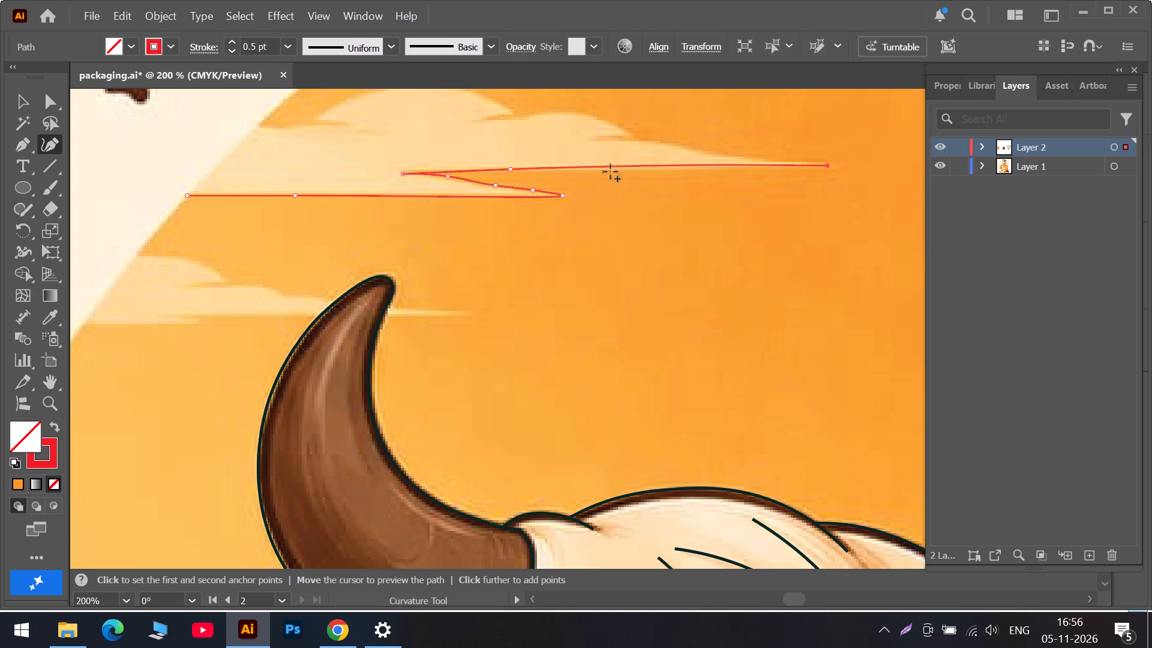
pyautogui.keyDown('alt'); pyautogui.scroll(2, 406, 173); pyautogui.keyUp('alt')
pyautogui.click(405, 179)
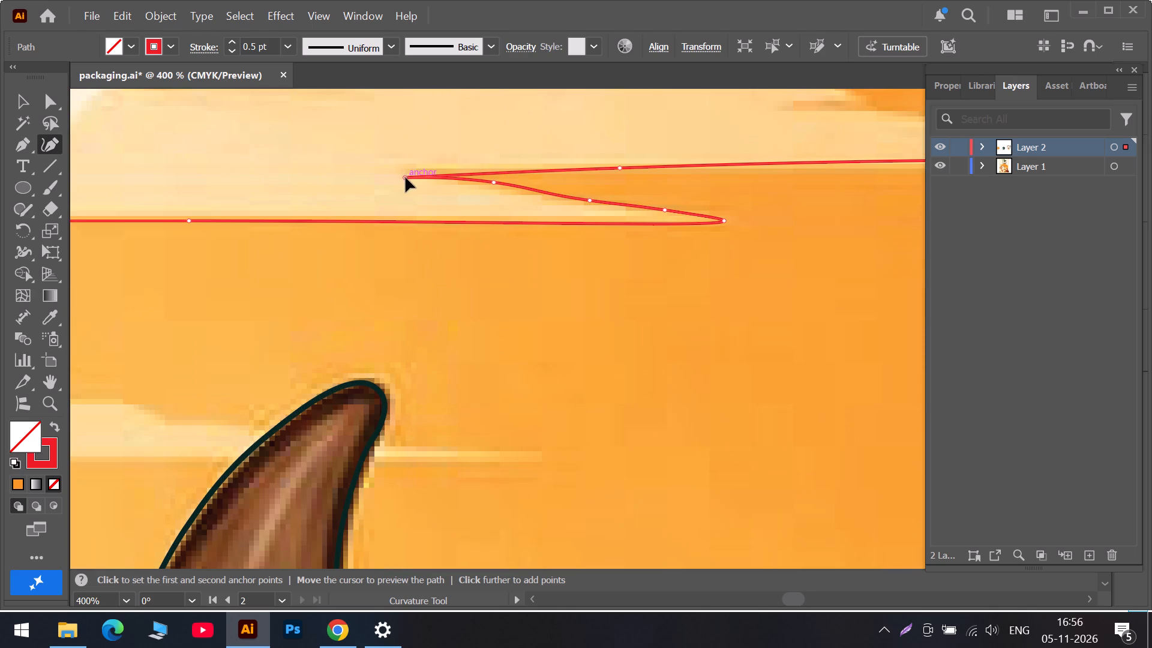
pyautogui.moveTo(450, 173); pyautogui.dragTo(428, 171)
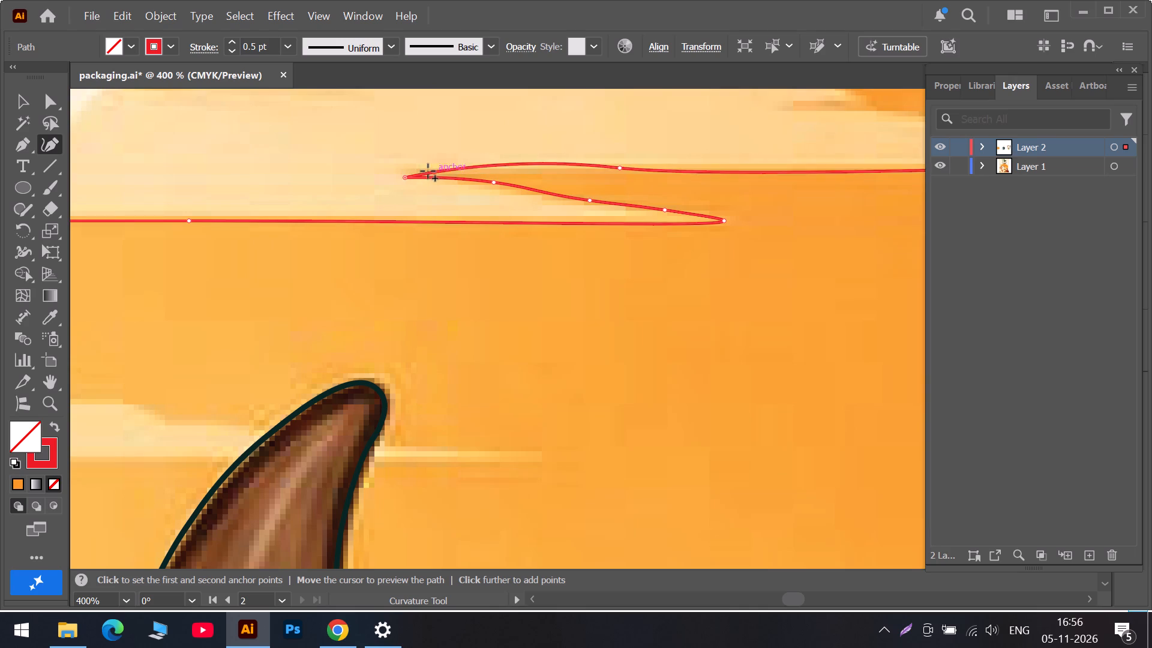
pyautogui.moveTo(428, 171); pyautogui.dragTo(412, 170)
pyautogui.doubleClick(412, 170)
pyautogui.click(412, 170)
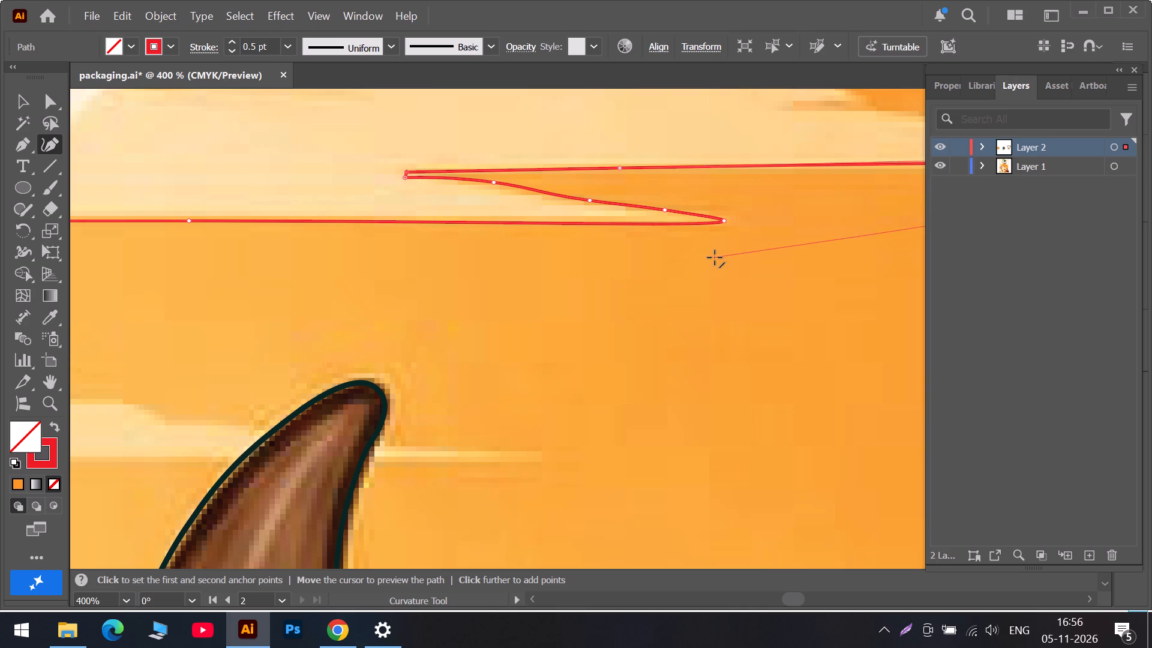
# Trace the cloud's upper slope back from the far tip to a corner notch and around the end of the small puff.
pyautogui.keyDown('alt'); pyautogui.scroll(3, 715, 257); pyautogui.keyUp('alt')
pyautogui.keyDown('alt'); pyautogui.scroll(-4, 713, 257); pyautogui.keyUp('alt')
pyautogui.keyDown('alt'); pyautogui.scroll(2, 725, 255); pyautogui.keyUp('alt')
pyautogui.keyDown('alt'); pyautogui.scroll(-2, 769, 364); pyautogui.keyUp('alt')
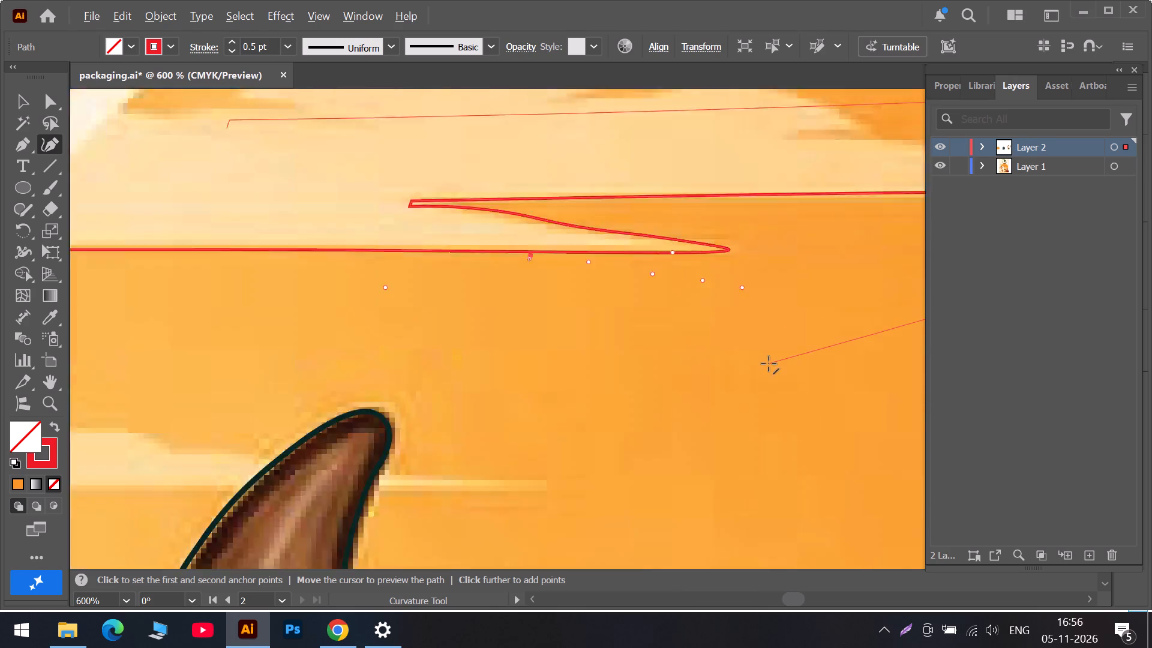
pyautogui.keyDown('alt'); pyautogui.scroll(-2, 769, 364); pyautogui.keyUp('alt')
pyautogui.click(854, 600)
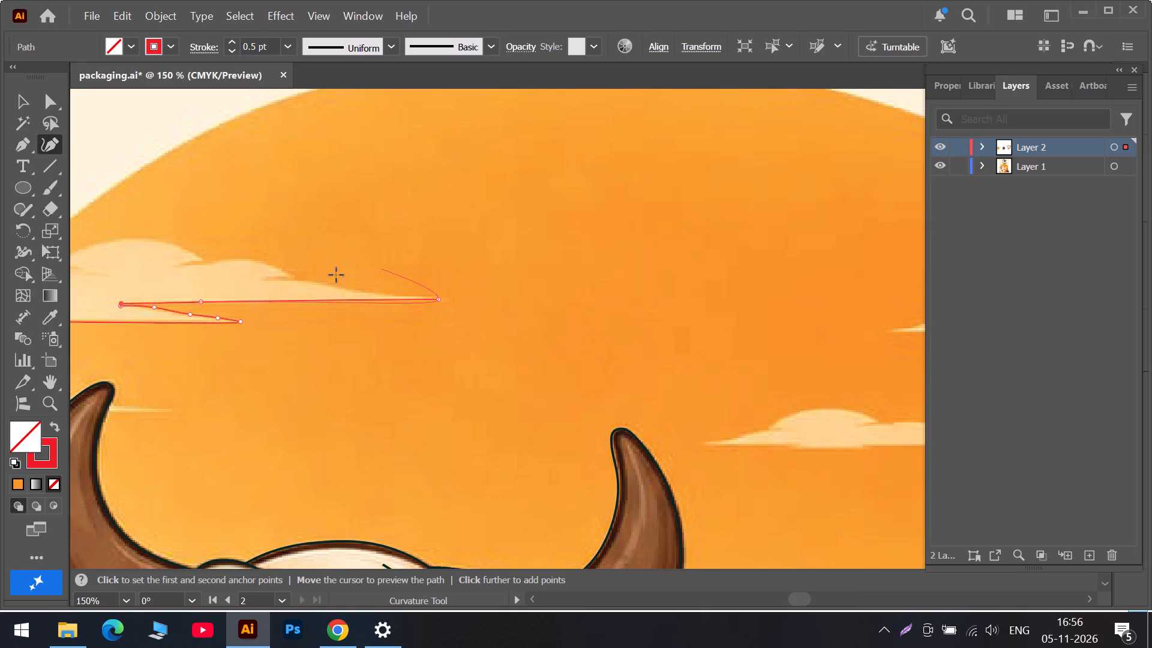
pyautogui.keyDown('alt'); pyautogui.scroll(2, 344, 290); pyautogui.keyUp('alt')
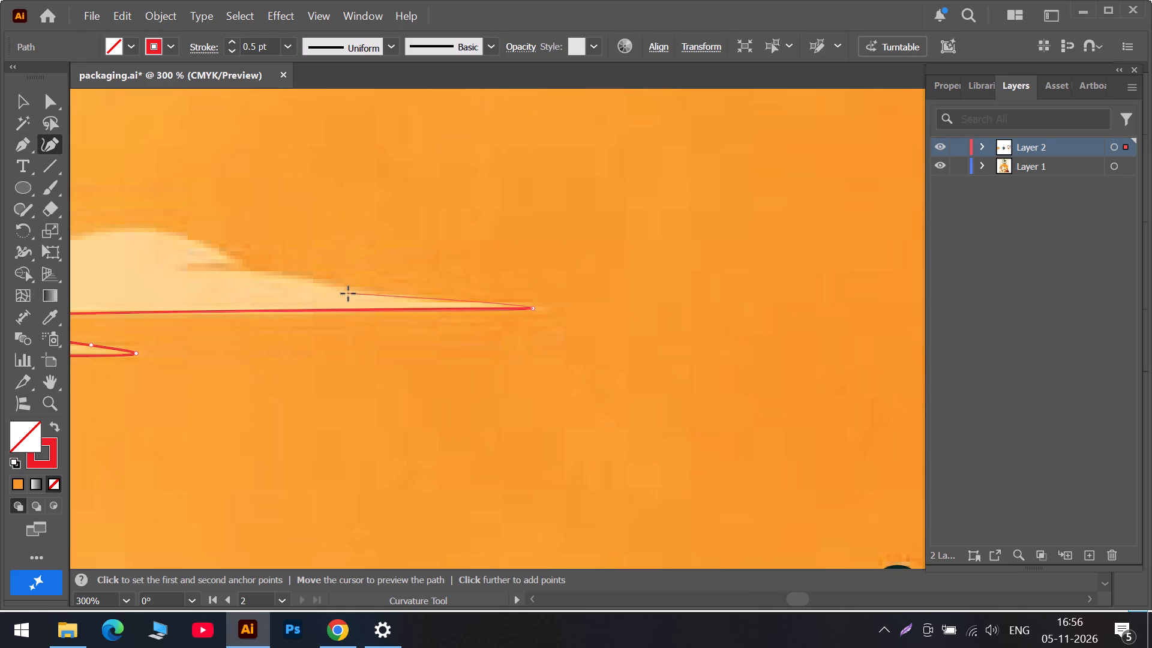
pyautogui.click(365, 293)
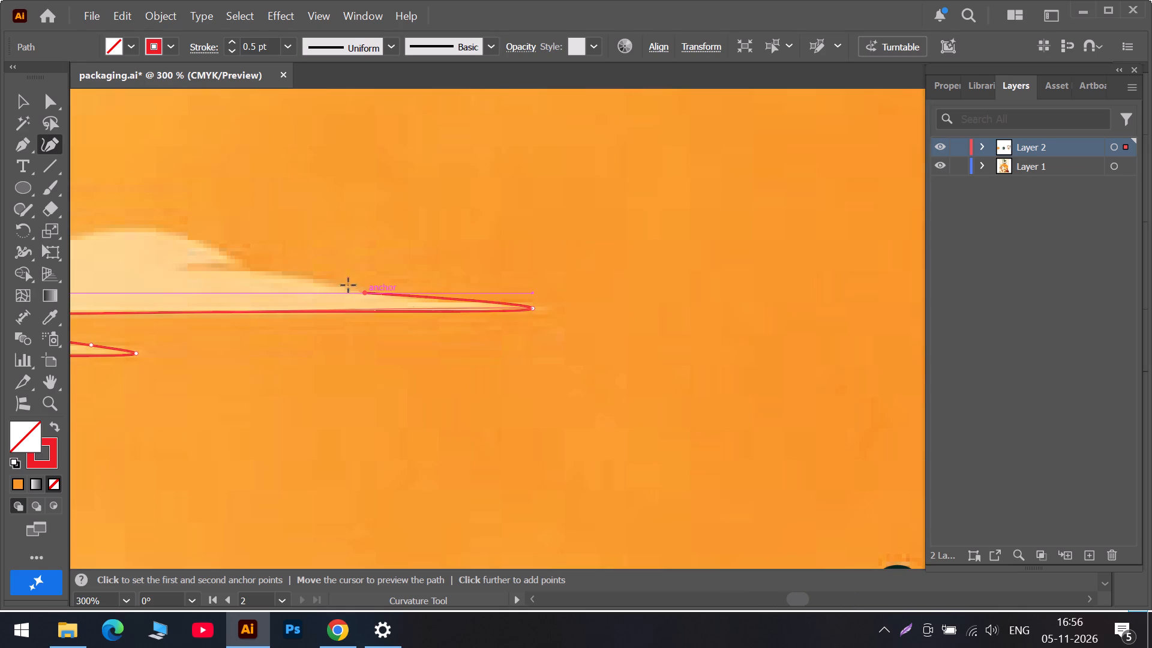
pyautogui.click(293, 275)
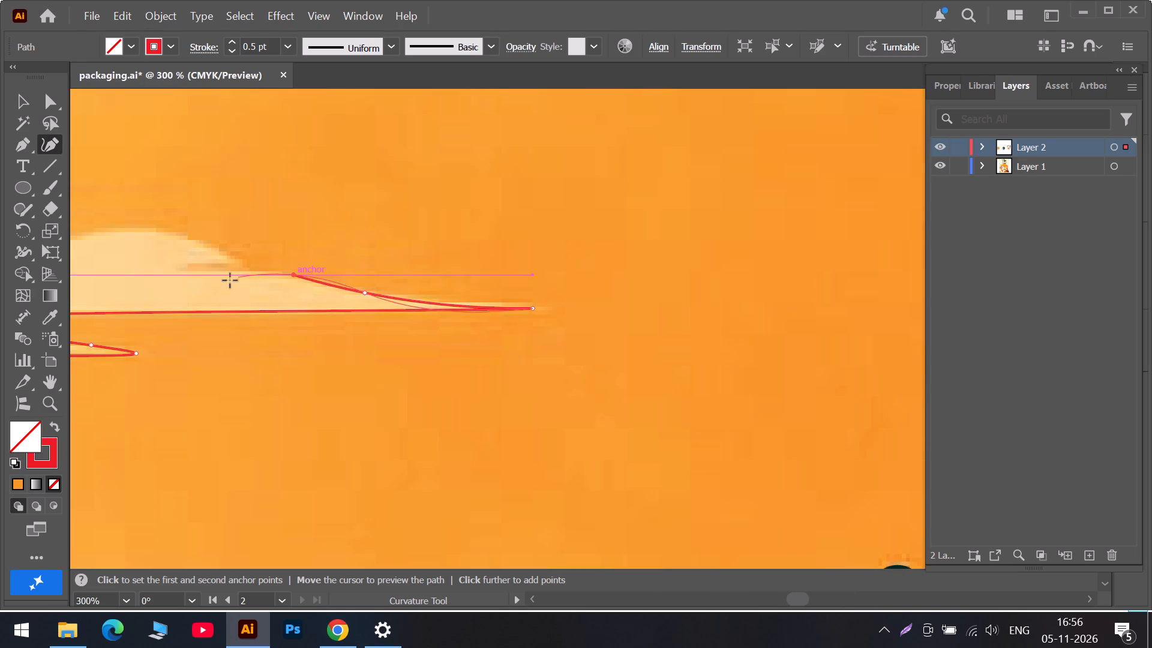
pyautogui.doubleClick(187, 271)
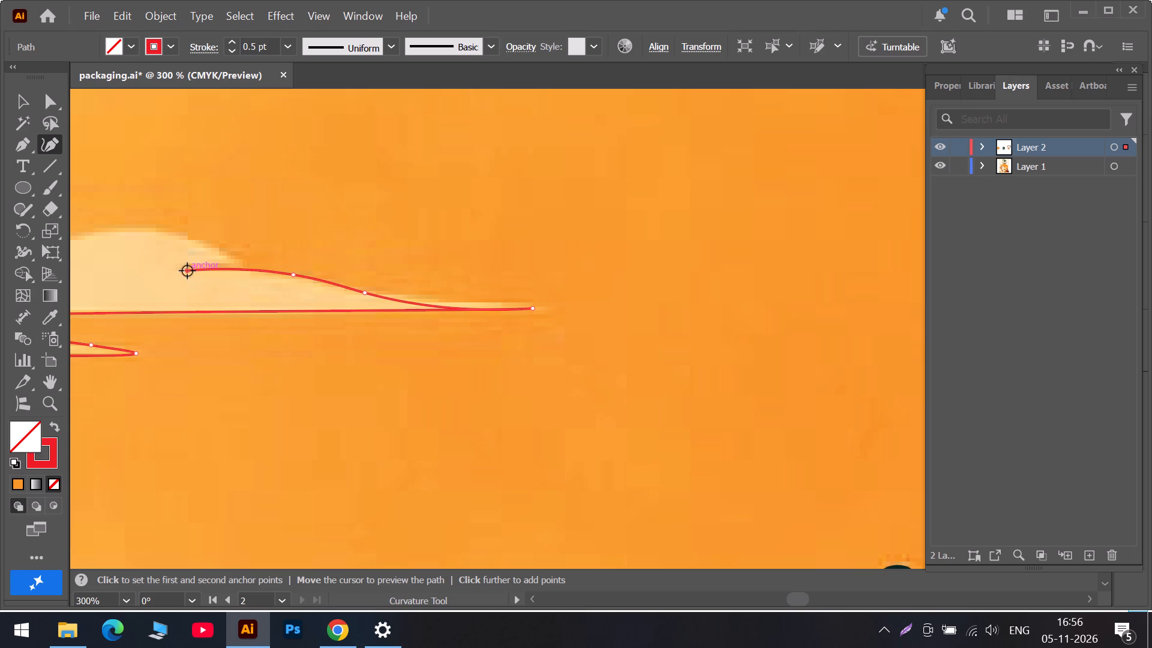
pyautogui.click(246, 264)
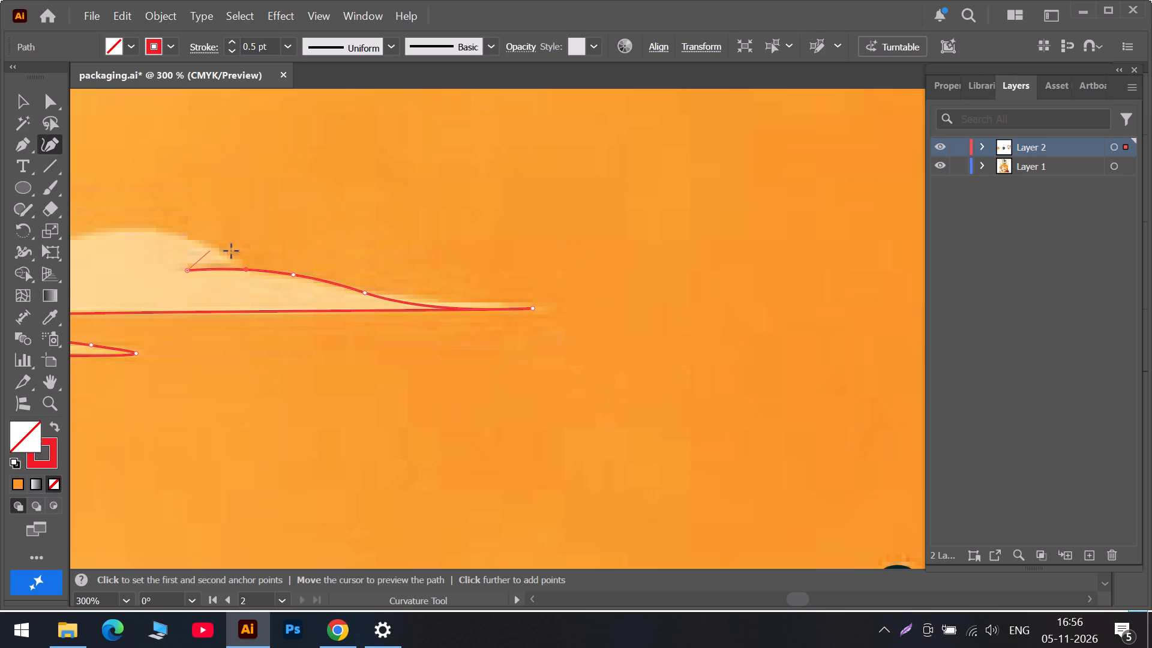
pyautogui.click(244, 262)
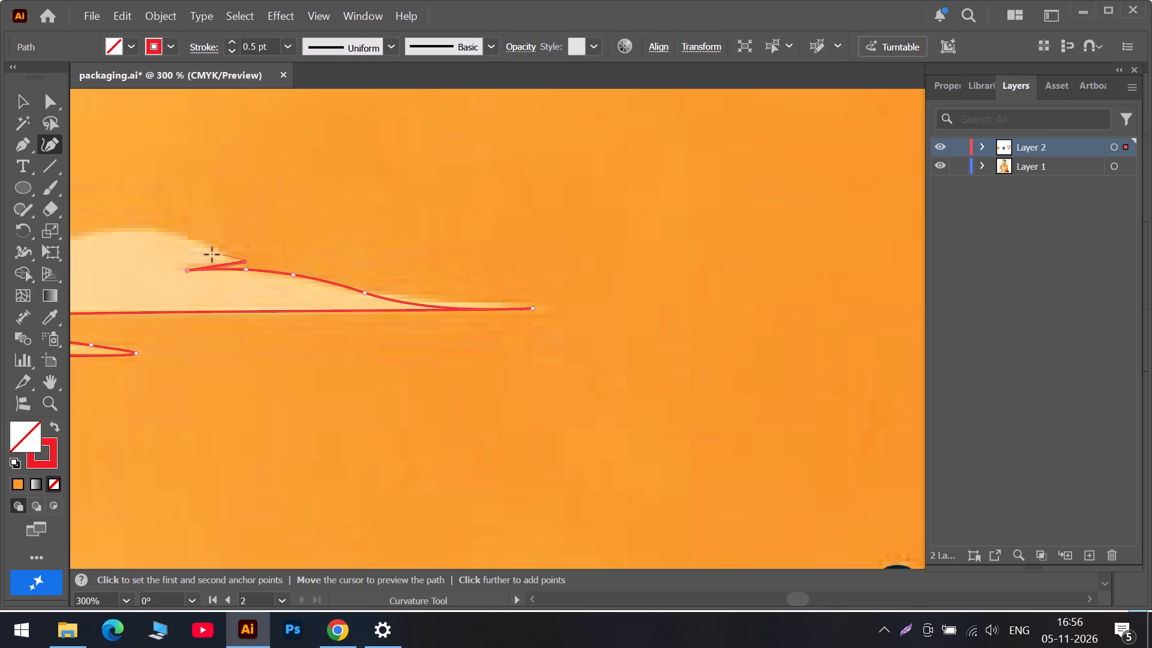
pyautogui.click(200, 246)
# Refine the upper slope near the far tip by adding a curve point and shifting points onto the painted edge.
pyautogui.moveTo(418, 304); pyautogui.dragTo(430, 304)
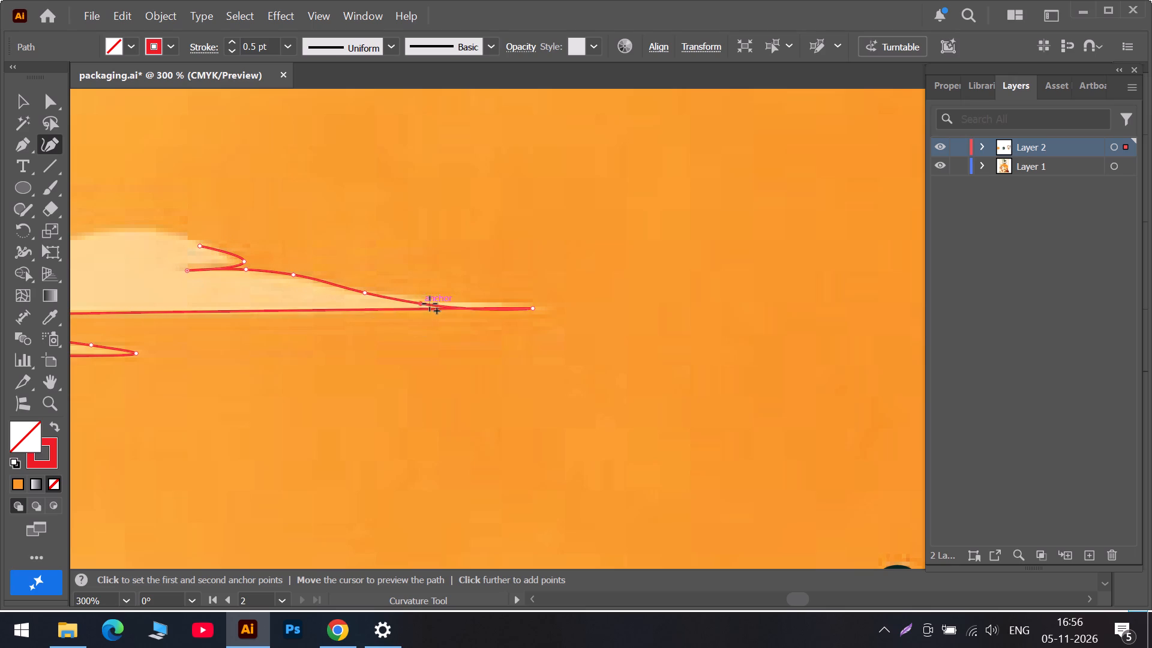
pyautogui.moveTo(430, 304); pyautogui.dragTo(451, 302)
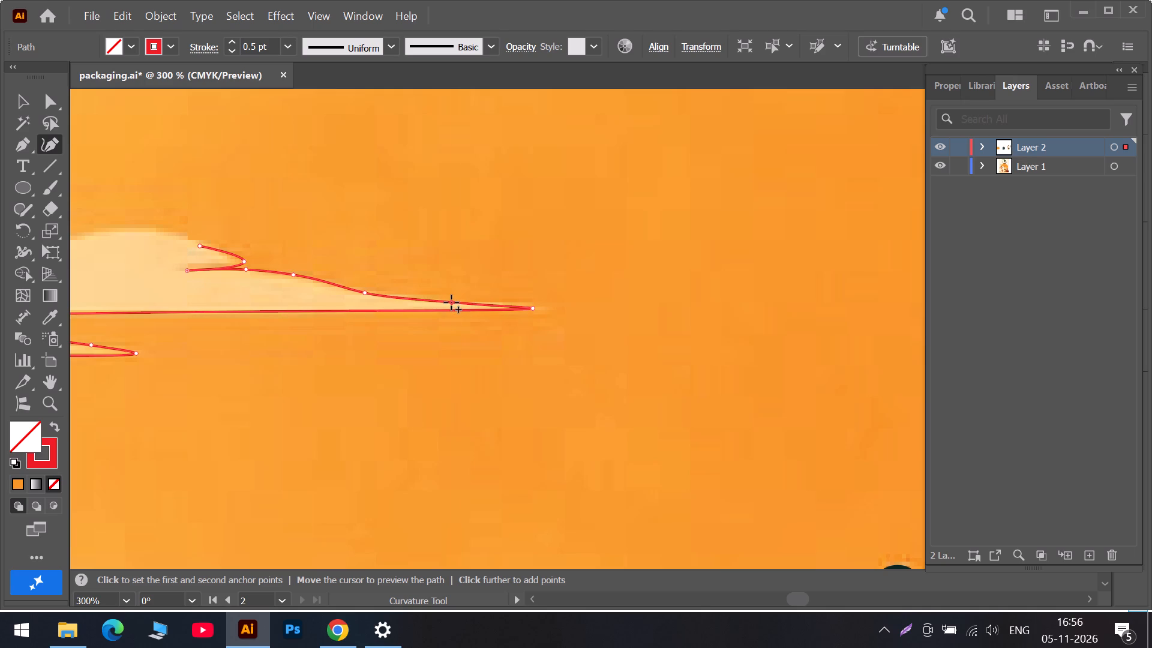
pyautogui.moveTo(451, 302); pyautogui.dragTo(451, 302)
pyautogui.moveTo(366, 290); pyautogui.dragTo(373, 292)
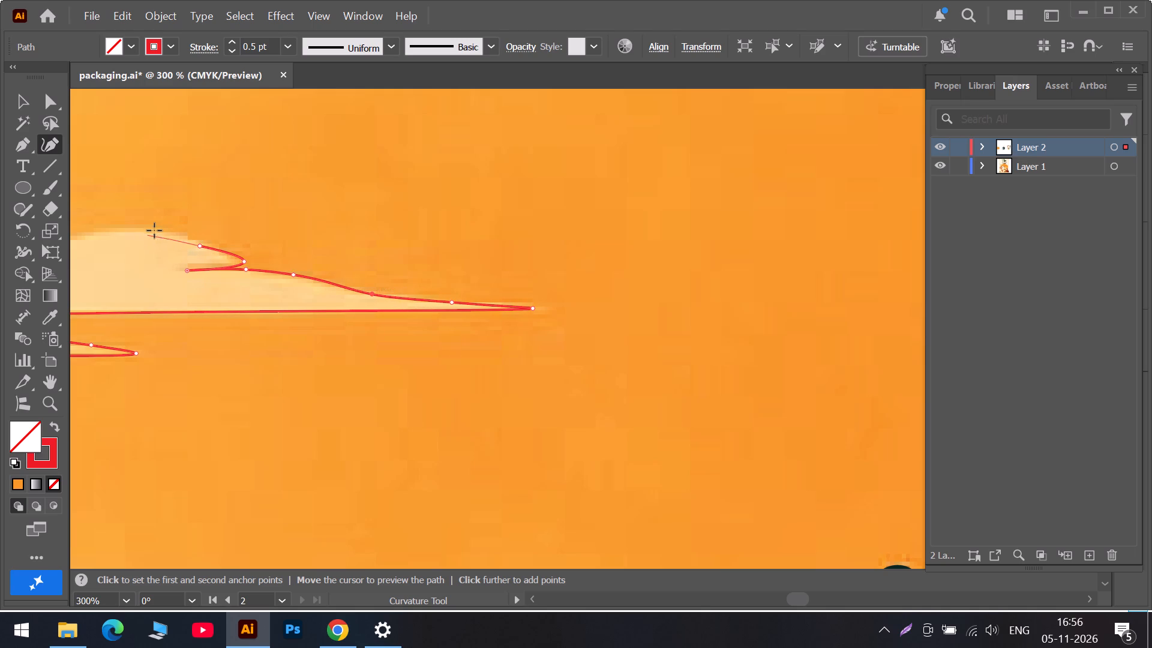
# Continue the path over the small puff to the base of the large puff, adjusting its curve to the painted outline.
pyautogui.click(156, 233)
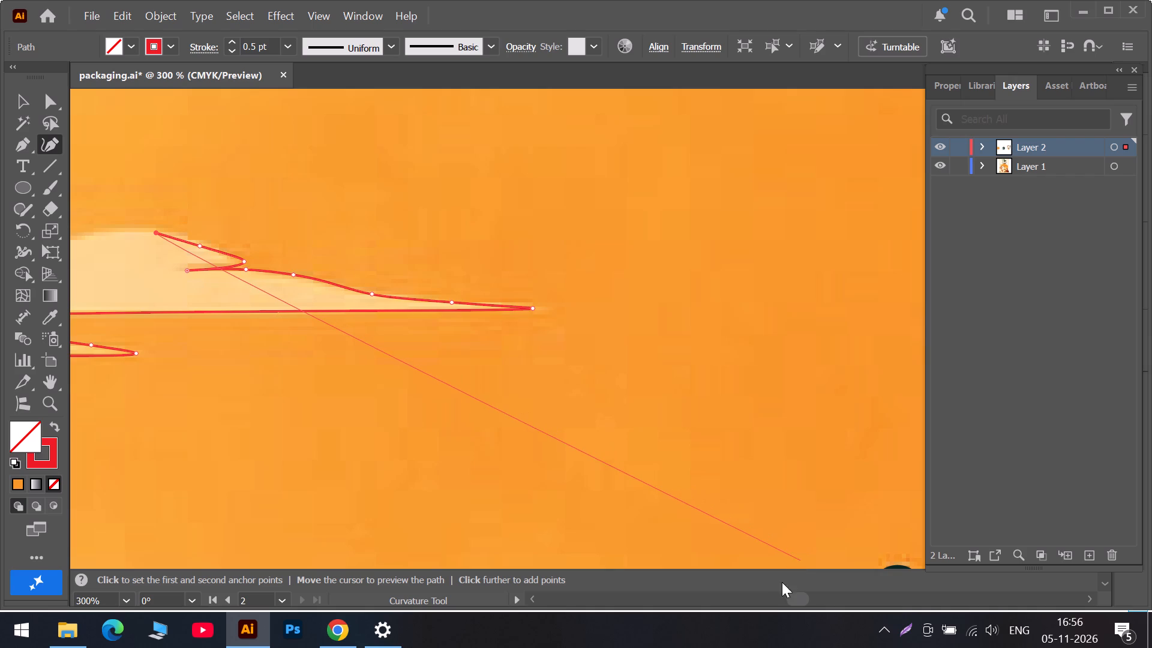
pyautogui.click(770, 601)
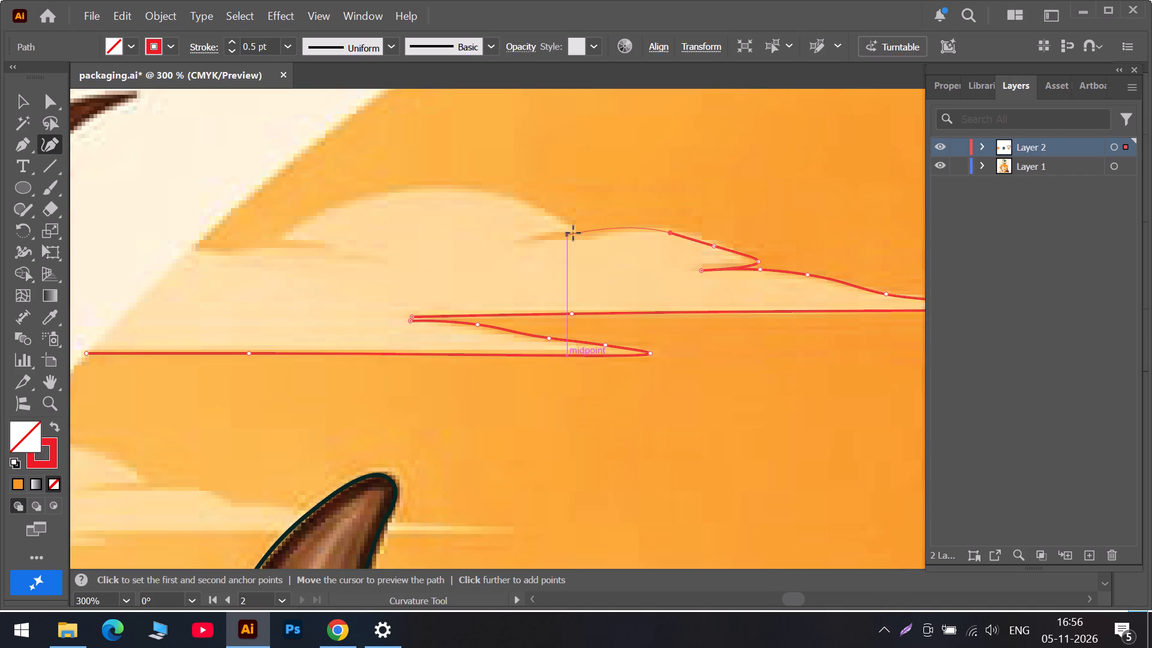
pyautogui.click(577, 238)
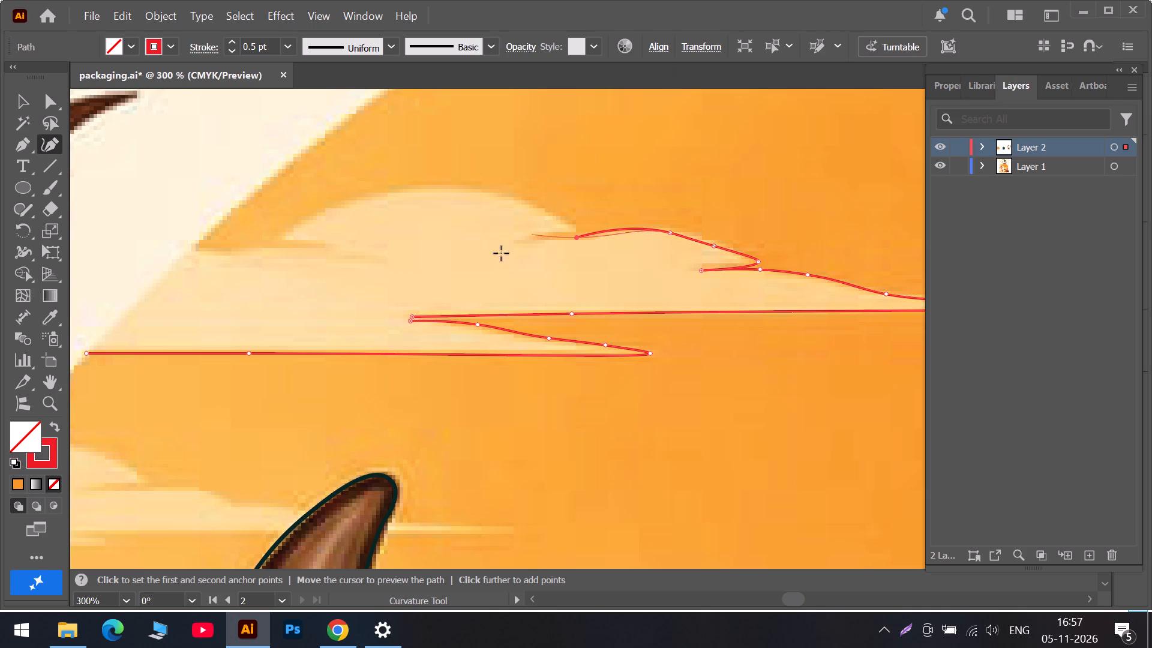
pyautogui.click(671, 233)
pyautogui.moveTo(715, 248); pyautogui.dragTo(715, 247)
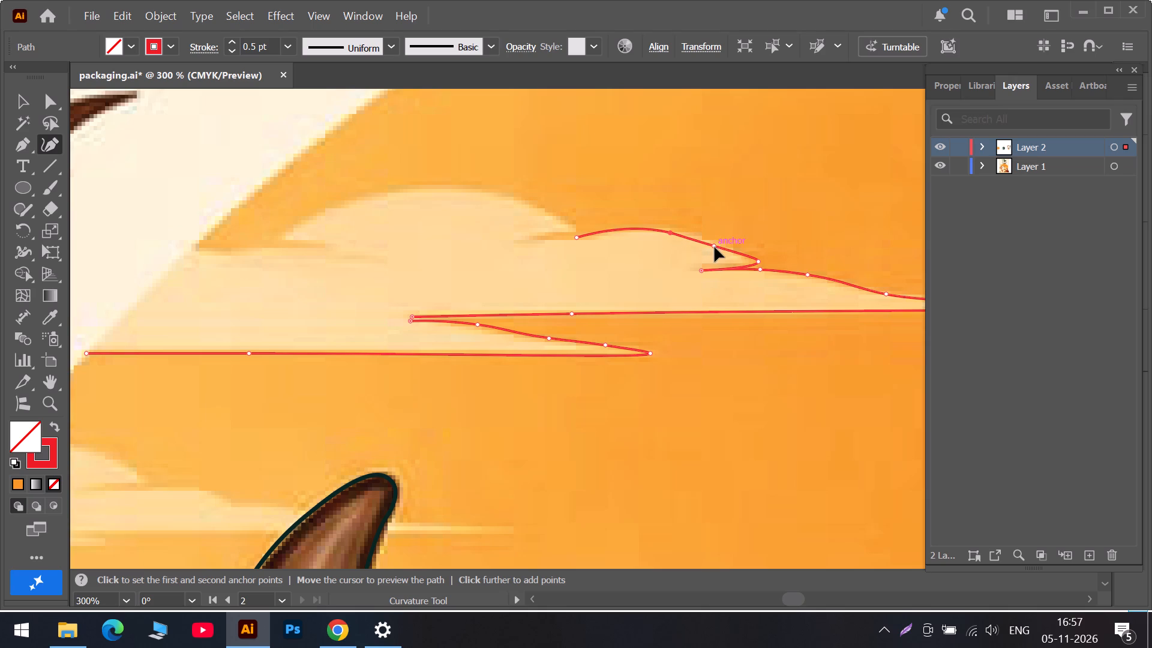
pyautogui.moveTo(715, 247); pyautogui.dragTo(716, 242)
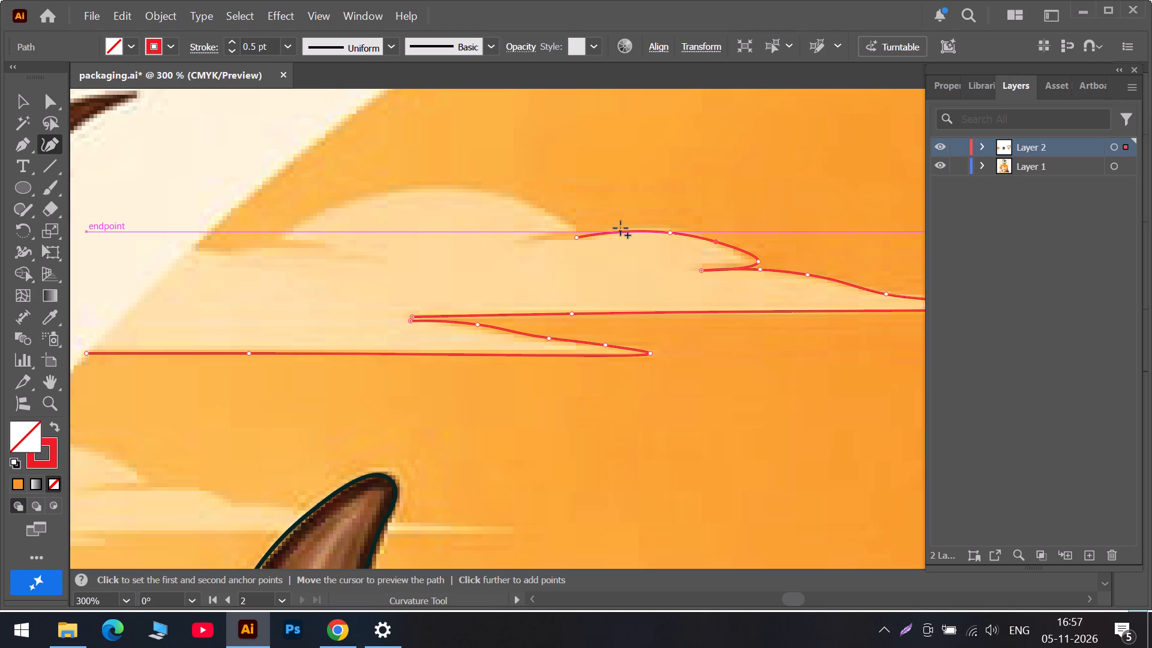
# Make a corner inside the large puff's base notch and trace over the puff's dome to a corner at its far foot.
pyautogui.doubleClick(527, 235)
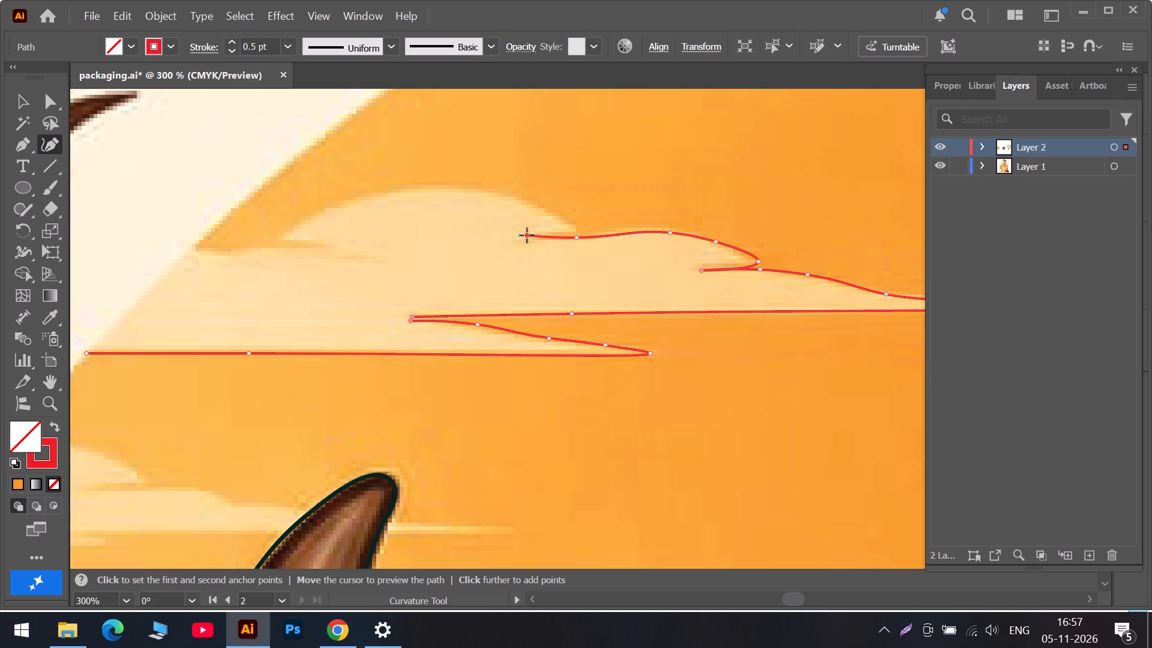
pyautogui.click(578, 230)
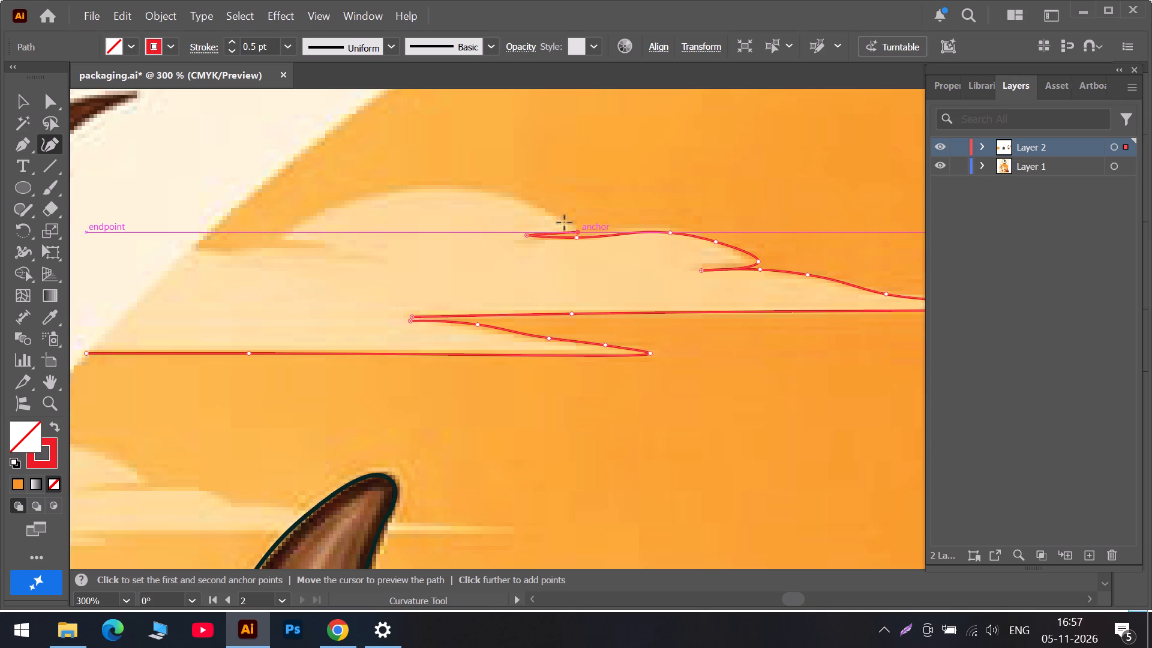
pyautogui.click(534, 208)
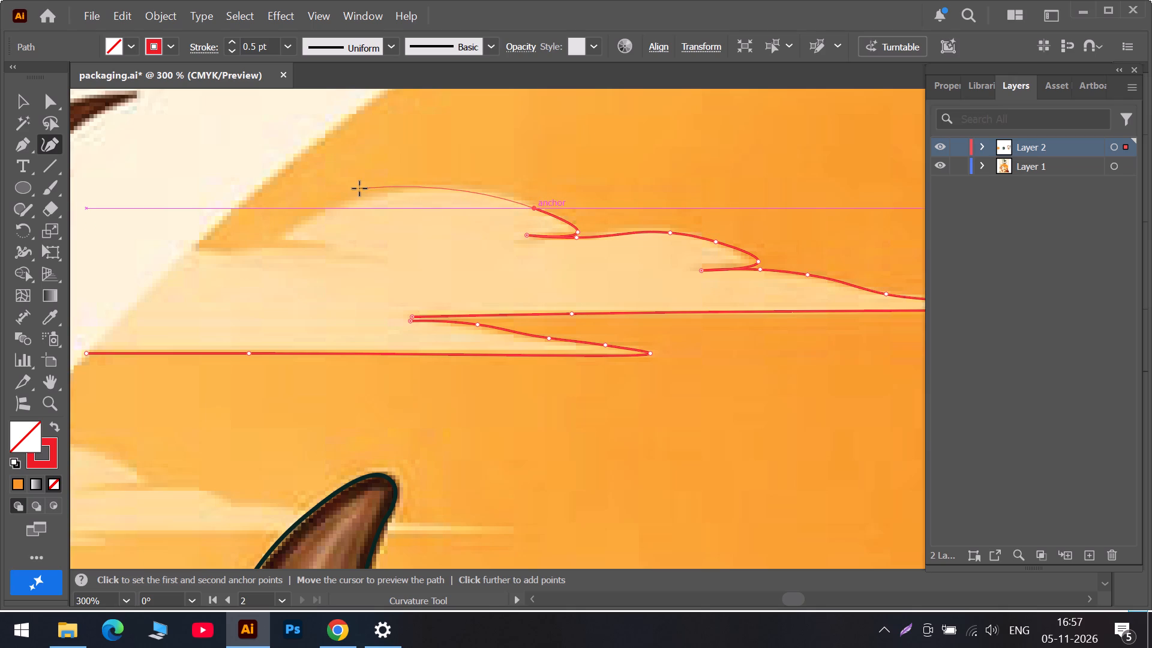
pyautogui.click(372, 197)
pyautogui.keyDown('alt'); pyautogui.scroll(1, 353, 219); pyautogui.keyUp('alt')
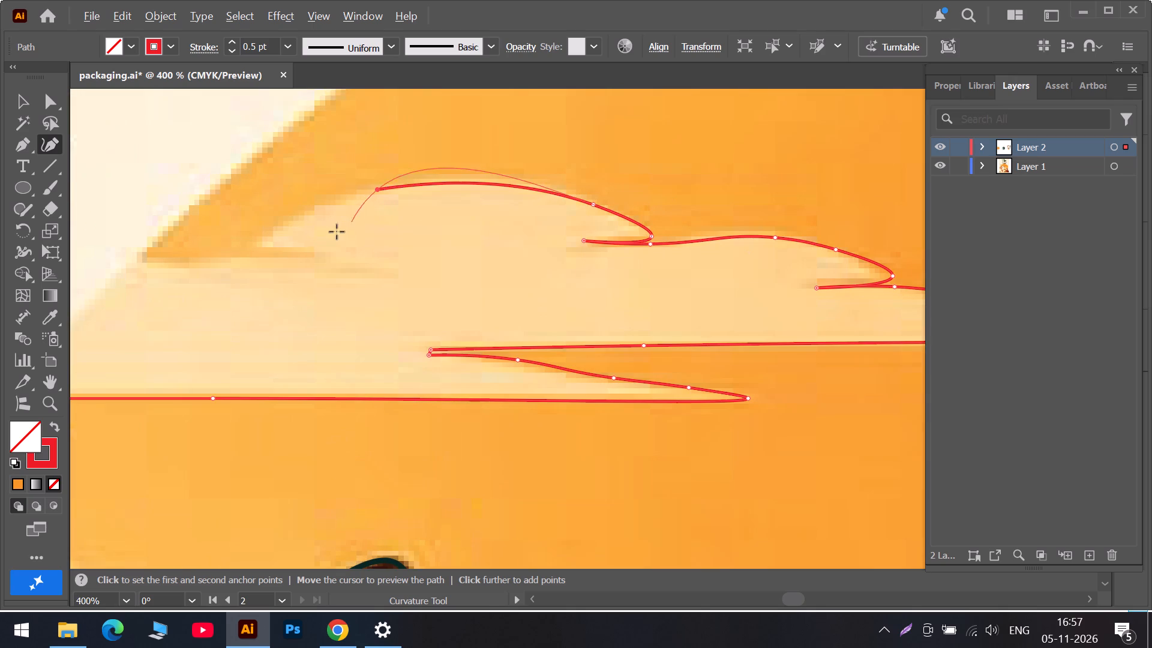
pyautogui.click(256, 244)
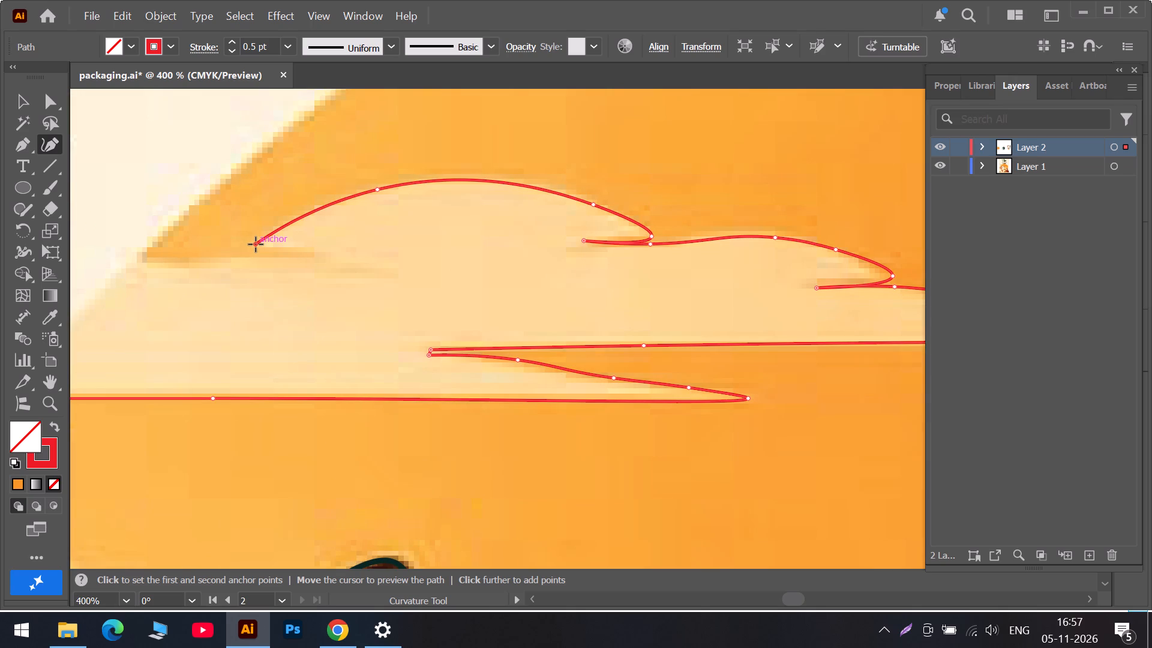
pyautogui.doubleClick(257, 244)
# Trace around the short wisp below the large puff and along the cloud's edge to the sun's rim, adjusting the dip.
pyautogui.click(300, 249)
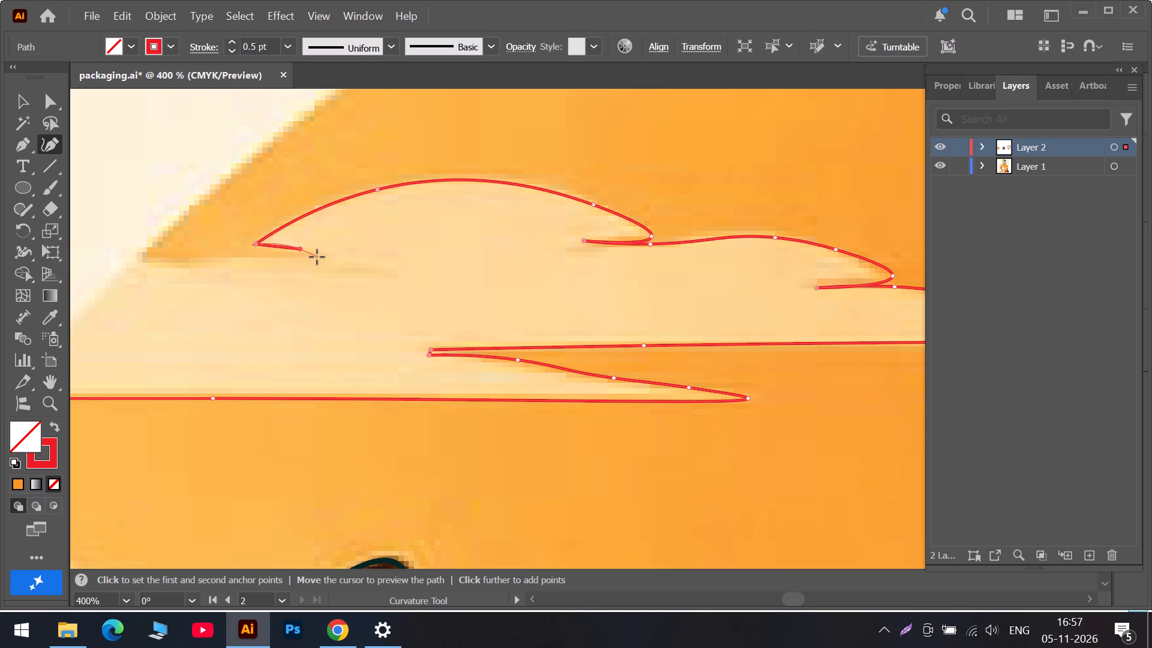
pyautogui.click(317, 257)
pyautogui.click(249, 257)
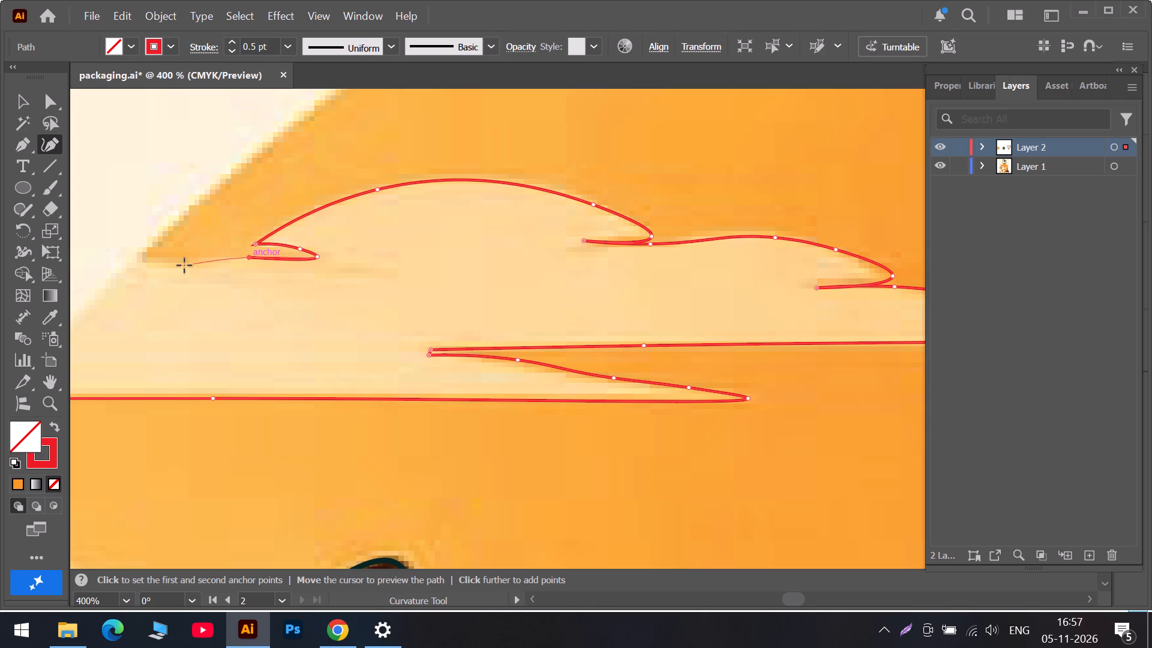
pyautogui.click(173, 264)
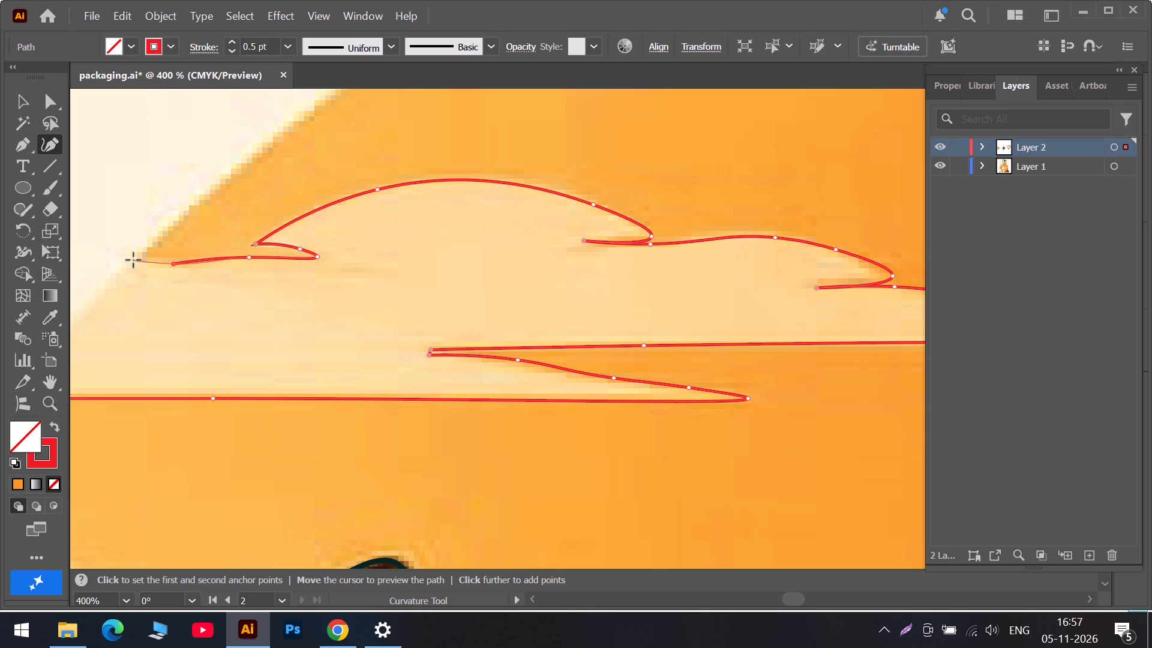
pyautogui.click(133, 260)
pyautogui.moveTo(175, 263); pyautogui.dragTo(193, 257)
pyautogui.moveTo(193, 257); pyautogui.dragTo(190, 264)
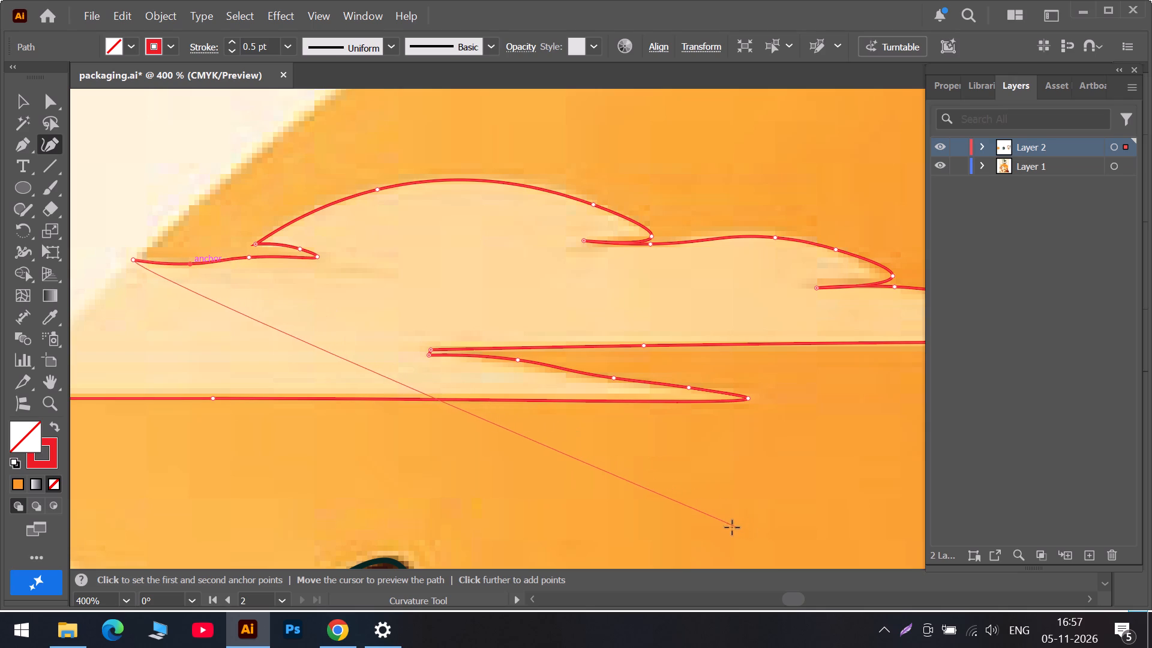
# Close the cloud path at its starting point and straighten the side along the sun's rim with corner points.
pyautogui.click(767, 600)
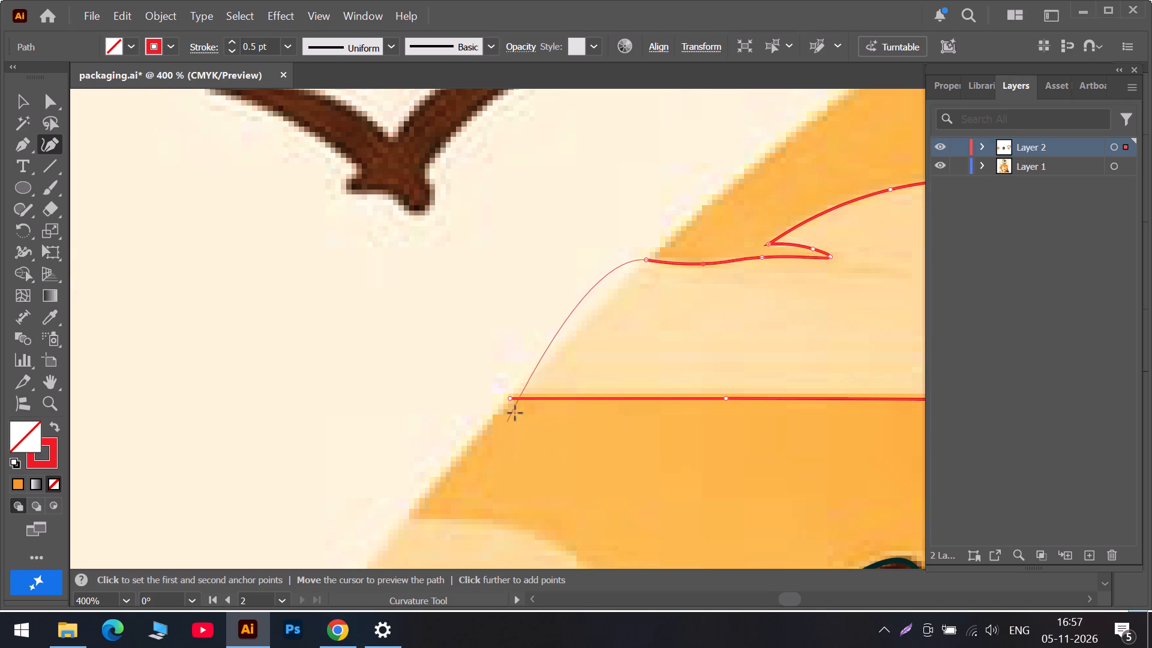
pyautogui.doubleClick(512, 398)
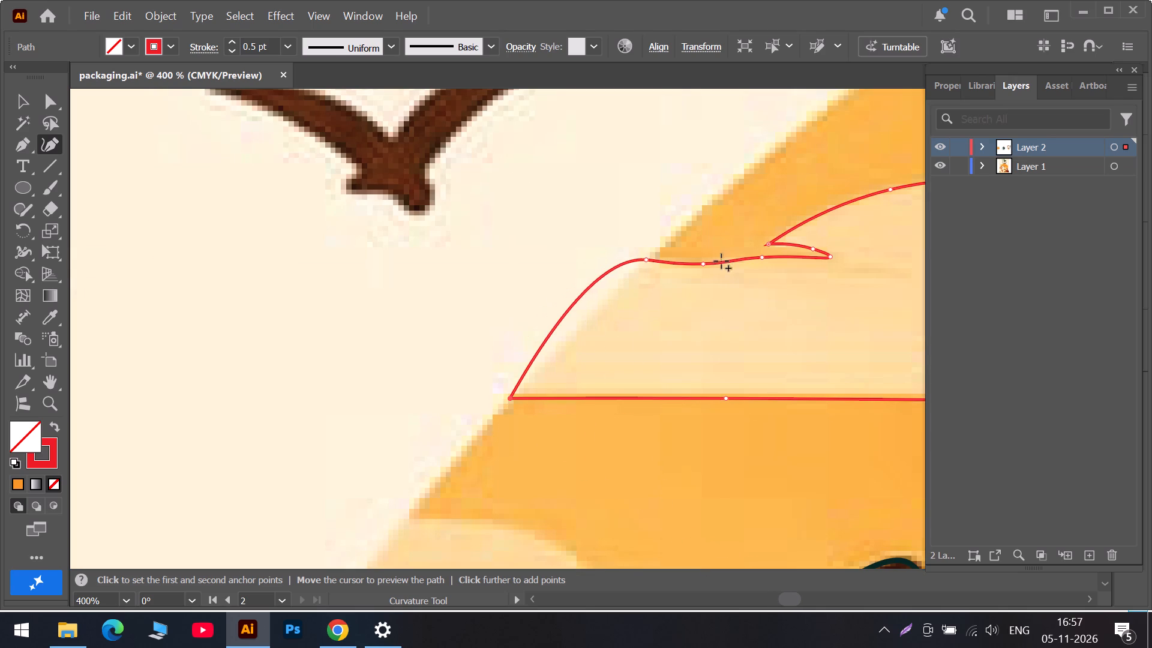
pyautogui.doubleClick(647, 259)
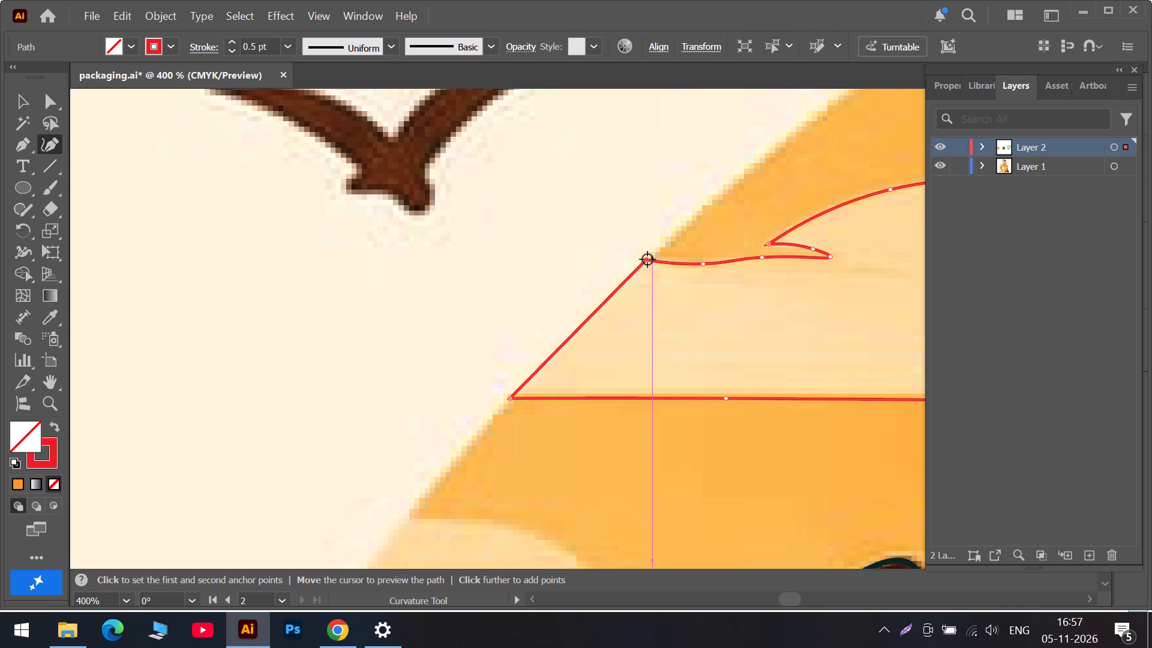
pyautogui.click(828, 592)
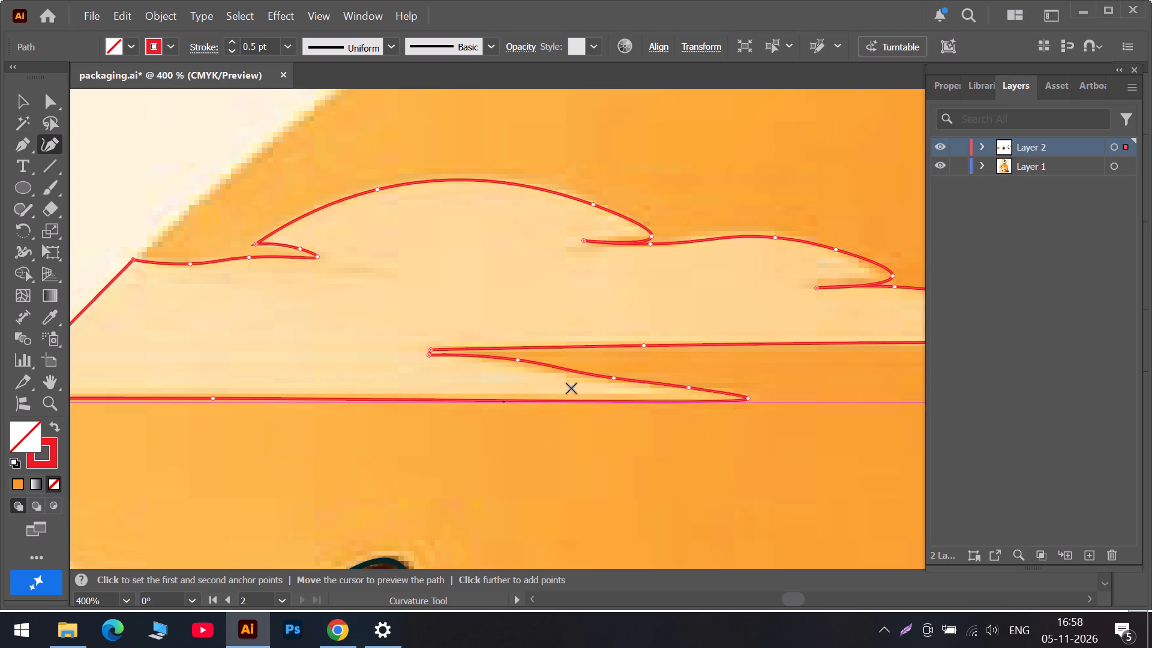
pyautogui.click(518, 364)
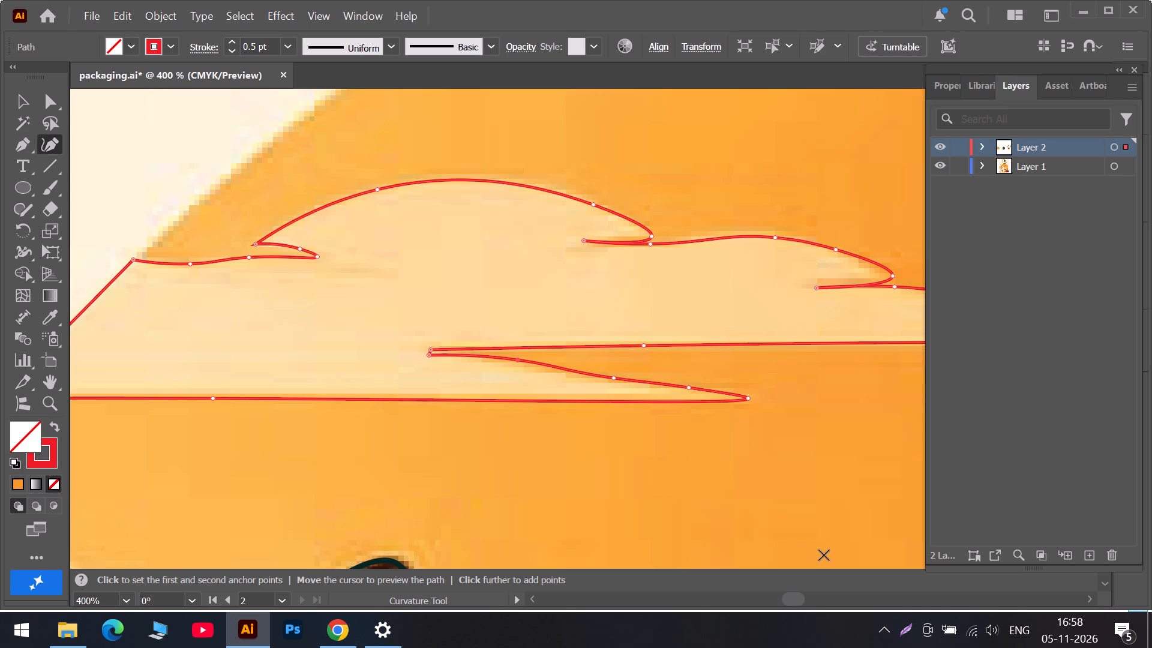
pyautogui.click(828, 600)
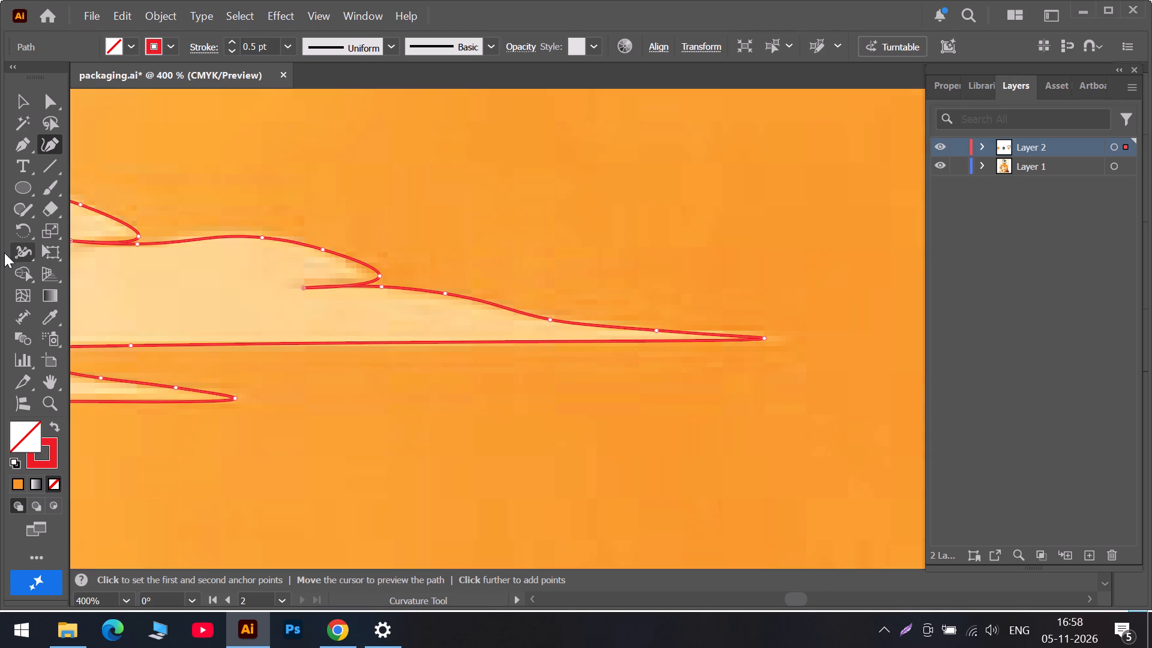
# Save the document with the finished cloud outline.
pyautogui.click(25, 95)
pyautogui.click(98, 9)
pyautogui.click(113, 167)
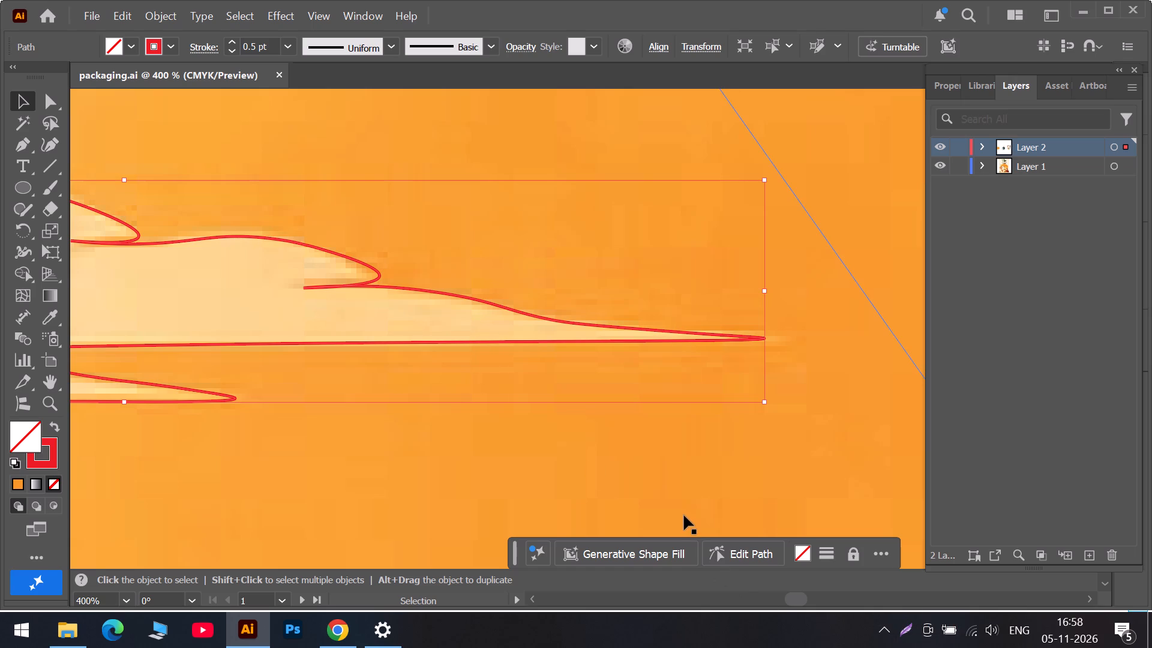
# Start a Curvature path on the upper cloud at the sun's right rim, from its thin tip over the small puff into the notch.
pyautogui.keyDown('alt'); pyautogui.scroll(-4, 682, 507); pyautogui.keyUp('alt')
pyautogui.scroll(-4, 721, 508)
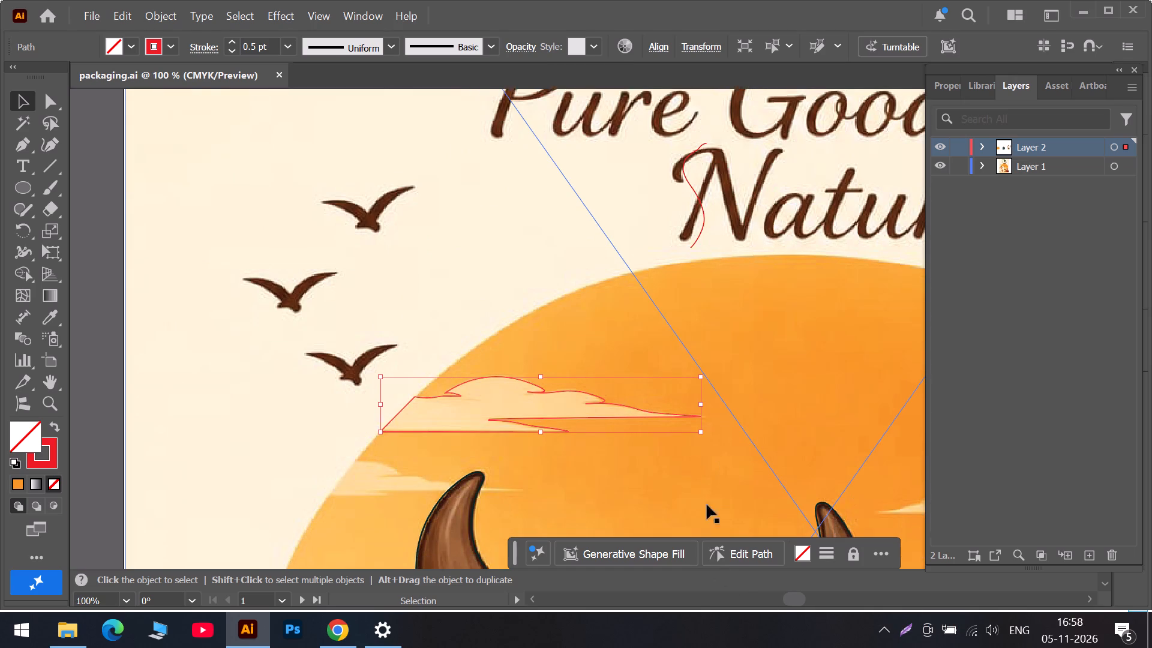
pyautogui.scroll(-5, 426, 476)
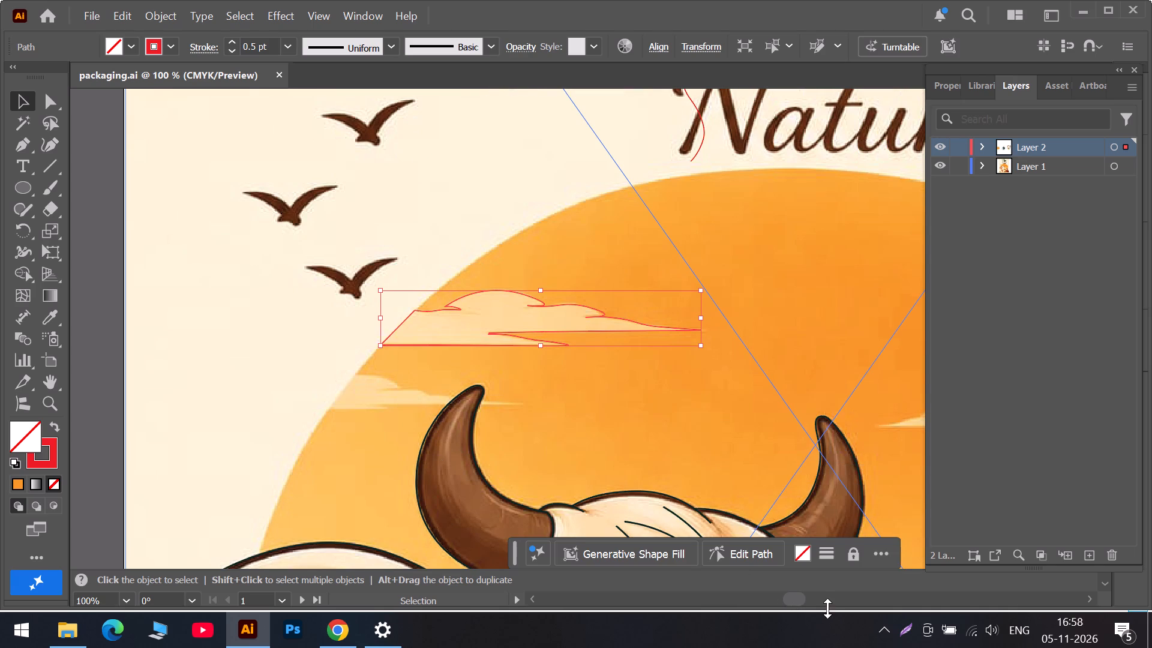
pyautogui.click(824, 603)
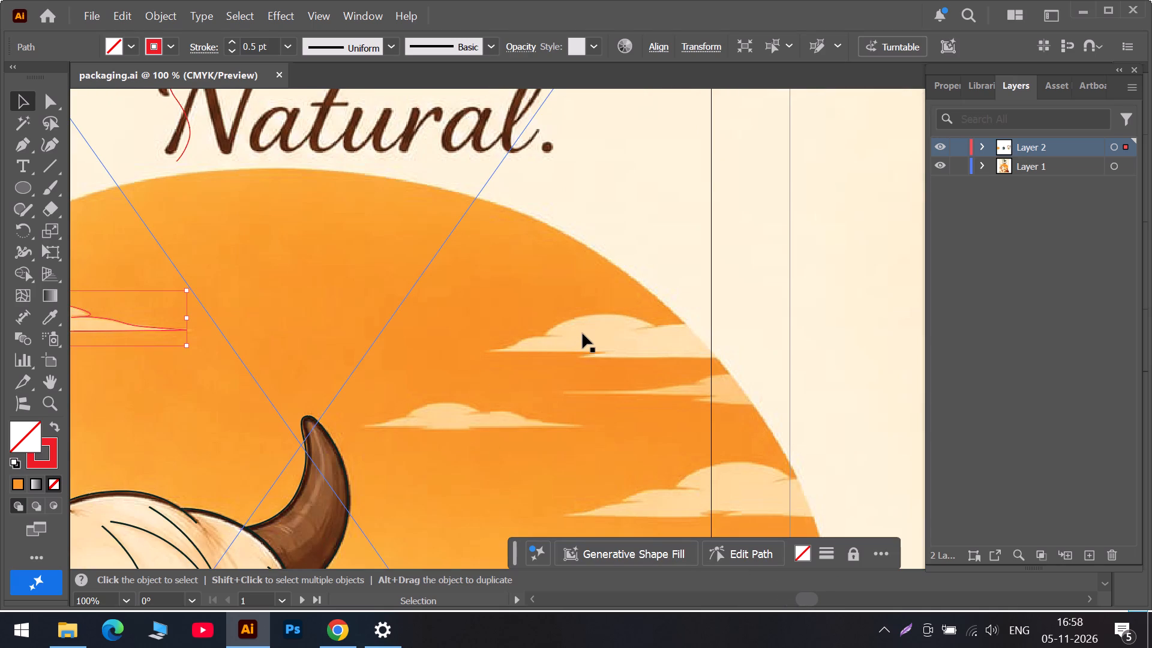
pyautogui.keyDown('alt'); pyautogui.scroll(2, 604, 308); pyautogui.keyUp('alt')
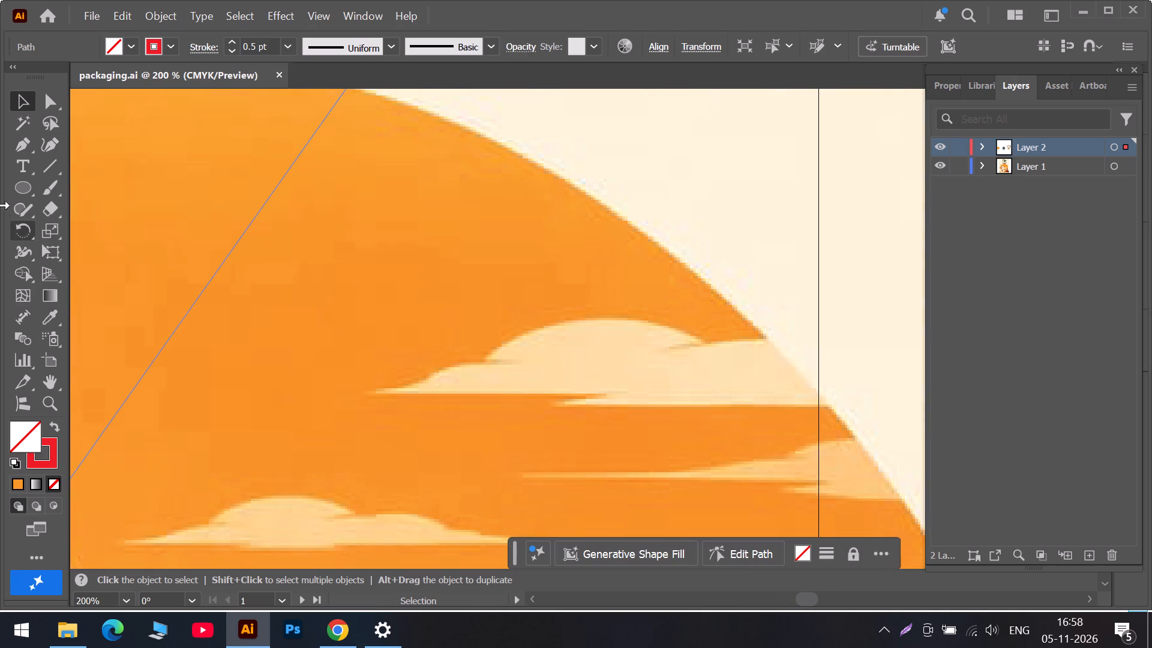
pyautogui.click(62, 148)
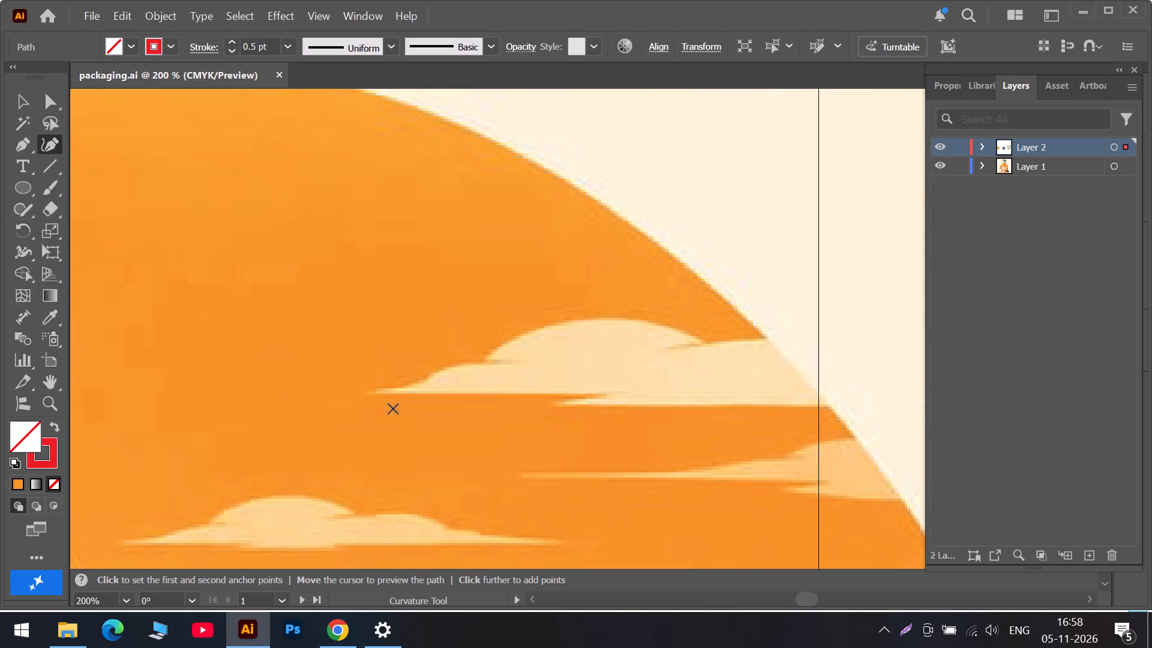
pyautogui.keyDown('alt'); pyautogui.scroll(2, 387, 396); pyautogui.keyUp('alt')
pyautogui.click(343, 392)
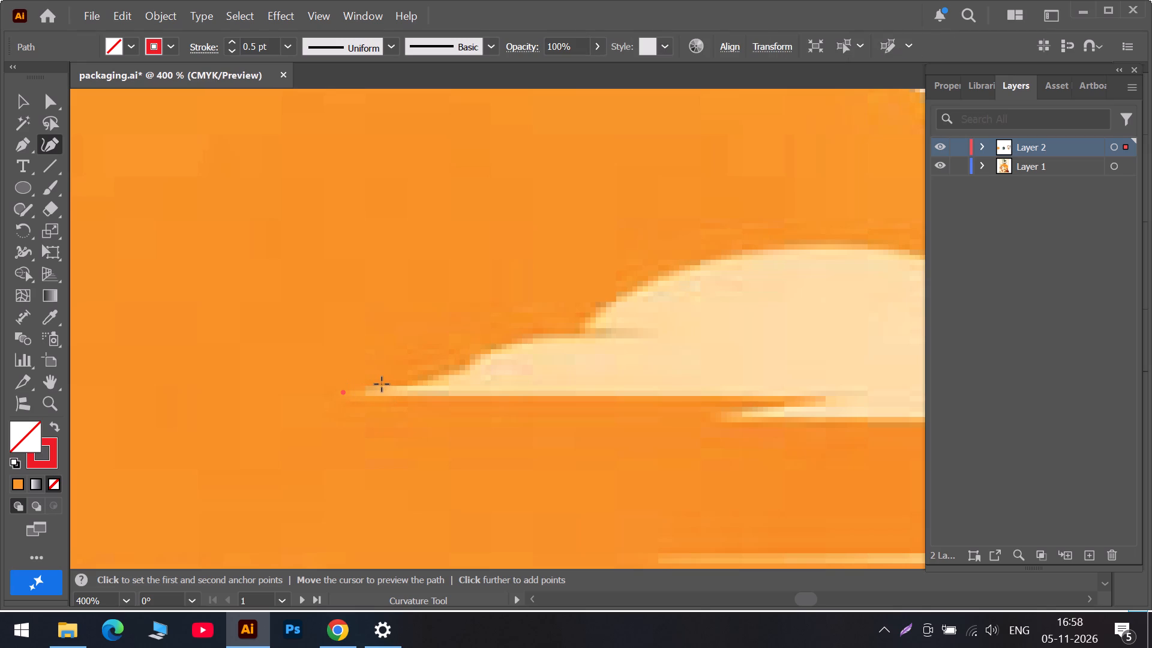
pyautogui.click(382, 384)
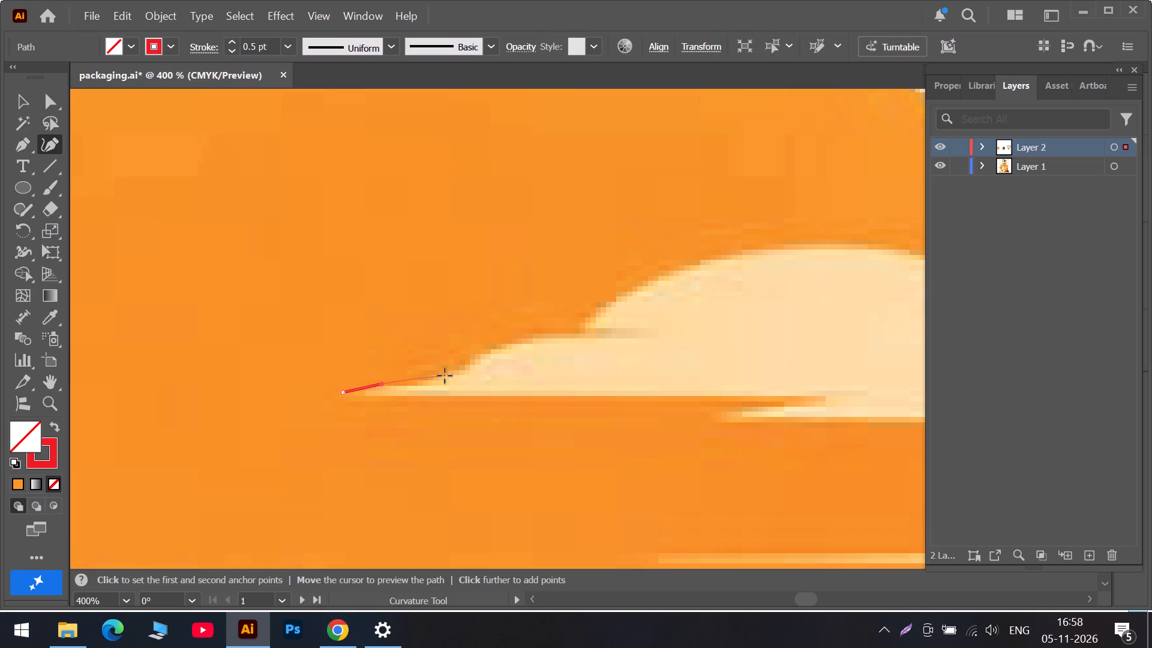
pyautogui.click(427, 383)
pyautogui.click(473, 361)
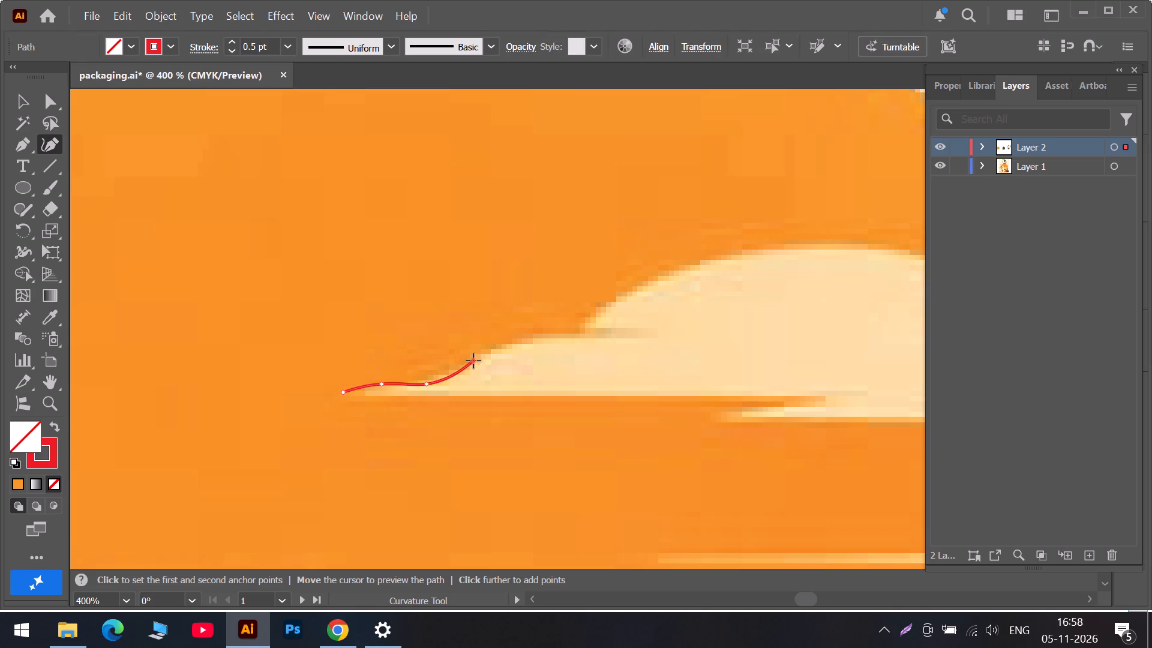
pyautogui.click(564, 337)
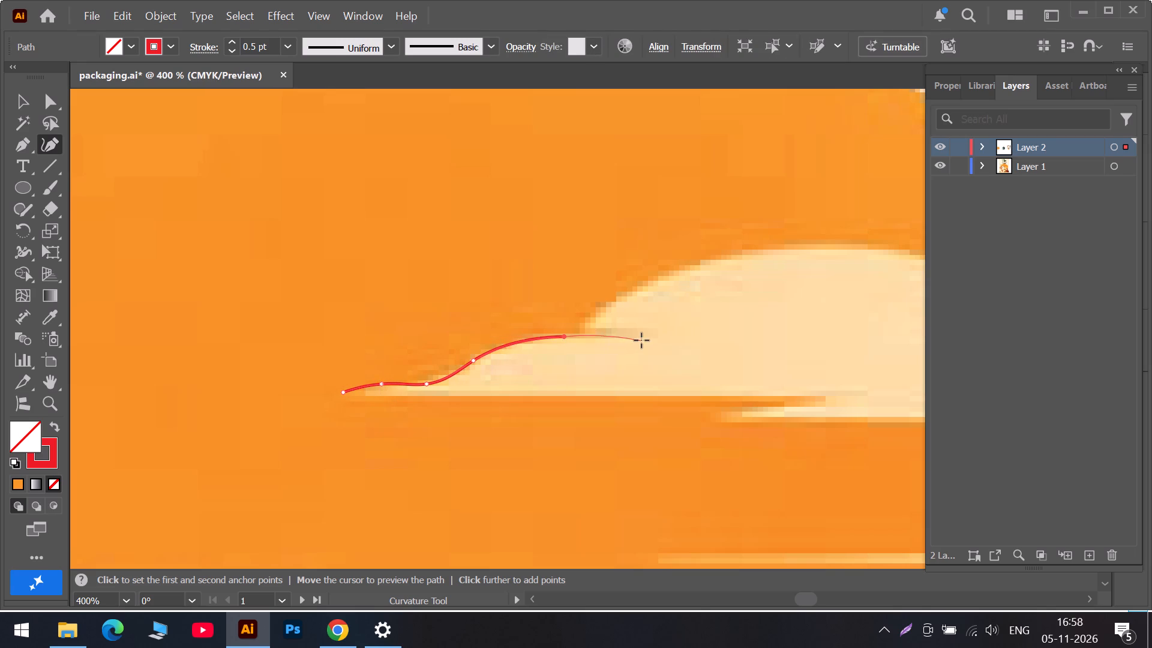
pyautogui.click(637, 335)
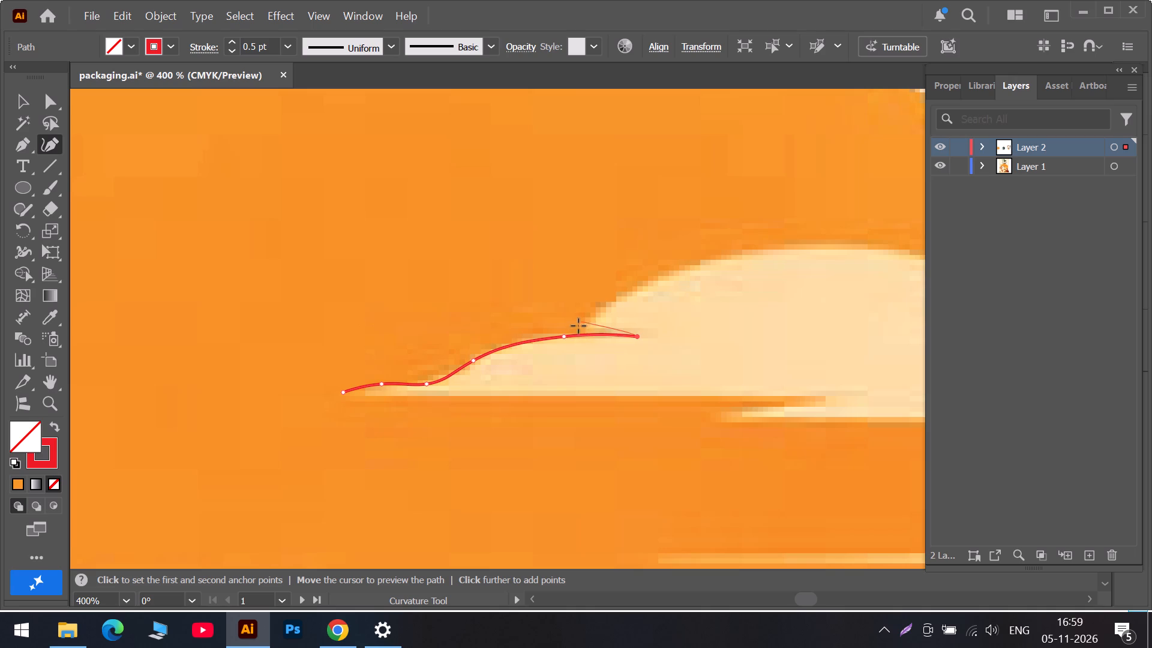
# Continue the path from the notch over the large puff to its far foot, fitting the arc and adding a corner there.
pyautogui.click(578, 328)
pyautogui.click(737, 253)
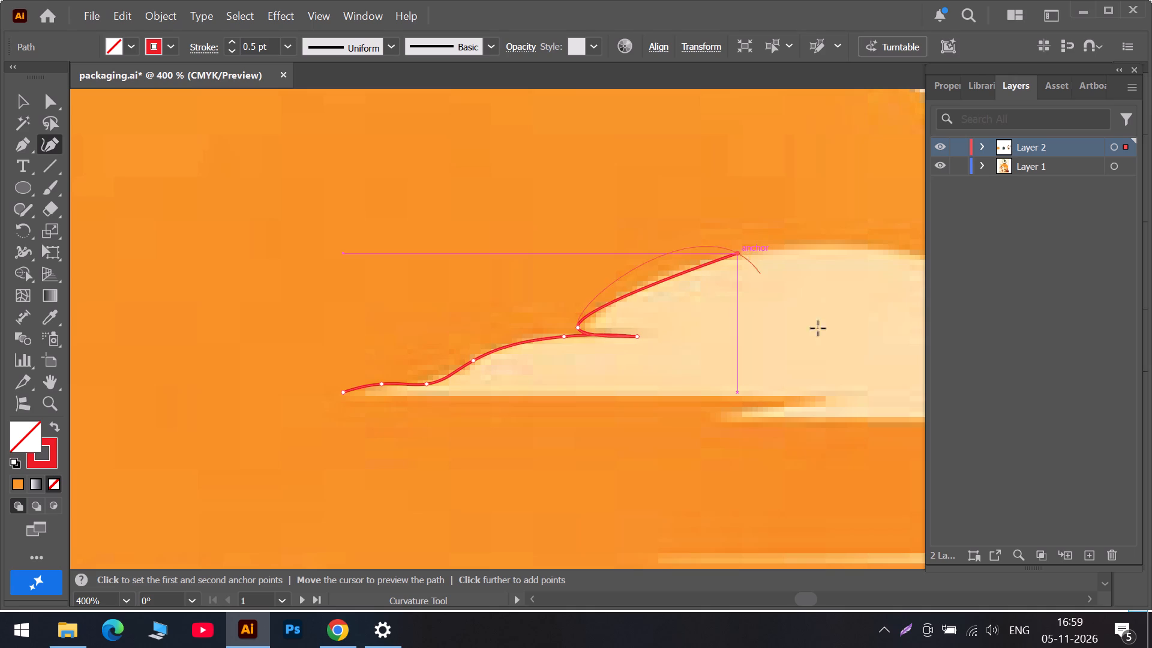
pyautogui.click(829, 599)
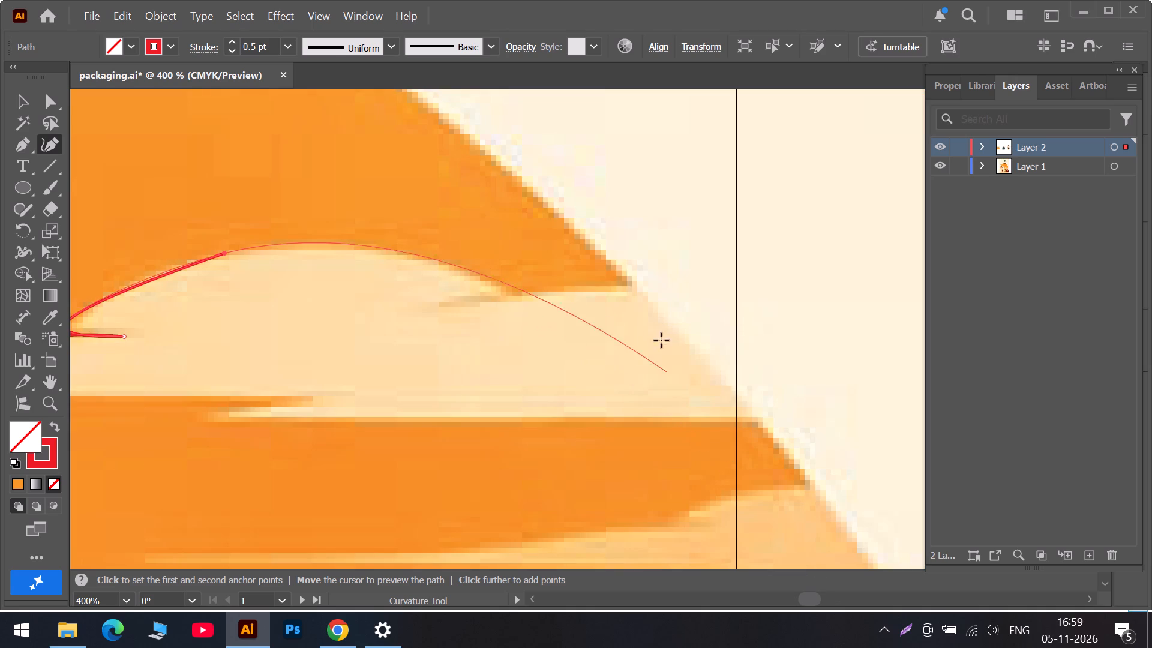
pyautogui.click(506, 289)
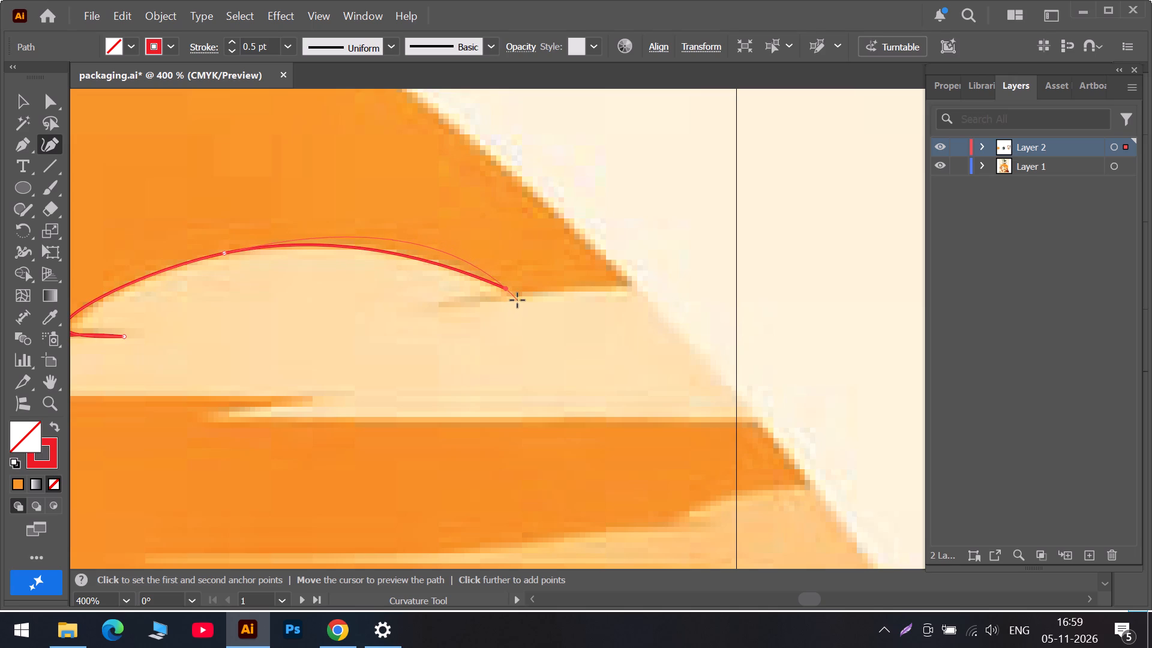
pyautogui.moveTo(506, 291); pyautogui.dragTo(505, 296)
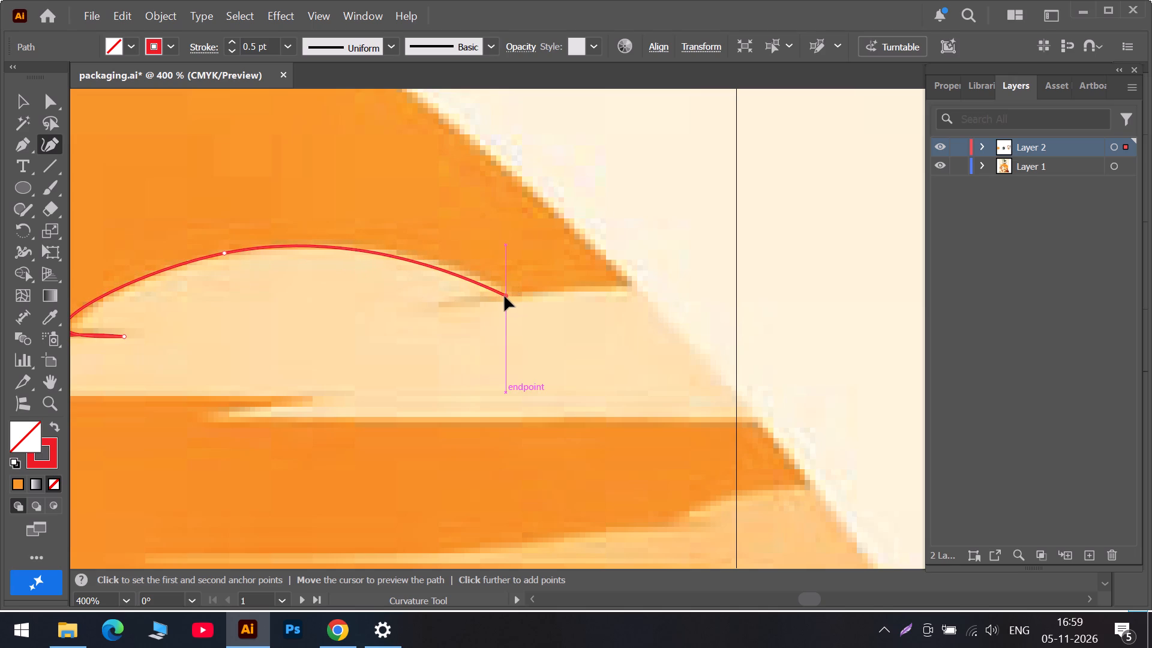
pyautogui.moveTo(505, 296); pyautogui.dragTo(506, 298)
pyautogui.doubleClick(510, 298)
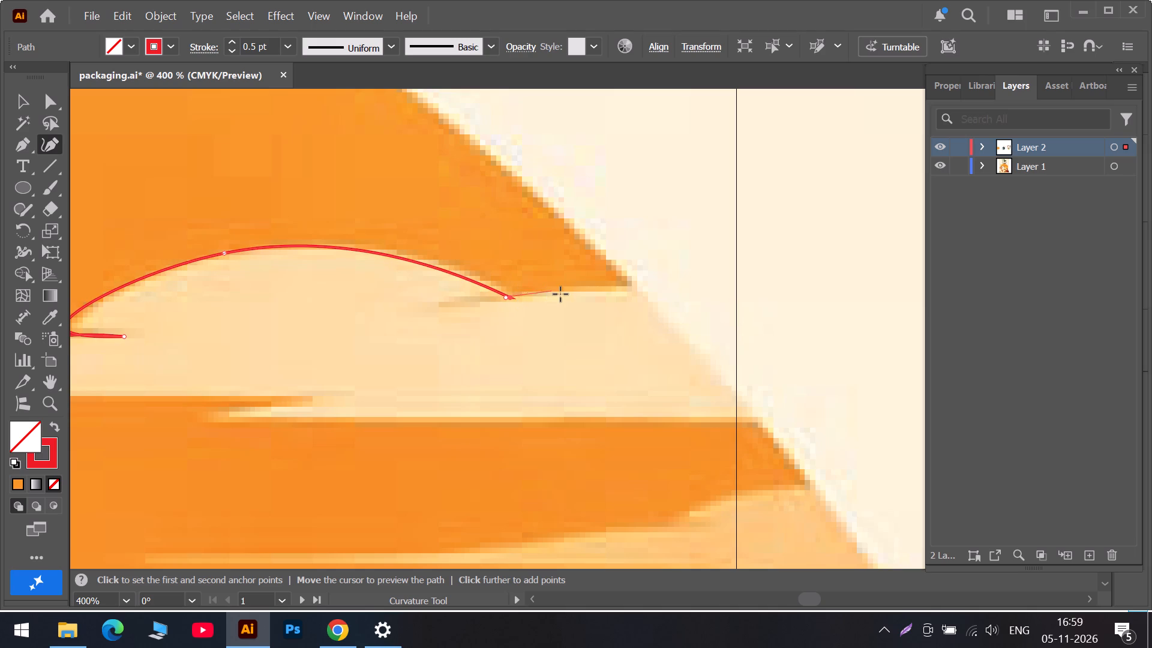
# Continue the cloud path from the large puff's foot to the sun's rim and straight down the rim with corner points.
pyautogui.click(565, 296)
pyautogui.doubleClick(637, 290)
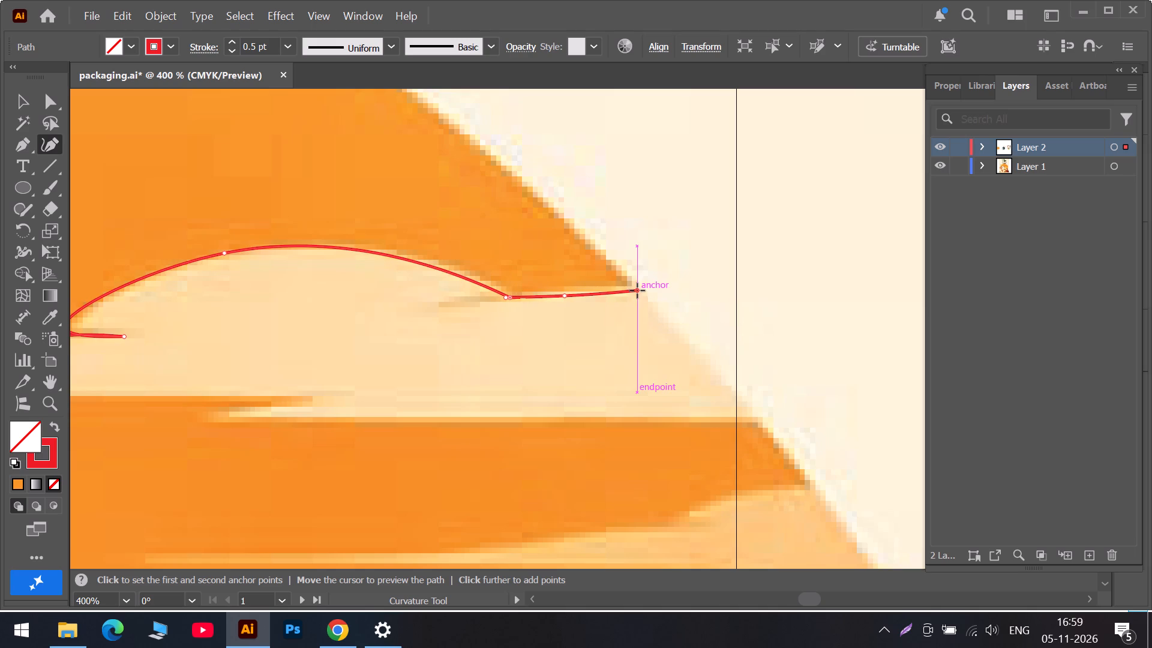
pyautogui.doubleClick(758, 423)
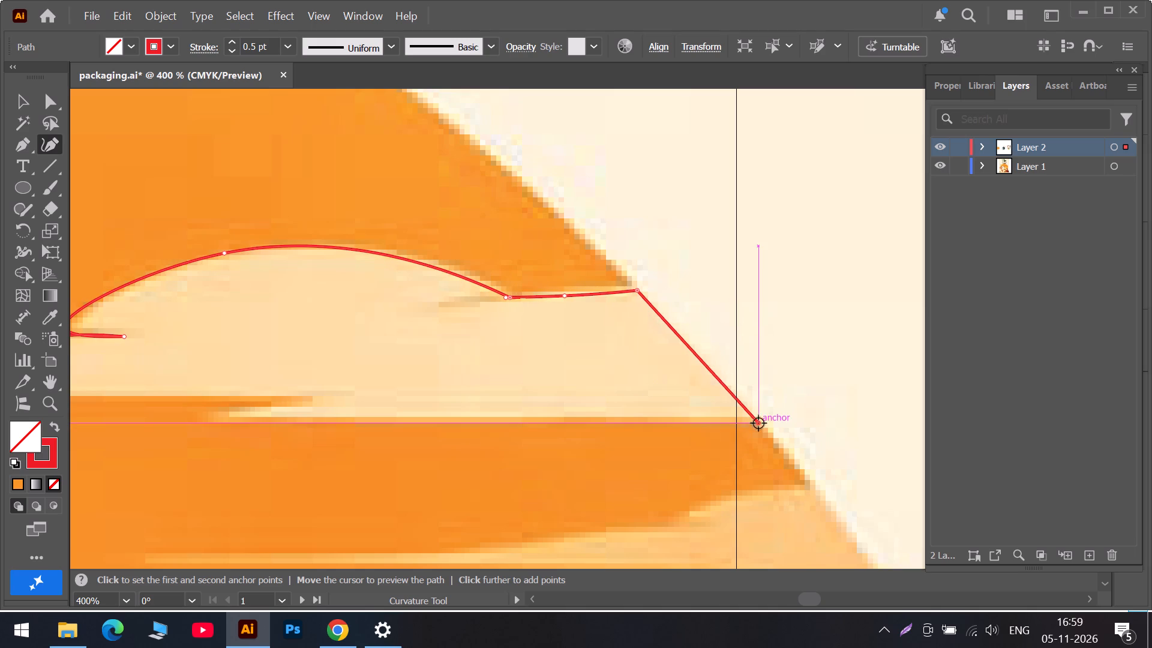
# Trace the cloud's underside from the rim to the tip of the lower streak and into the recess, with corners there.
pyautogui.click(665, 420)
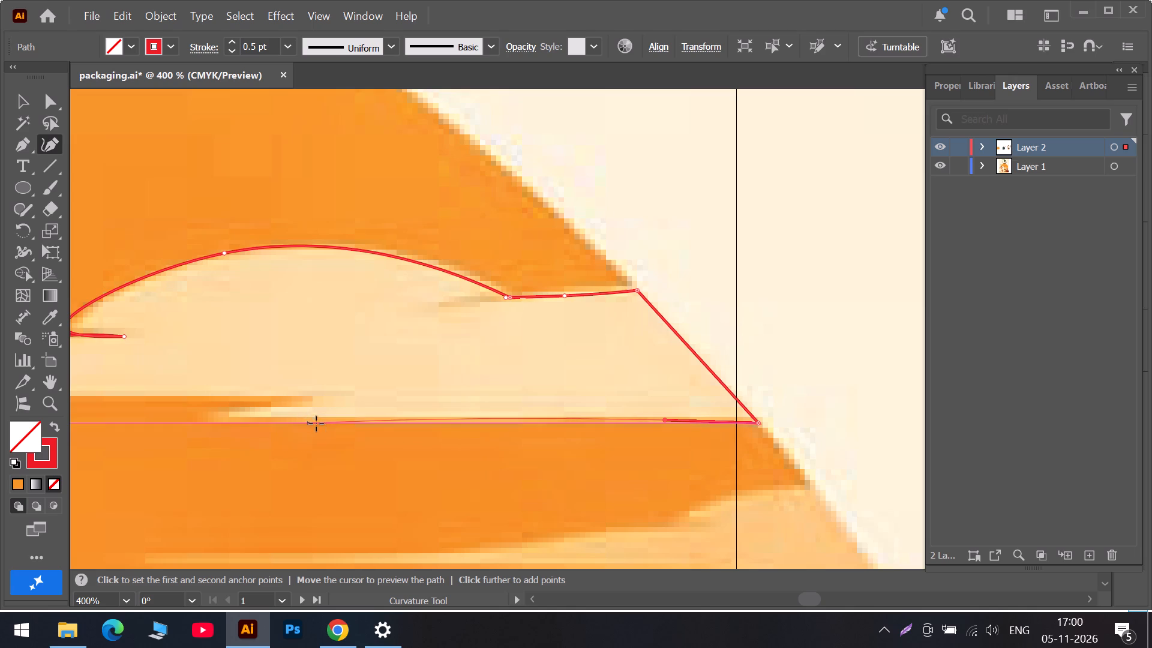
pyautogui.click(462, 423)
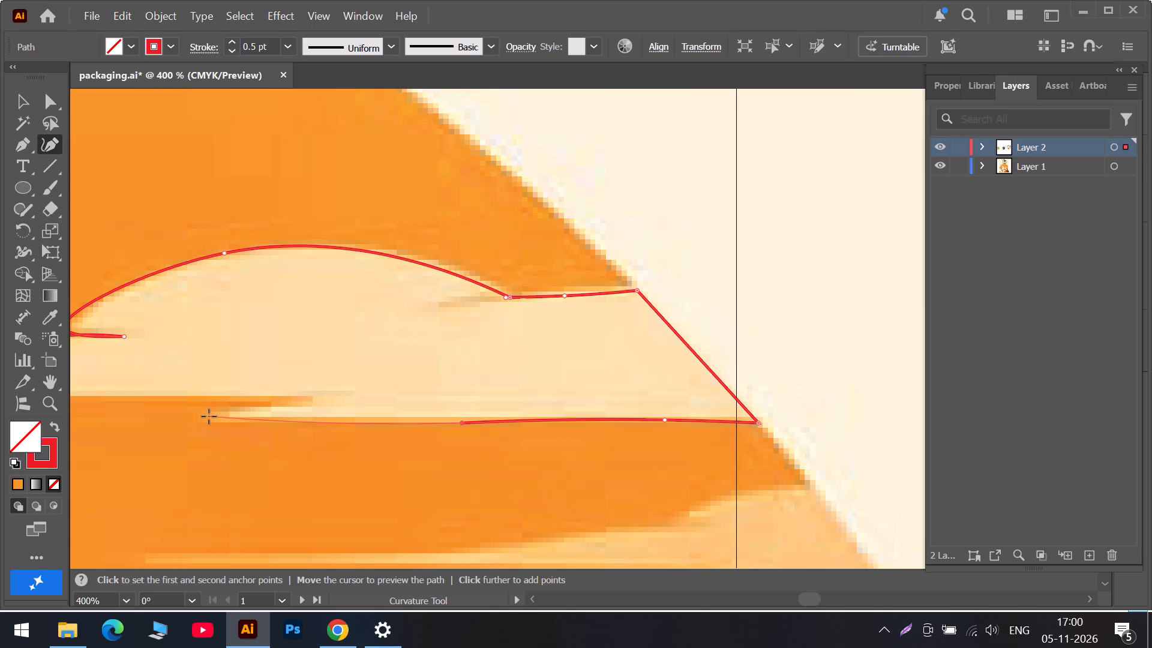
pyautogui.click(209, 416)
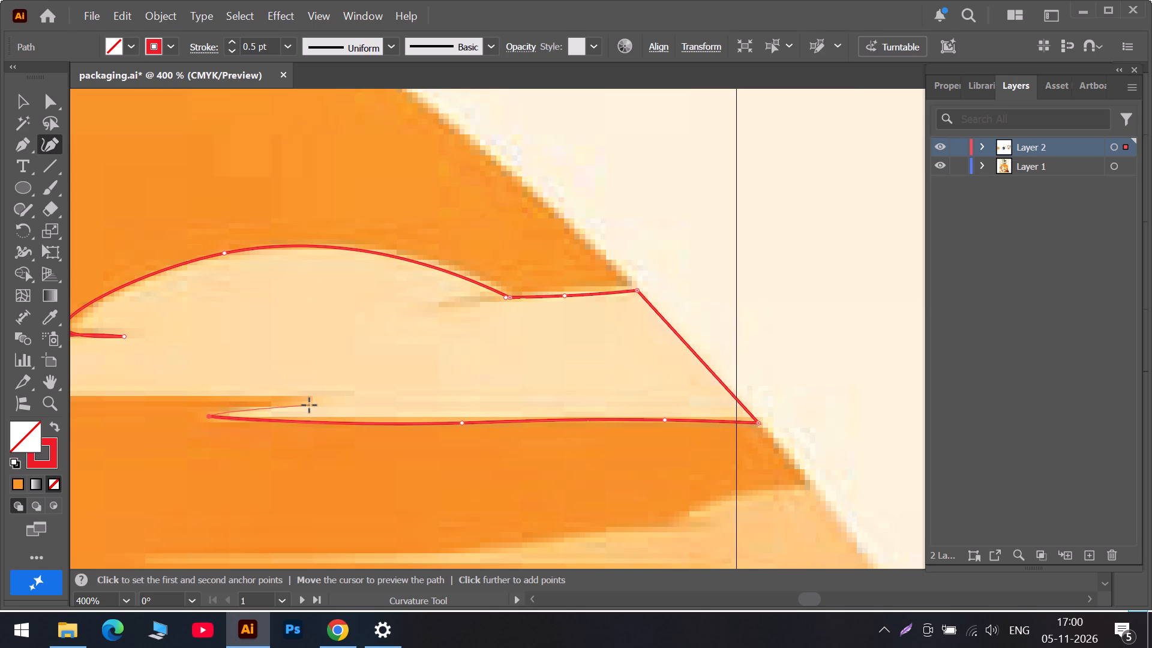
pyautogui.click(309, 405)
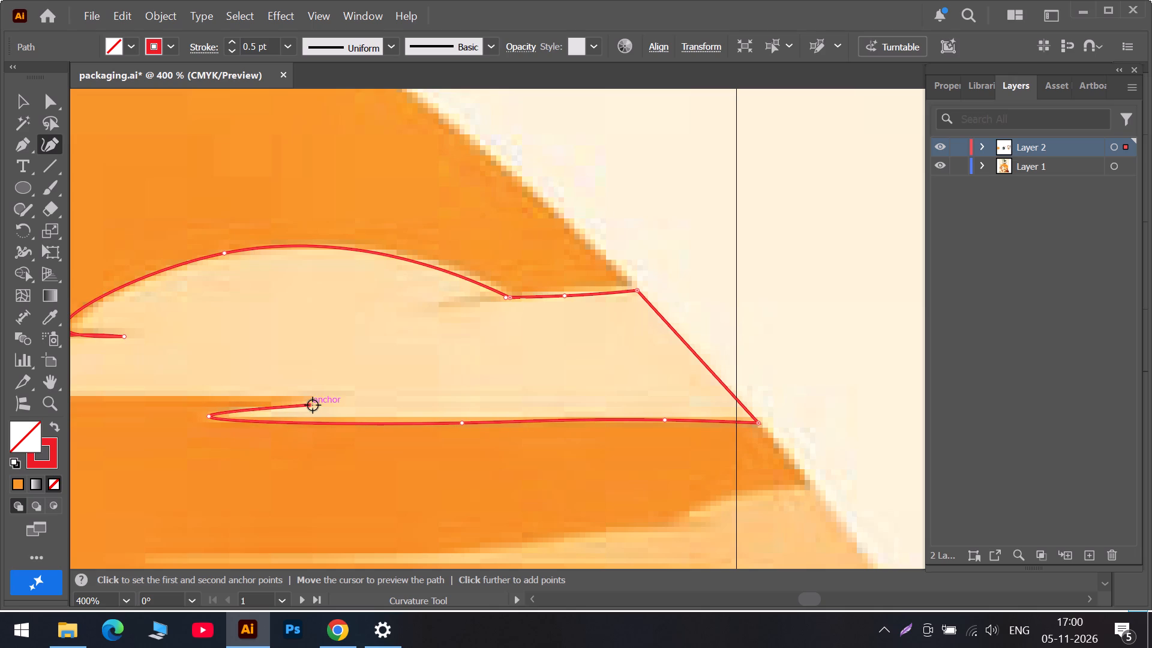
pyautogui.doubleClick(313, 405)
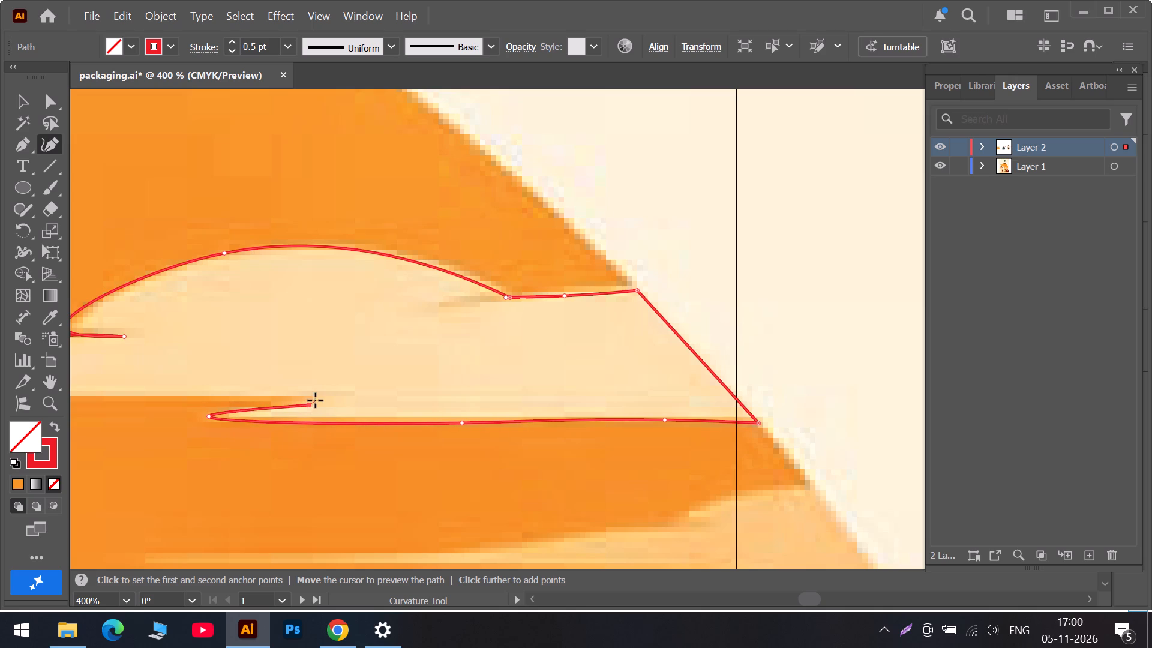
pyautogui.click(311, 397)
pyautogui.doubleClick(311, 397)
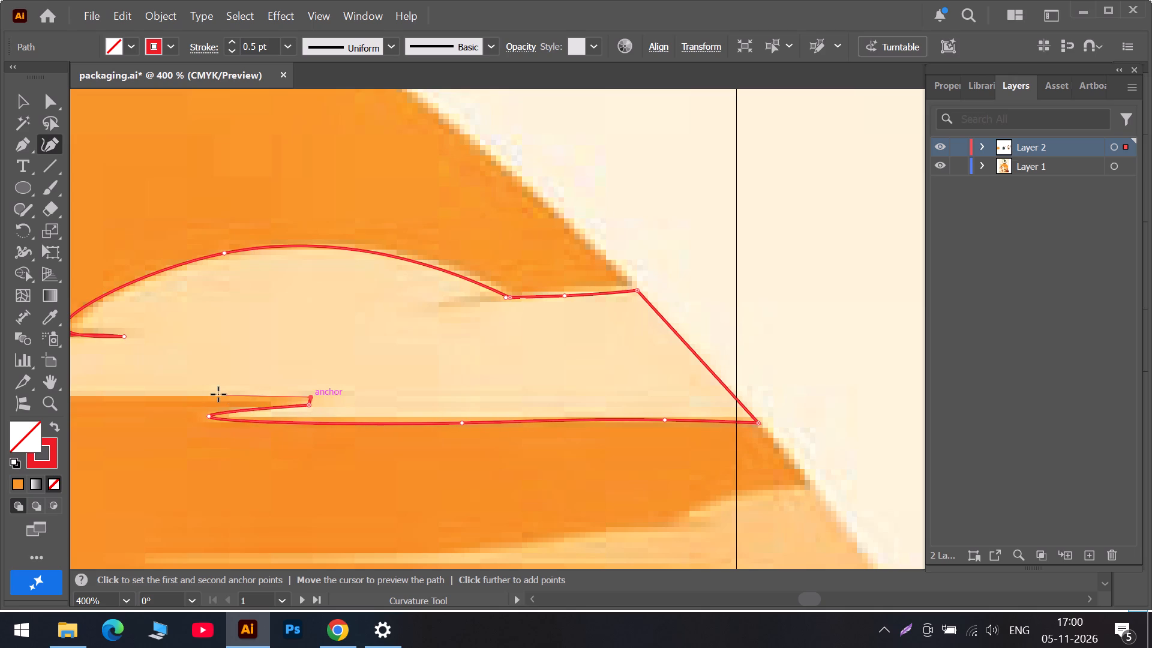
# Run the path along the cloud's flat base and close it at its starting point on the thin tip.
pyautogui.click(216, 394)
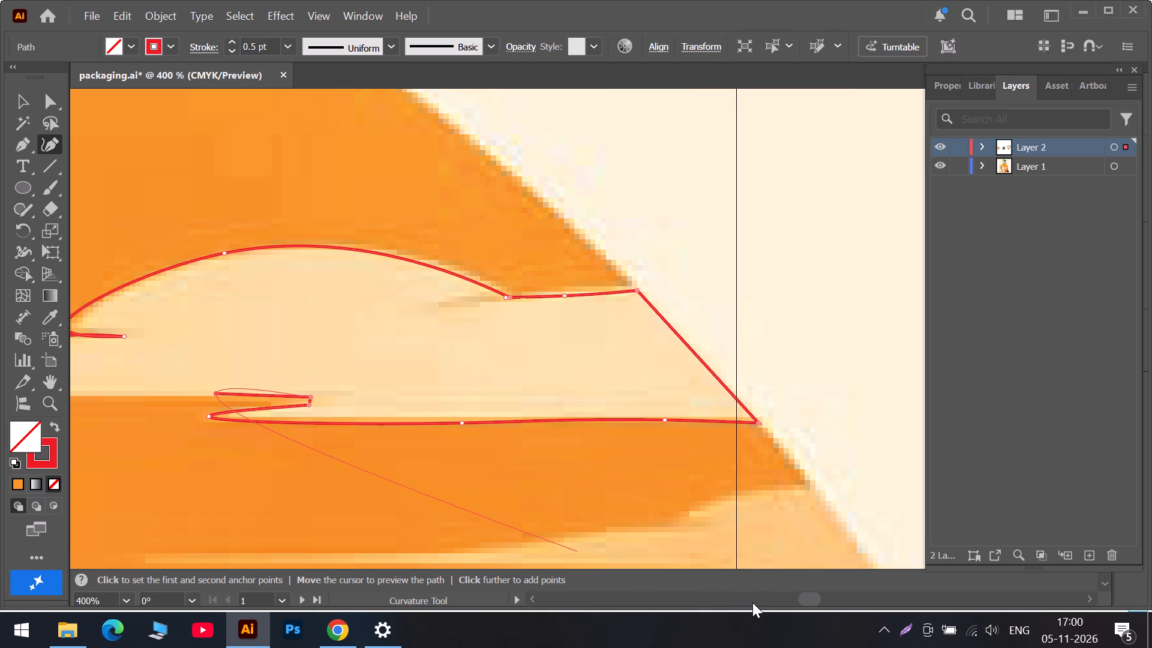
pyautogui.click(752, 602)
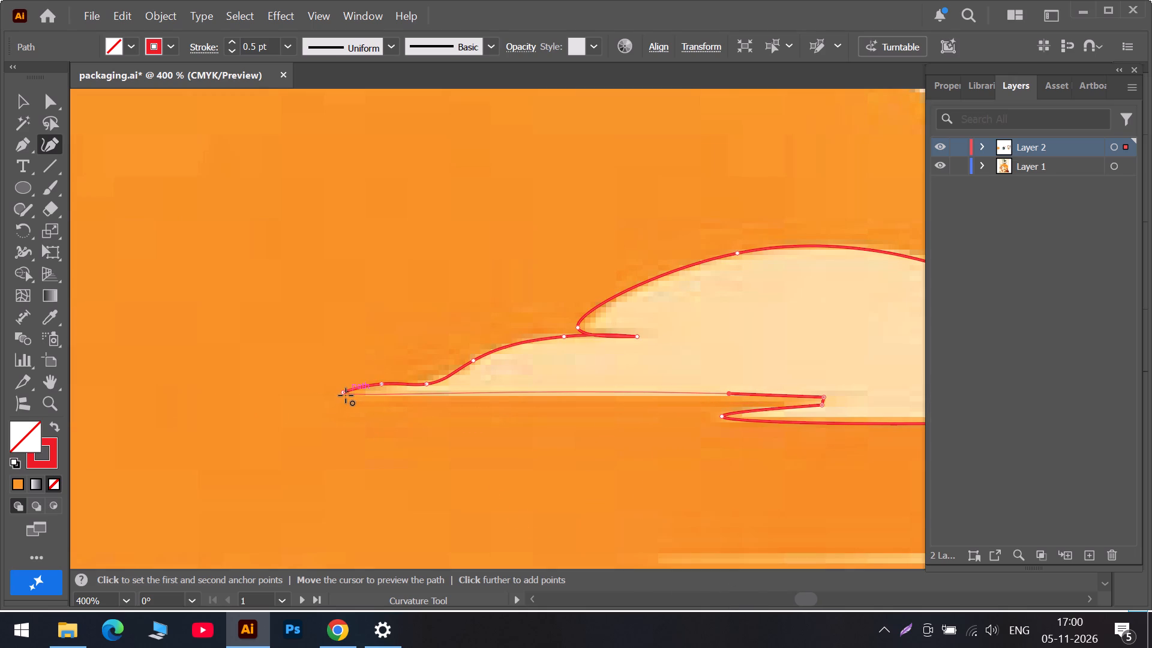
pyautogui.click(346, 395)
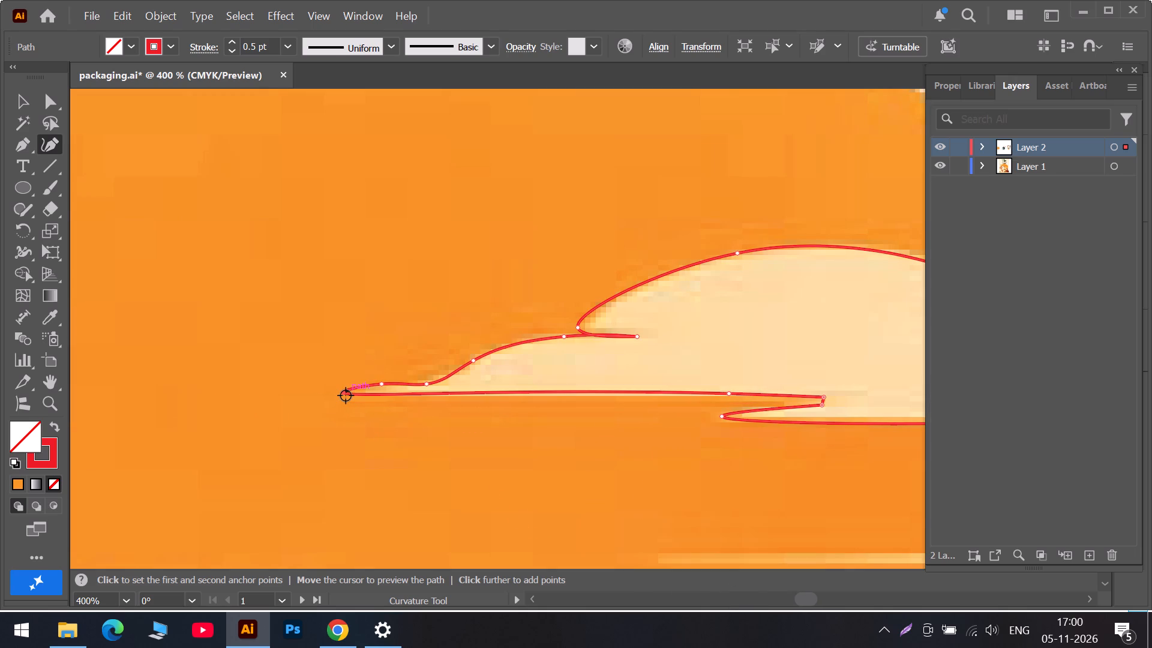
pyautogui.click(346, 395)
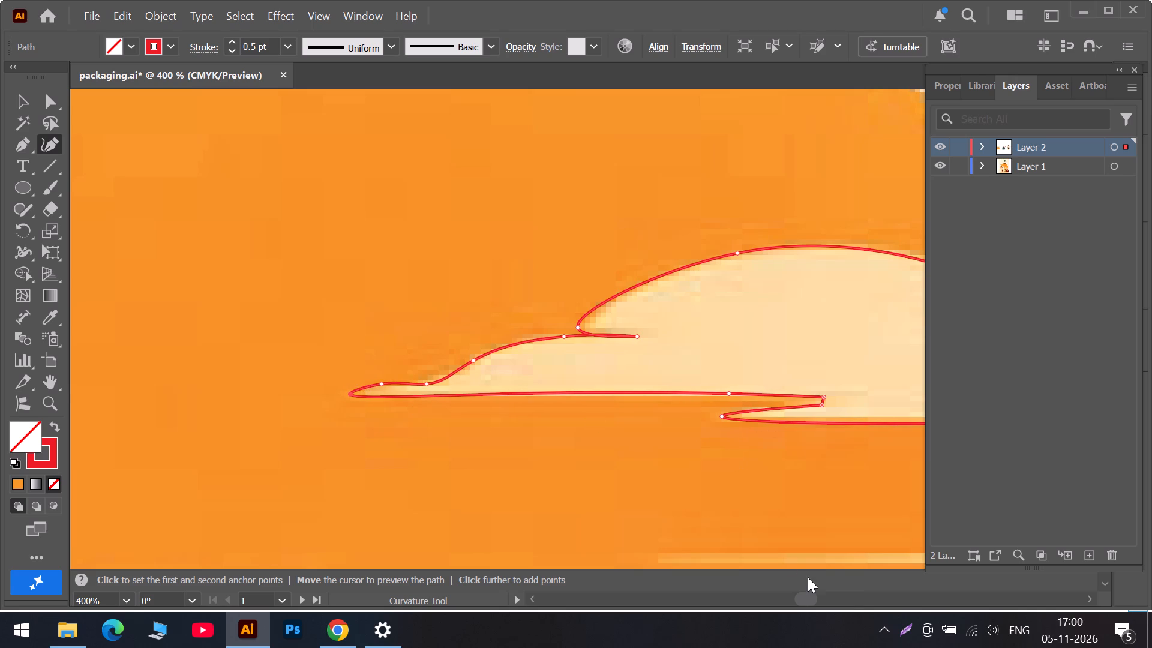
# Start a Curvature path on the cloud below, from the sun's rim over its upper puff and around a small squared notch.
pyautogui.click(845, 593)
pyautogui.scroll(-7, 778, 527)
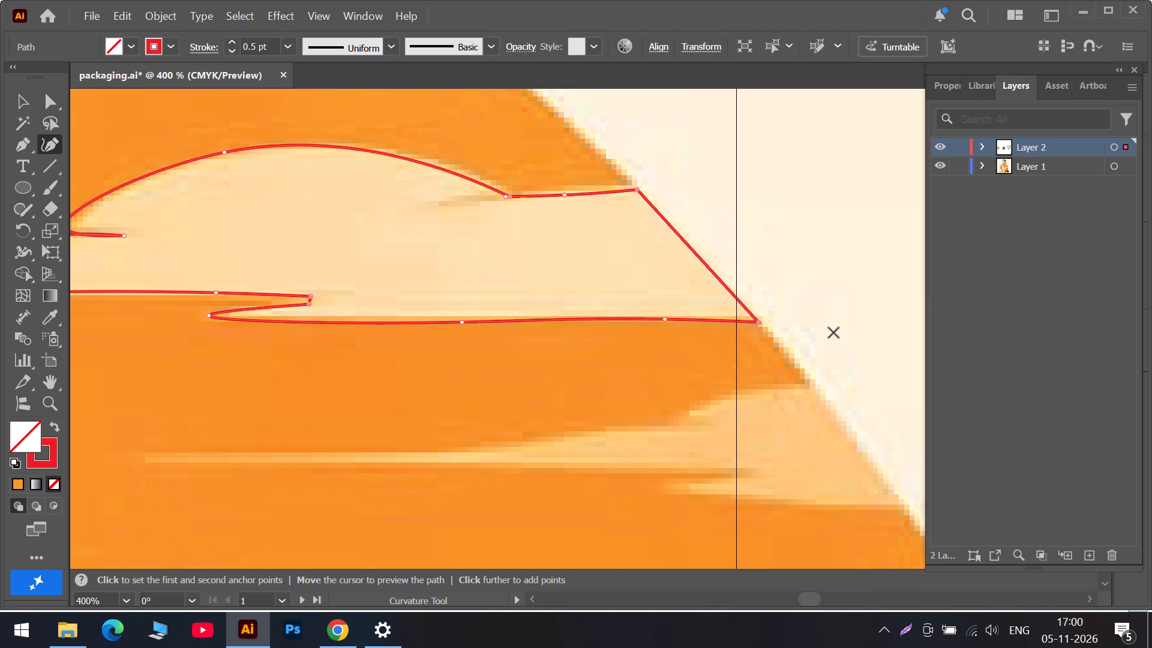
pyautogui.click(812, 386)
pyautogui.click(751, 391)
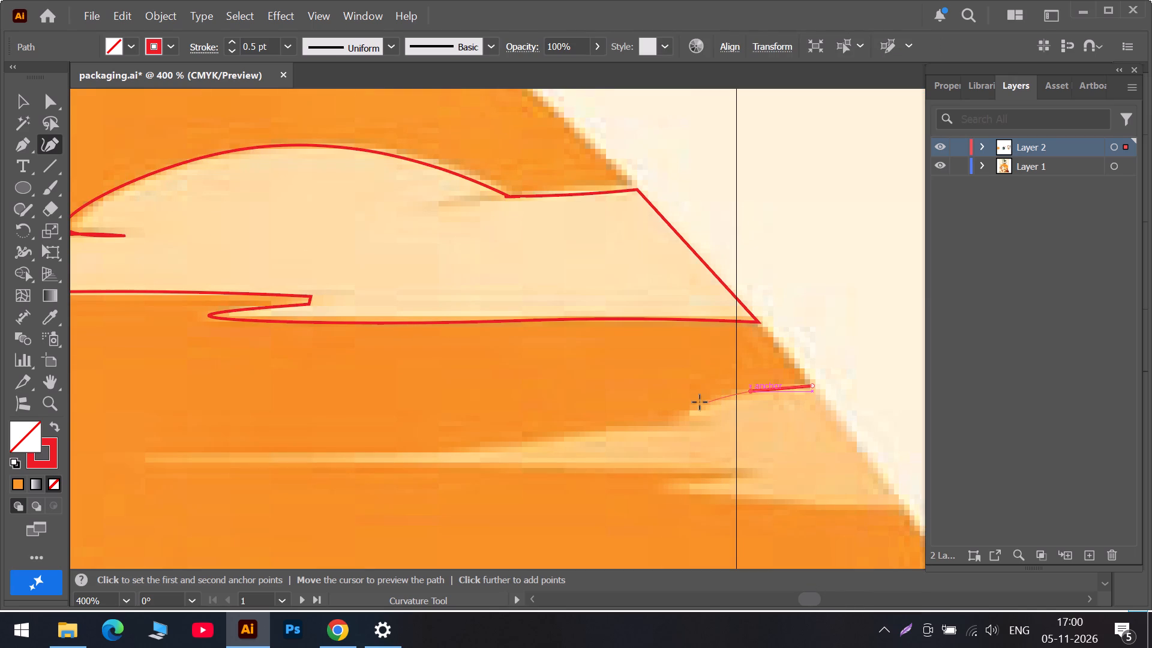
pyautogui.click(689, 412)
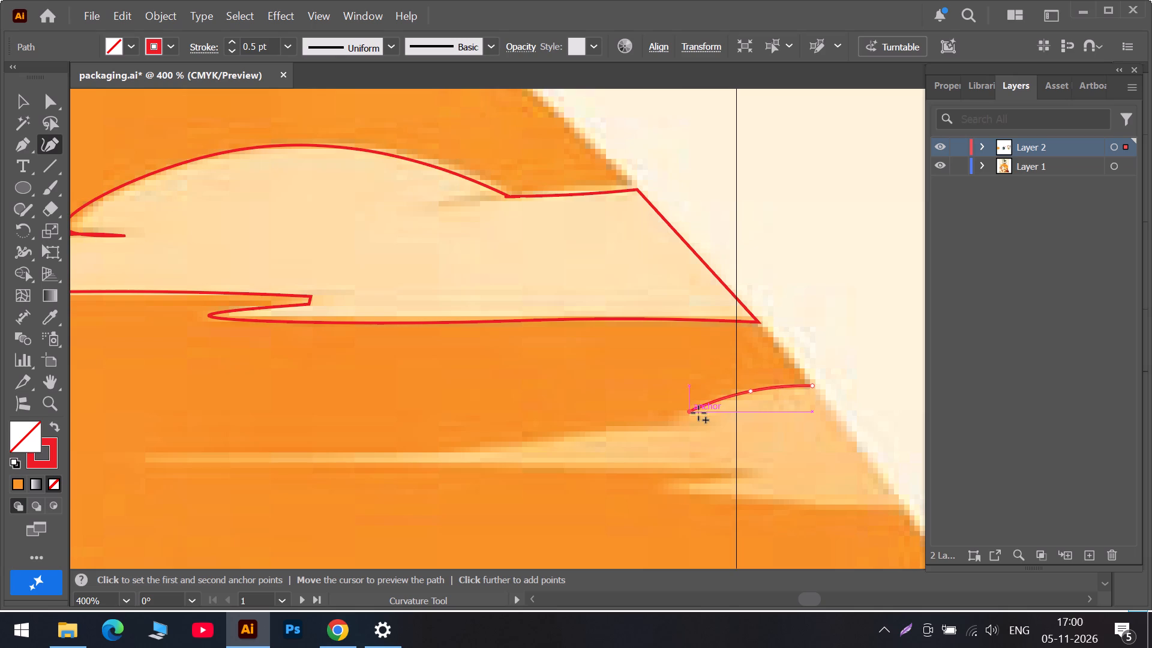
pyautogui.click(716, 415)
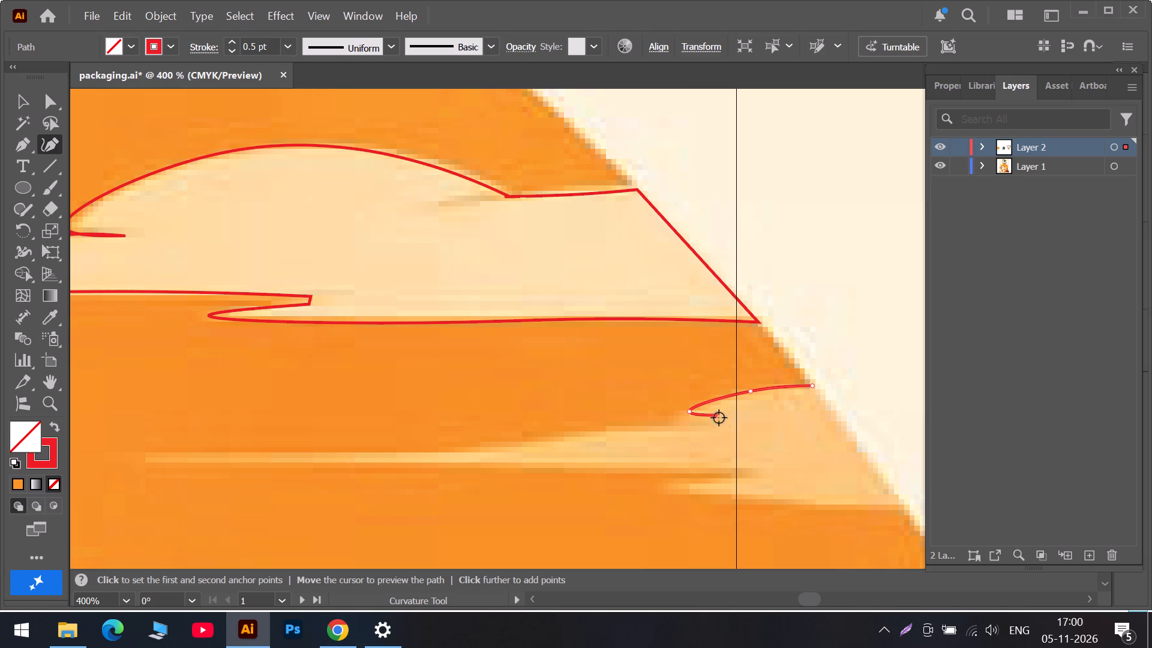
pyautogui.click(707, 416)
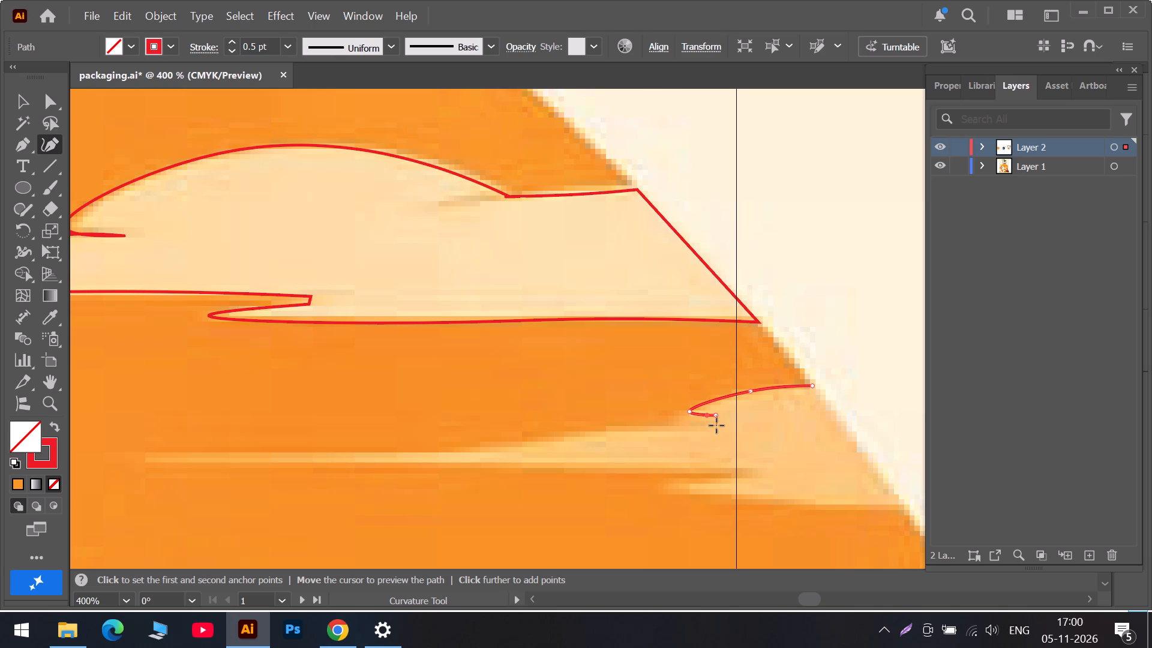
pyautogui.click(716, 425)
pyautogui.doubleClick(716, 425)
pyautogui.click(670, 421)
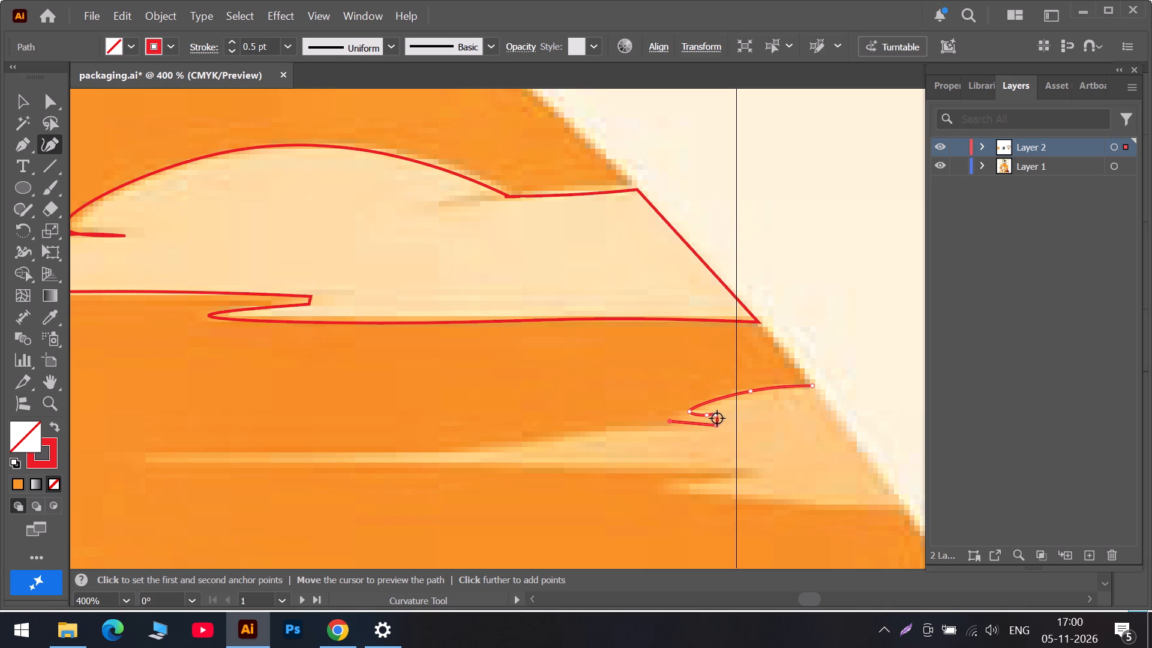
pyautogui.click(718, 416)
# Extend the lower cloud's path from the notch along its sloping top edge and shift the curve's middle anchor to fit.
pyautogui.click(558, 433)
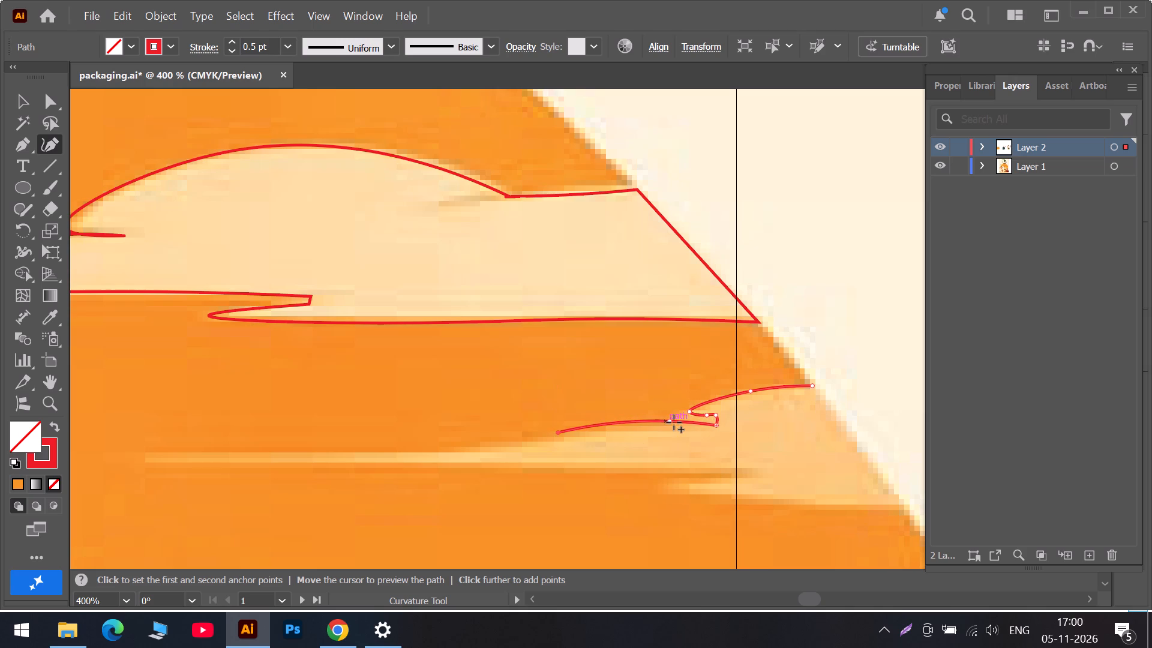
pyautogui.moveTo(670, 419); pyautogui.dragTo(656, 421)
pyautogui.moveTo(656, 421); pyautogui.dragTo(654, 421)
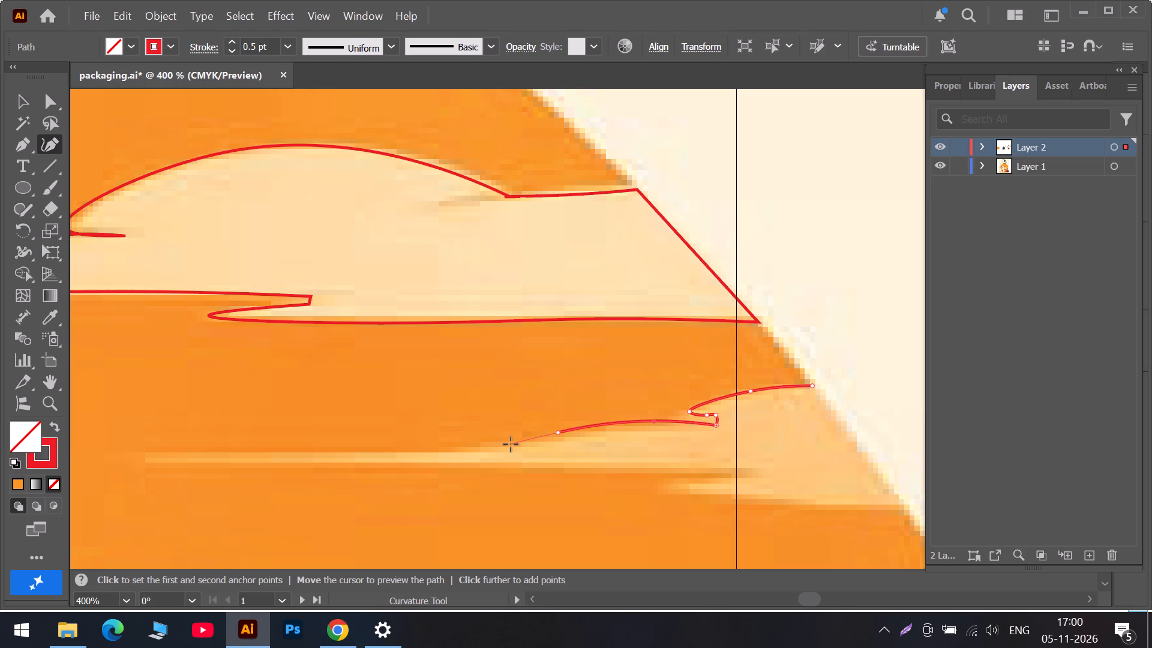